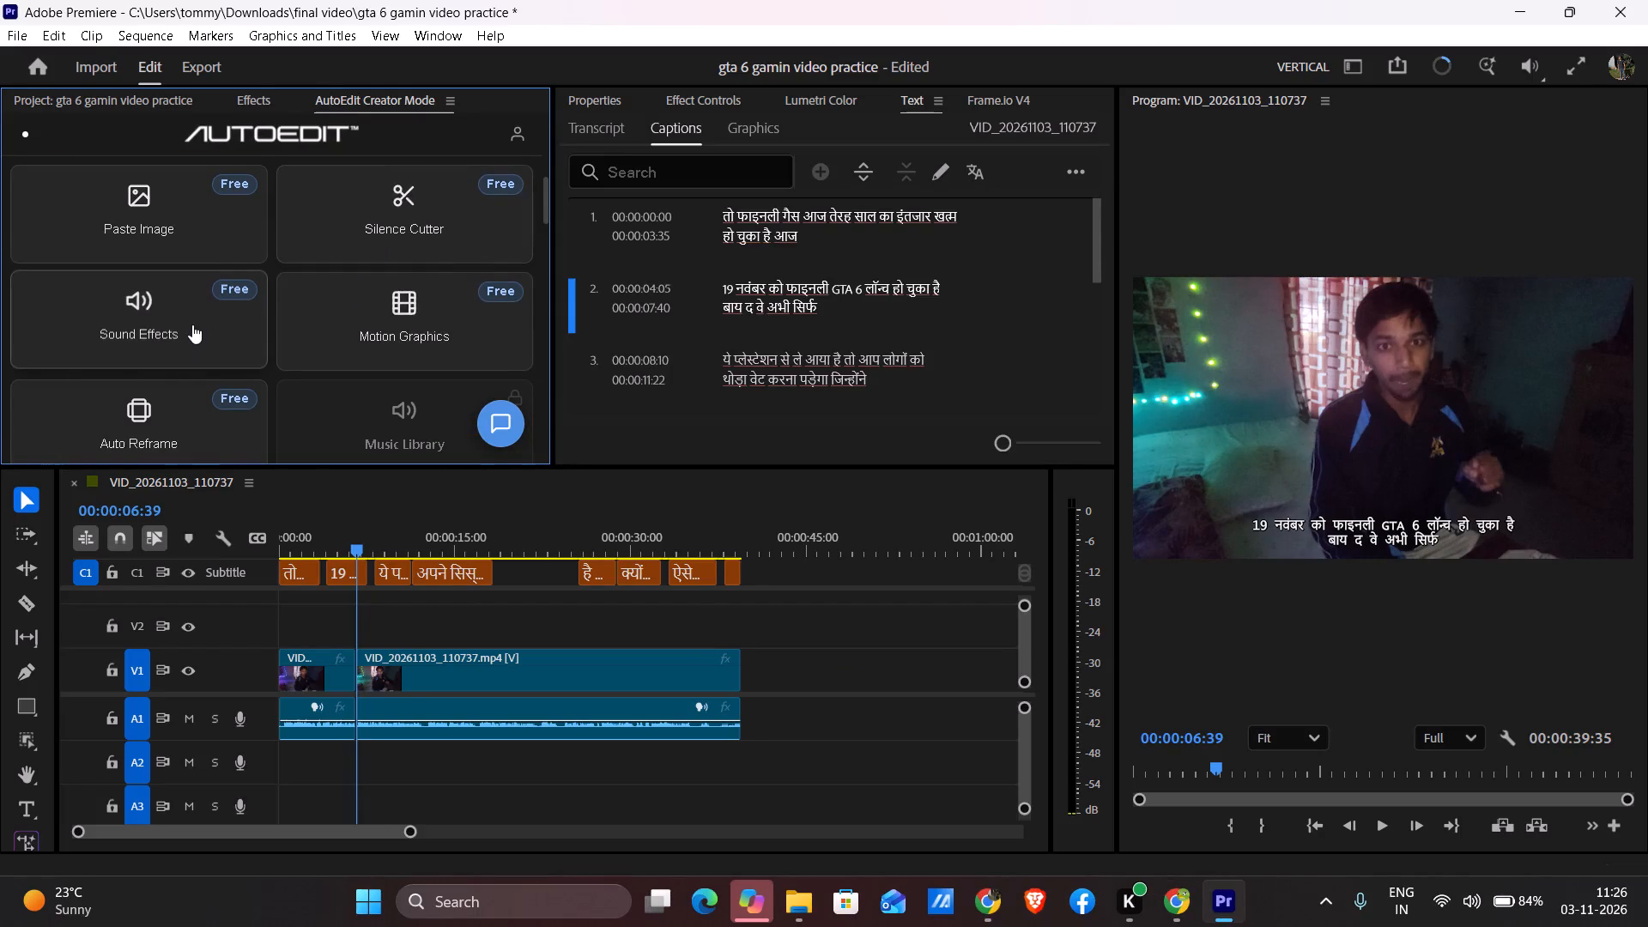
{"action": "scroll", "coordinate": [192, 324], "scroll_direction": "down", "scroll_amount": 1}
{"action": "scroll", "coordinate": [192, 324], "scroll_direction": "up", "scroll_amount": 1}
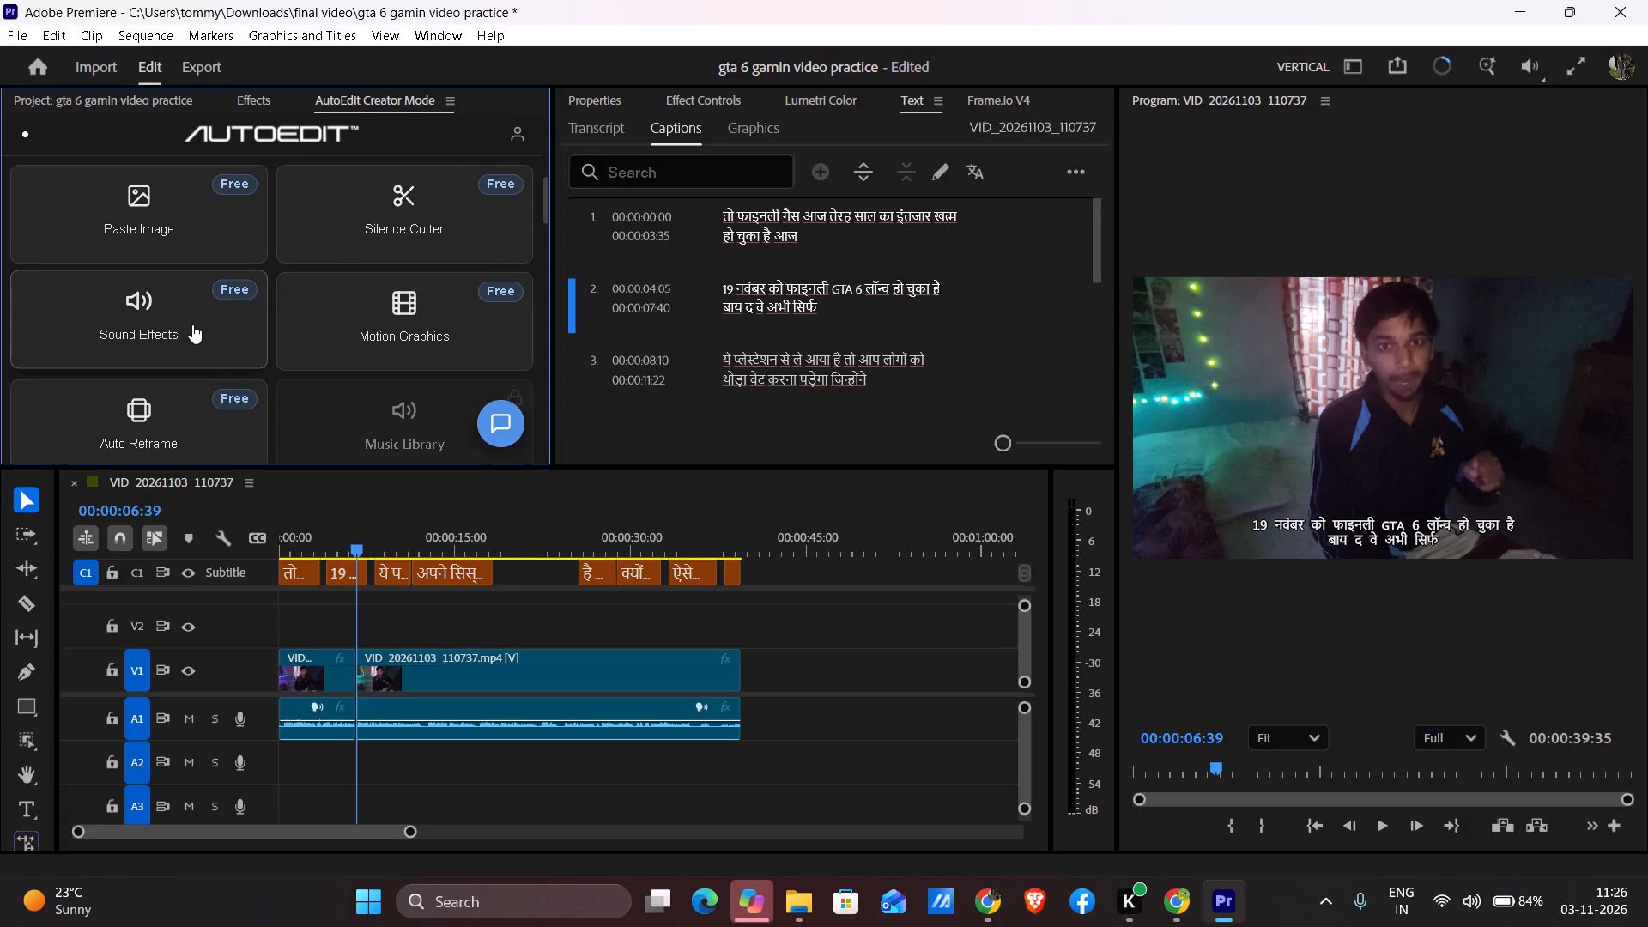
{"action": "scroll", "coordinate": [192, 324], "scroll_direction": "down", "scroll_amount": 3}
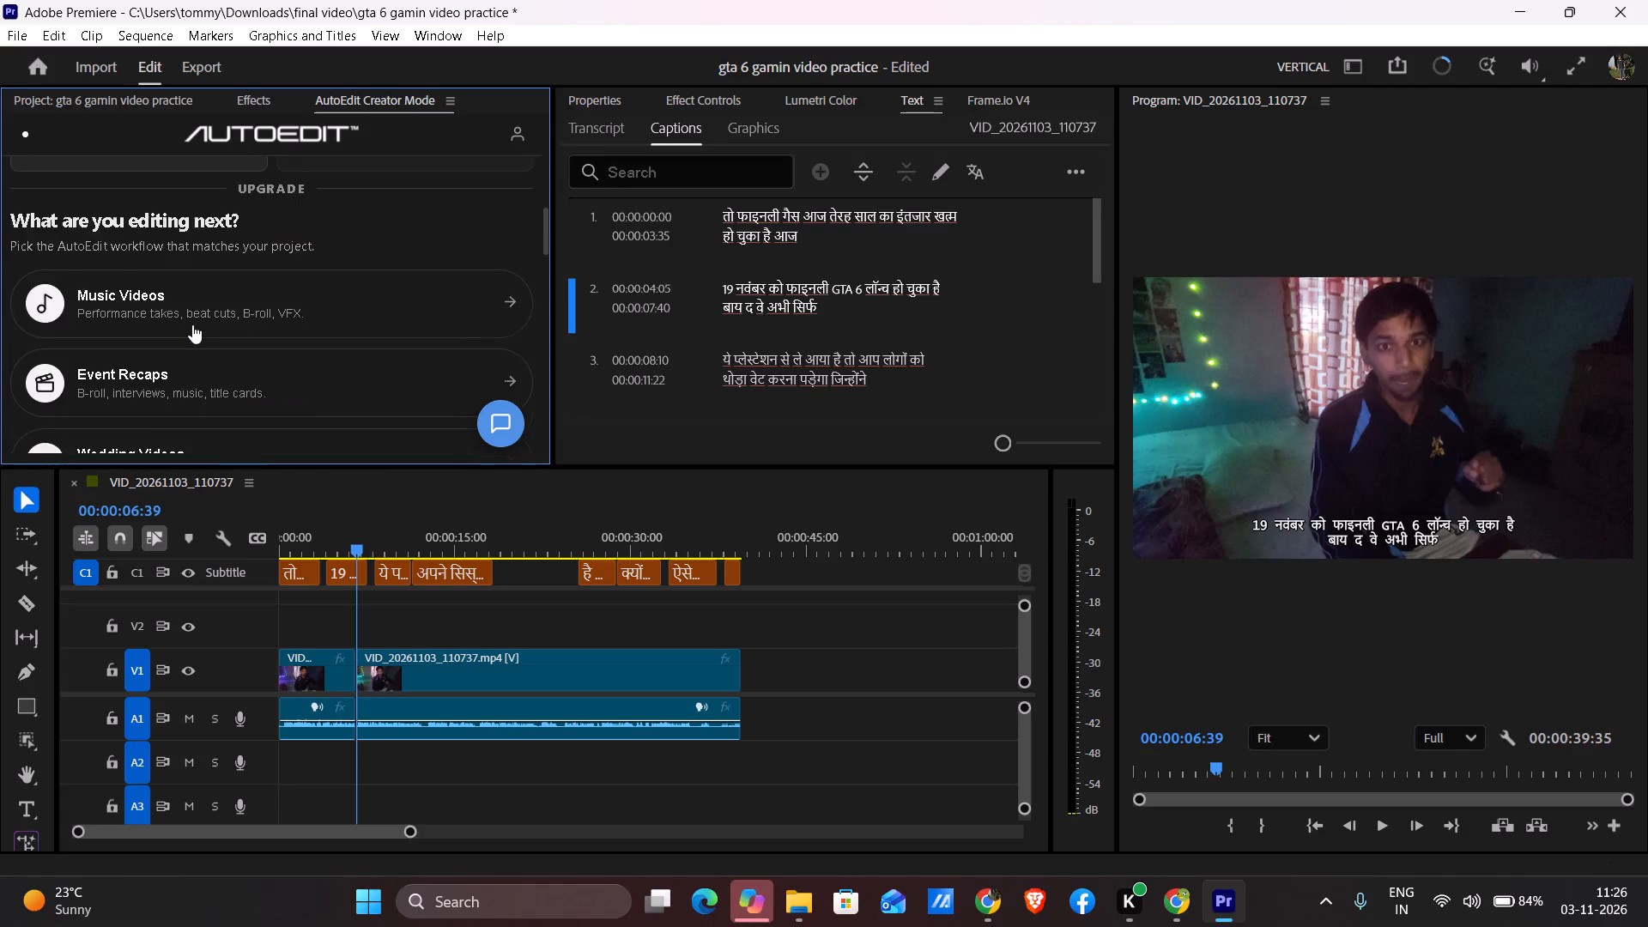
{"action": "scroll", "coordinate": [192, 324], "scroll_direction": "up", "scroll_amount": 5}
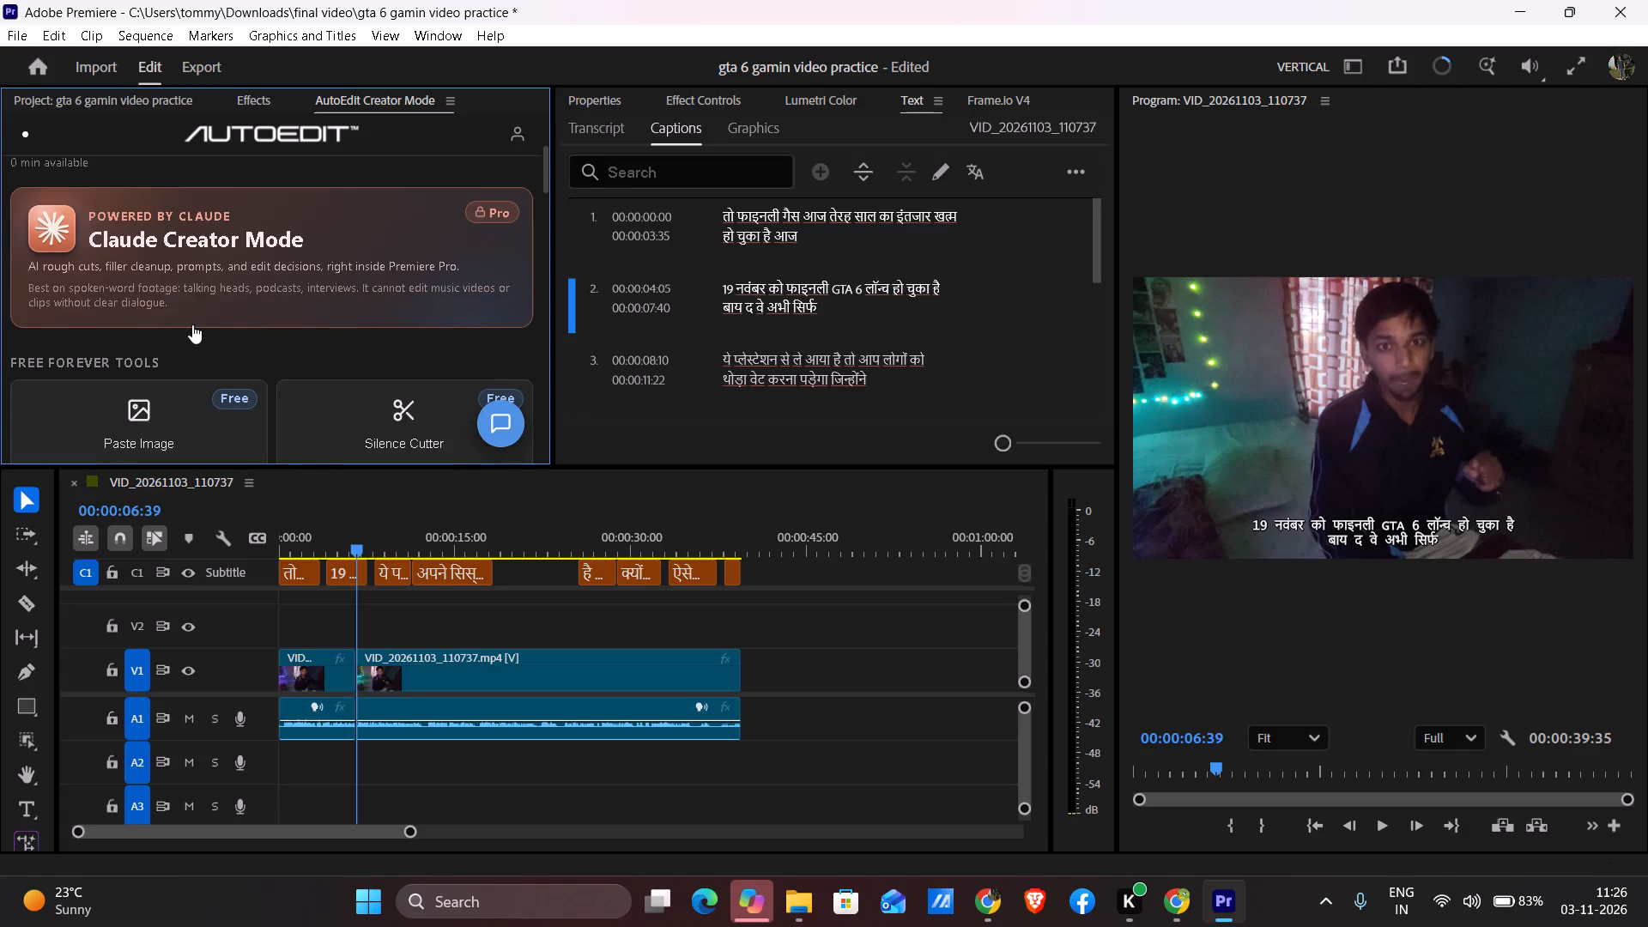
{"action": "scroll", "coordinate": [192, 324], "scroll_direction": "up", "scroll_amount": 3}
{"action": "scroll", "coordinate": [192, 324], "scroll_direction": "down", "scroll_amount": 3}
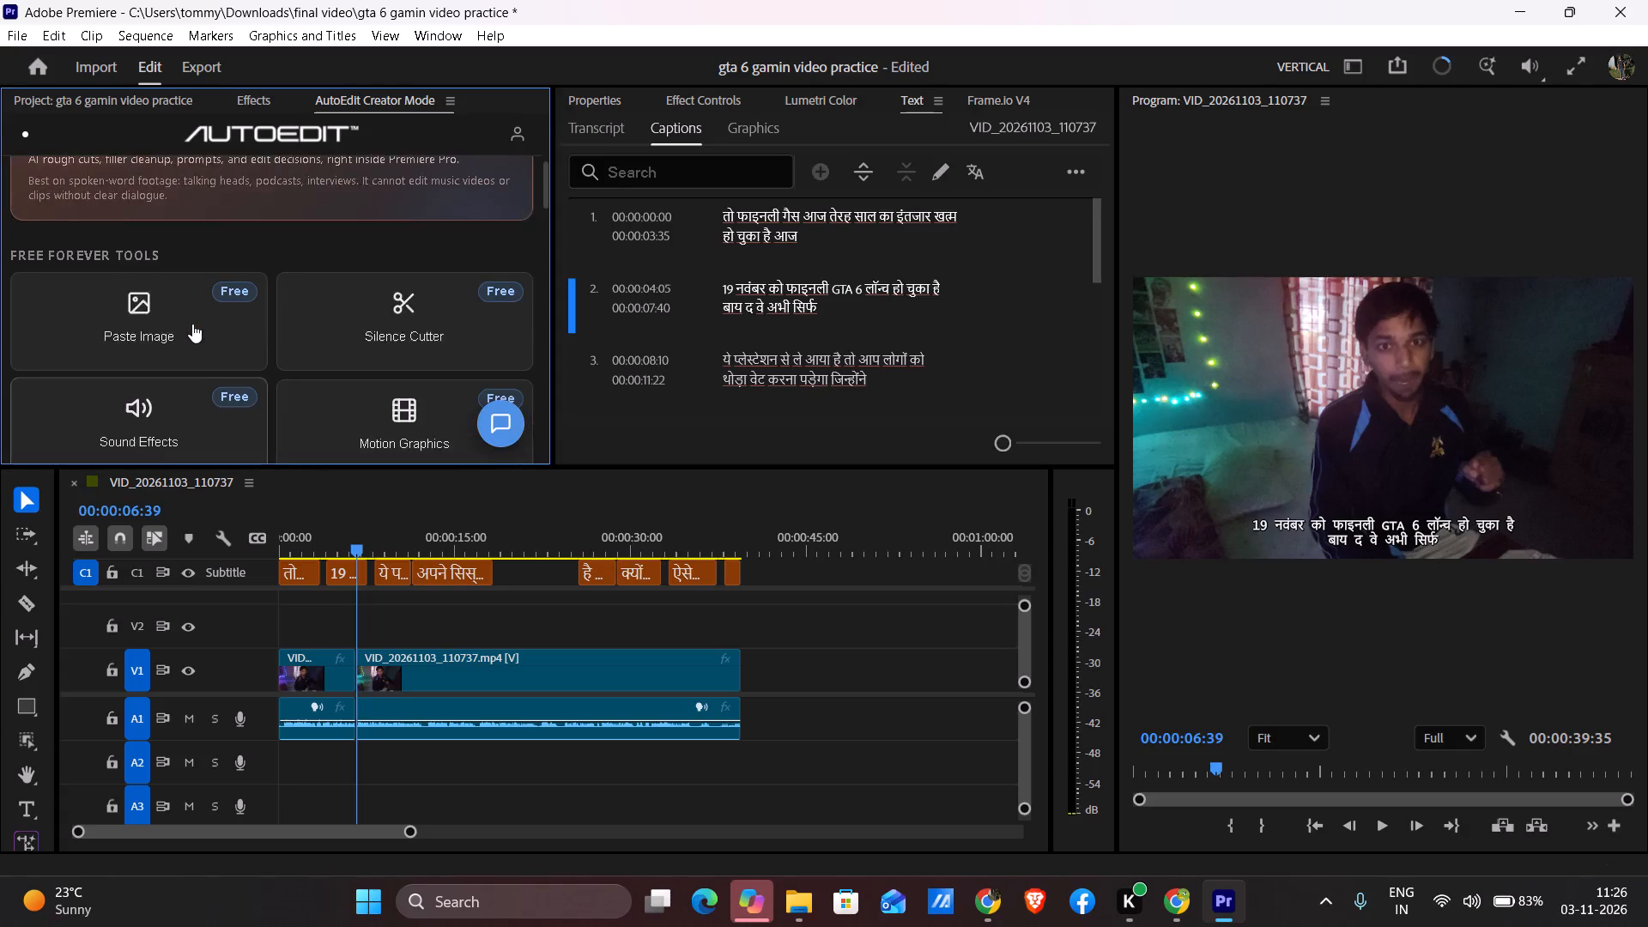
{"action": "scroll", "coordinate": [192, 324], "scroll_direction": "down", "scroll_amount": 2}
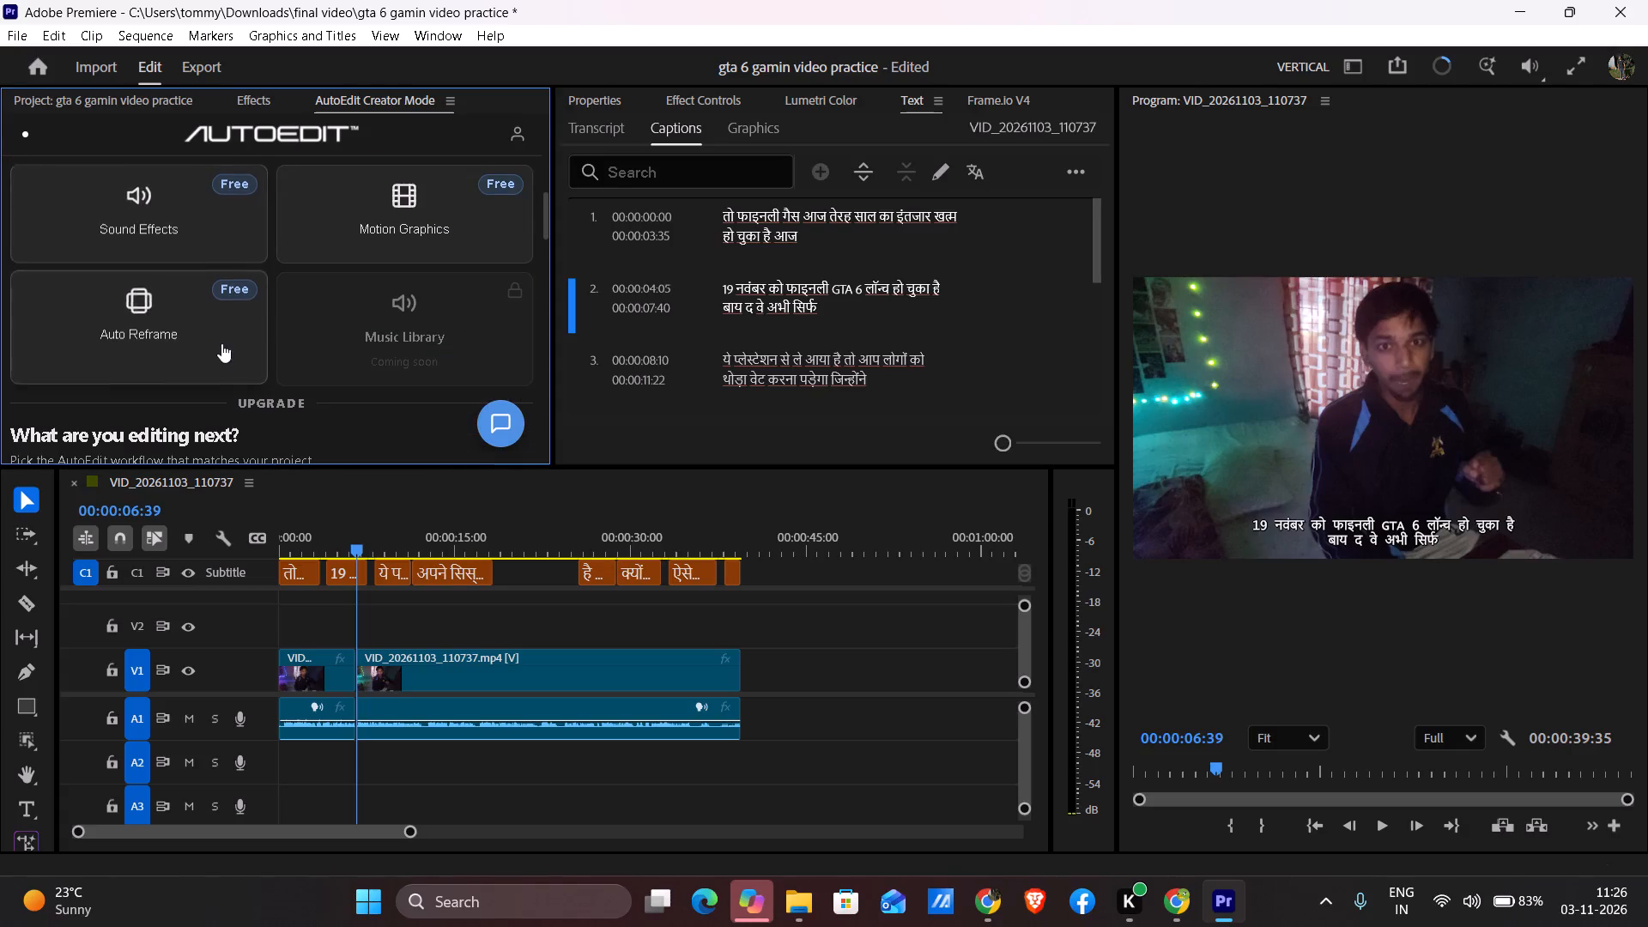
{"action": "scroll", "coordinate": [246, 403], "scroll_direction": "up", "scroll_amount": 2}
{"action": "scroll", "coordinate": [246, 403], "scroll_direction": "down", "scroll_amount": 2}
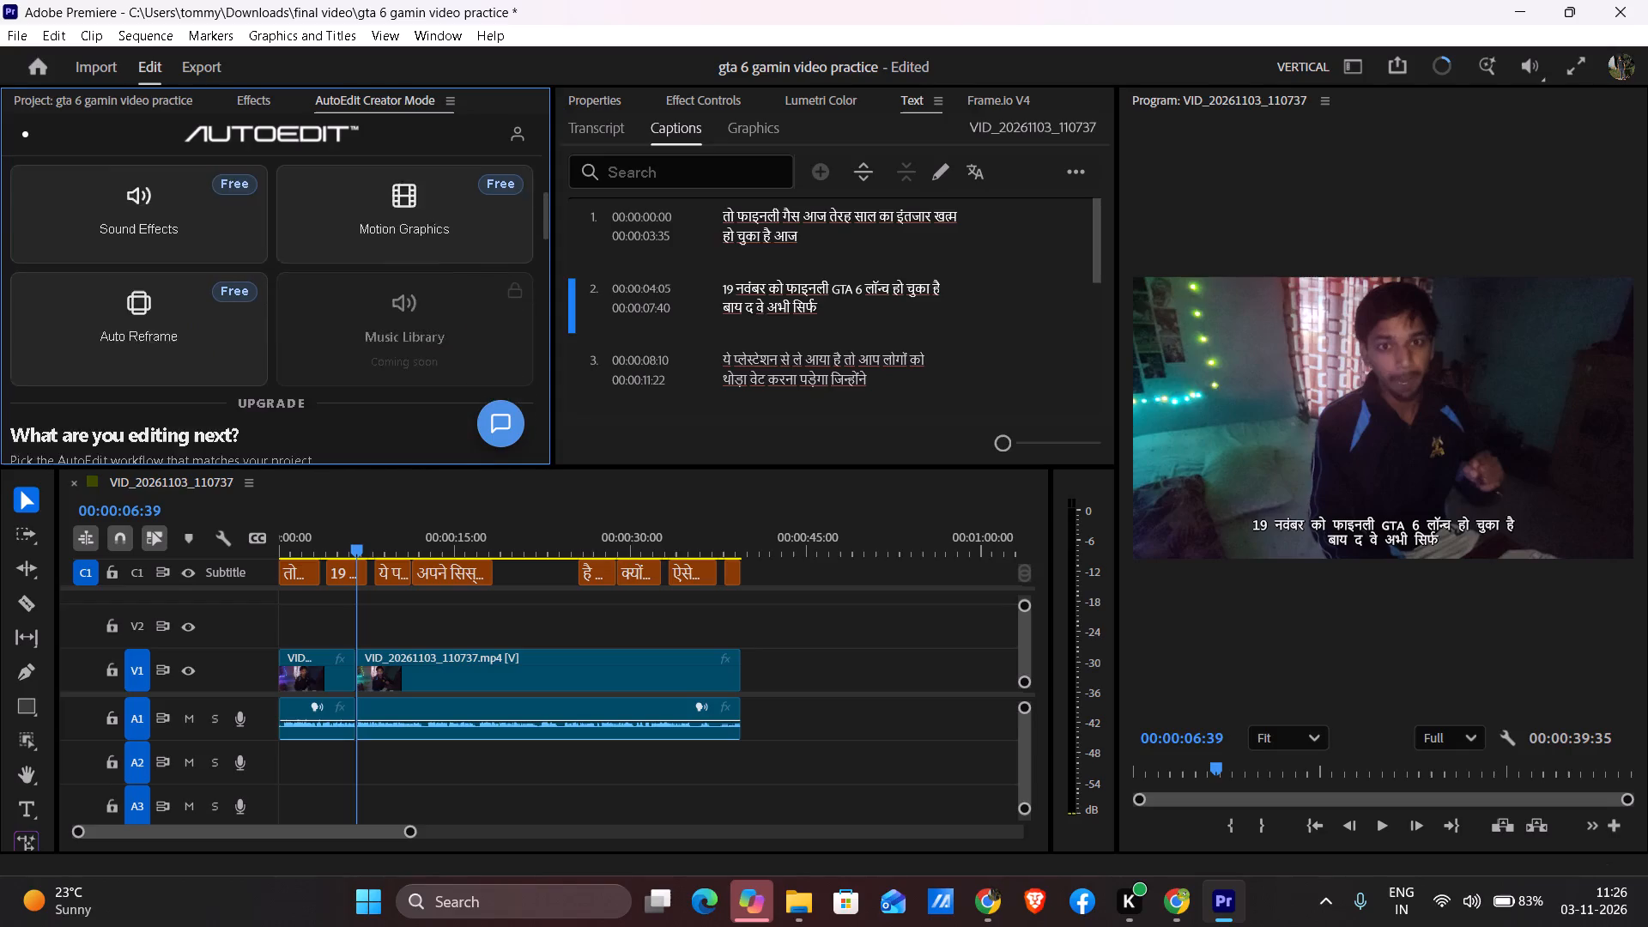
{"action": "scroll", "coordinate": [246, 403], "scroll_direction": "down", "scroll_amount": 5}
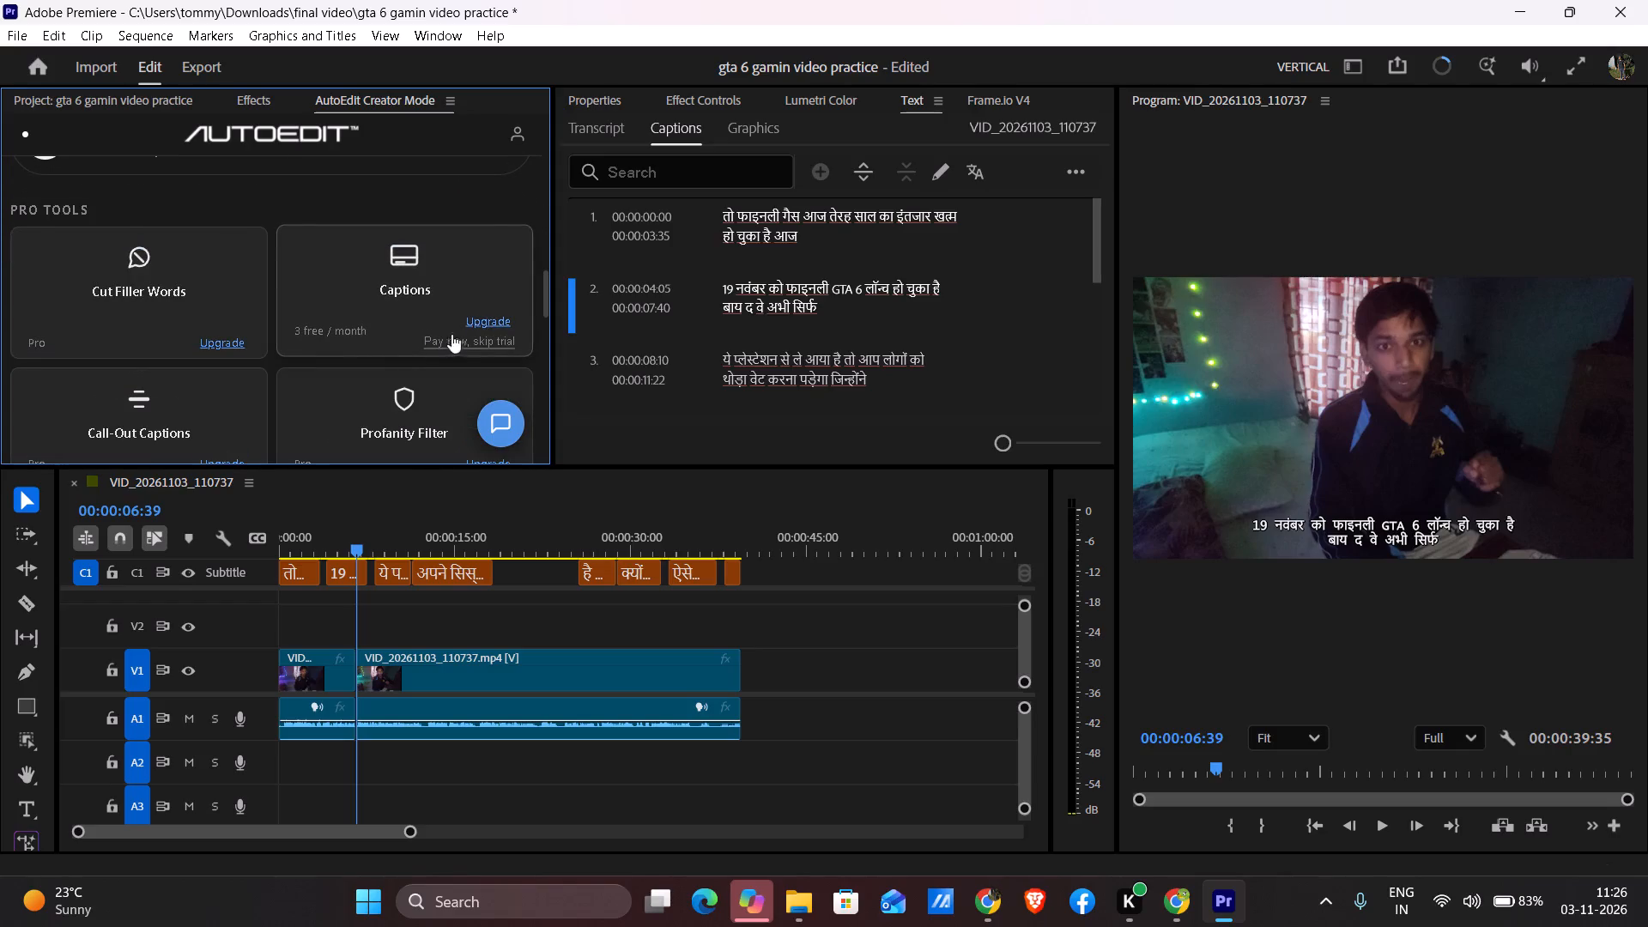
{"action": "scroll", "coordinate": [411, 341], "scroll_direction": "down", "scroll_amount": 1}
Start the AutoEdit update to v2.14.0.
{"action": "scroll", "coordinate": [411, 341], "scroll_direction": "up", "scroll_amount": 14}
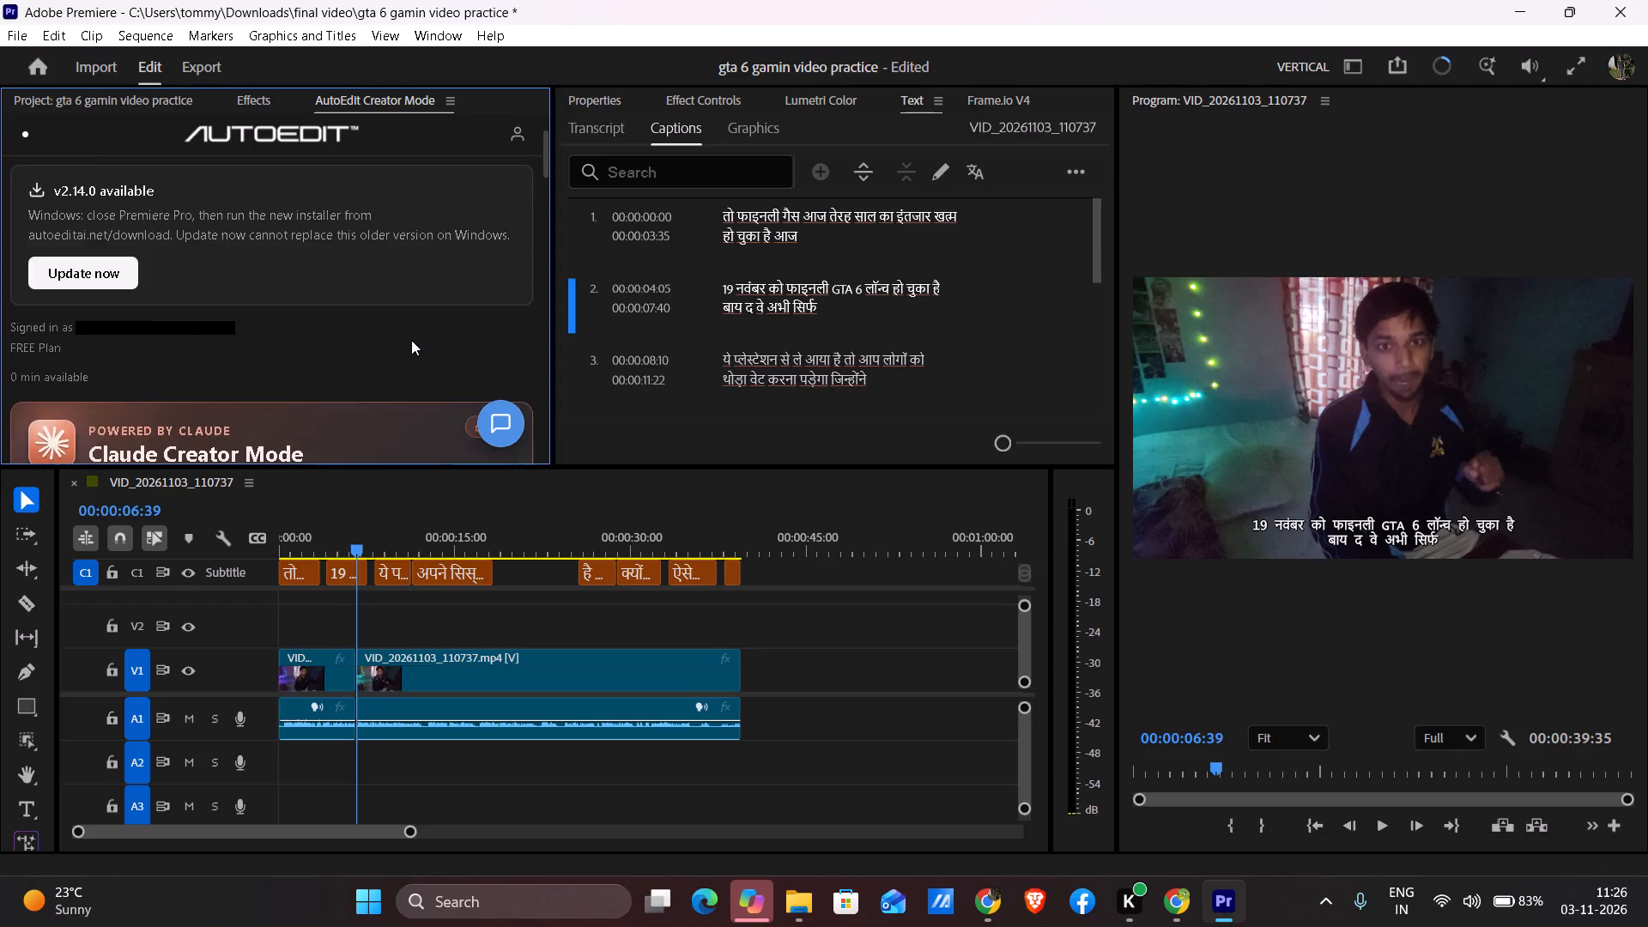
{"action": "left_click", "coordinate": [100, 272]}
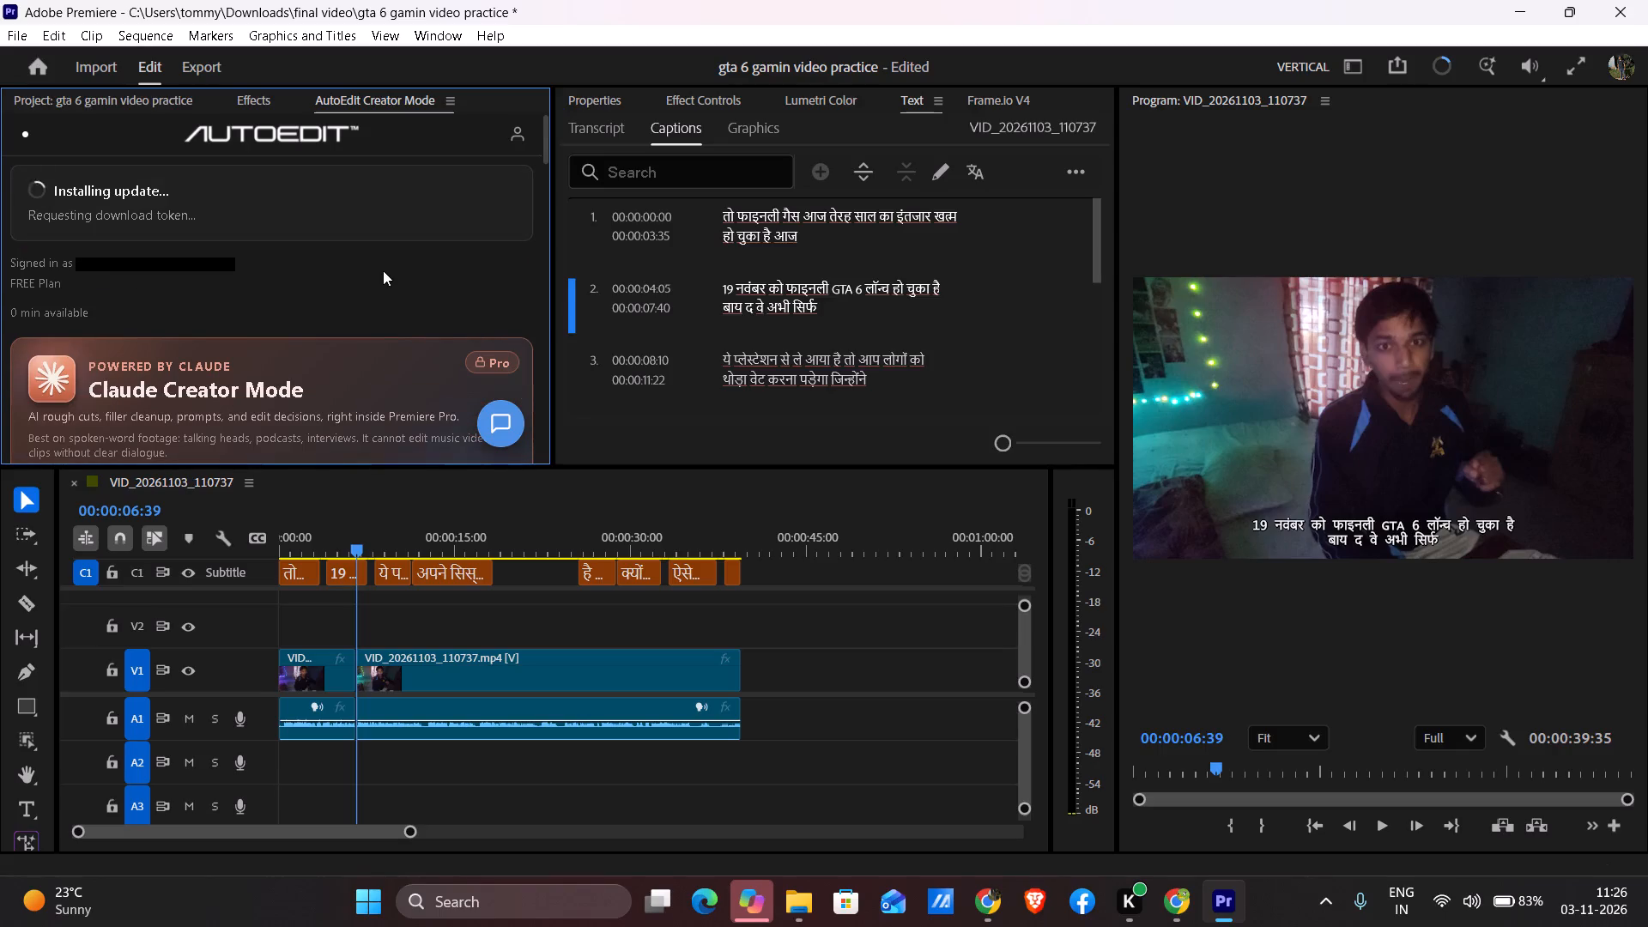
Look through AutoEdit's free and Pro tools, and check on the update's progress.
{"action": "scroll", "coordinate": [383, 270], "scroll_direction": "down", "scroll_amount": 3}
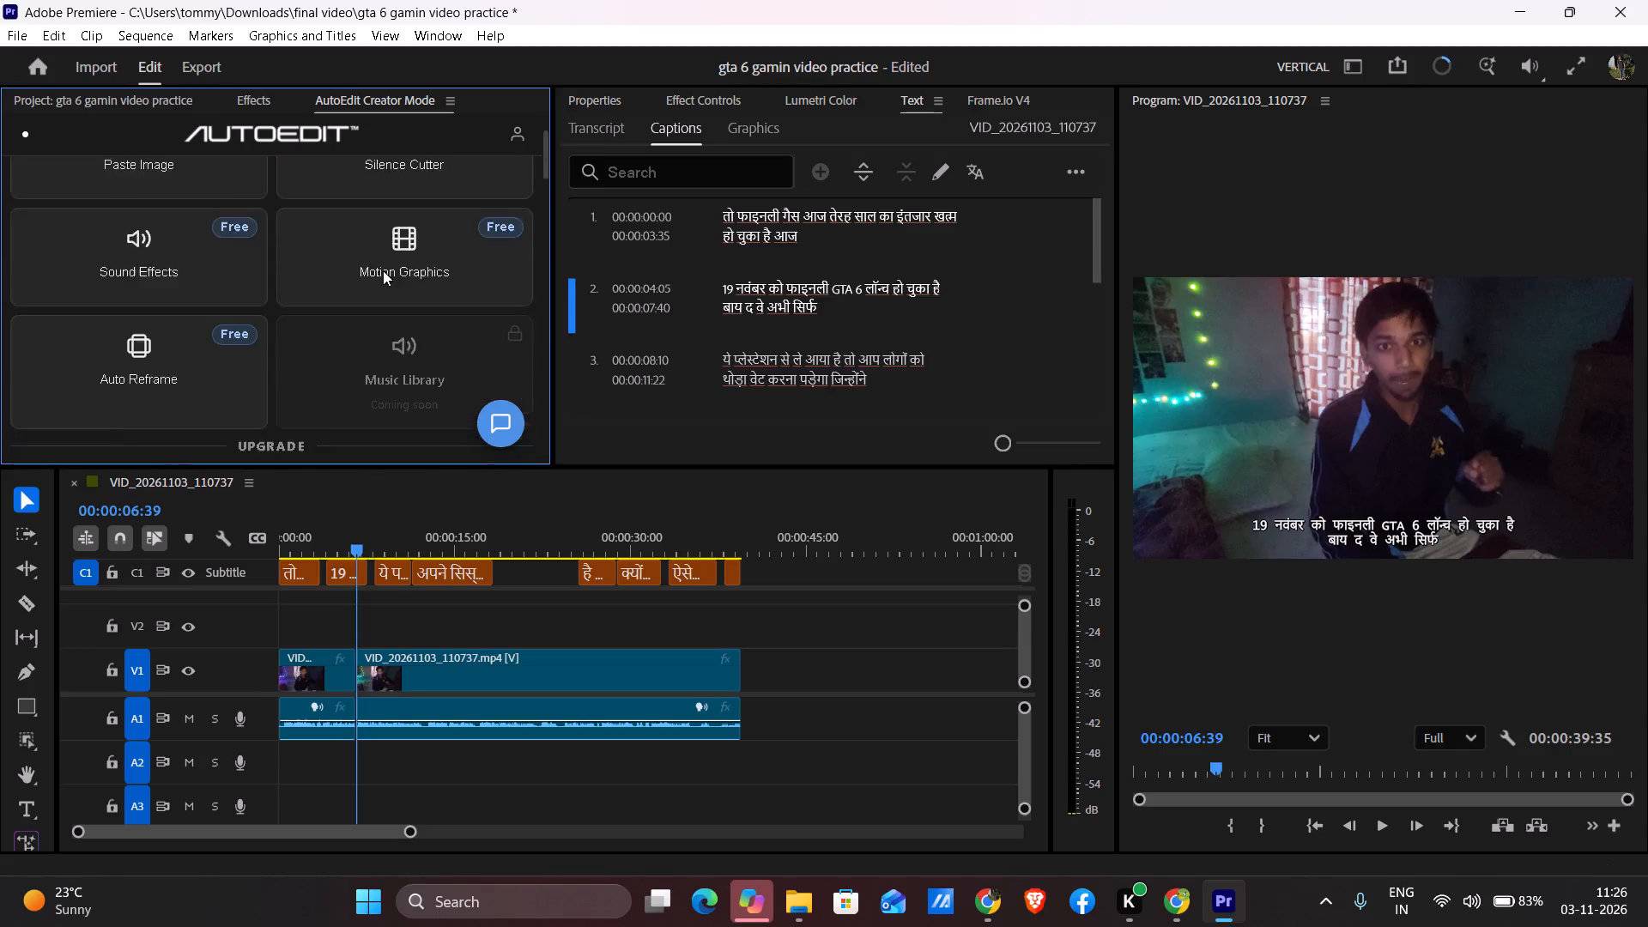
{"action": "scroll", "coordinate": [383, 270], "scroll_direction": "down", "scroll_amount": 9}
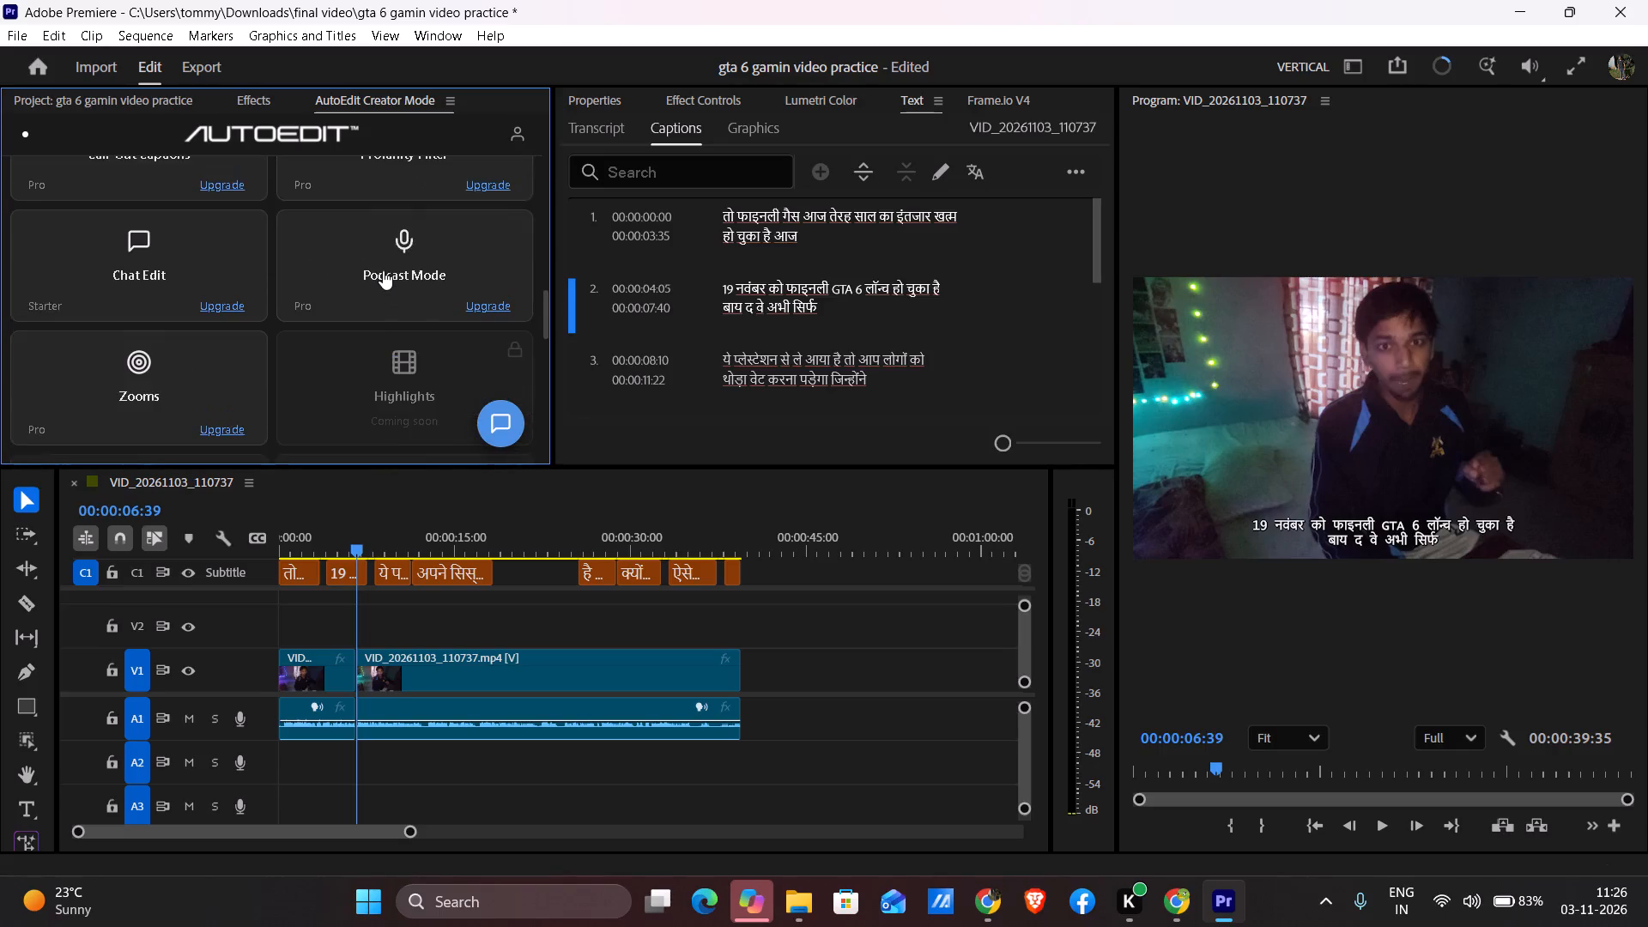
{"action": "scroll", "coordinate": [383, 270], "scroll_direction": "down", "scroll_amount": 4}
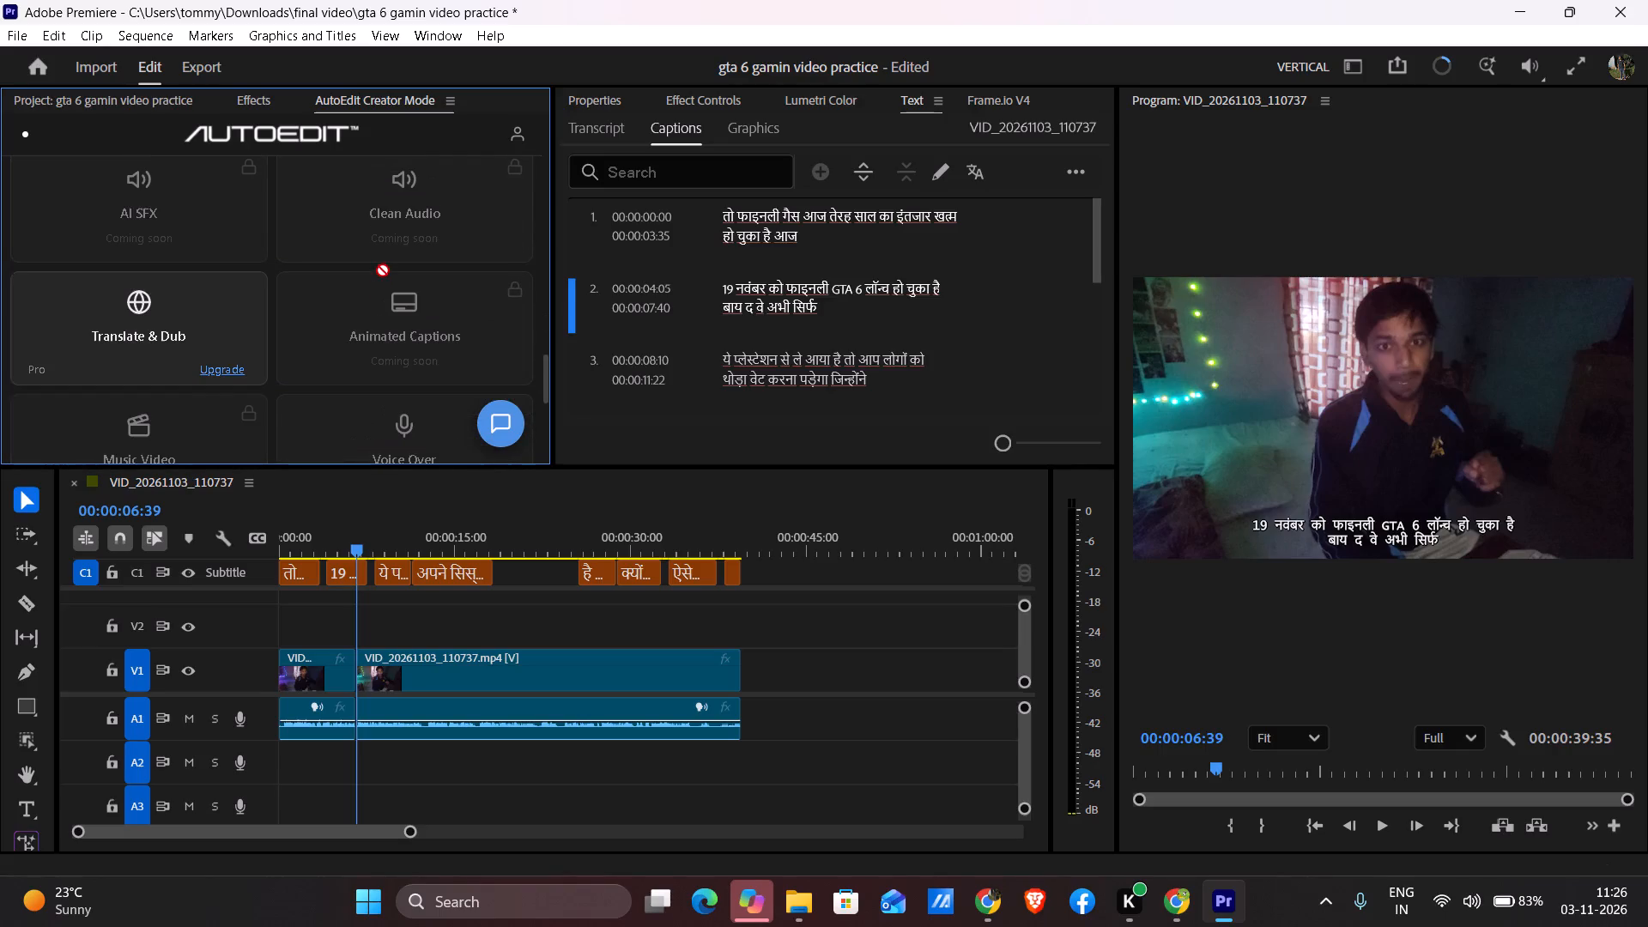
{"action": "scroll", "coordinate": [383, 270], "scroll_direction": "up", "scroll_amount": 18}
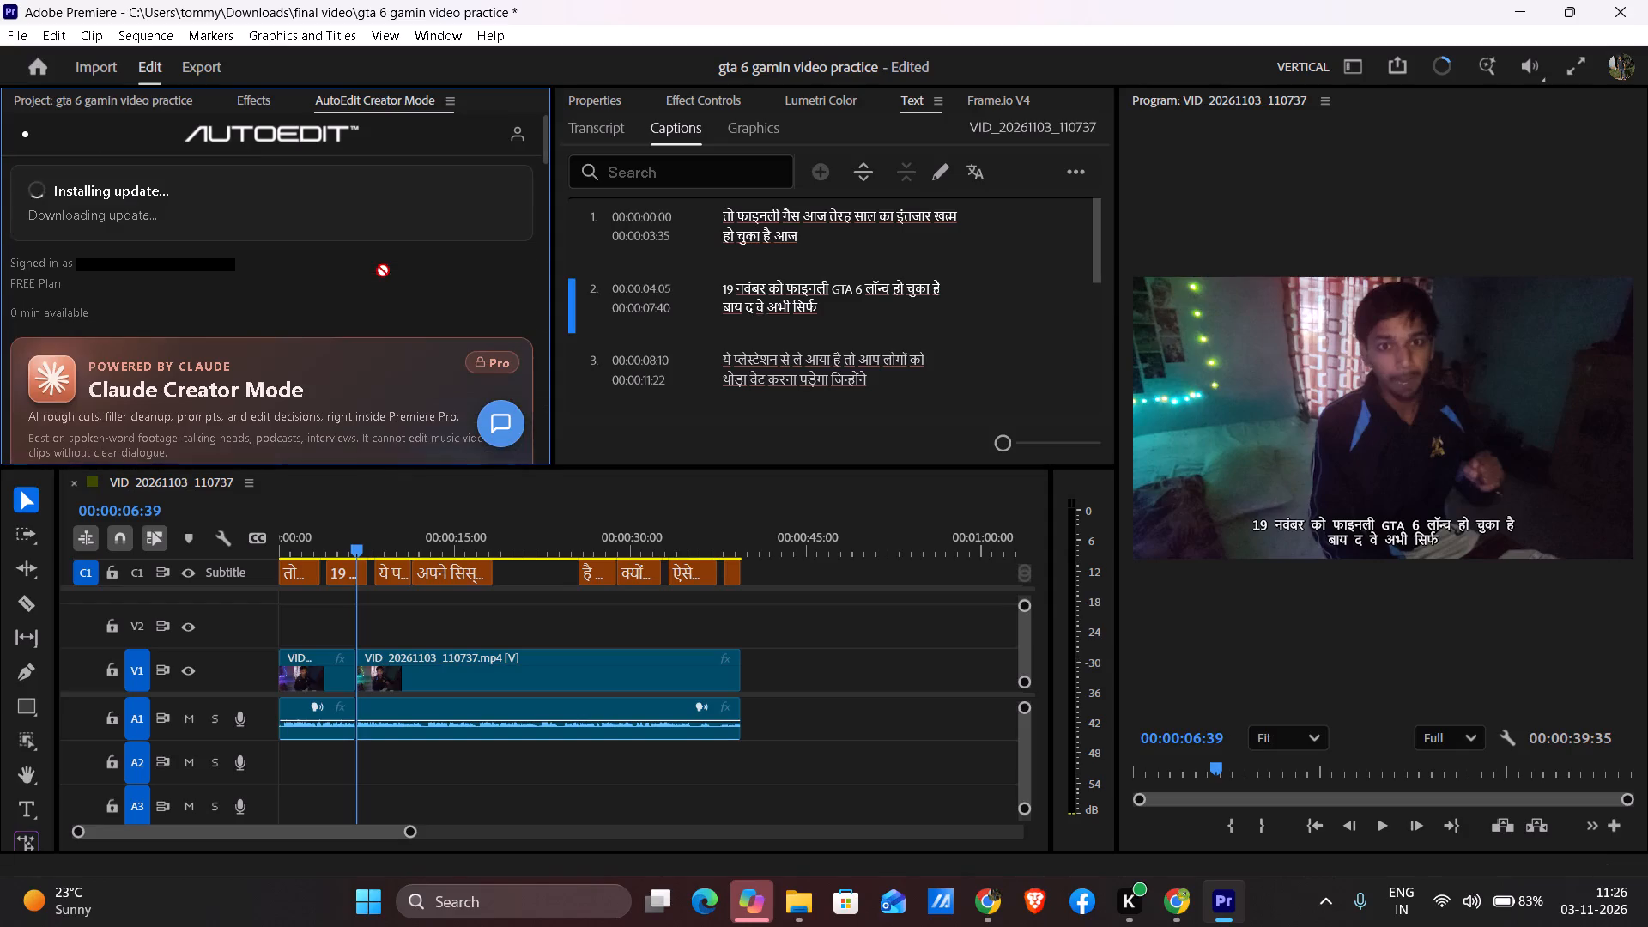
Open AutoEdit's Captions tool and transcribe the full sequence.
{"action": "scroll", "coordinate": [383, 270], "scroll_direction": "down", "scroll_amount": 9}
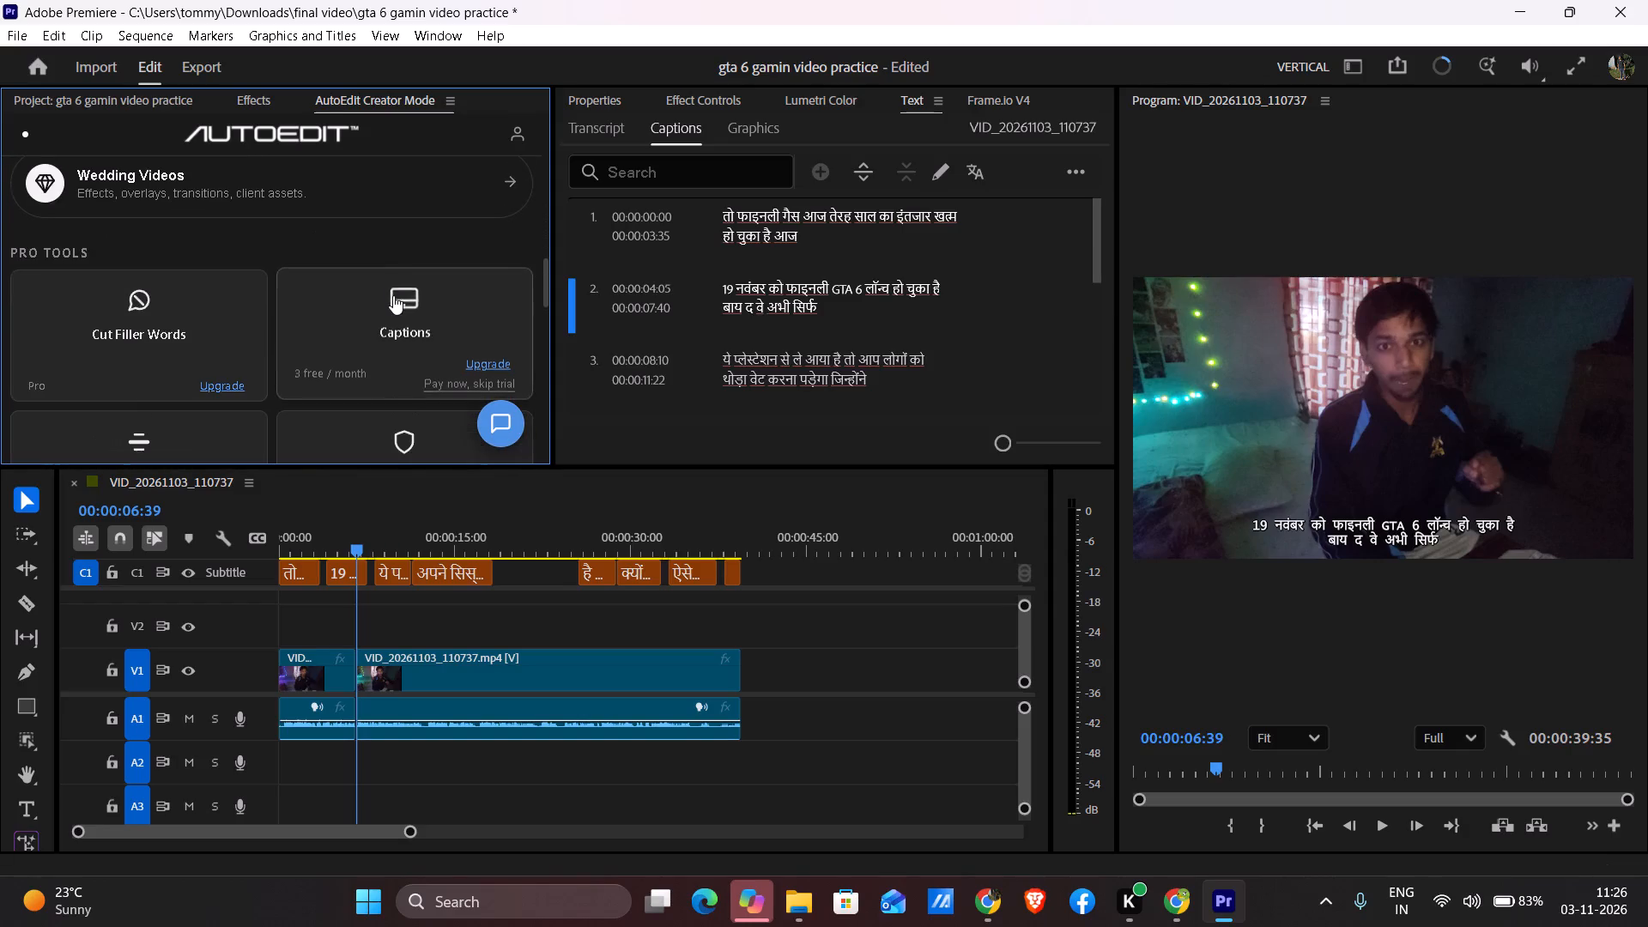
{"action": "left_click", "coordinate": [393, 295]}
{"action": "scroll", "coordinate": [344, 317], "scroll_direction": "down", "scroll_amount": 2}
{"action": "scroll", "coordinate": [344, 317], "scroll_direction": "up", "scroll_amount": 1}
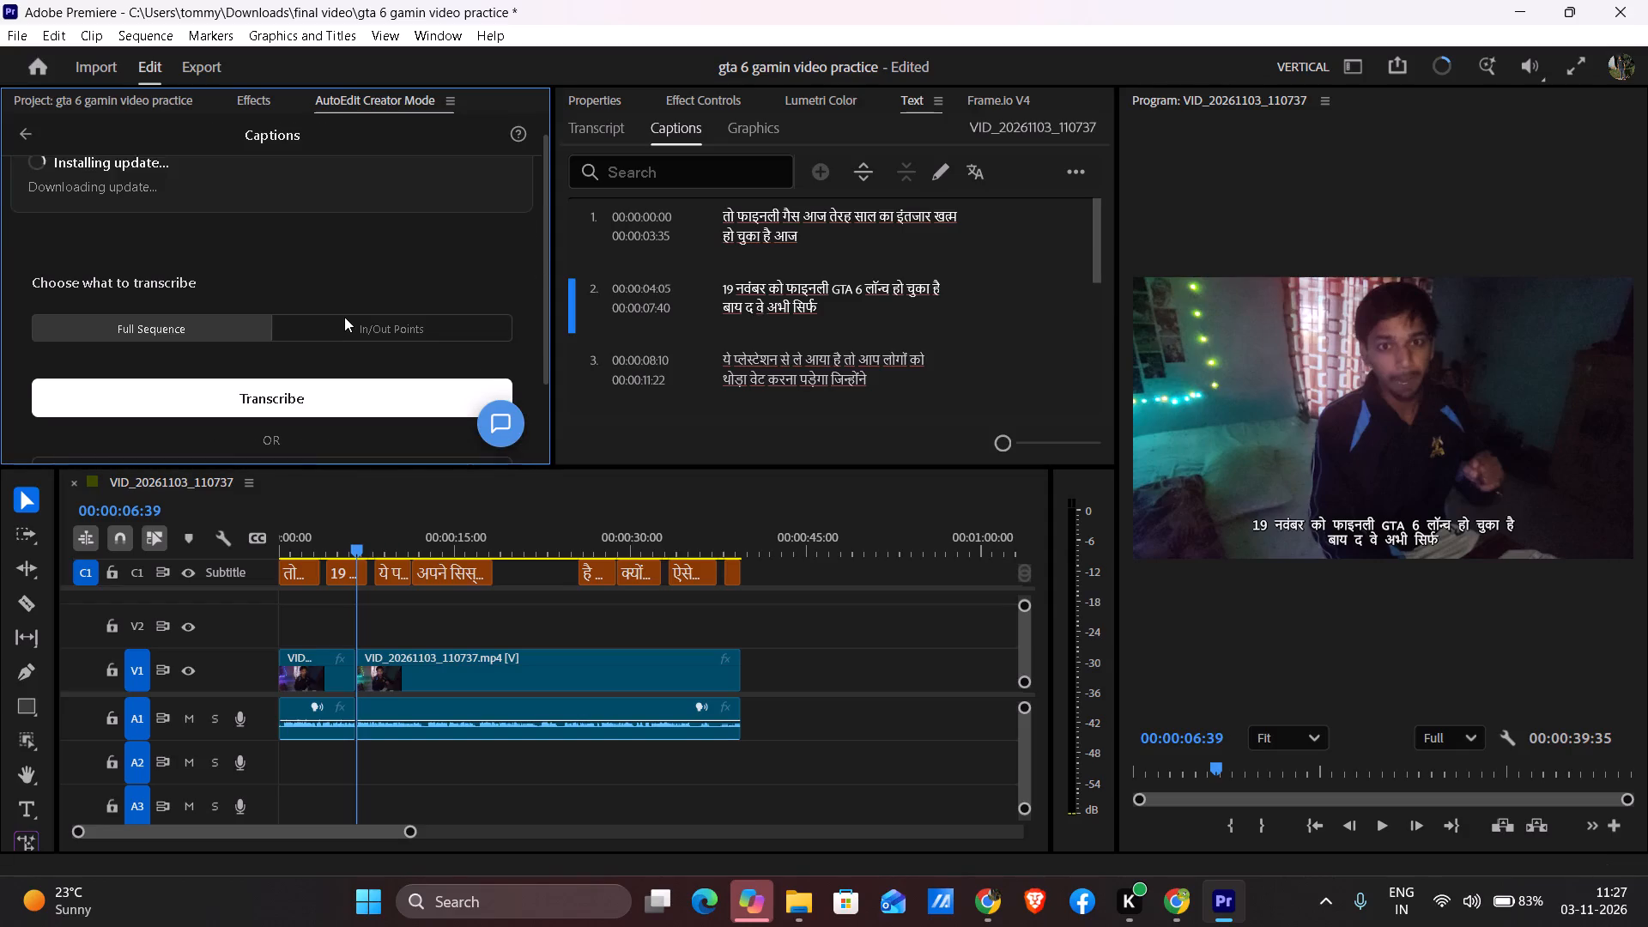
{"action": "scroll", "coordinate": [253, 247], "scroll_direction": "up", "scroll_amount": 2}
{"action": "scroll", "coordinate": [253, 247], "scroll_direction": "down", "scroll_amount": 1}
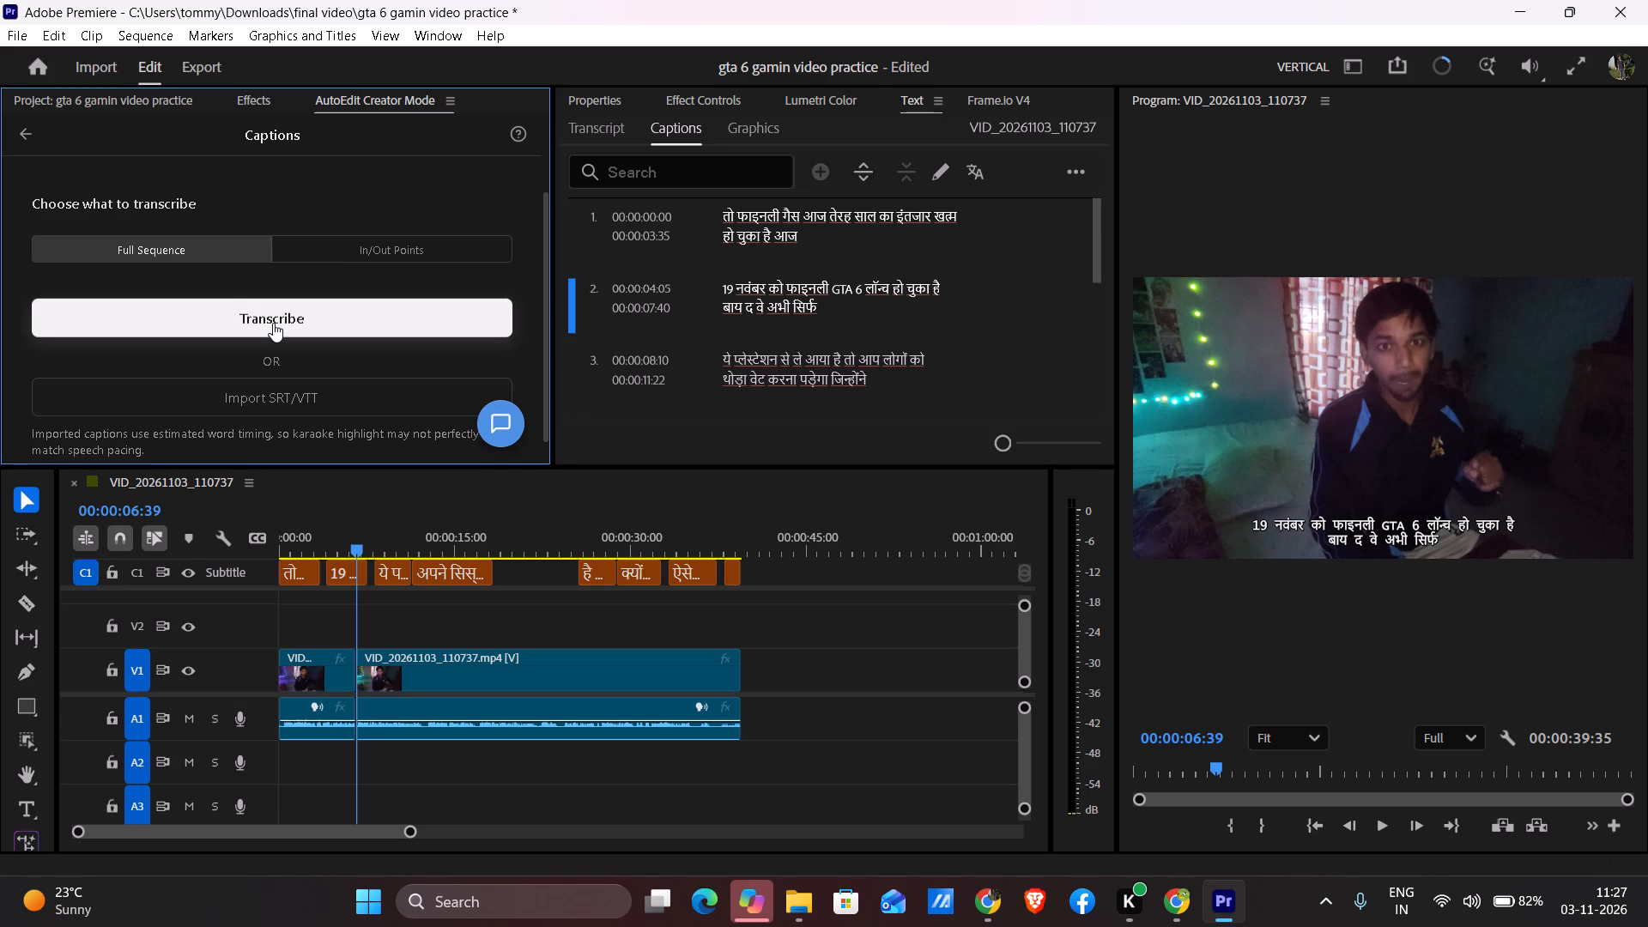
{"action": "left_click", "coordinate": [273, 323]}
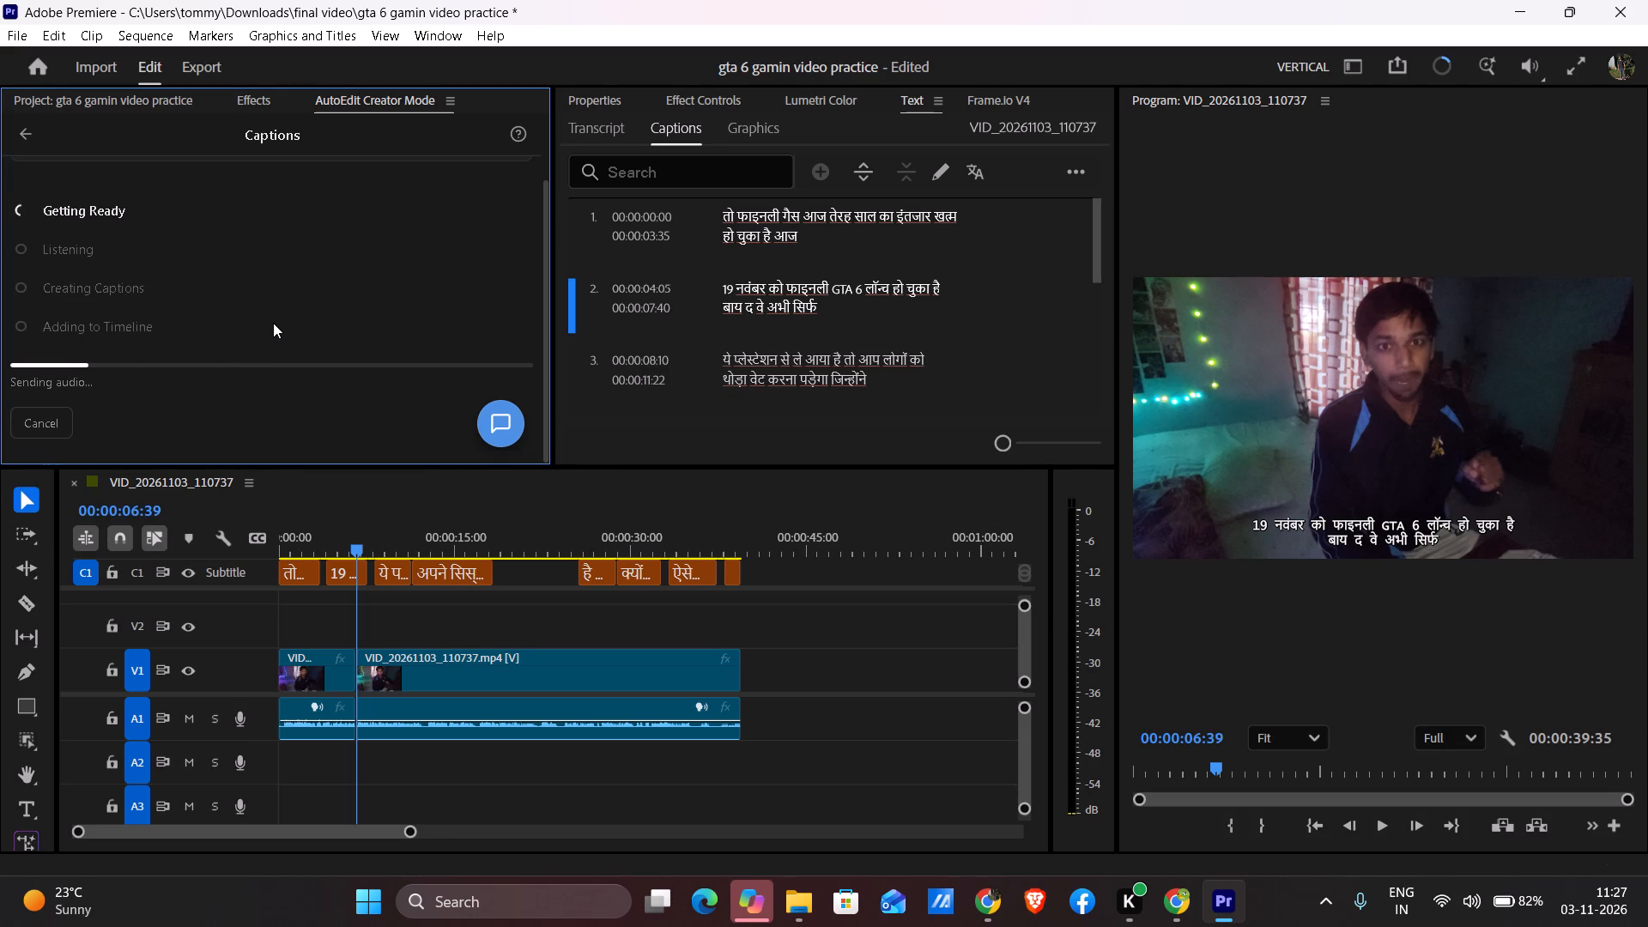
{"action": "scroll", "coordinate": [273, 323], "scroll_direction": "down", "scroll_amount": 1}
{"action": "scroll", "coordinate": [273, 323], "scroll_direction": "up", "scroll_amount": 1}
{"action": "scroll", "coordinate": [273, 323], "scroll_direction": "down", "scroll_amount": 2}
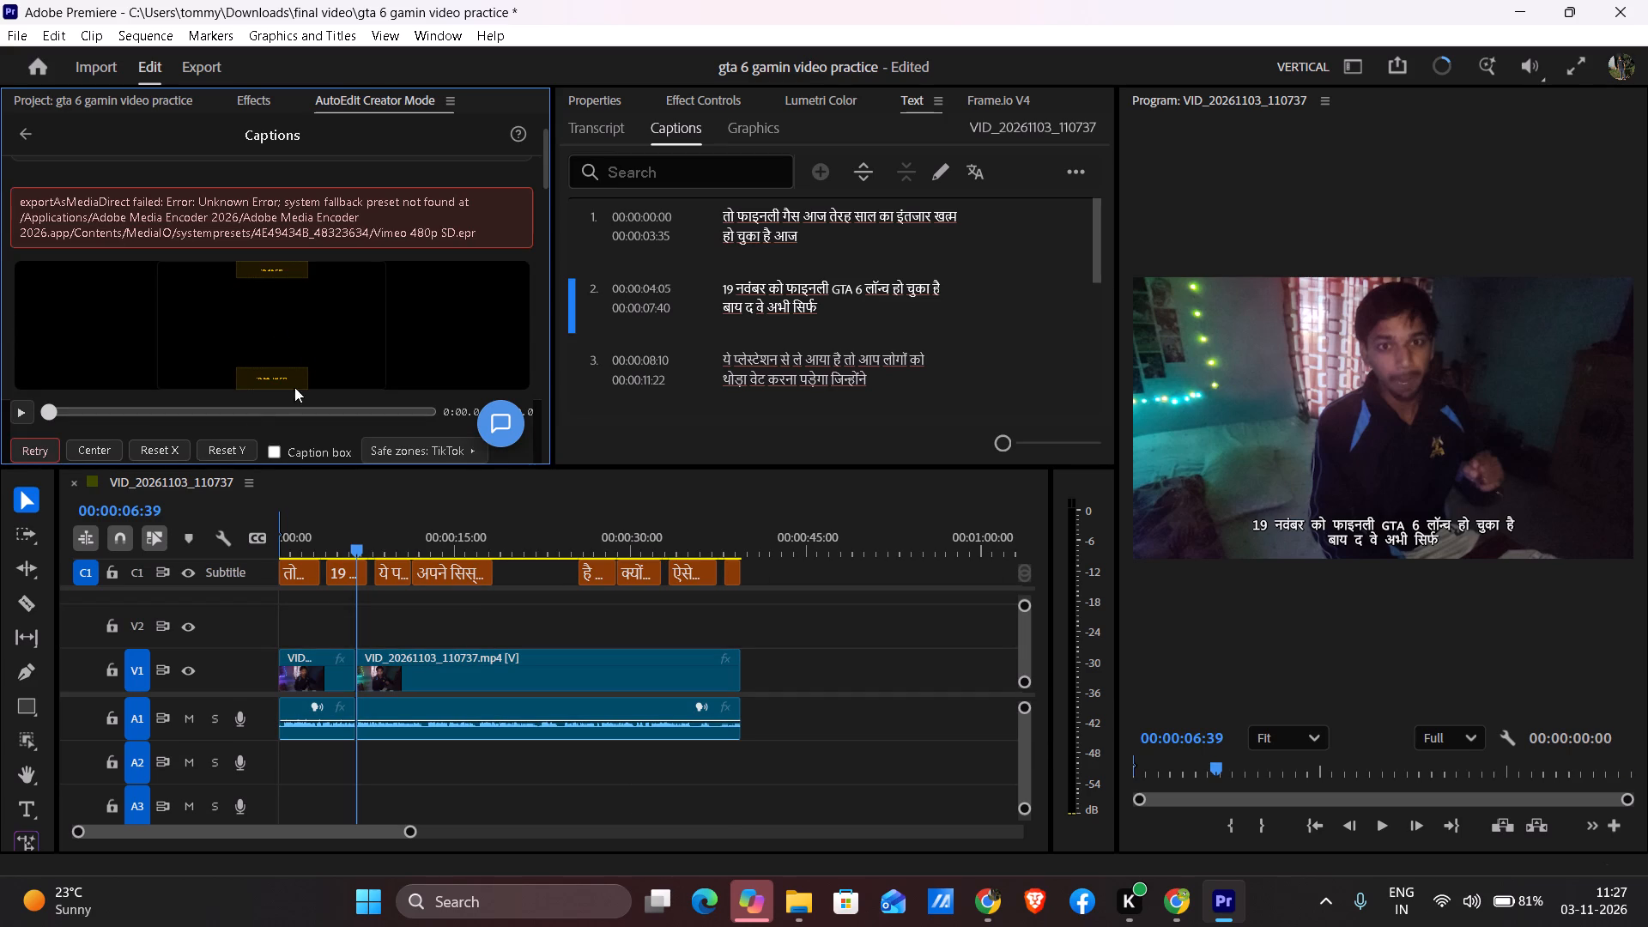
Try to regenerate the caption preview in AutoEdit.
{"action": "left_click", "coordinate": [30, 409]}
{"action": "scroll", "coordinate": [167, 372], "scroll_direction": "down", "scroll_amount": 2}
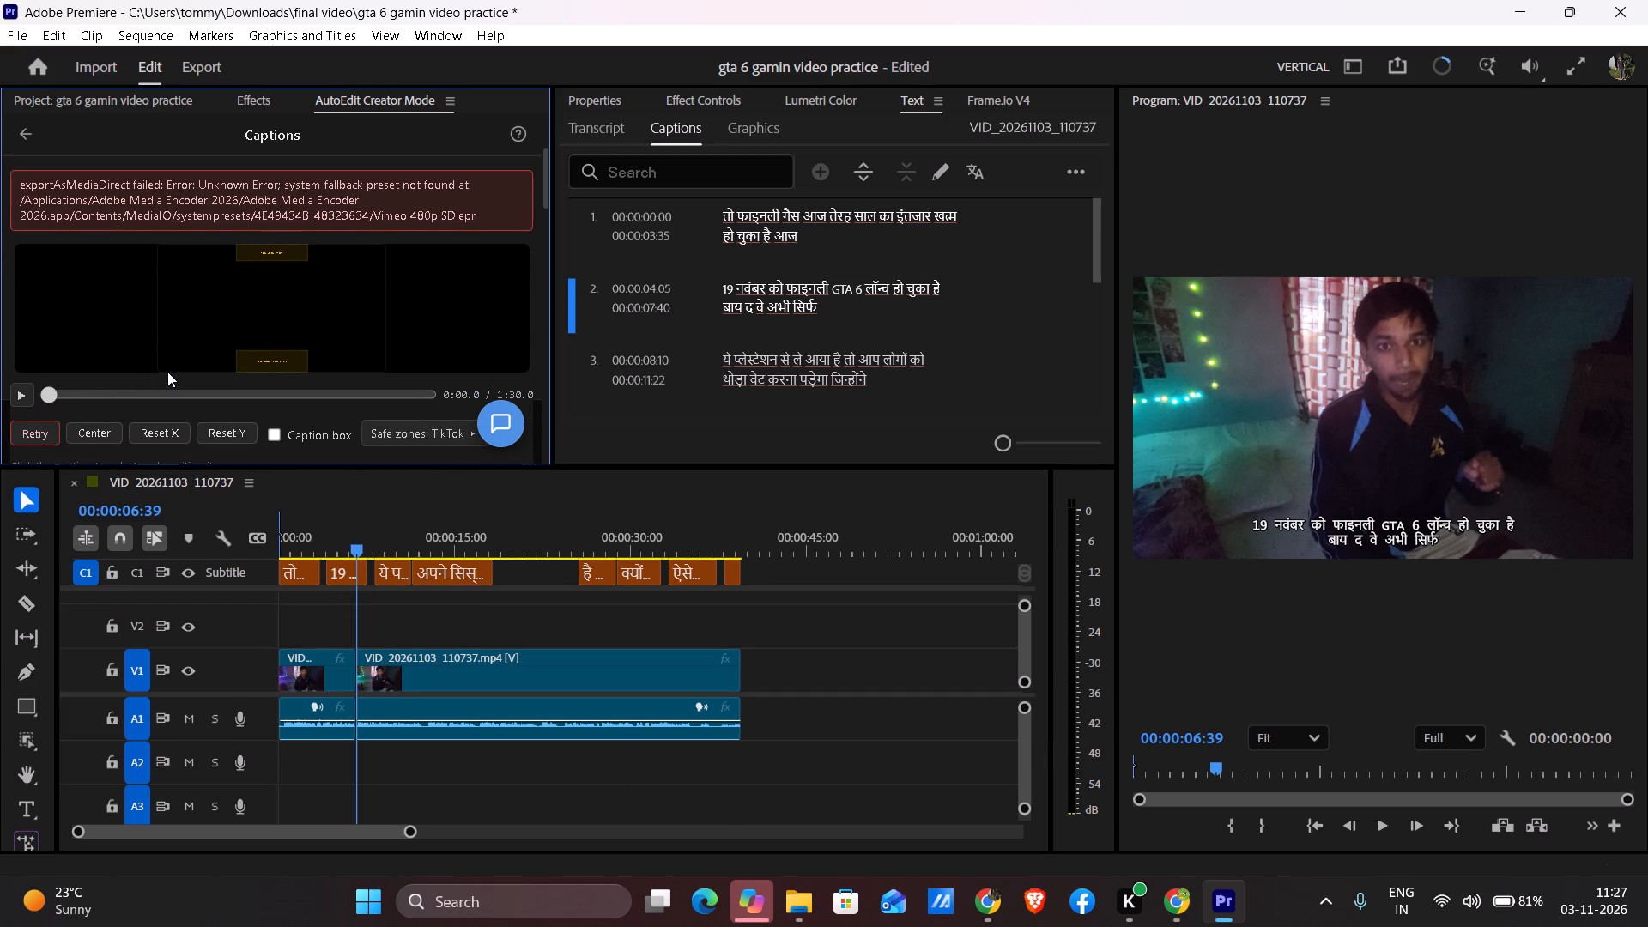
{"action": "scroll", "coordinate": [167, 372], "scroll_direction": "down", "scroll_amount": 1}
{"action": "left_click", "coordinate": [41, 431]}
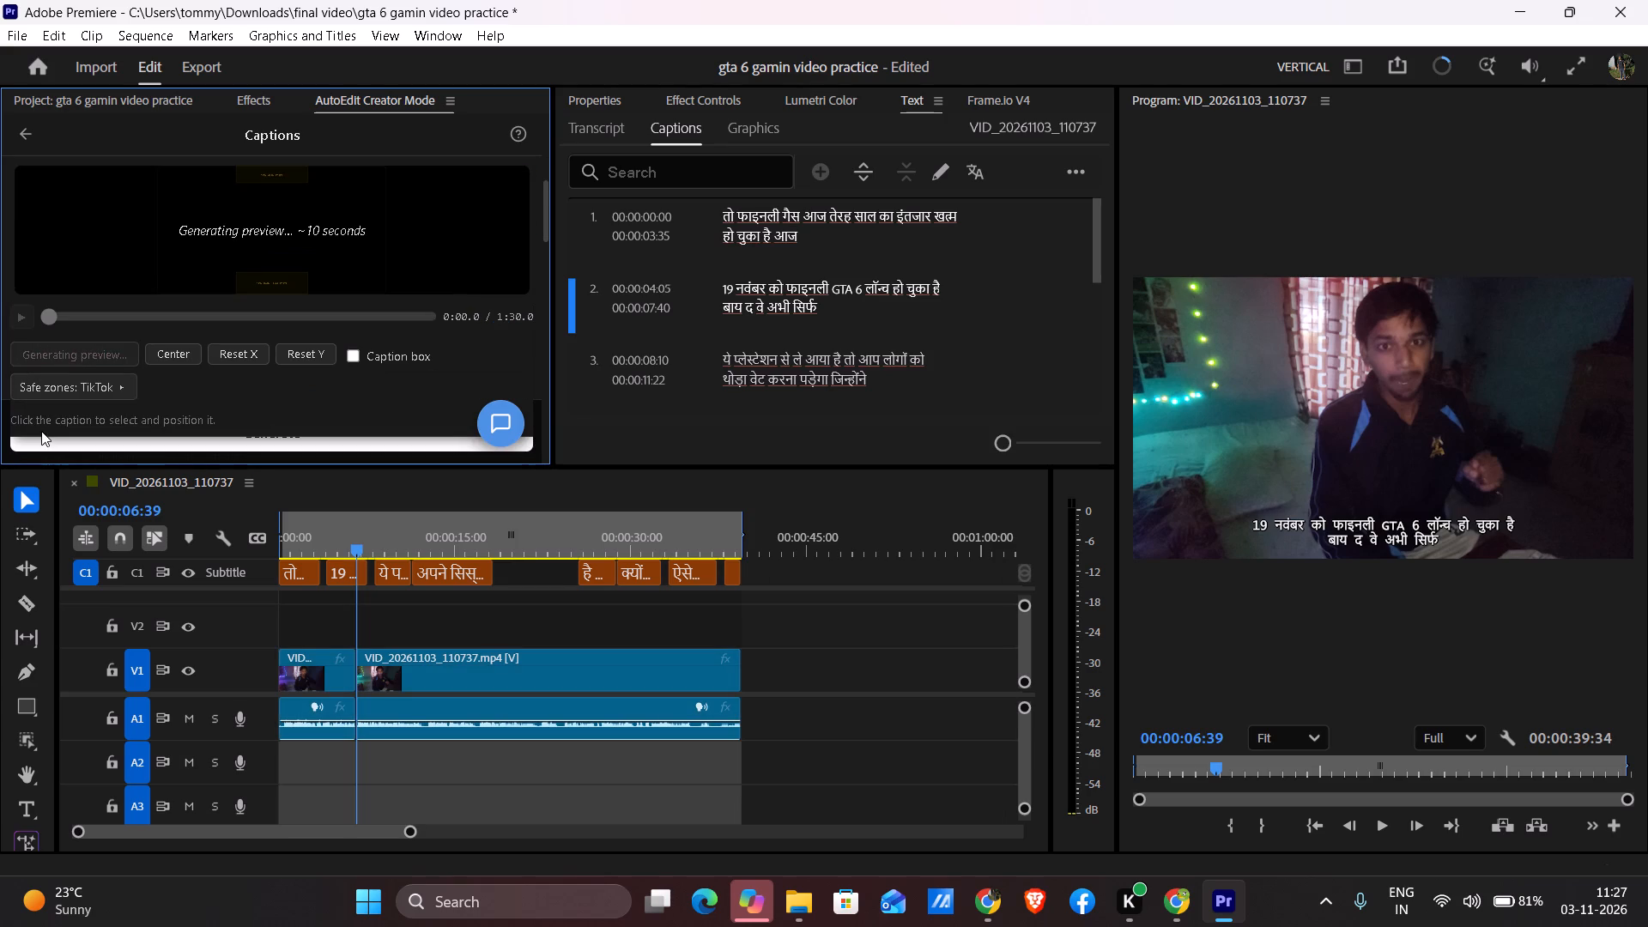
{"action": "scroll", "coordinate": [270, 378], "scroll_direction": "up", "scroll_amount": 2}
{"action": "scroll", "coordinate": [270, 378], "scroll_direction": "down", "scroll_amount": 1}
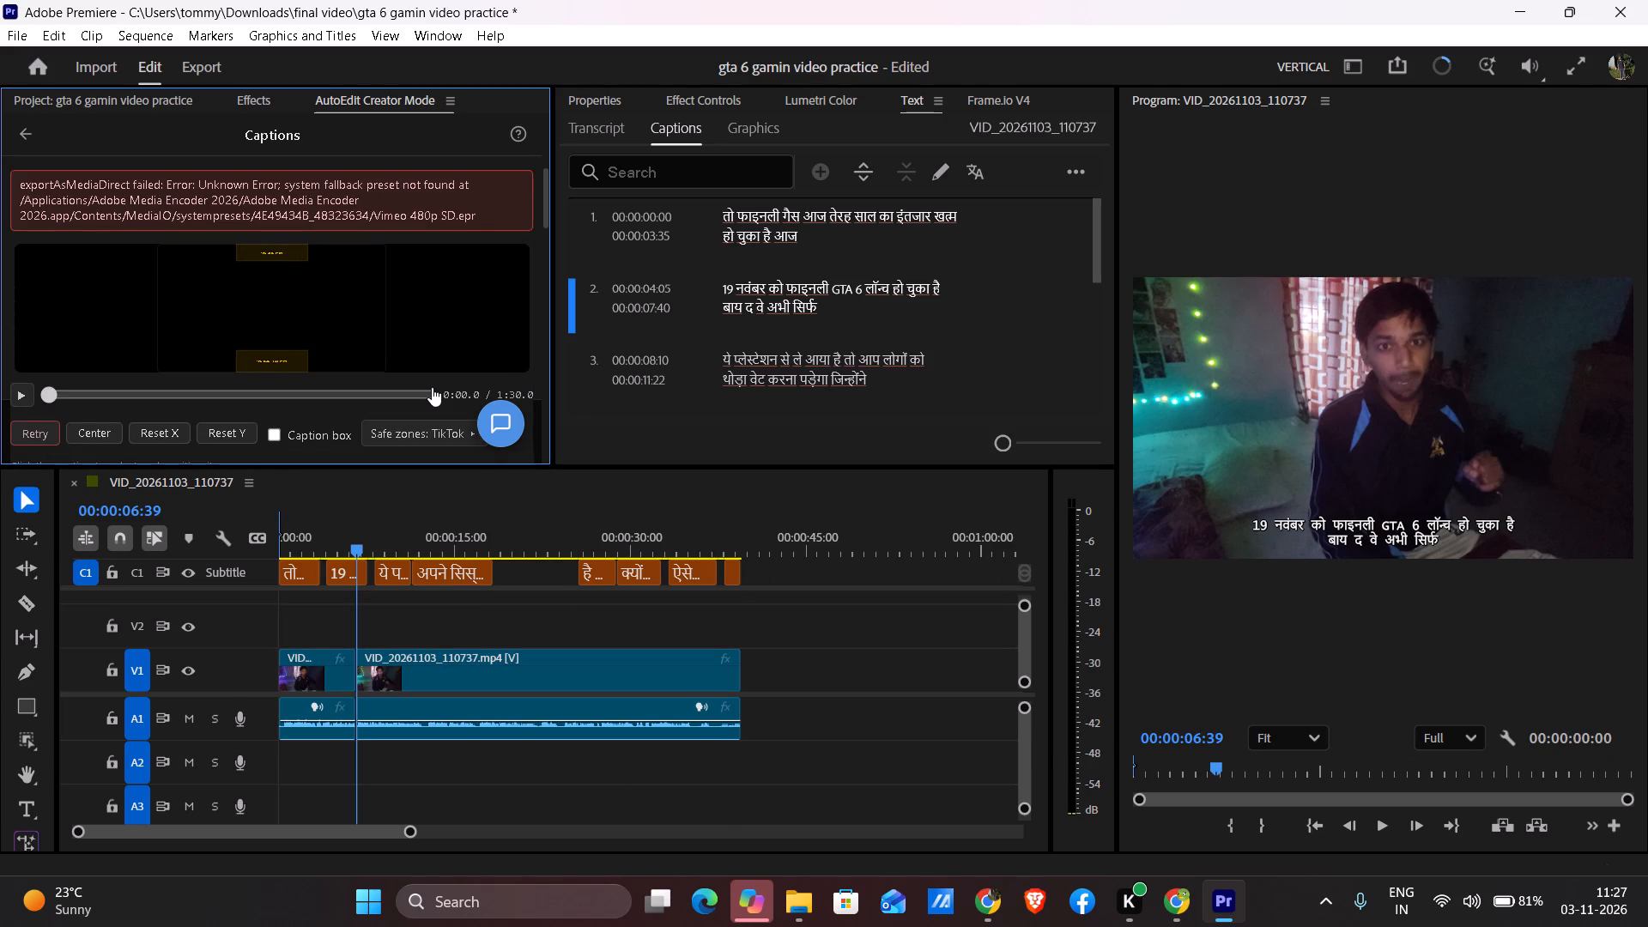
Enable the caption box in the preview and shrink it on all sides to a small area in the frame's lower middle.
{"action": "scroll", "coordinate": [432, 387], "scroll_direction": "down", "scroll_amount": 1}
{"action": "scroll", "coordinate": [421, 313], "scroll_direction": "down", "scroll_amount": 2}
{"action": "left_click", "coordinate": [273, 438]}
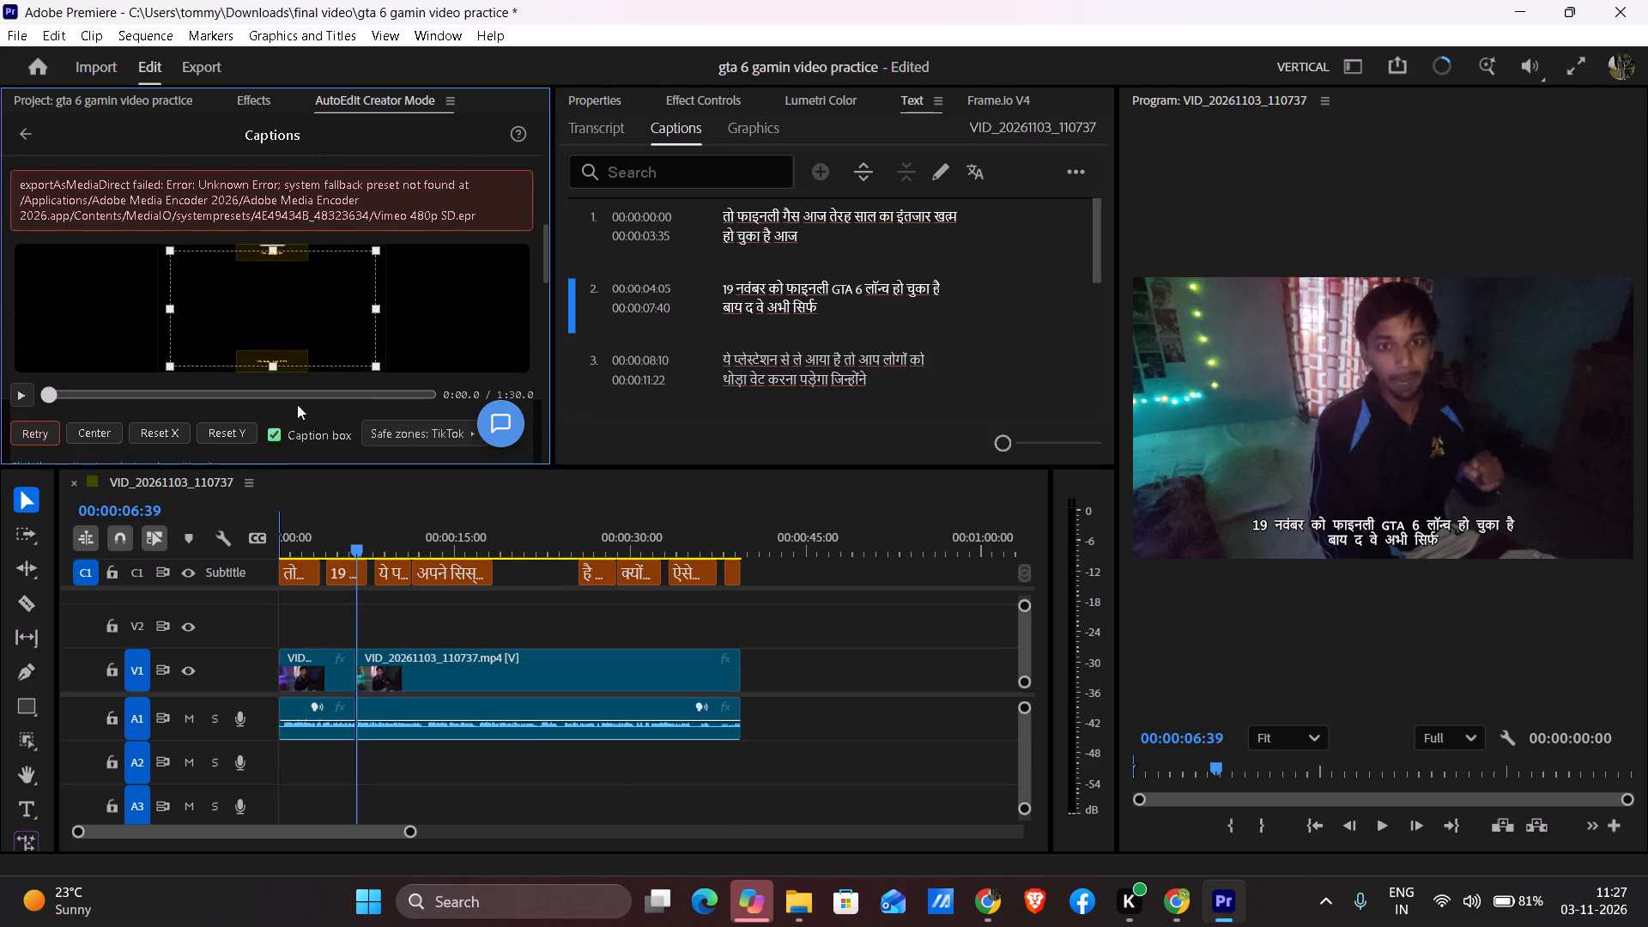
{"action": "left_click_drag", "start_coordinate": [312, 290], "coordinate": [316, 321]}
{"action": "left_click_drag", "start_coordinate": [274, 251], "coordinate": [267, 296]}
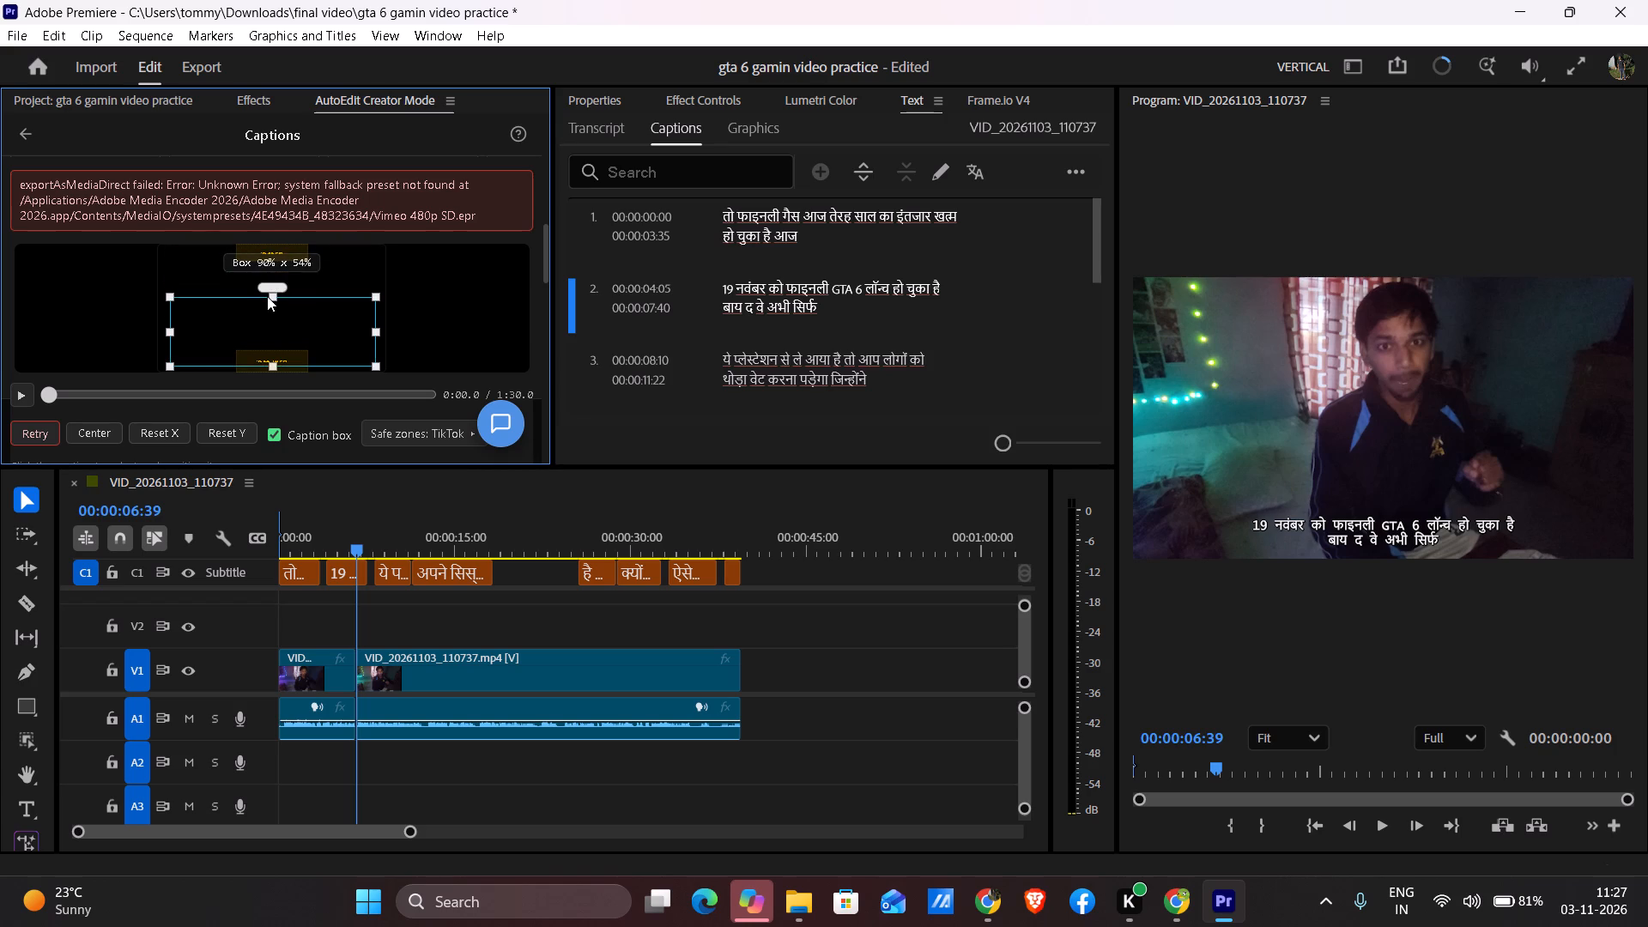
{"action": "left_click_drag", "start_coordinate": [267, 296], "coordinate": [267, 306]}
{"action": "left_click_drag", "start_coordinate": [173, 336], "coordinate": [219, 350]}
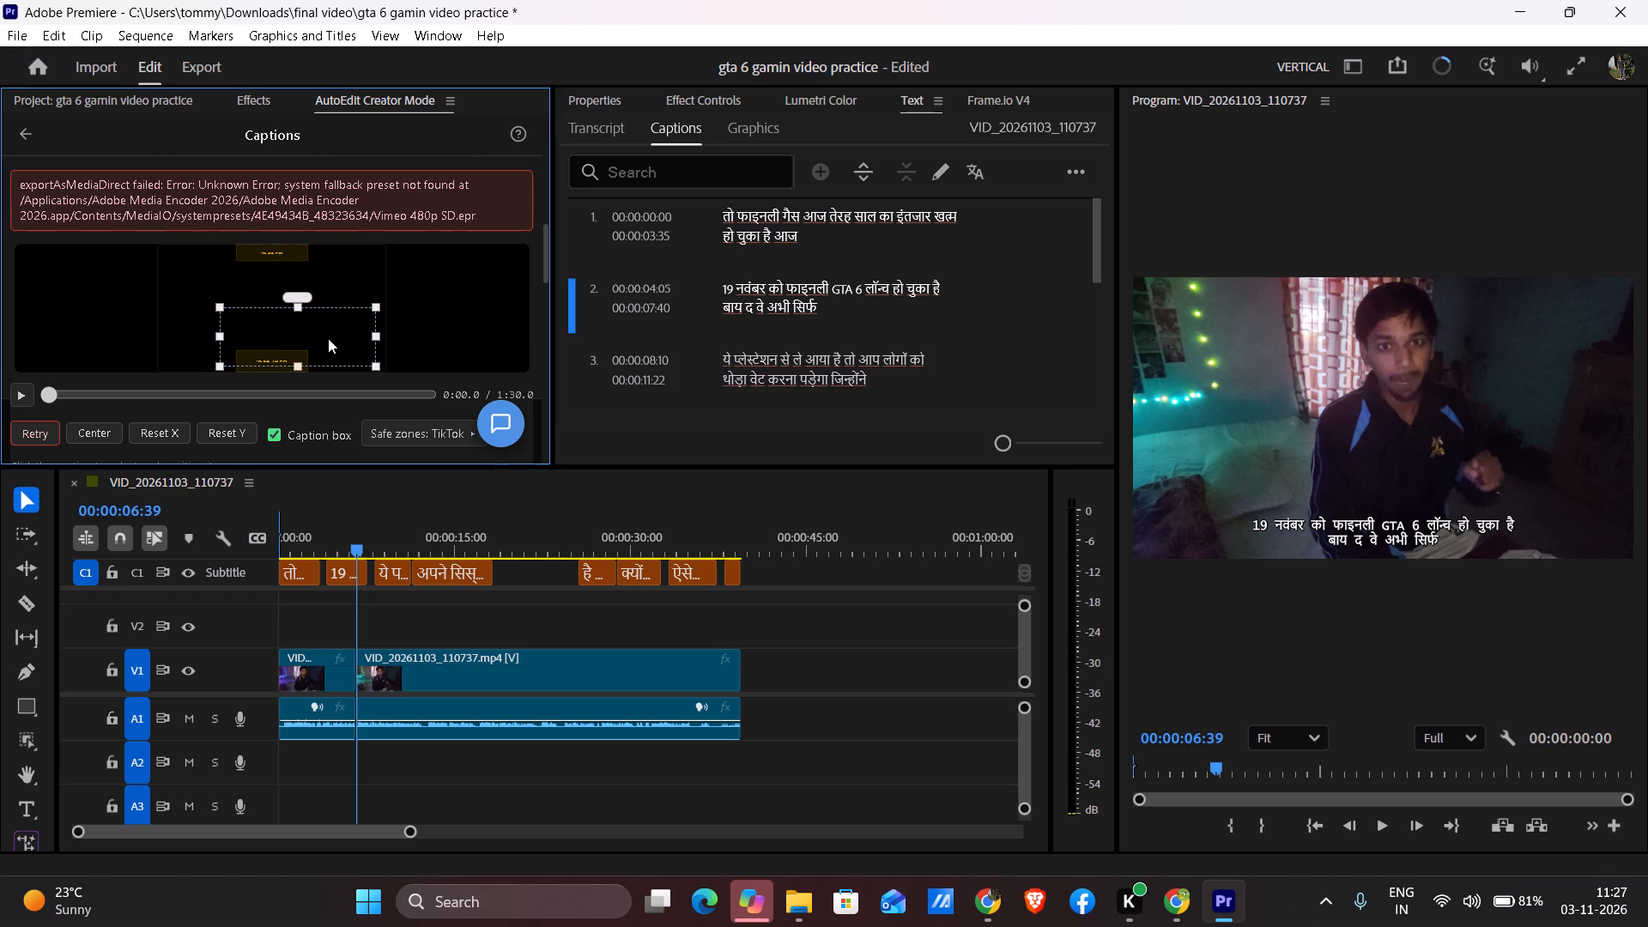
{"action": "left_click_drag", "start_coordinate": [373, 336], "coordinate": [329, 342]}
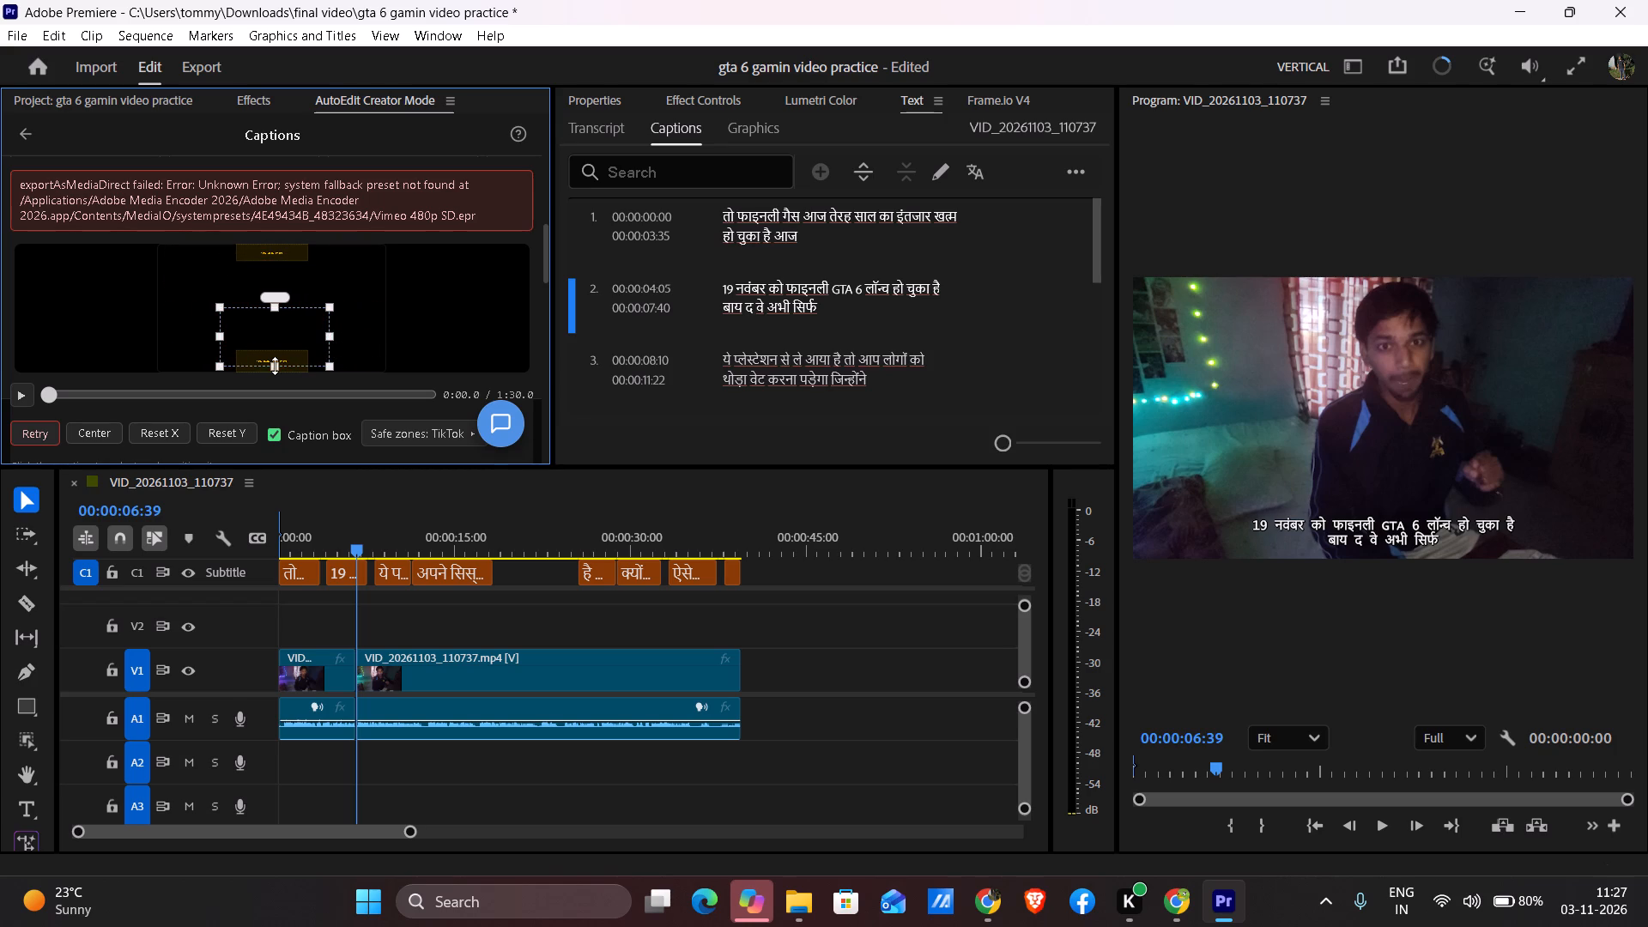
{"action": "left_click_drag", "start_coordinate": [275, 366], "coordinate": [276, 353]}
{"action": "left_click_drag", "start_coordinate": [276, 335], "coordinate": [277, 345]}
Delete all the existing caption clips from the C1 Subtitle track.
{"action": "left_click_drag", "start_coordinate": [773, 567], "coordinate": [300, 598]}
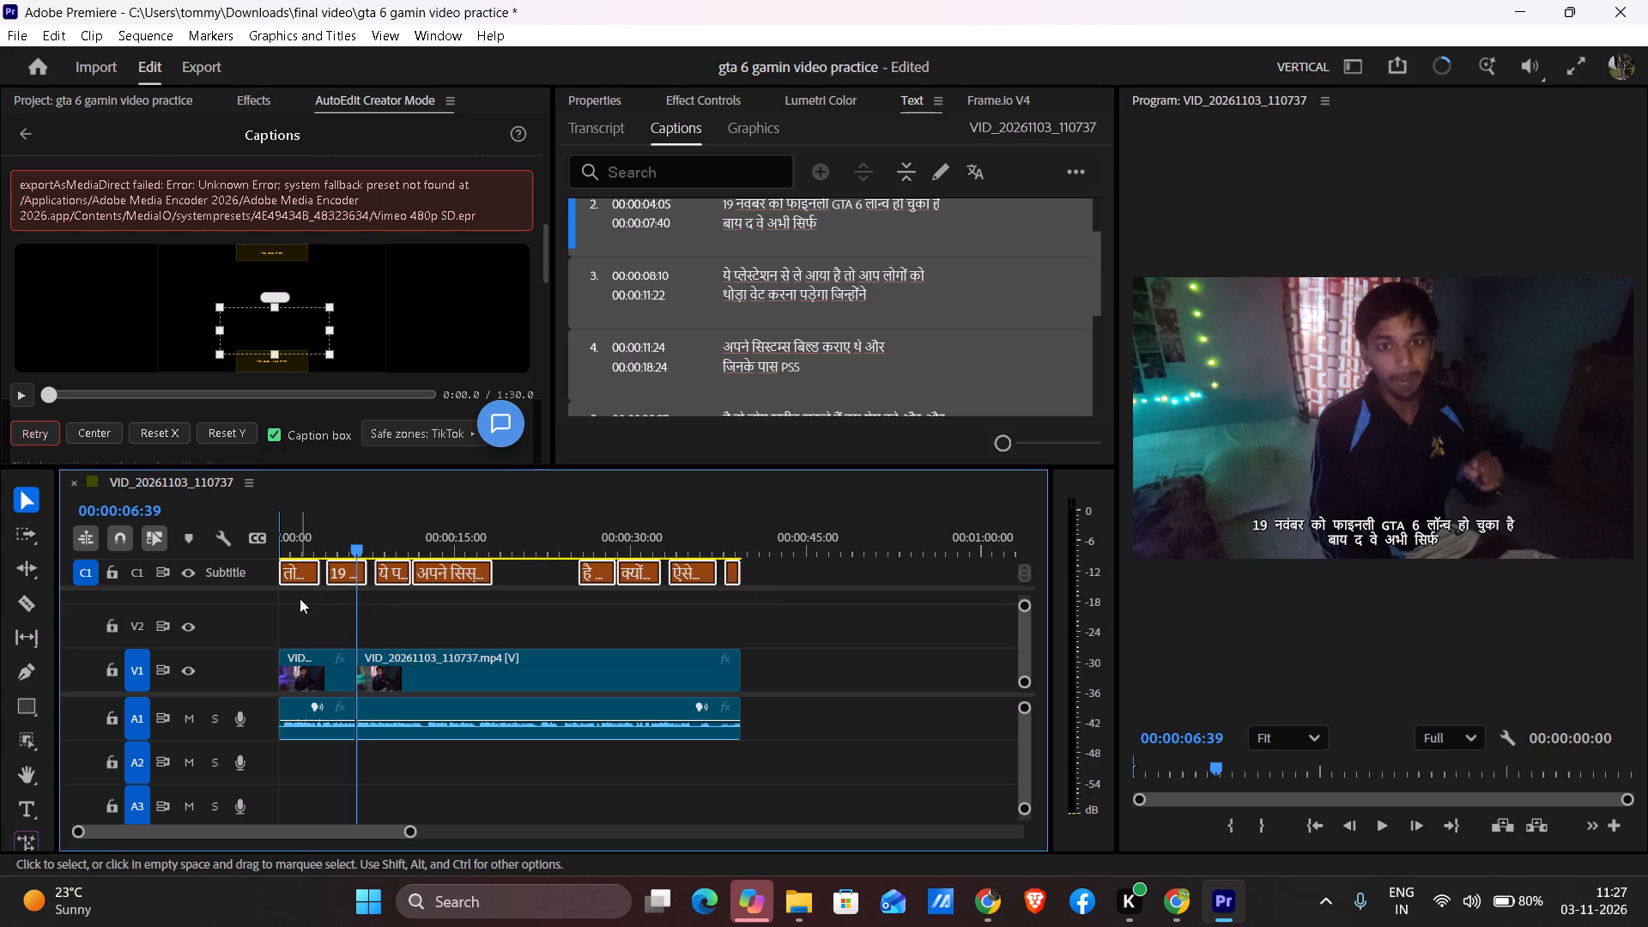
{"action": "key", "text": "Delete"}
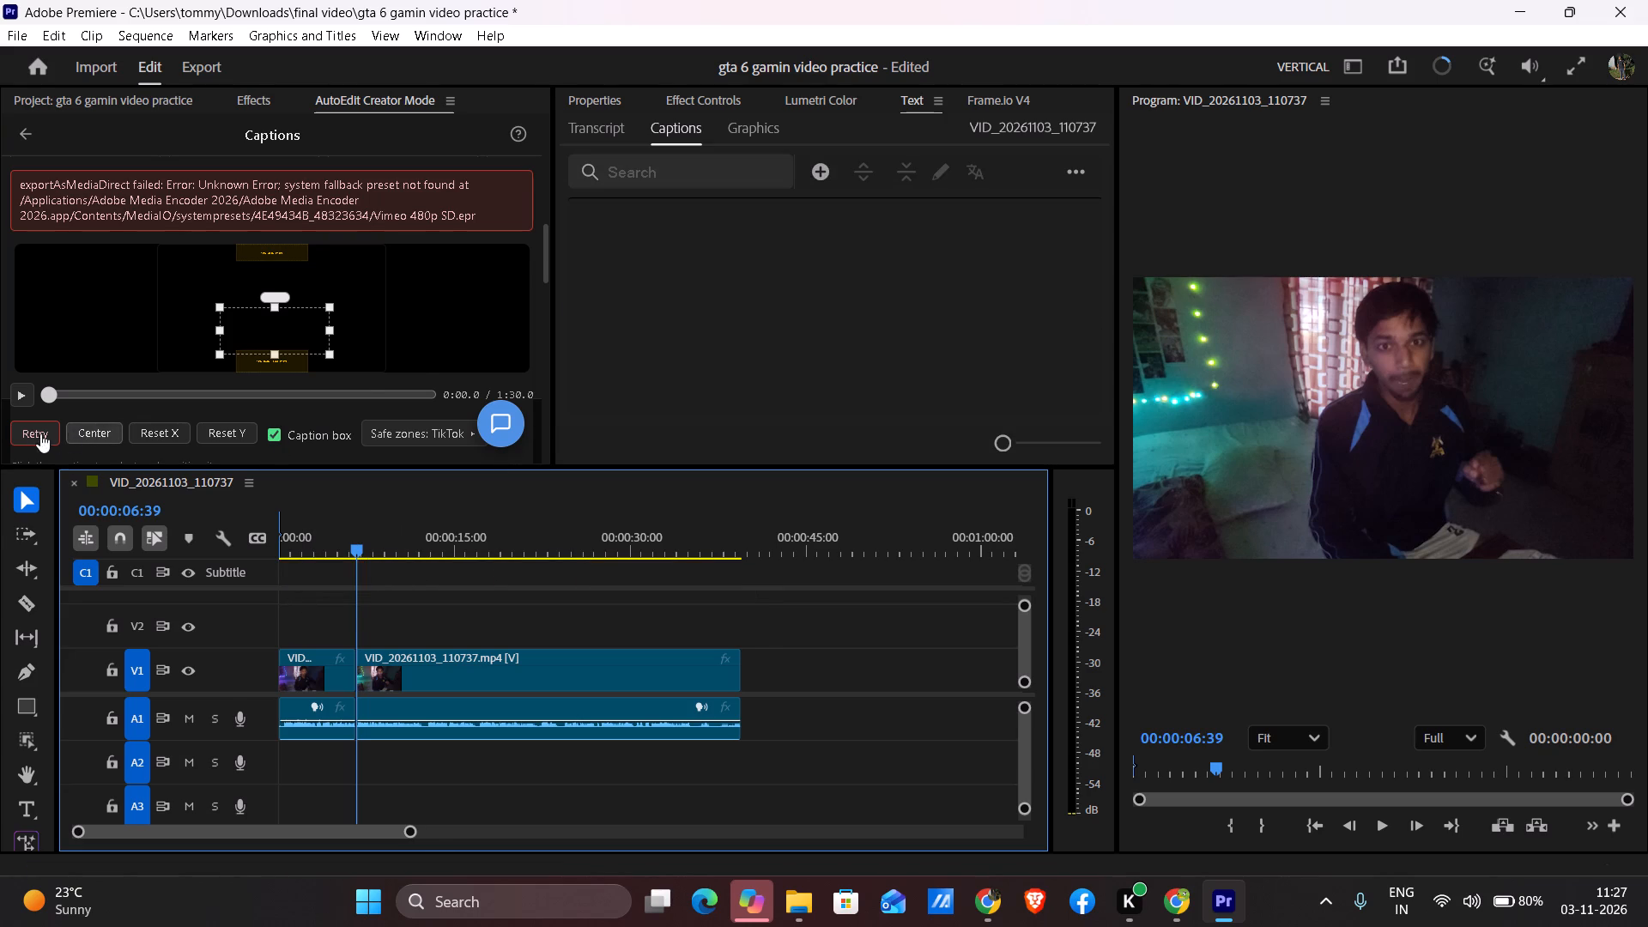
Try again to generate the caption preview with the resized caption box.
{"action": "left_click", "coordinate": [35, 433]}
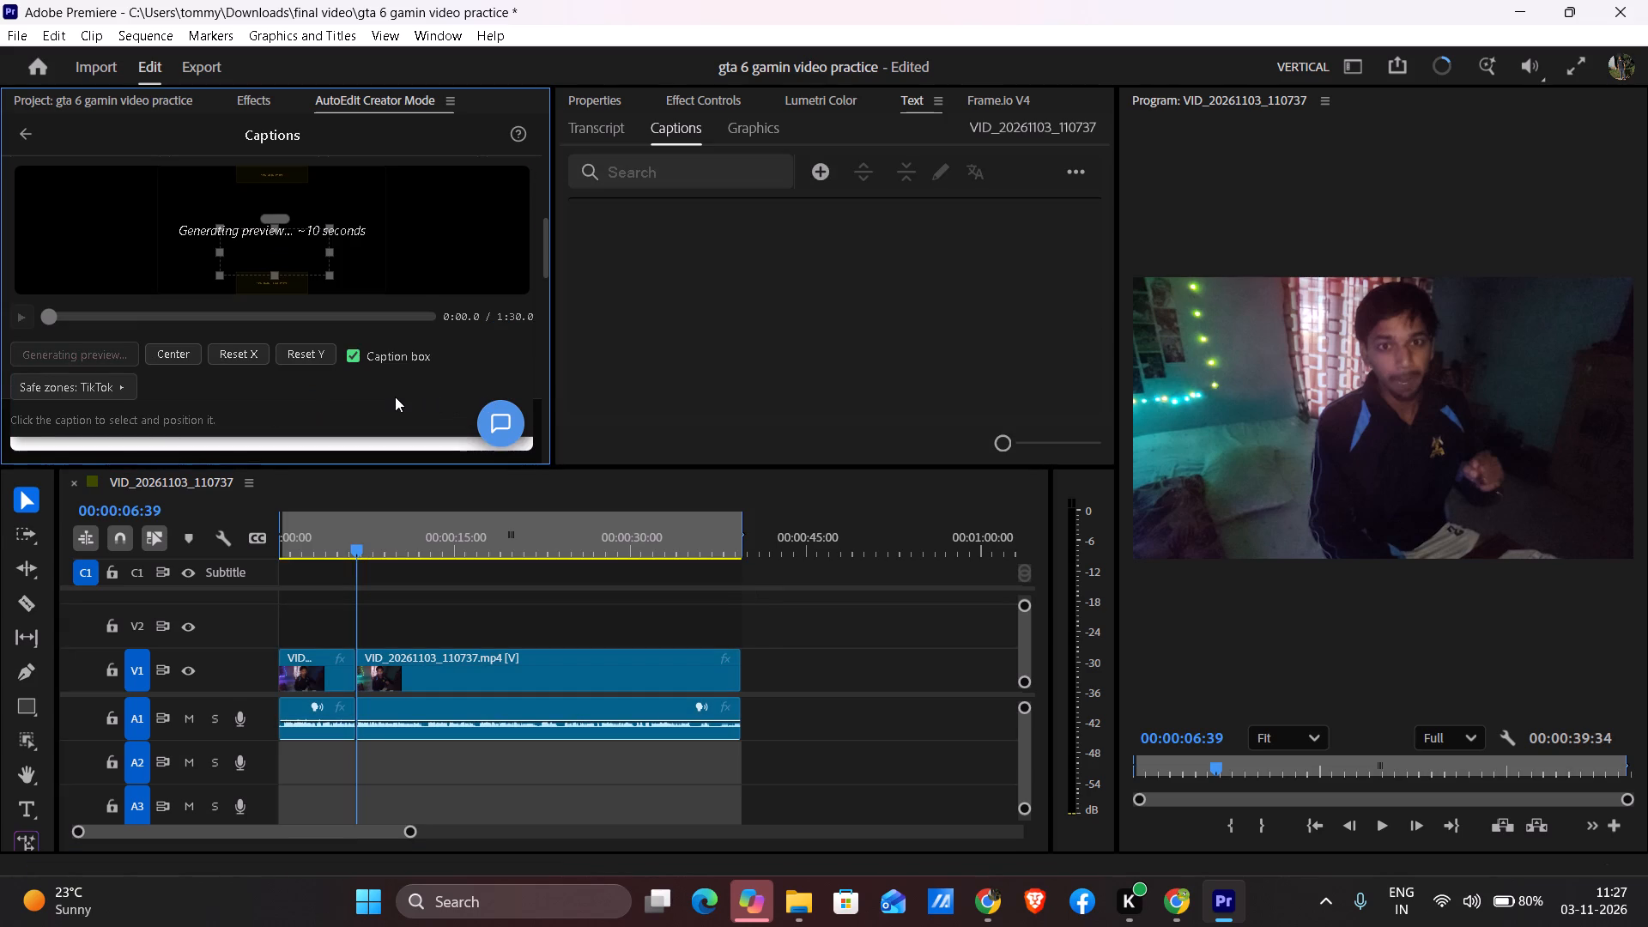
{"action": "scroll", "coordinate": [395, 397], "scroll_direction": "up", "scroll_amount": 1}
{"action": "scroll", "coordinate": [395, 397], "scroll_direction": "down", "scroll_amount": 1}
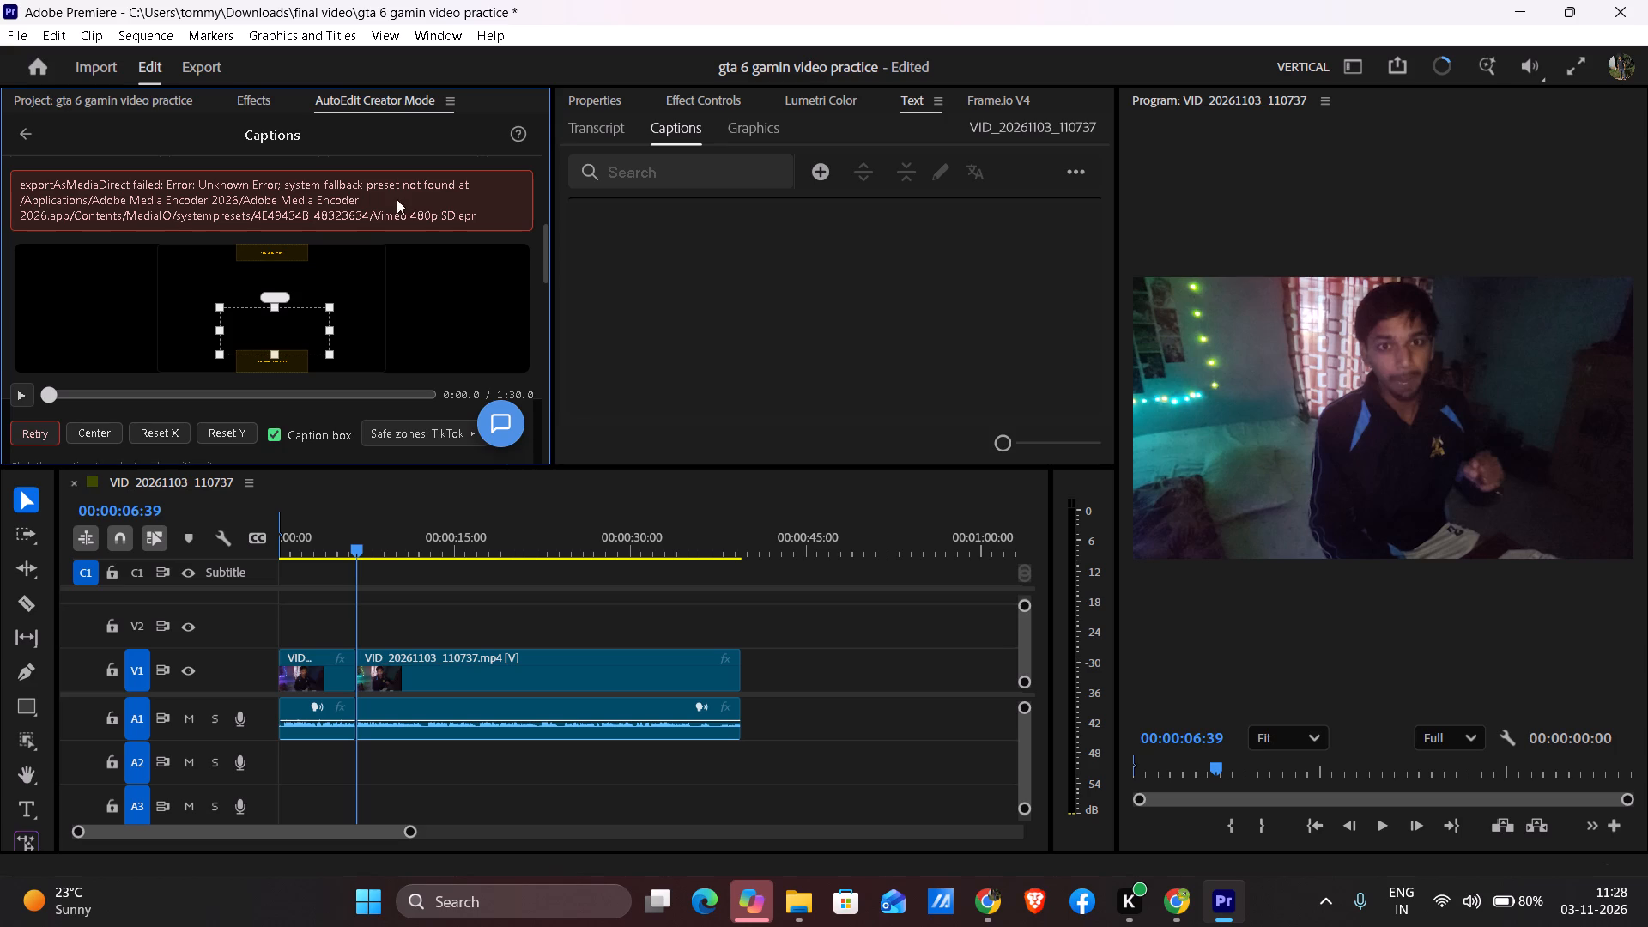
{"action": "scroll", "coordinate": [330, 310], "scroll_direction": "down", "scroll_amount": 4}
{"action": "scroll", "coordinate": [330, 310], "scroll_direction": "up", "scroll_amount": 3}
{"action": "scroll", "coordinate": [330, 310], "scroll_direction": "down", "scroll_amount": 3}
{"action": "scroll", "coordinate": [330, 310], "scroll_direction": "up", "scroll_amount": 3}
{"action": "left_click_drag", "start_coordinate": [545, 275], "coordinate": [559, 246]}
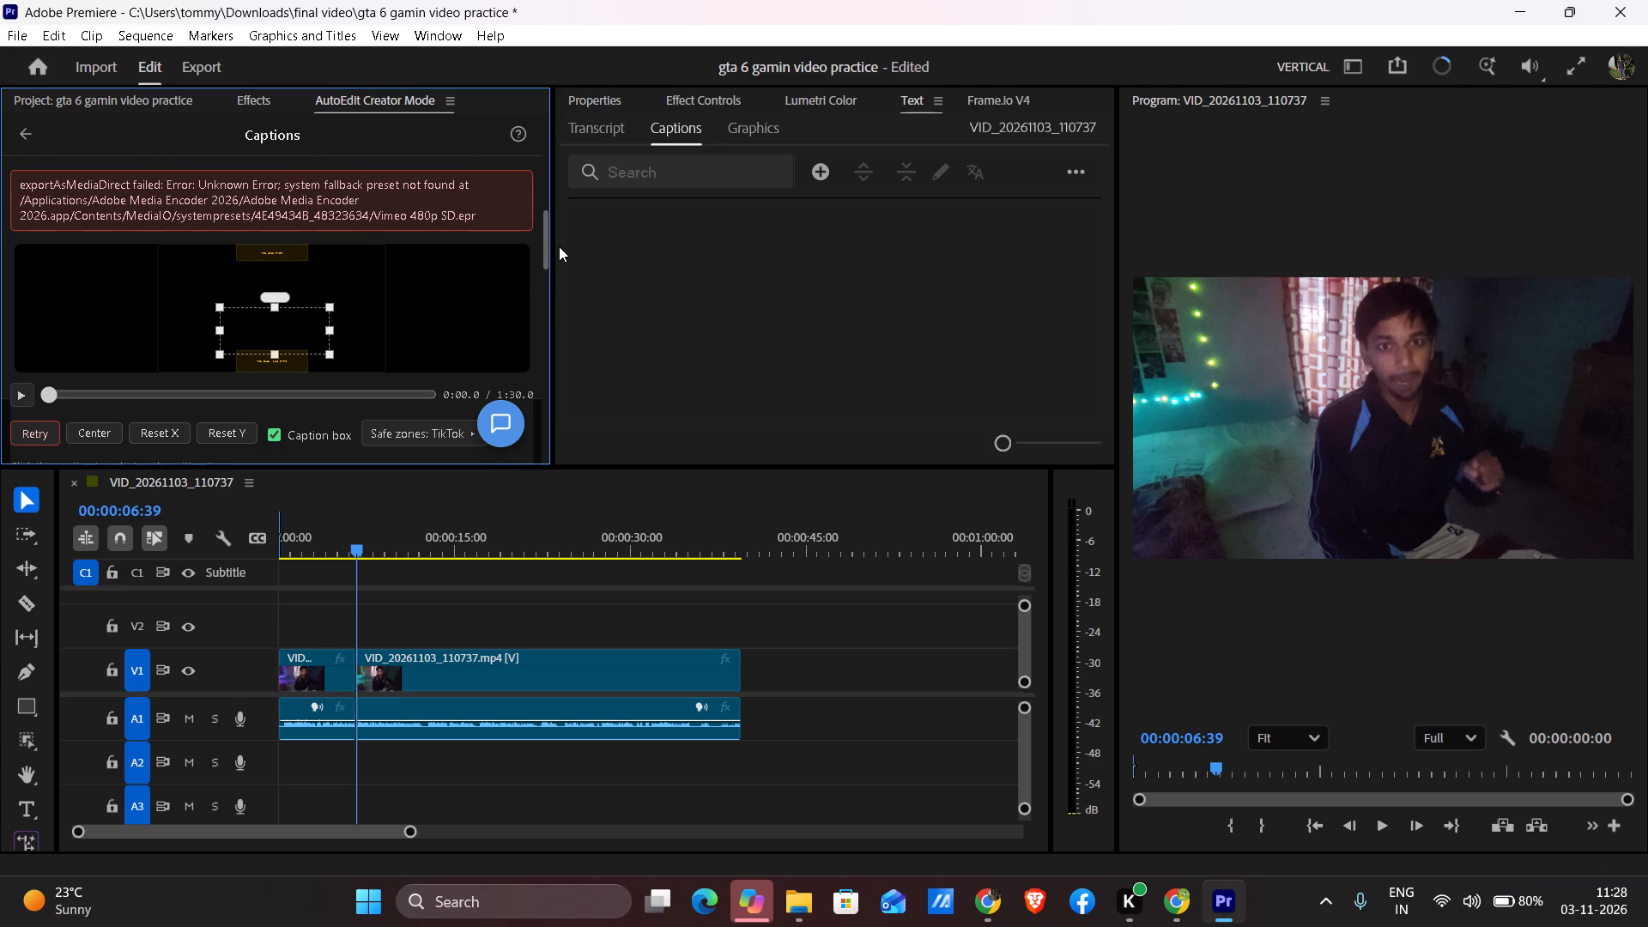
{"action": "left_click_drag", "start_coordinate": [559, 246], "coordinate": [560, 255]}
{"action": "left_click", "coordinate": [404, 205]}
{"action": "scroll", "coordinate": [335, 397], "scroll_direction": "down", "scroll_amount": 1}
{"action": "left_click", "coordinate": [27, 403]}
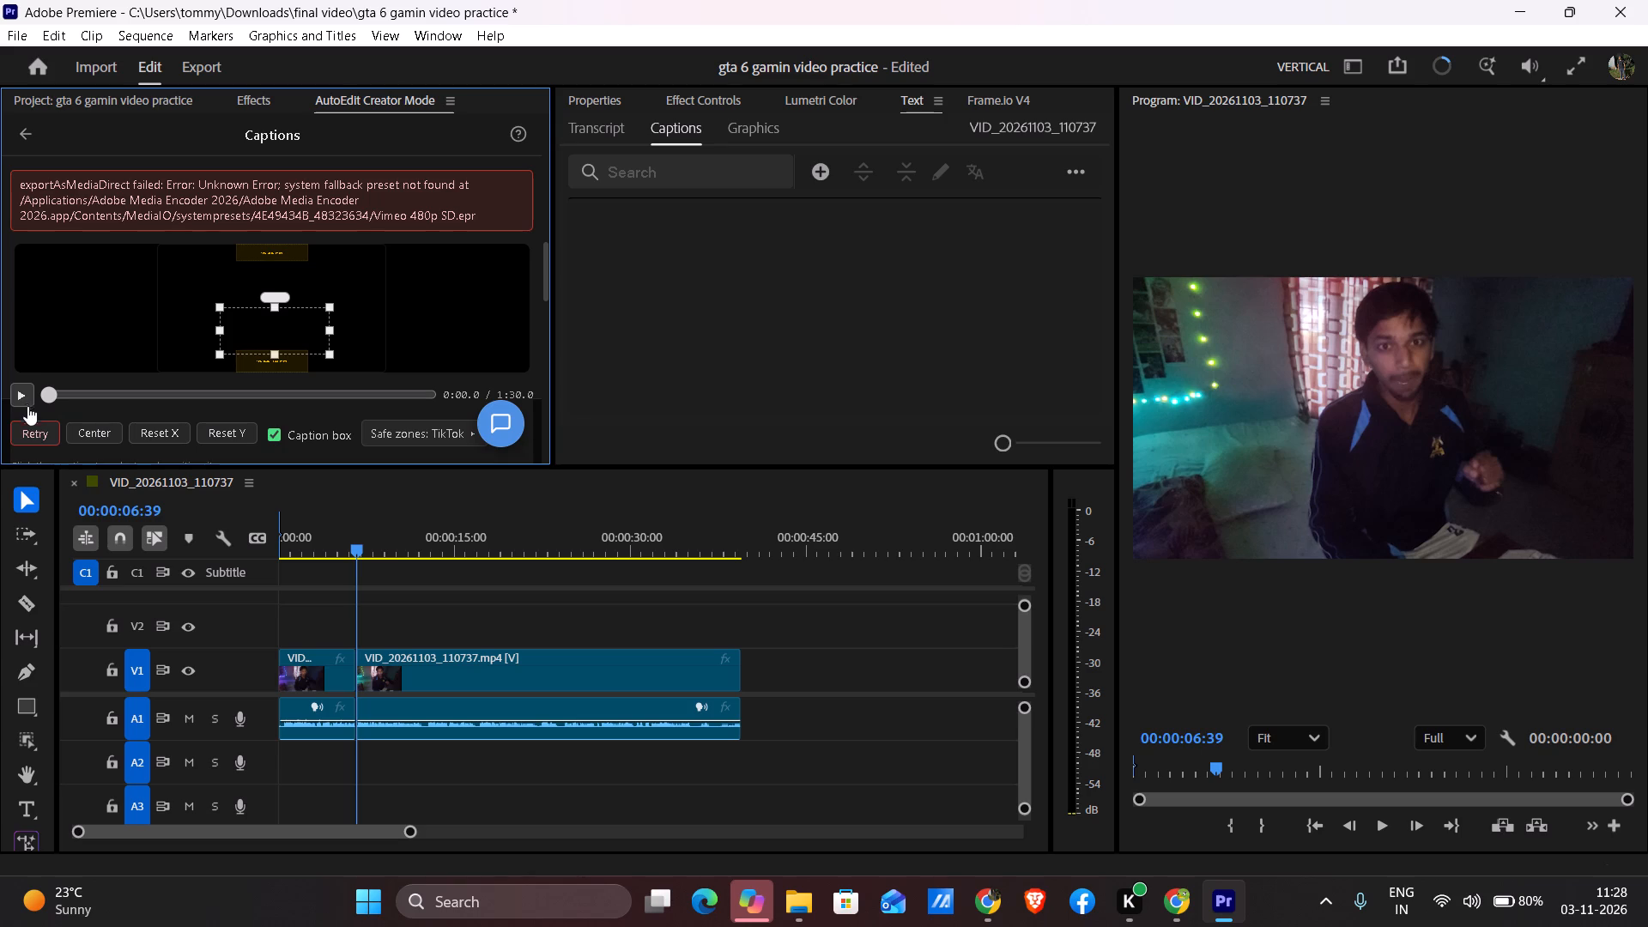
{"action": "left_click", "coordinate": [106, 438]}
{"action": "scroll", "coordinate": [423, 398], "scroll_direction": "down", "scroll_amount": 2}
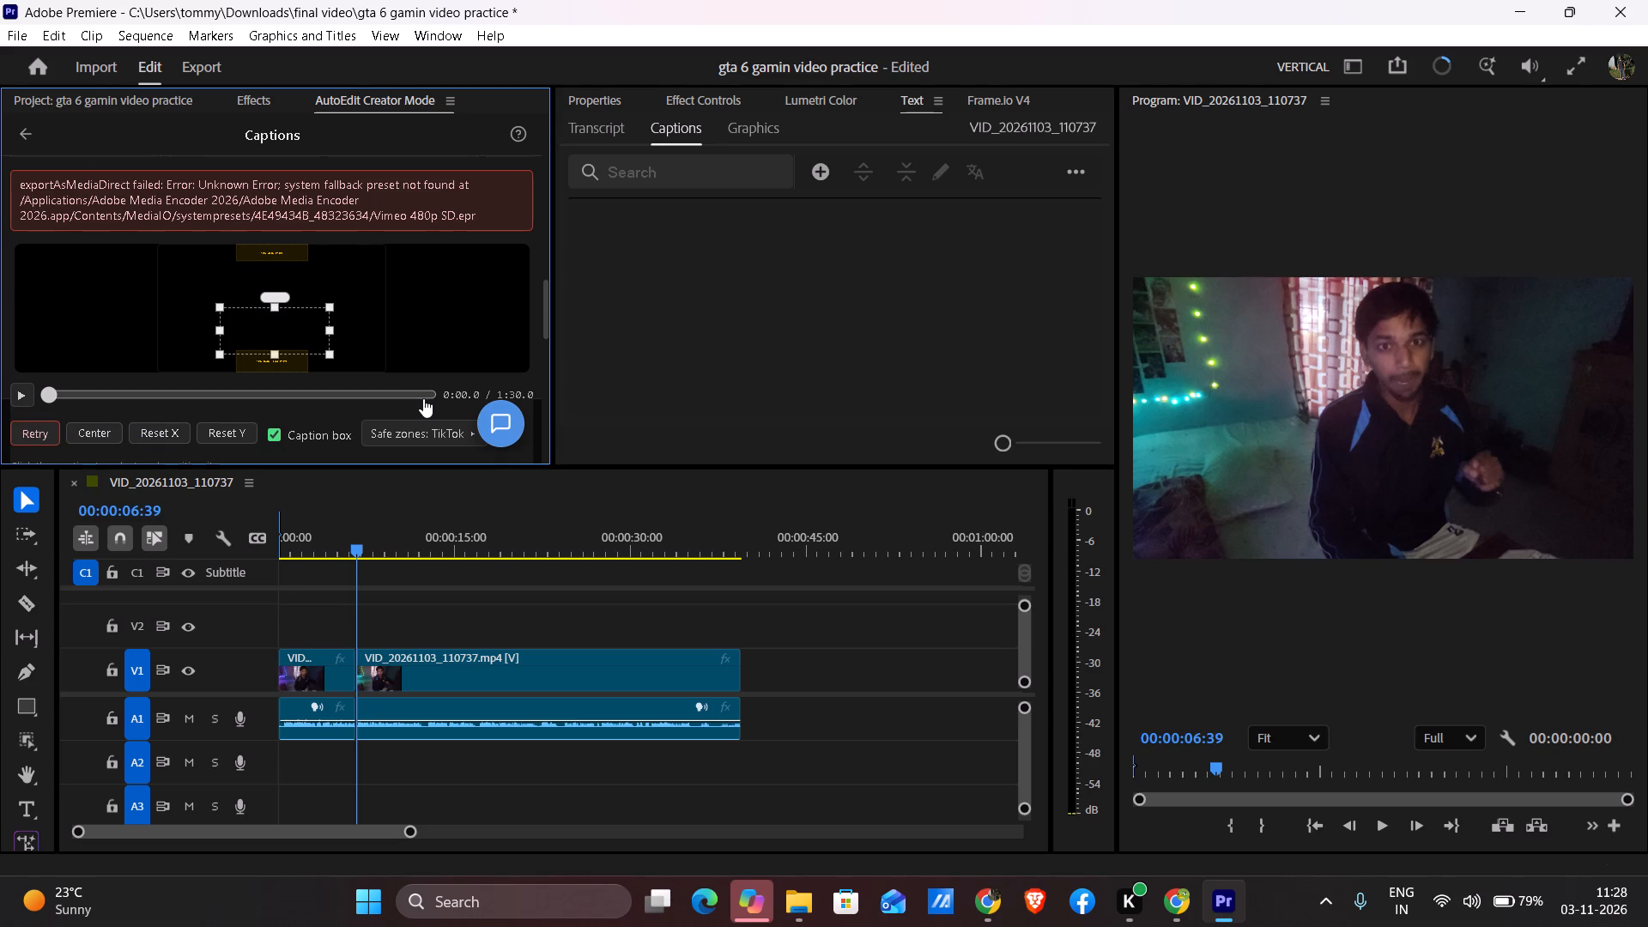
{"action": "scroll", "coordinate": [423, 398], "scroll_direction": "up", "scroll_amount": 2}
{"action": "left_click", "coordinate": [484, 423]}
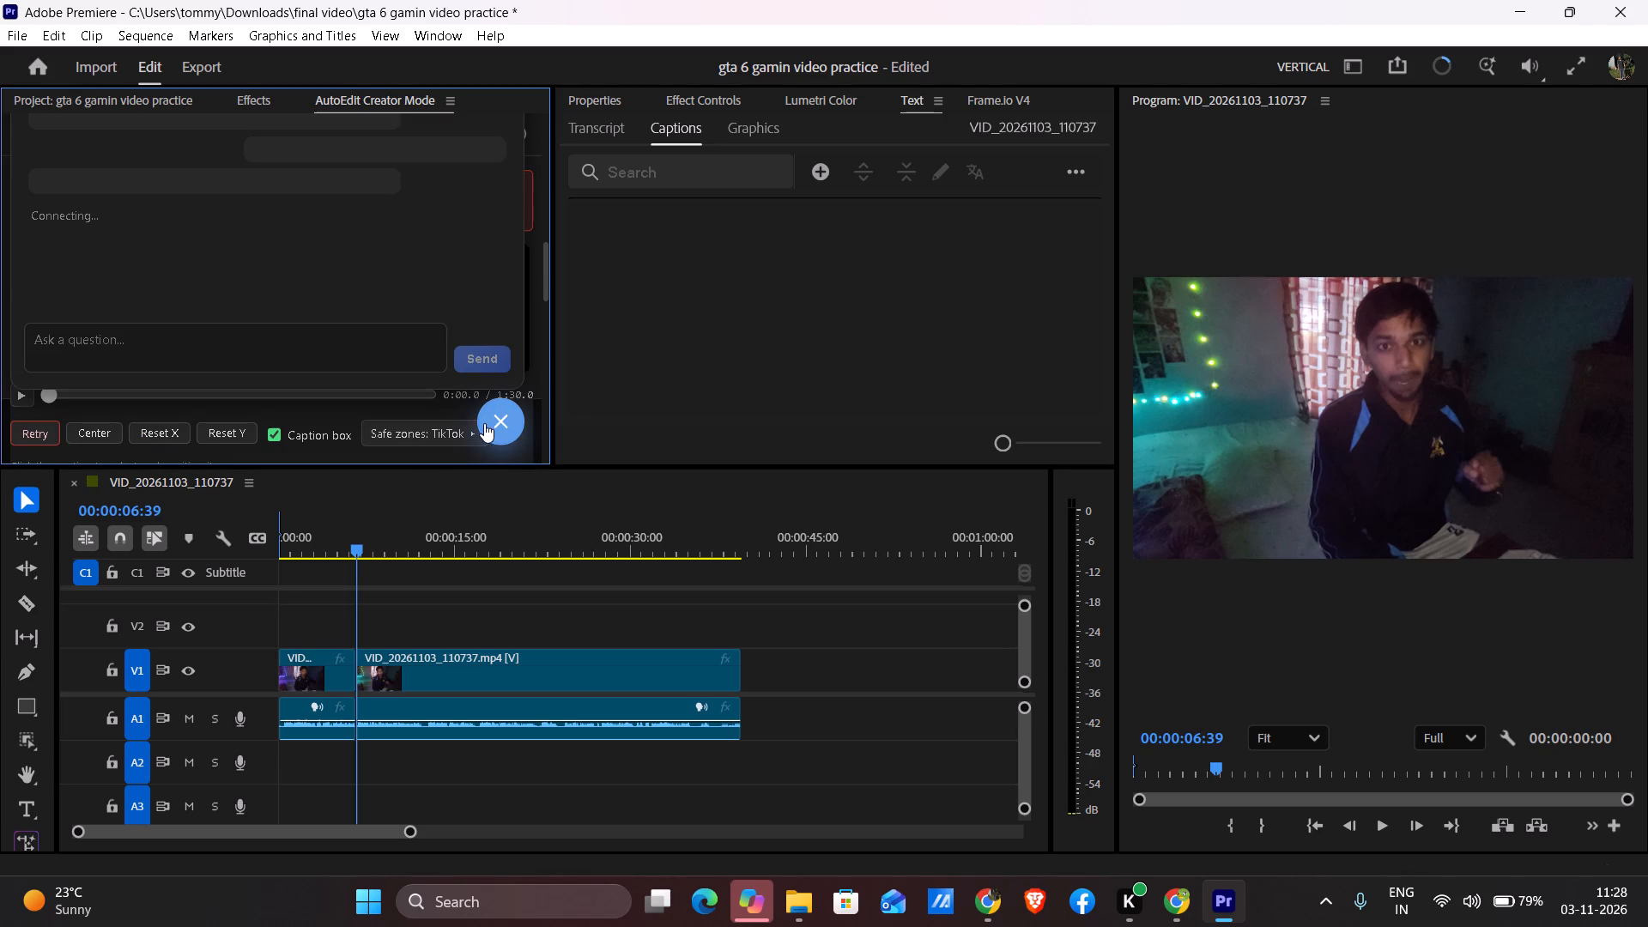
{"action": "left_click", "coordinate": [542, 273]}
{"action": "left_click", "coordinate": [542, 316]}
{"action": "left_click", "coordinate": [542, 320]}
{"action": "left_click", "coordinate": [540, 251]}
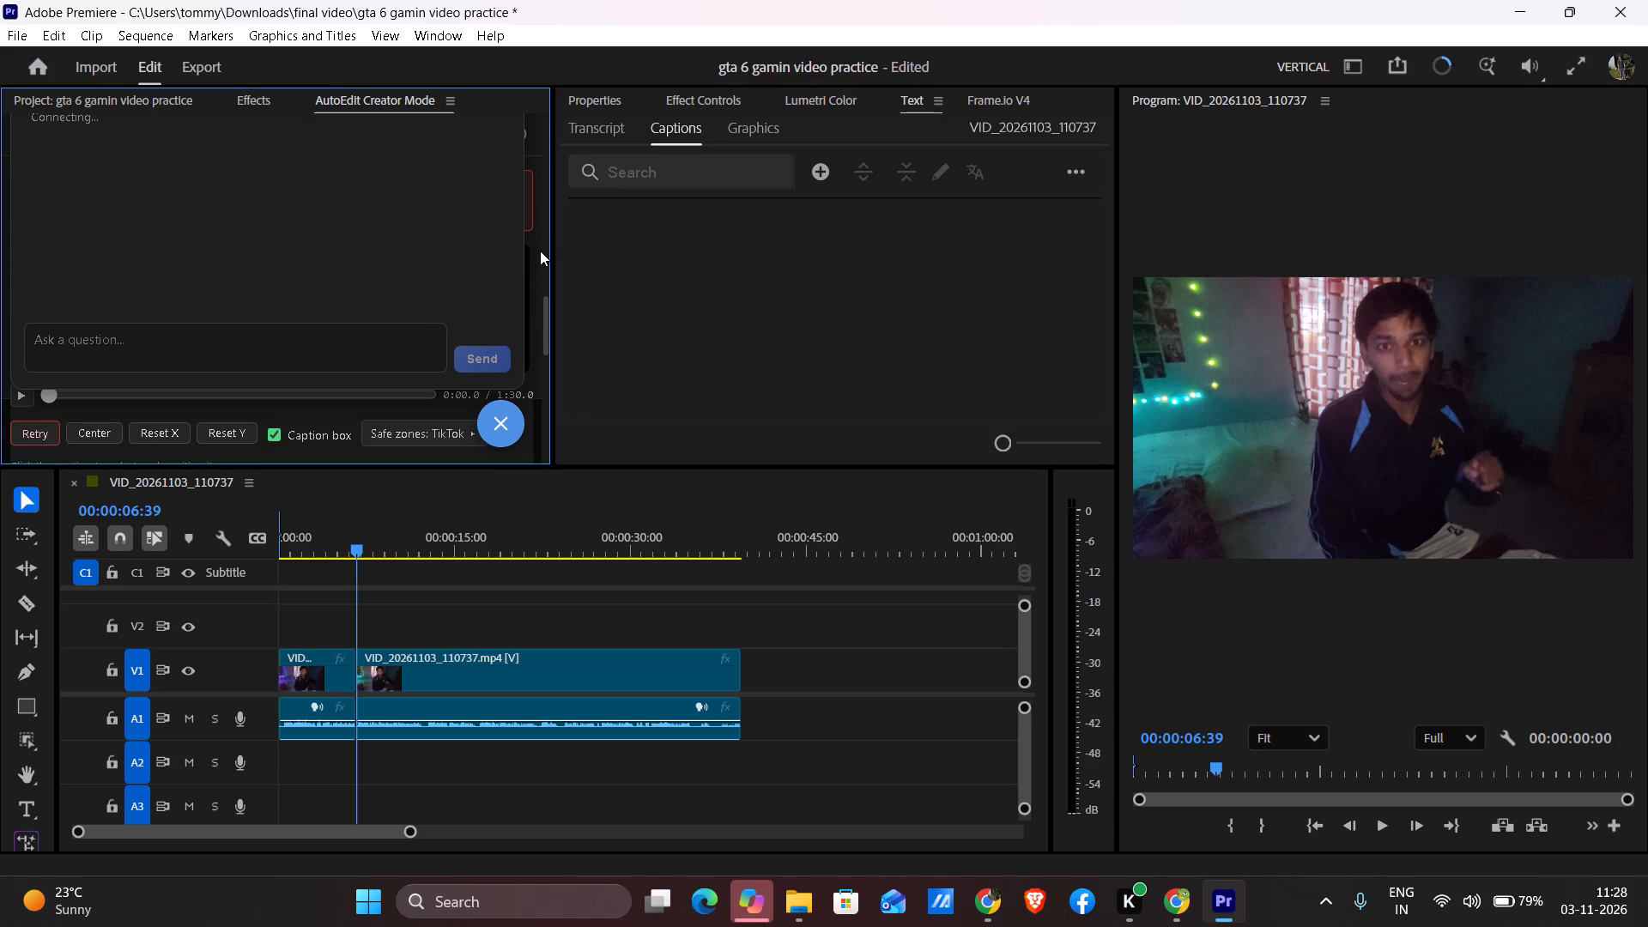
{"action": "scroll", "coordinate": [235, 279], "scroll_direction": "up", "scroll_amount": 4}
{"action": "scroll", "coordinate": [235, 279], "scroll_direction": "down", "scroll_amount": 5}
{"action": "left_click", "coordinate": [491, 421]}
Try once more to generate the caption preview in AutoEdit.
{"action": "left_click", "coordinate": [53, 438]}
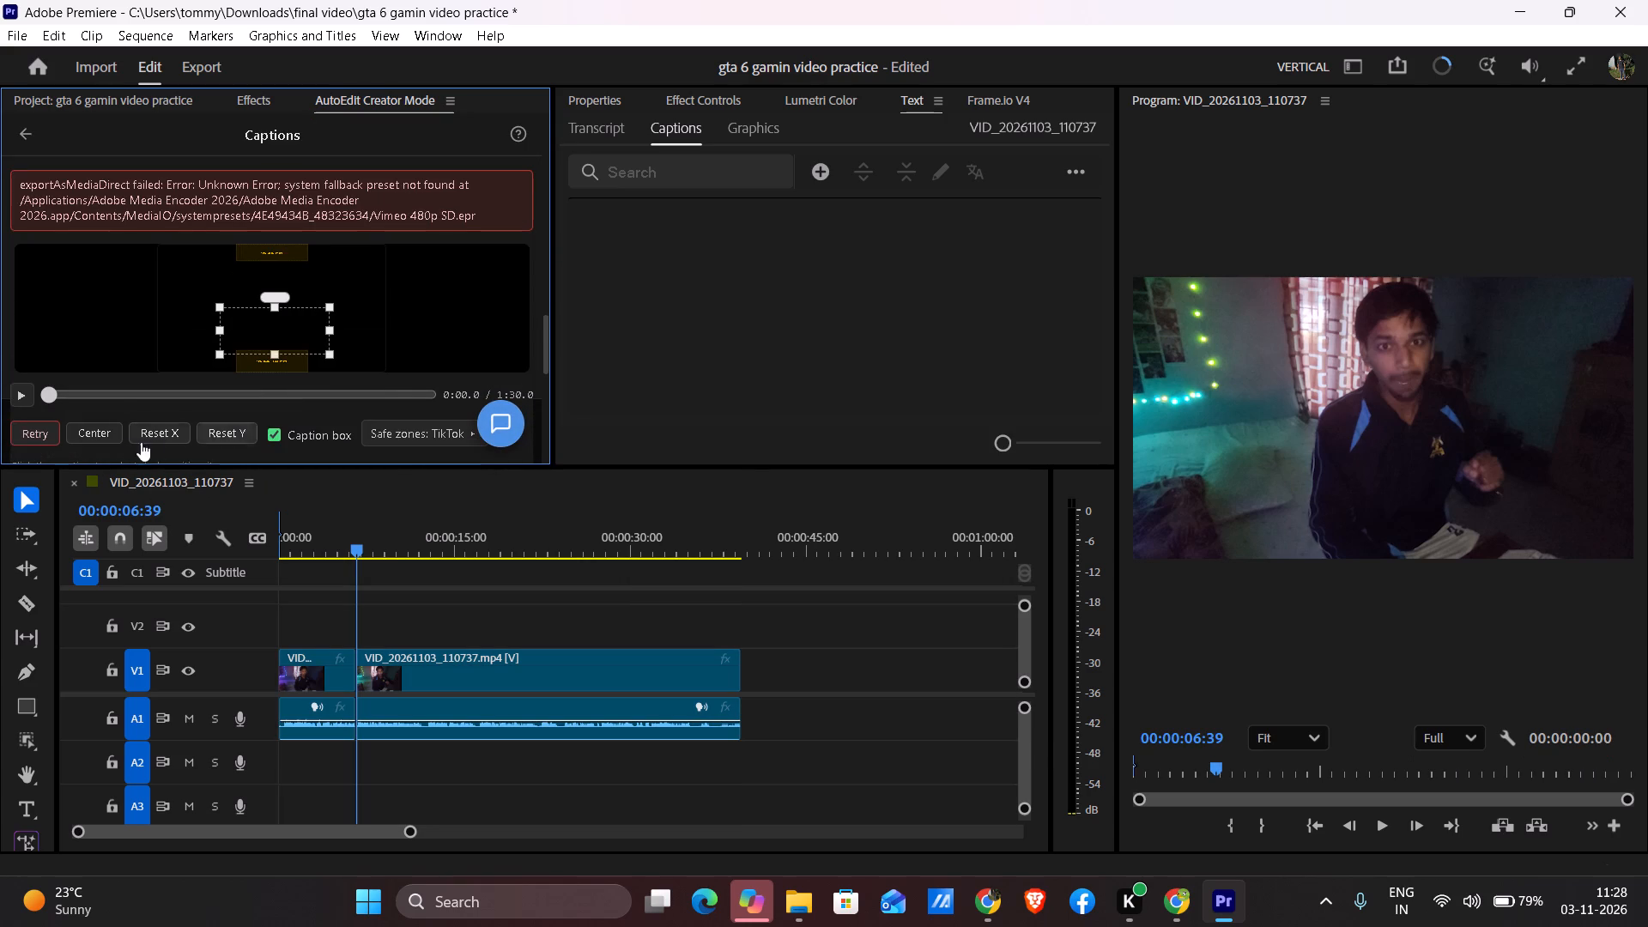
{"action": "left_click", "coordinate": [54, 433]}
Close the AutoEdit Creator Mode panel.
{"action": "left_click", "coordinate": [460, 103]}
{"action": "left_click", "coordinate": [456, 103]}
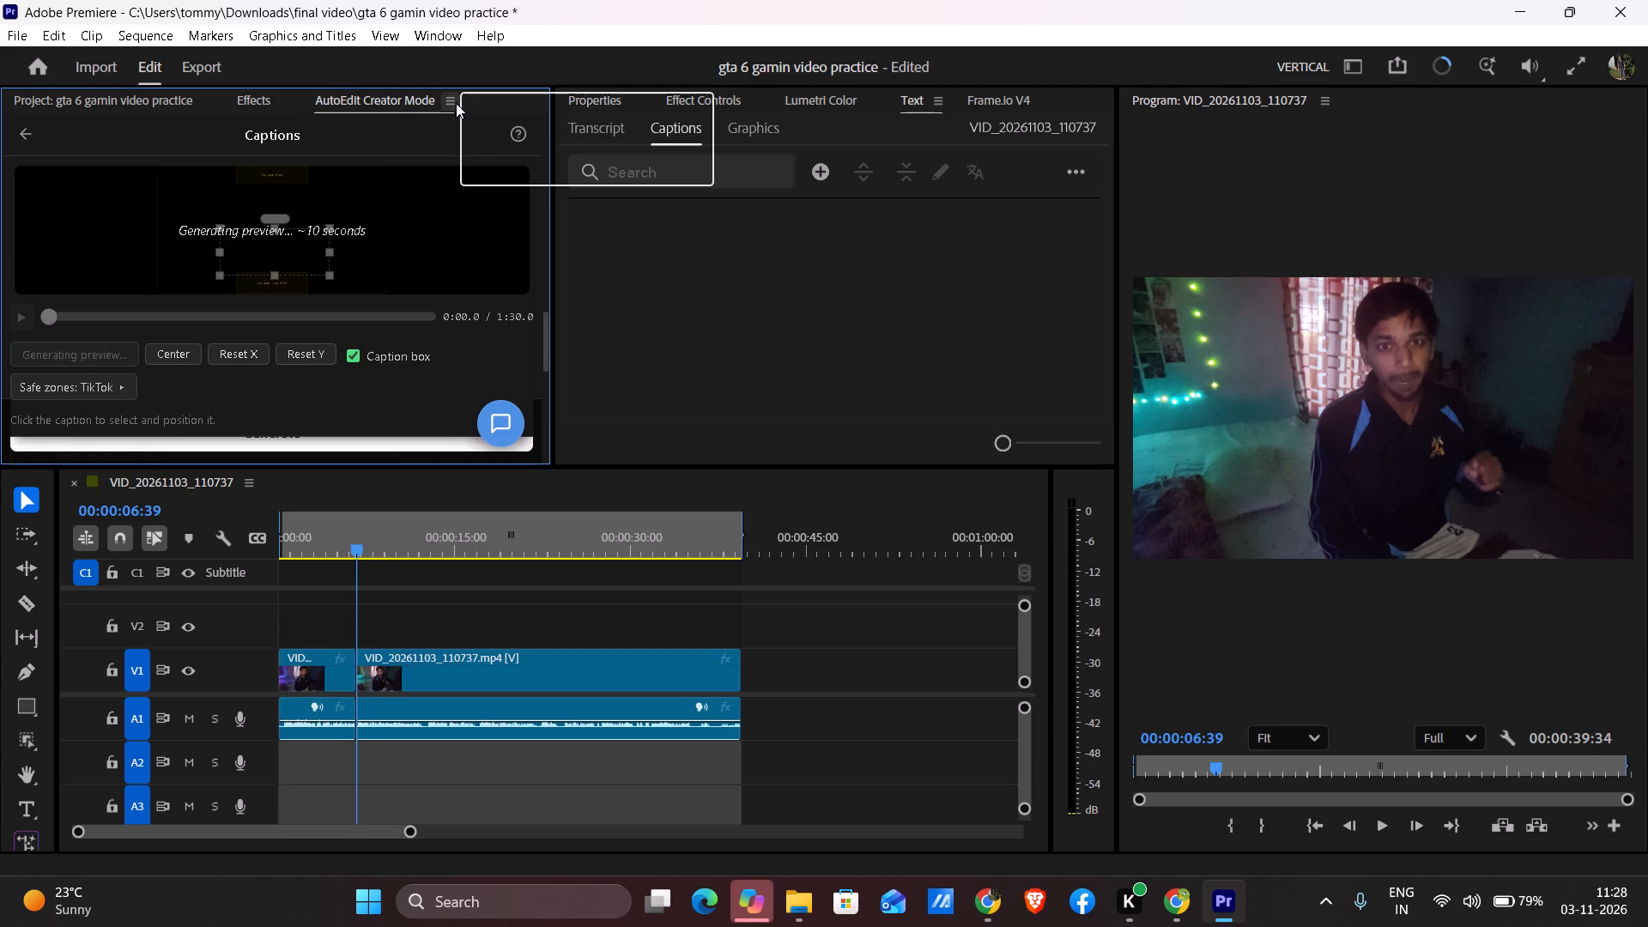
{"action": "left_click", "coordinate": [486, 97]}
Open the Motion Bro 4.0.4 extension.
{"action": "left_click", "coordinate": [437, 39]}
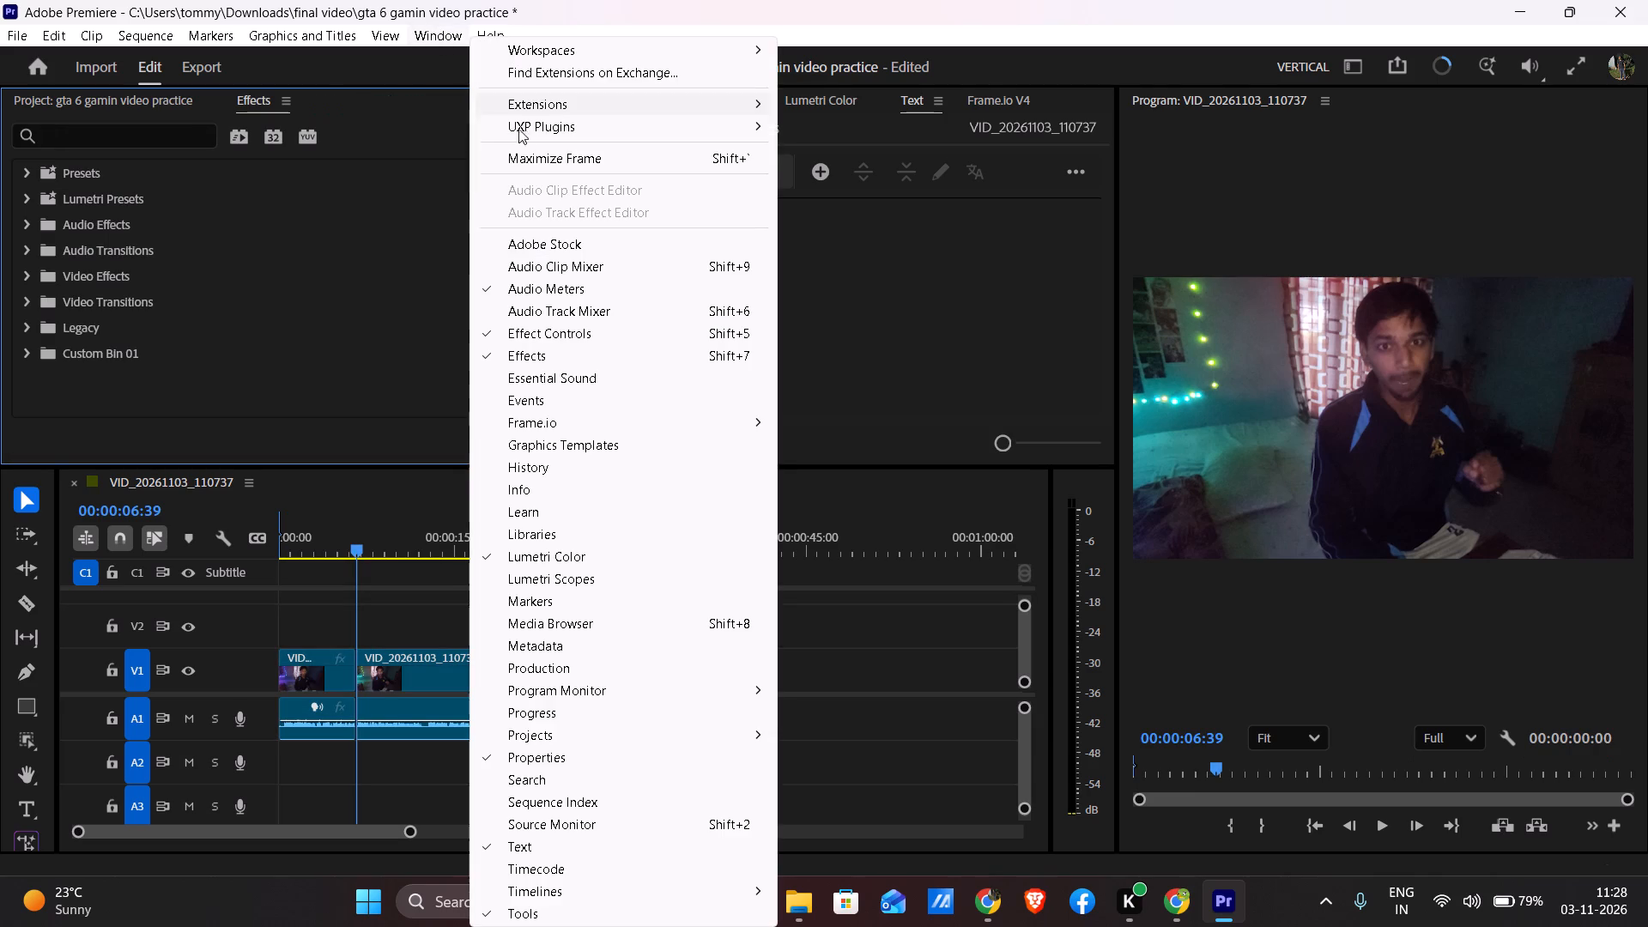
{"action": "left_click", "coordinate": [536, 111]}
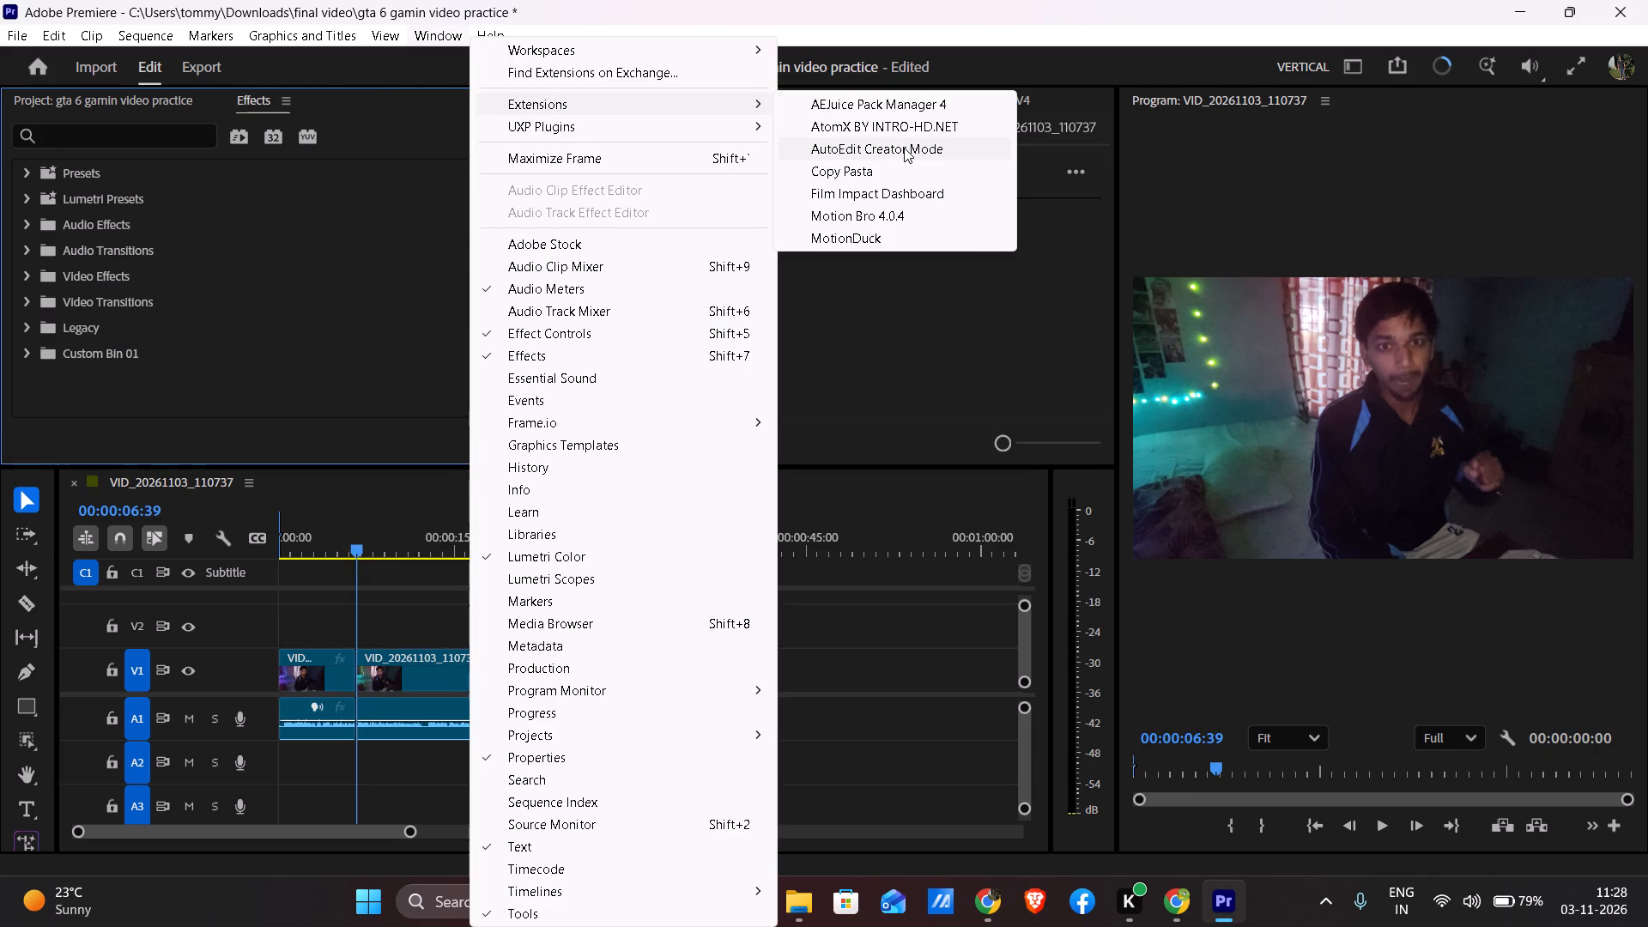
{"action": "left_click", "coordinate": [897, 212]}
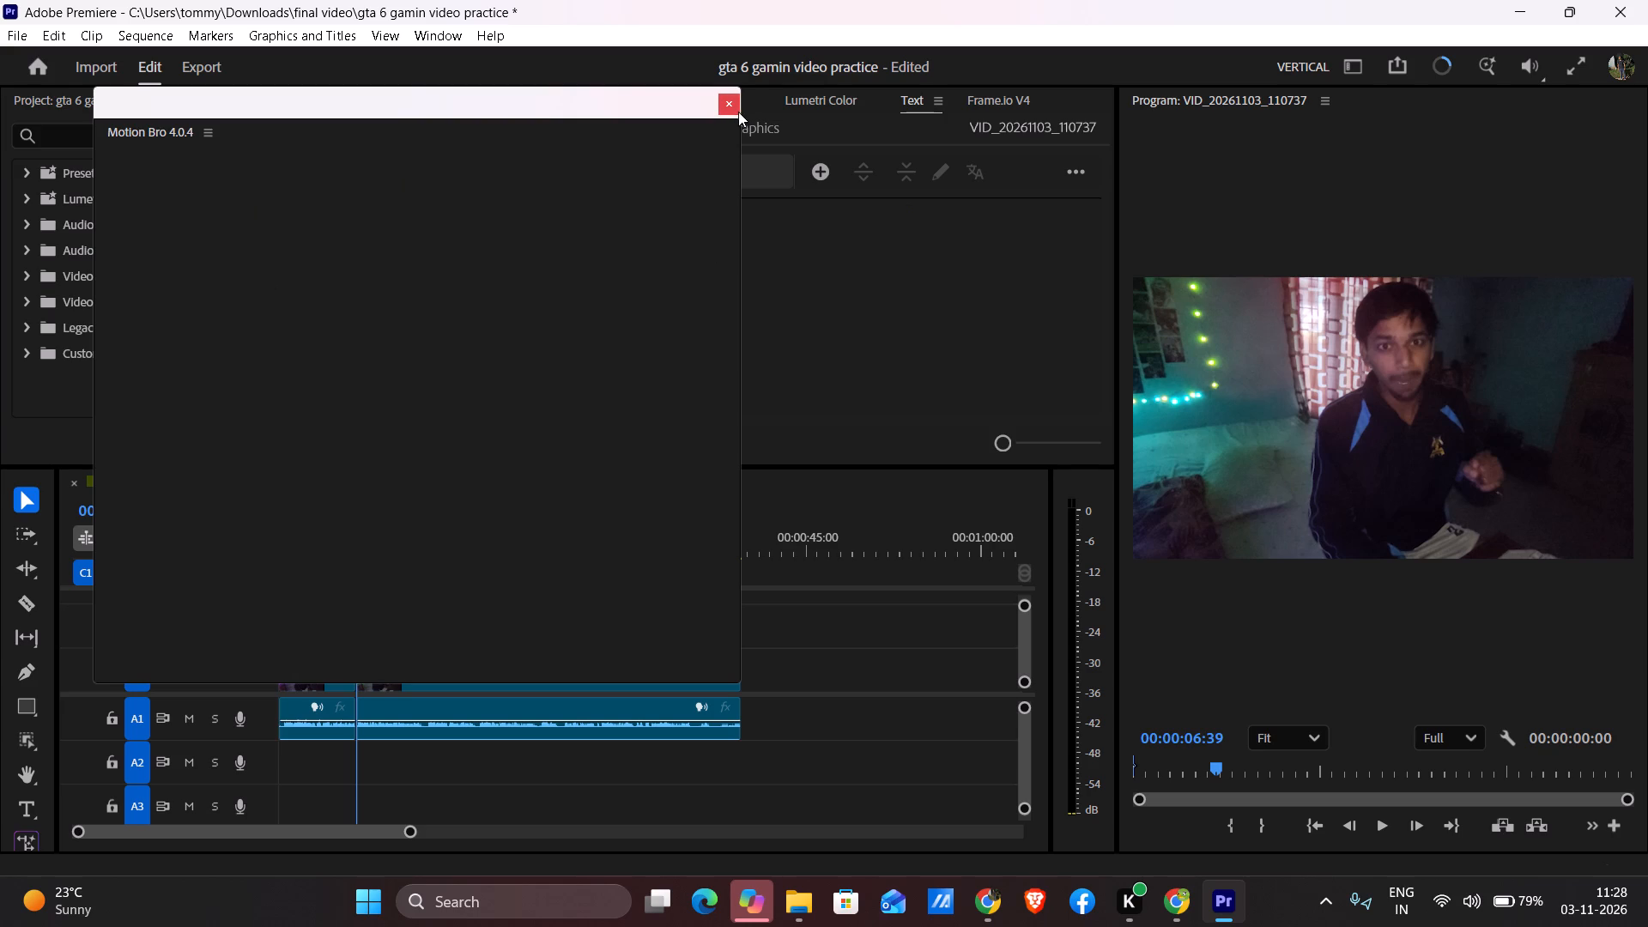
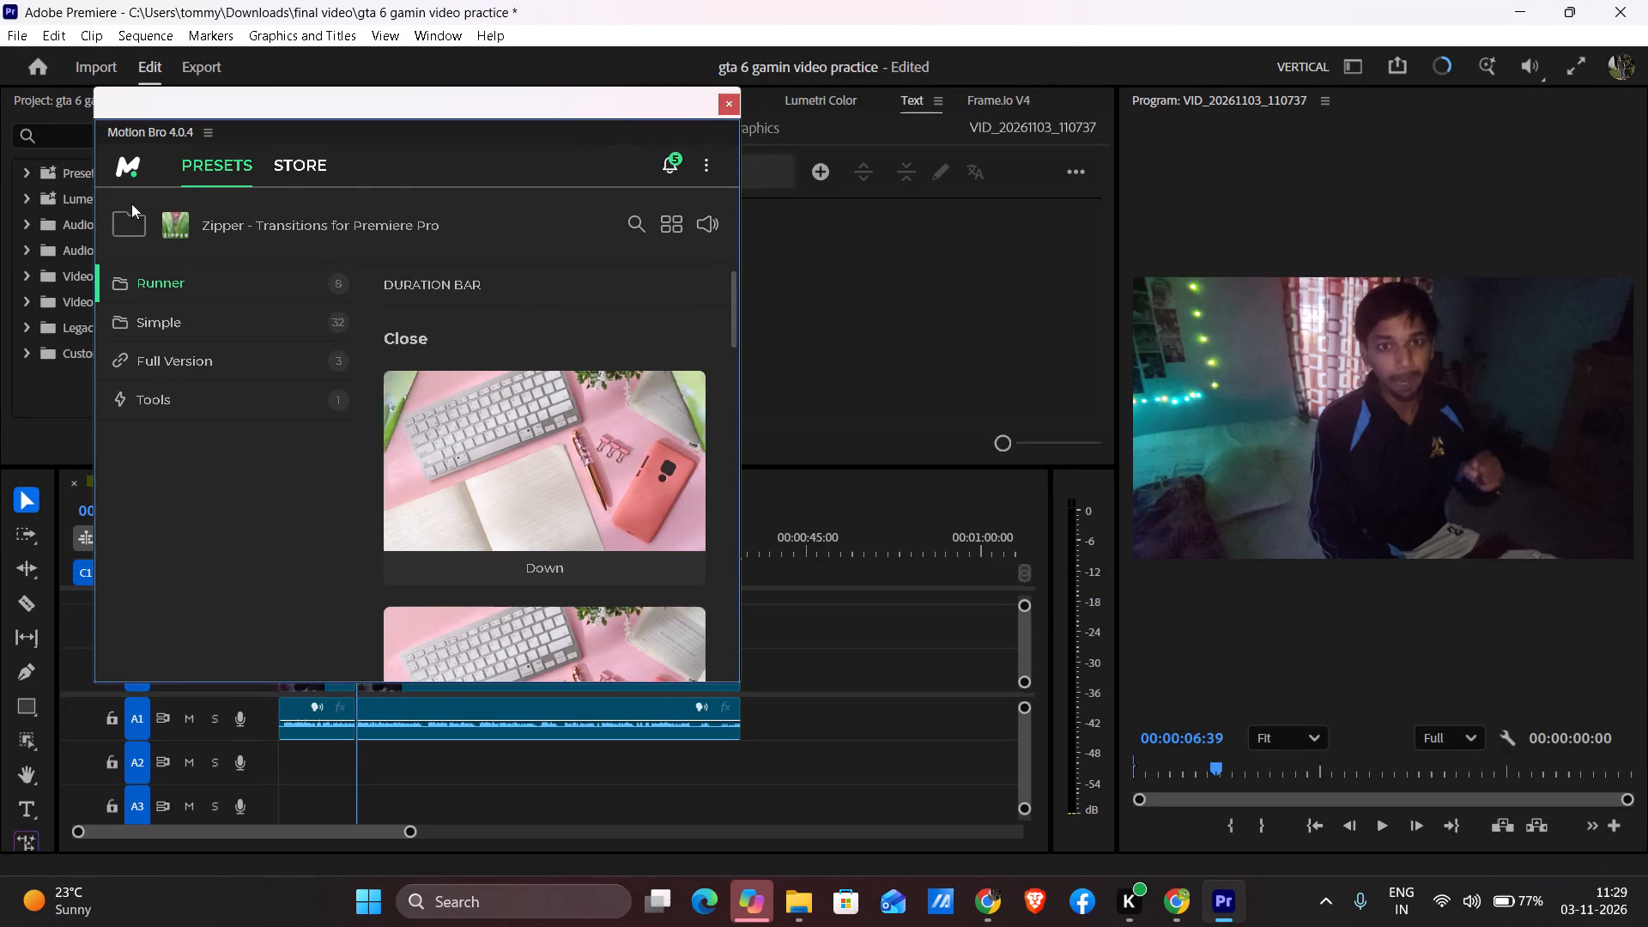
View the Motion Bro store and close the extension.
{"action": "left_click", "coordinate": [317, 156]}
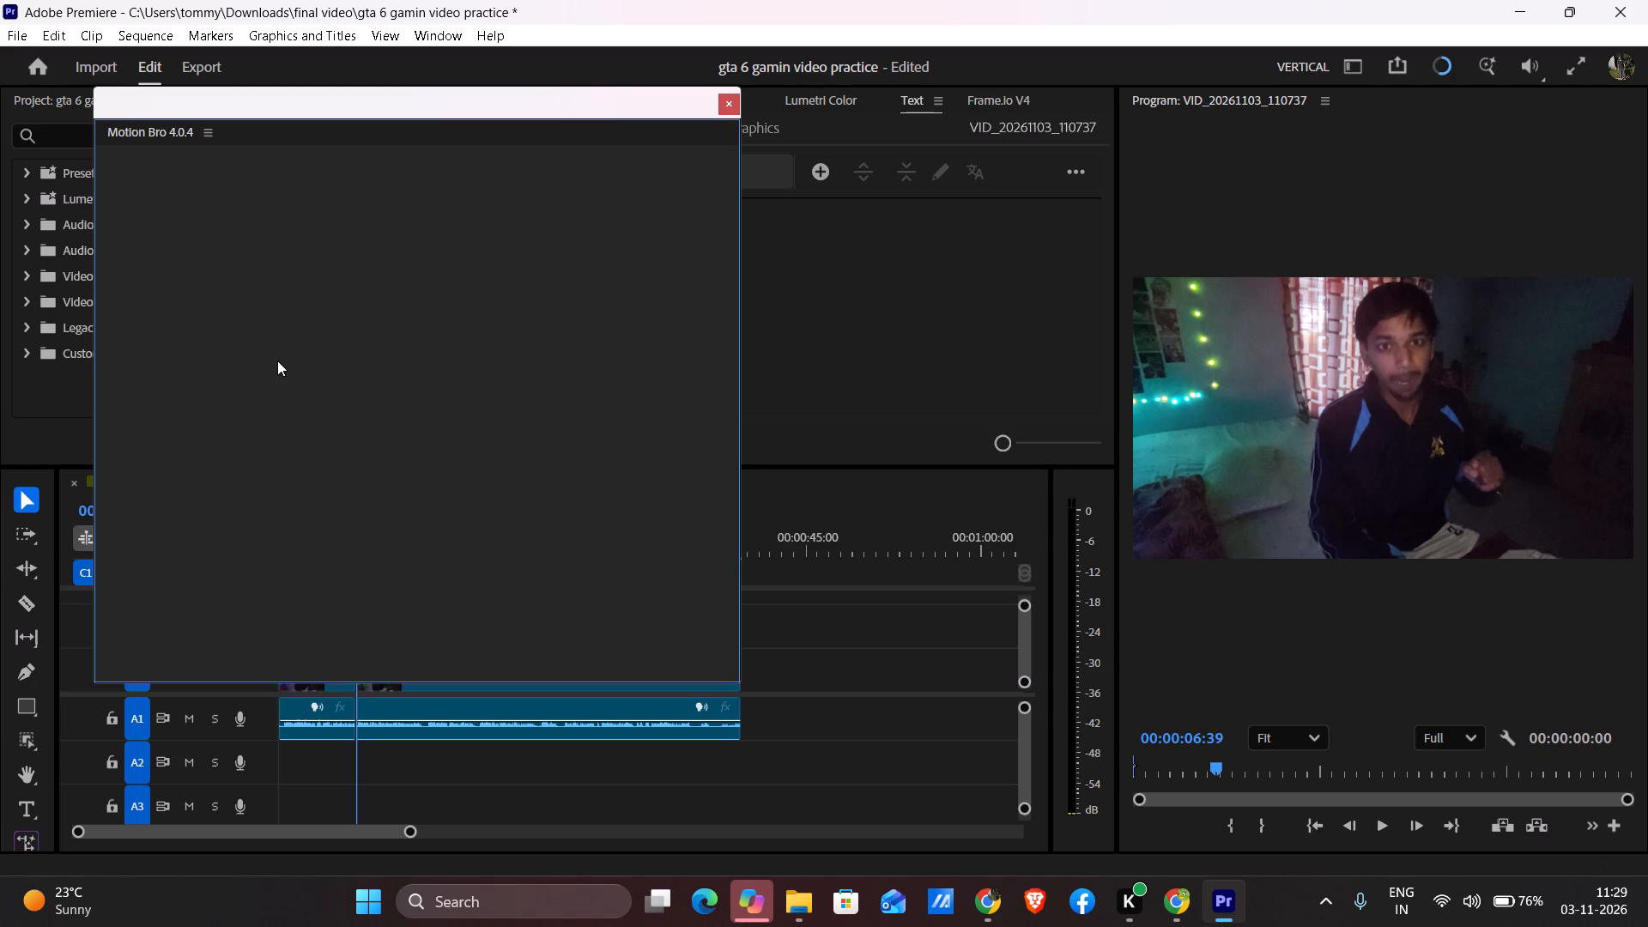
{"action": "left_click", "coordinate": [724, 104]}
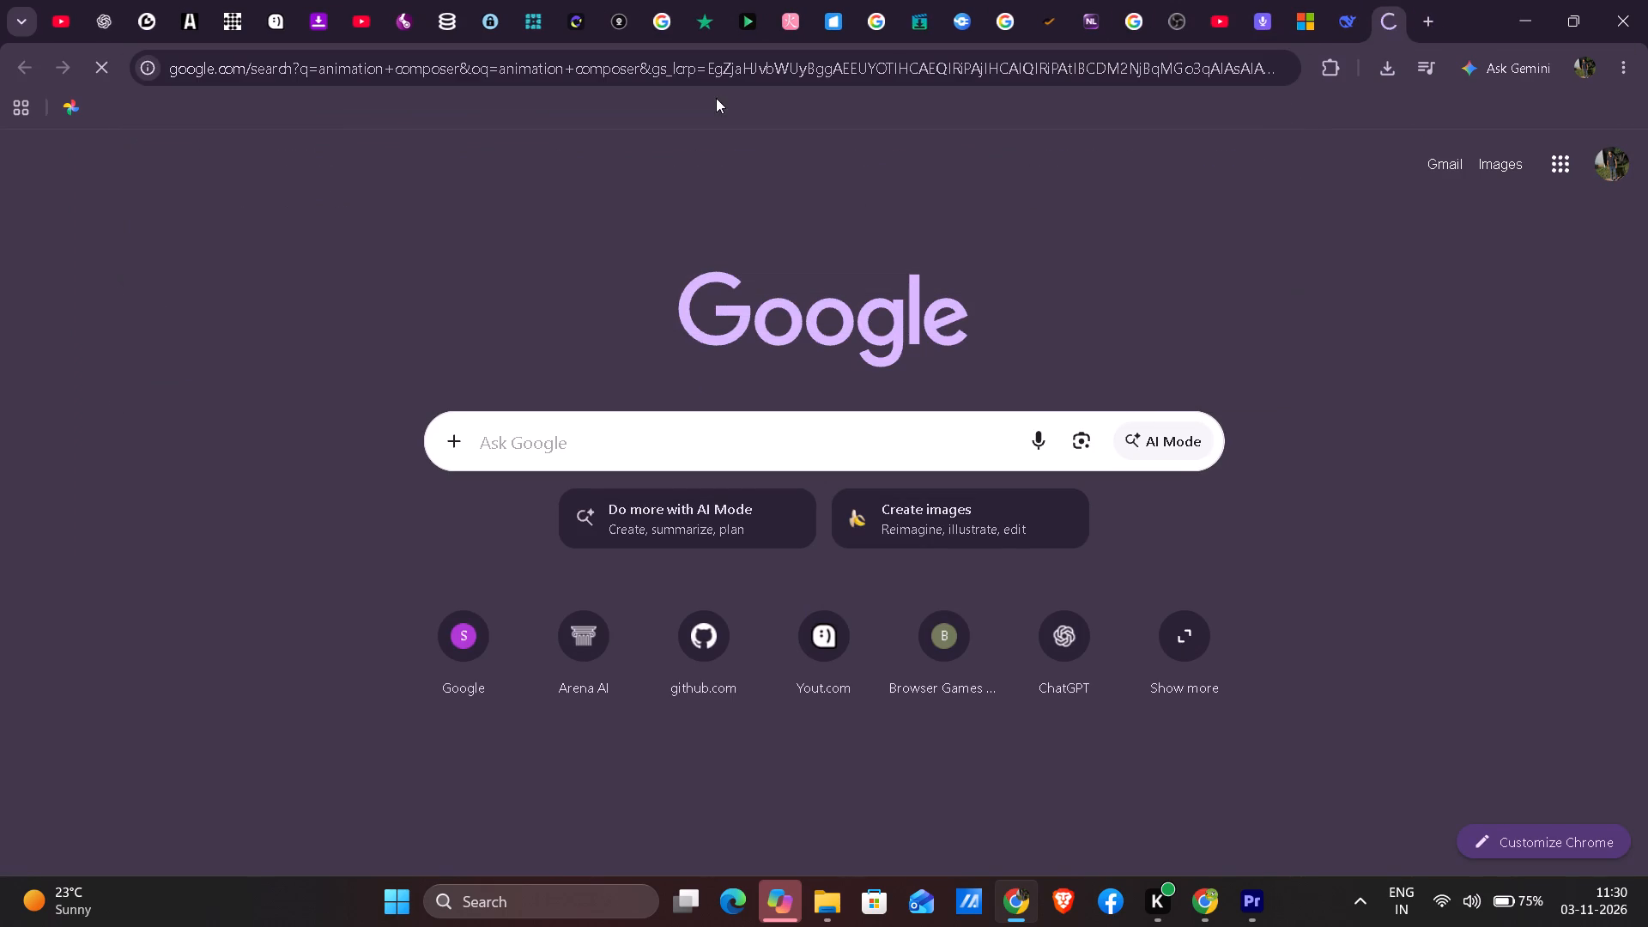
{"action": "left_click", "coordinate": [262, 349]}
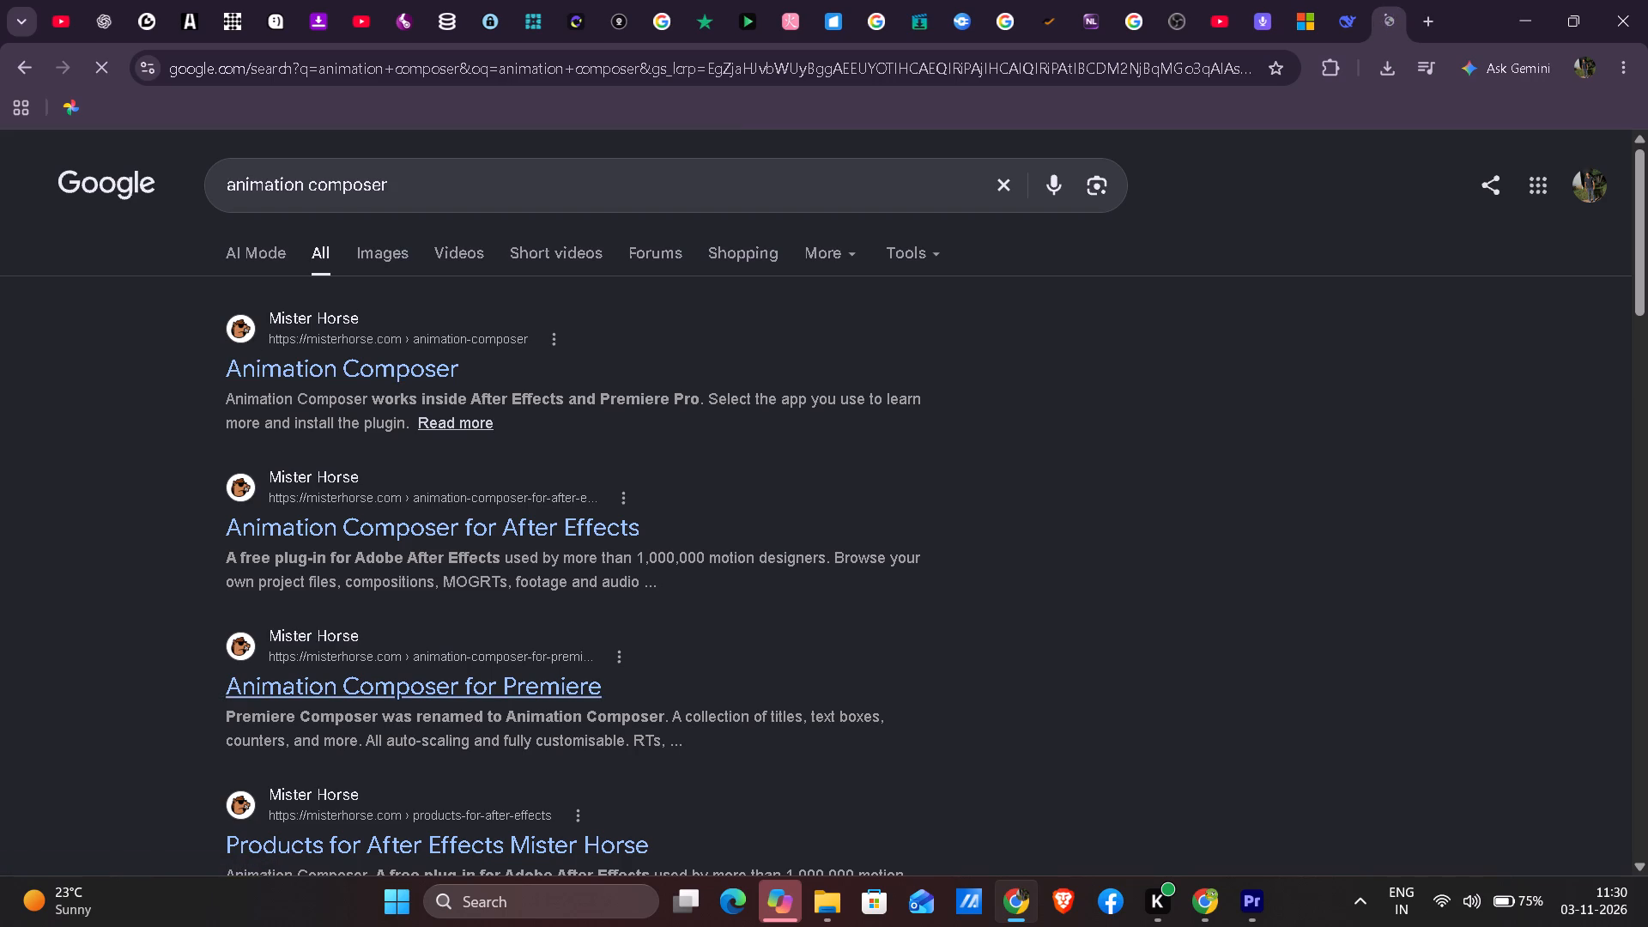
{"action": "left_click", "coordinate": [334, 688]}
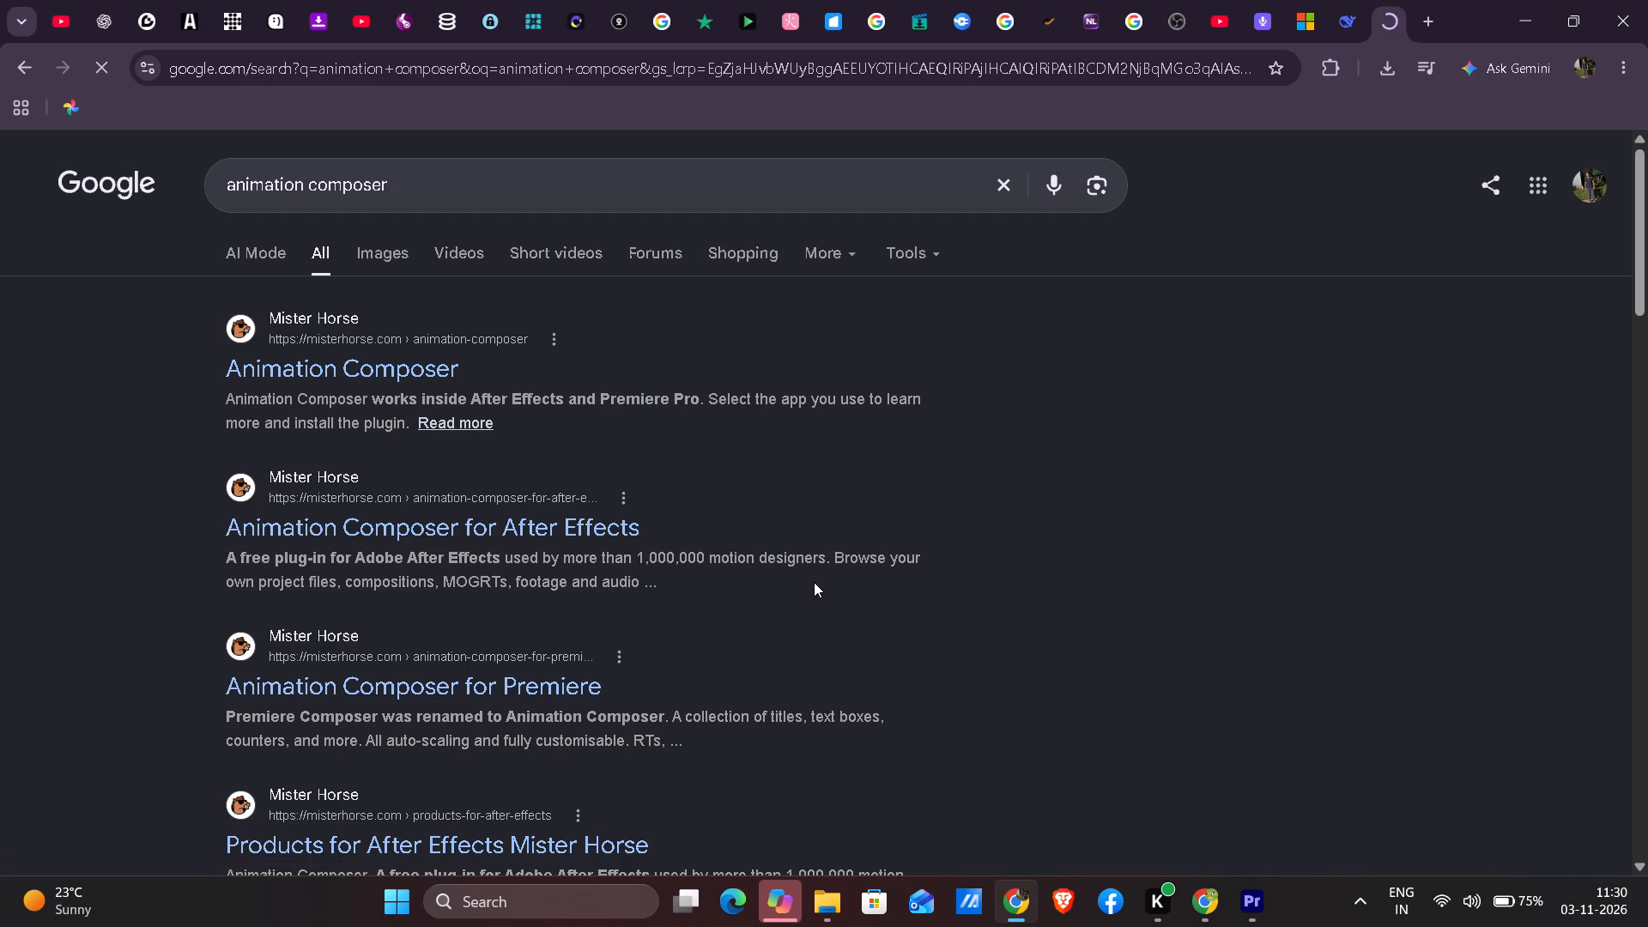
{"action": "scroll", "coordinate": [814, 582], "scroll_direction": "down", "scroll_amount": 2}
{"action": "scroll", "coordinate": [814, 582], "scroll_direction": "up", "scroll_amount": 1}
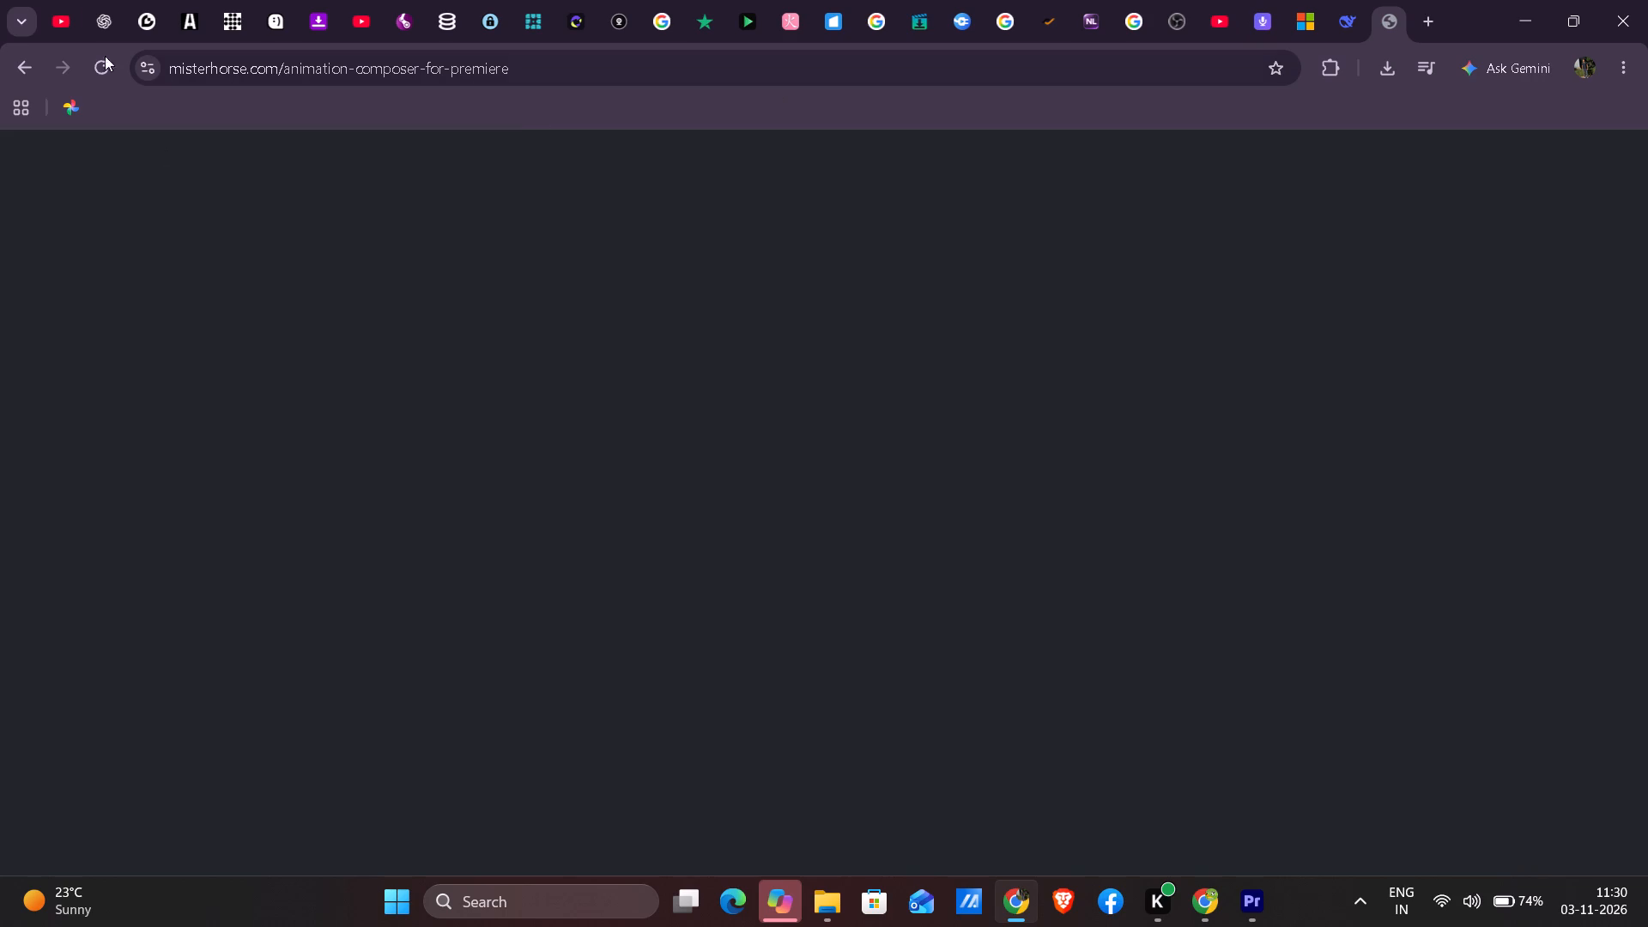
{"action": "left_click", "coordinate": [29, 72]}
{"action": "scroll", "coordinate": [577, 494], "scroll_direction": "down", "scroll_amount": 2}
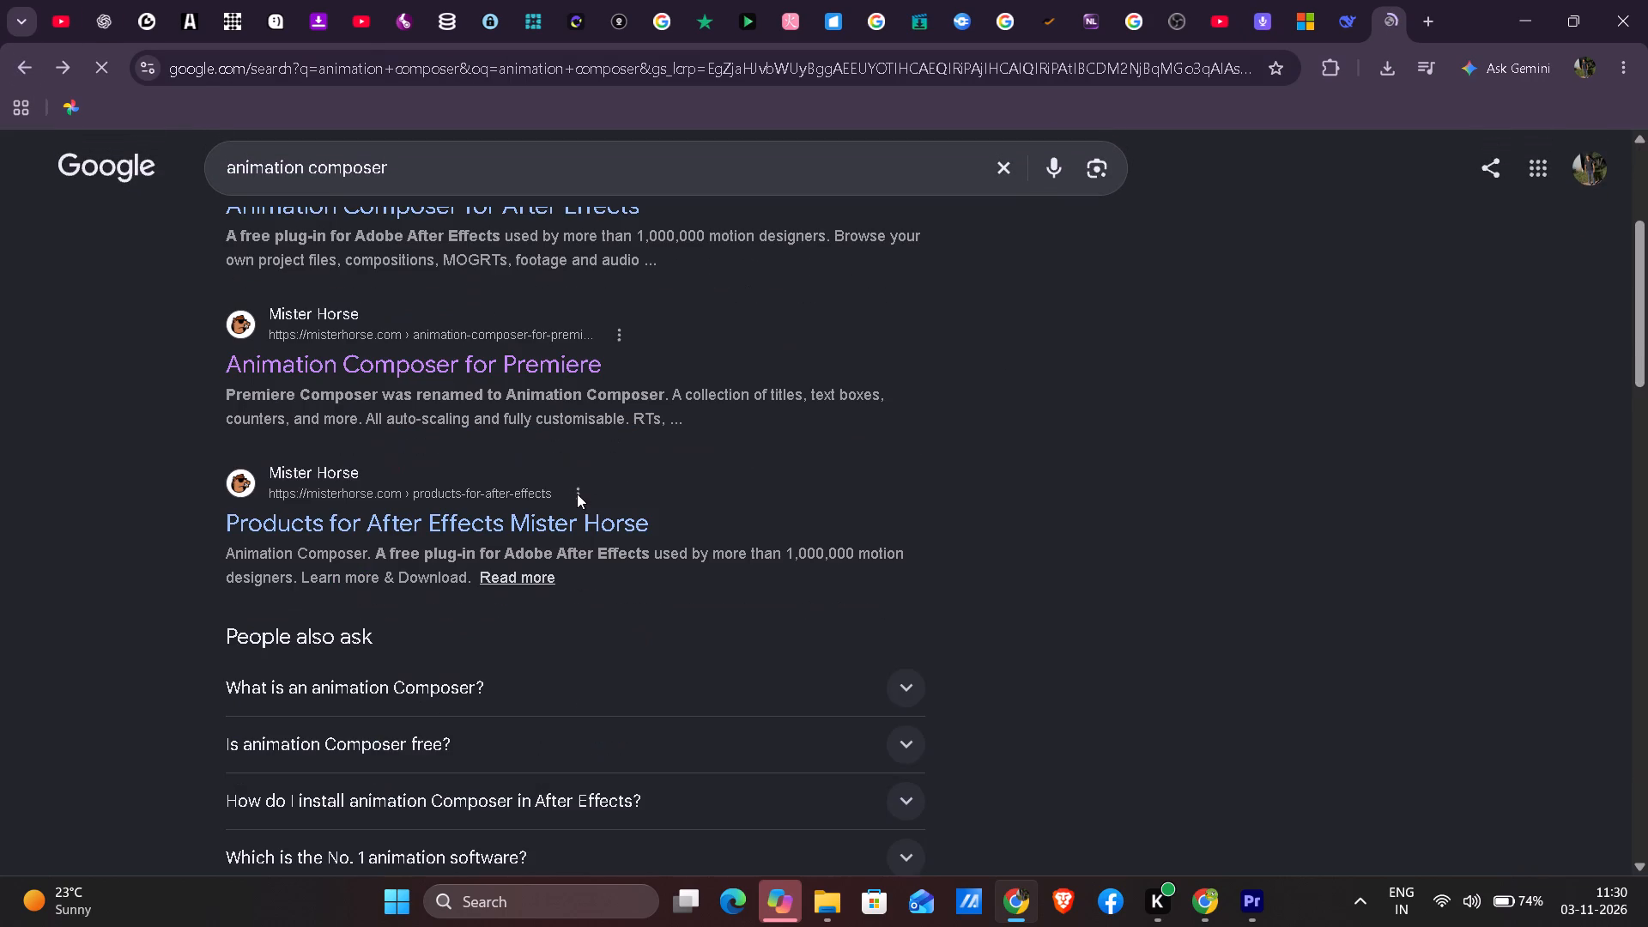
Switch back to Premiere, select both clips in the timeline, and display the sequence's transcript.
{"action": "left_click", "coordinate": [1250, 914]}
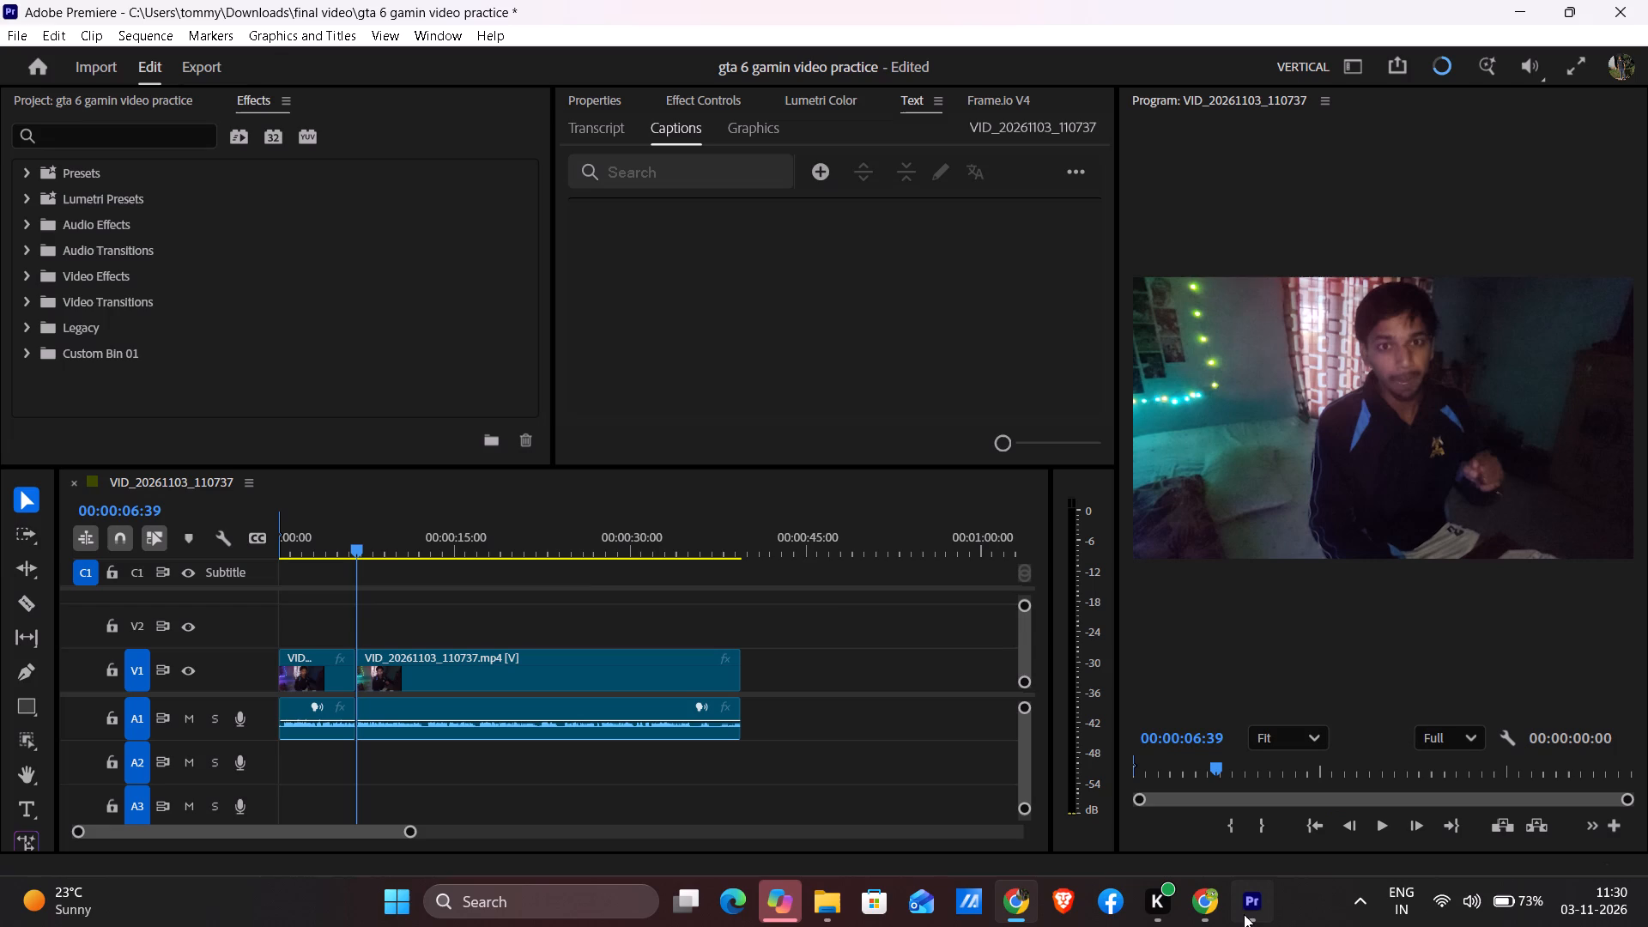
{"action": "scroll", "coordinate": [572, 563], "scroll_direction": "up", "scroll_amount": 1}
{"action": "left_click_drag", "start_coordinate": [297, 621], "coordinate": [462, 738]}
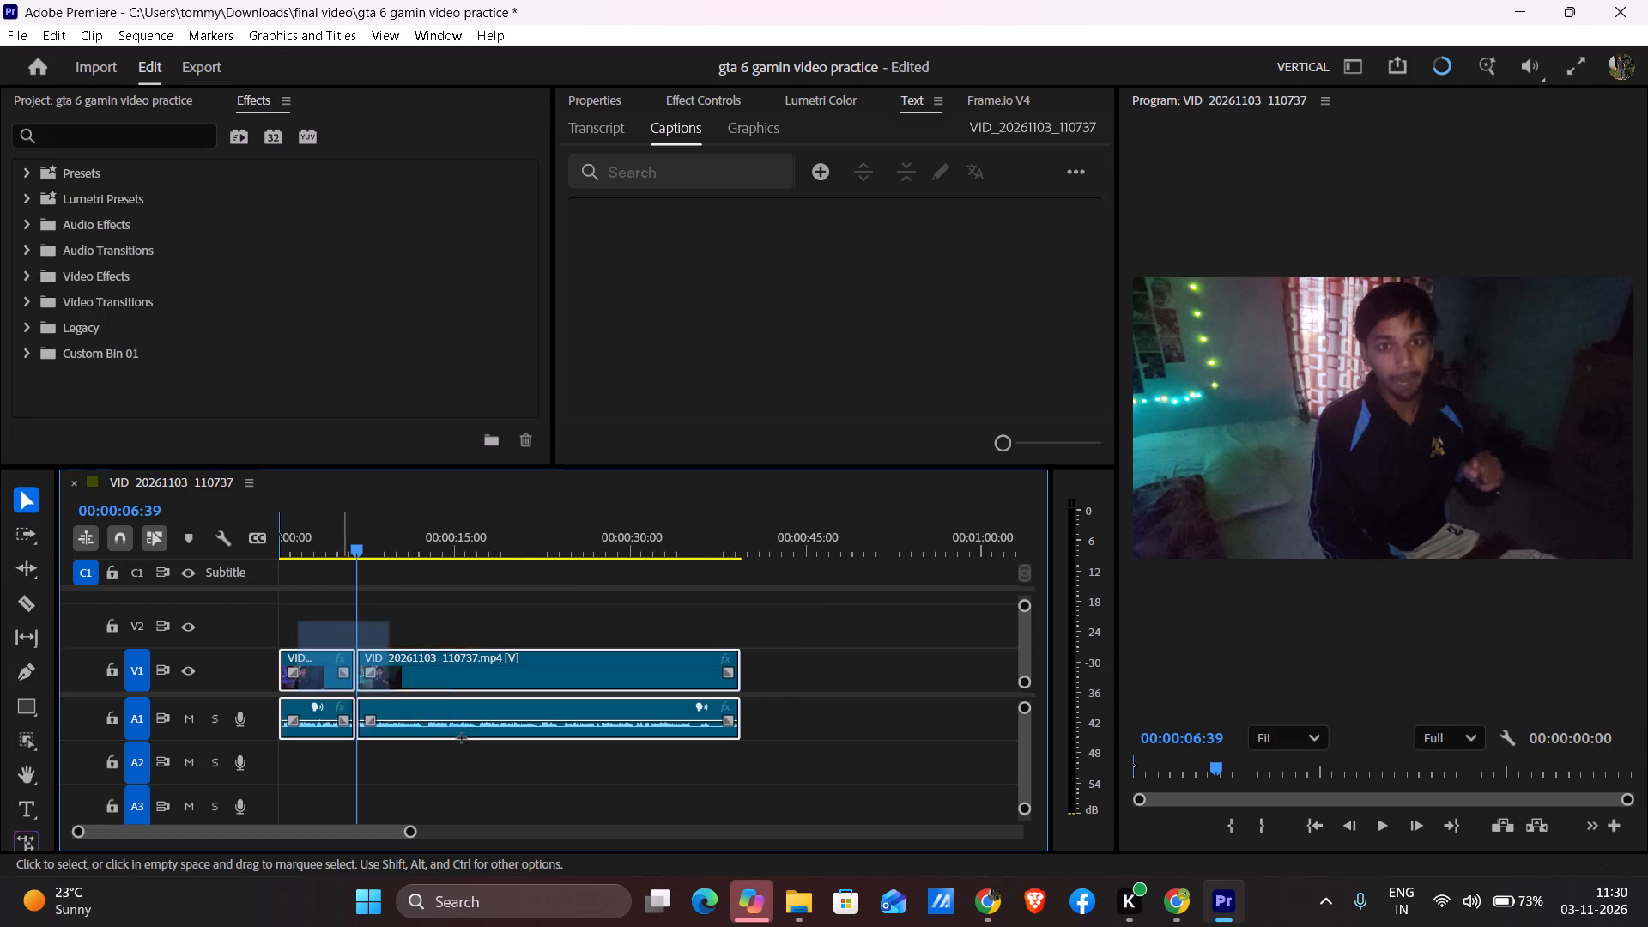
{"action": "left_click_drag", "start_coordinate": [462, 738], "coordinate": [476, 748]}
{"action": "left_click", "coordinate": [578, 149]}
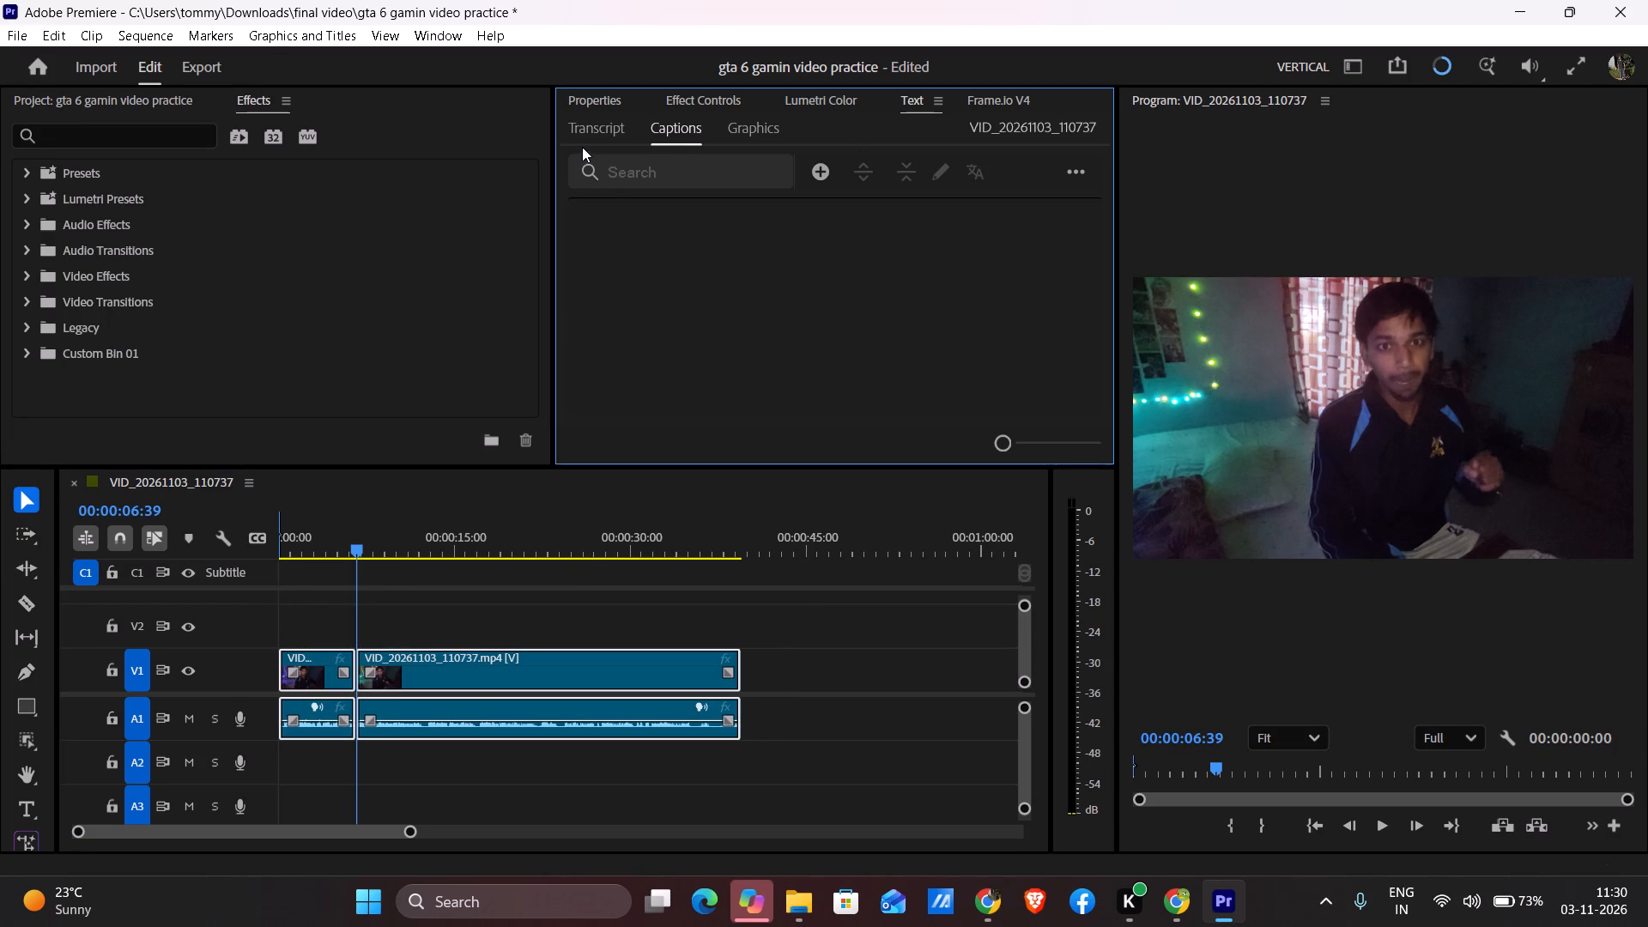
{"action": "left_click", "coordinate": [582, 143]}
{"action": "left_click", "coordinate": [585, 134]}
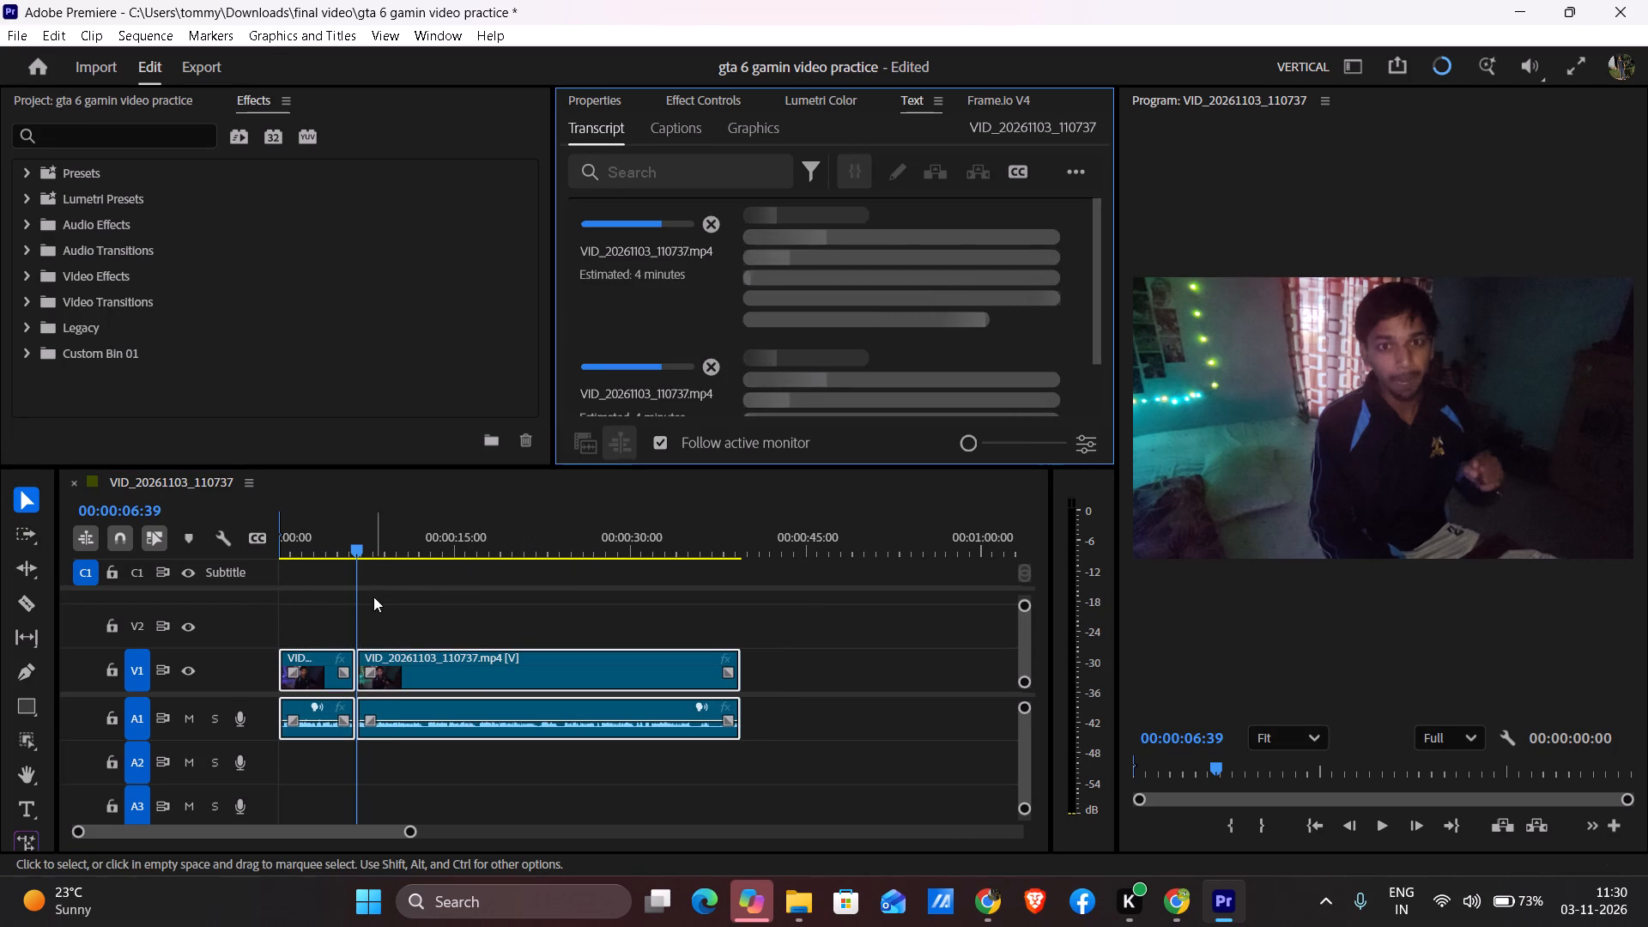
Check the transcription progress of the two VID_20261103_110737.mp4 clips.
{"action": "scroll", "coordinate": [848, 298], "scroll_direction": "down", "scroll_amount": 3}
{"action": "scroll", "coordinate": [848, 298], "scroll_direction": "up", "scroll_amount": 3}
{"action": "scroll", "coordinate": [848, 298], "scroll_direction": "down", "scroll_amount": 3}
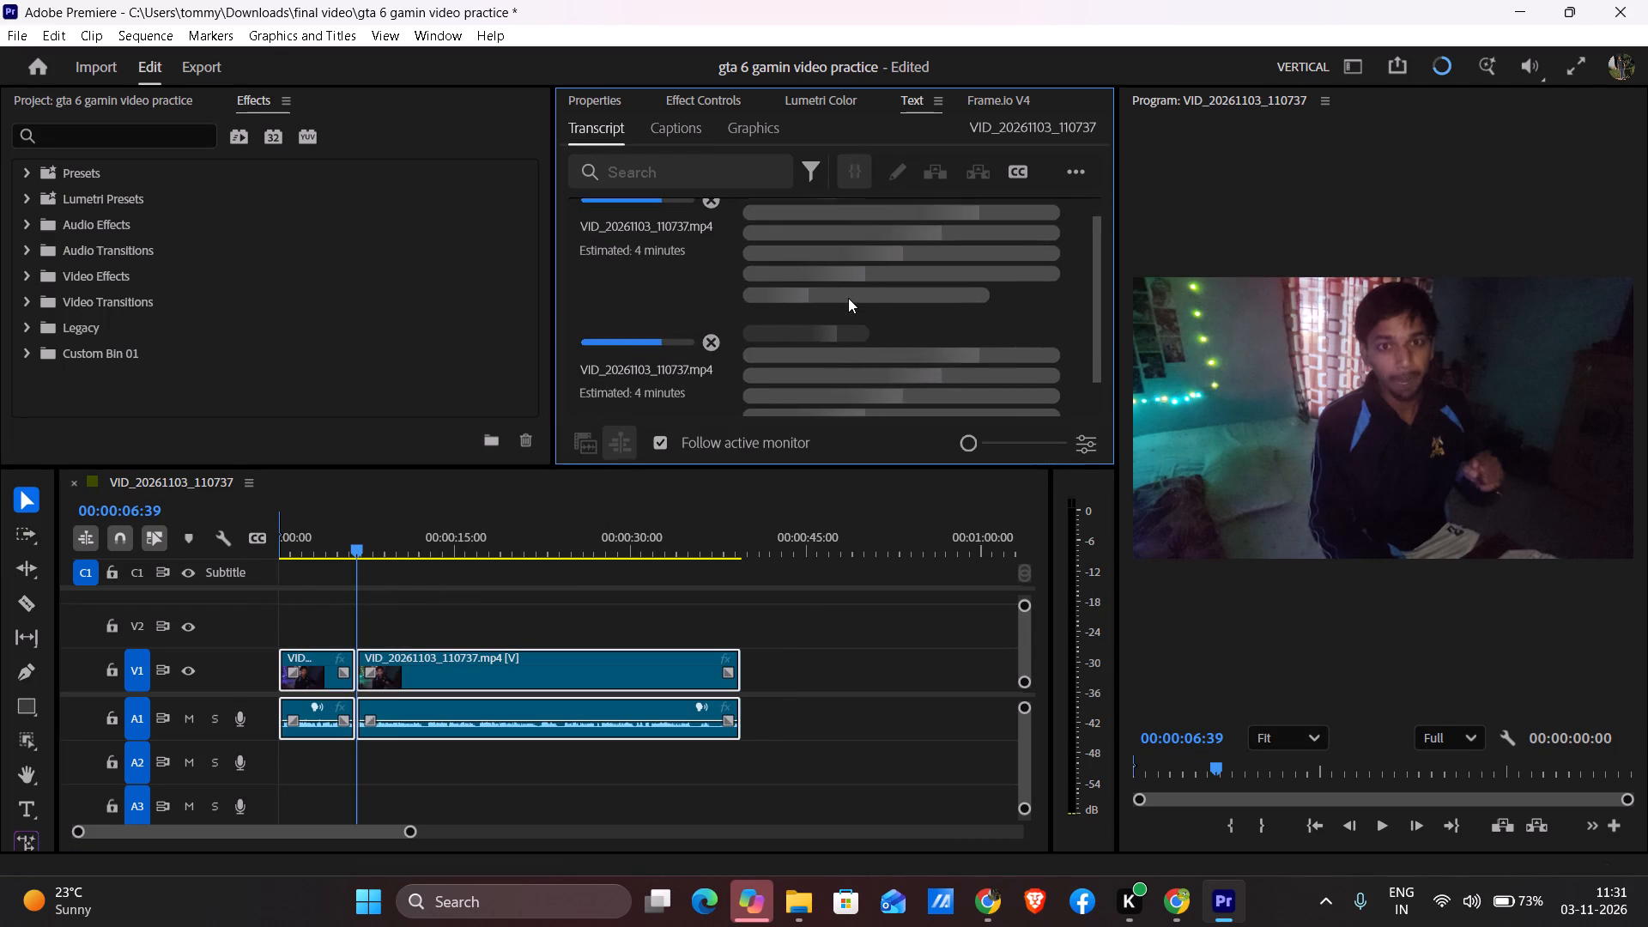
{"action": "scroll", "coordinate": [848, 298], "scroll_direction": "down", "scroll_amount": 8}
{"action": "scroll", "coordinate": [848, 297], "scroll_direction": "up", "scroll_amount": 8}
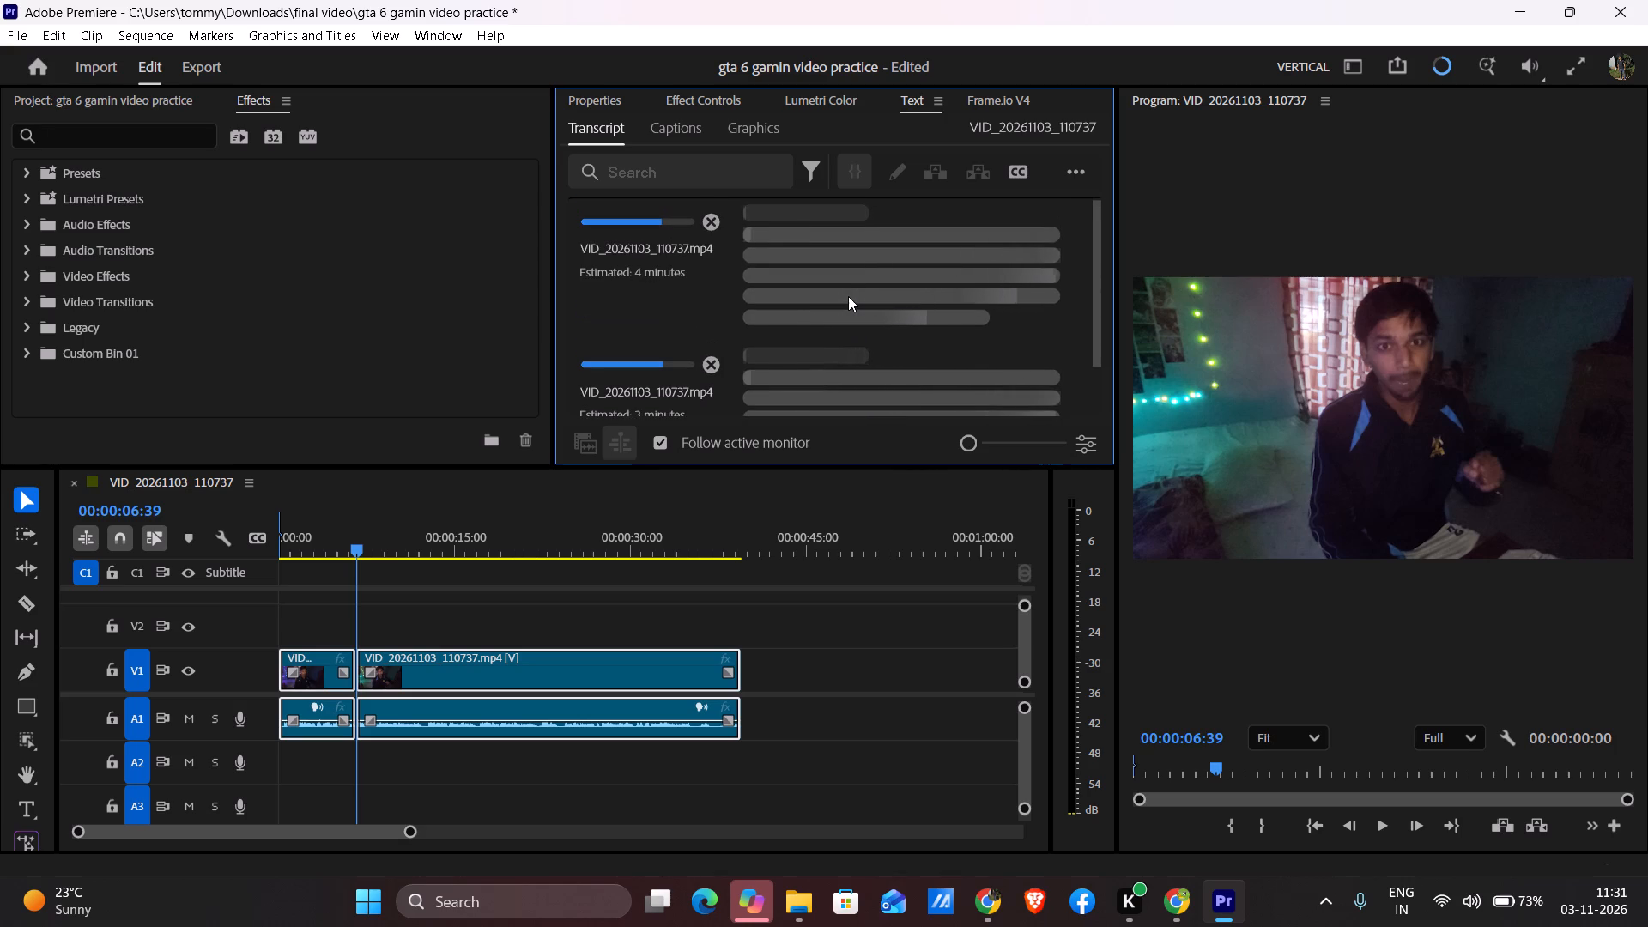
{"action": "scroll", "coordinate": [848, 296], "scroll_direction": "down", "scroll_amount": 2}
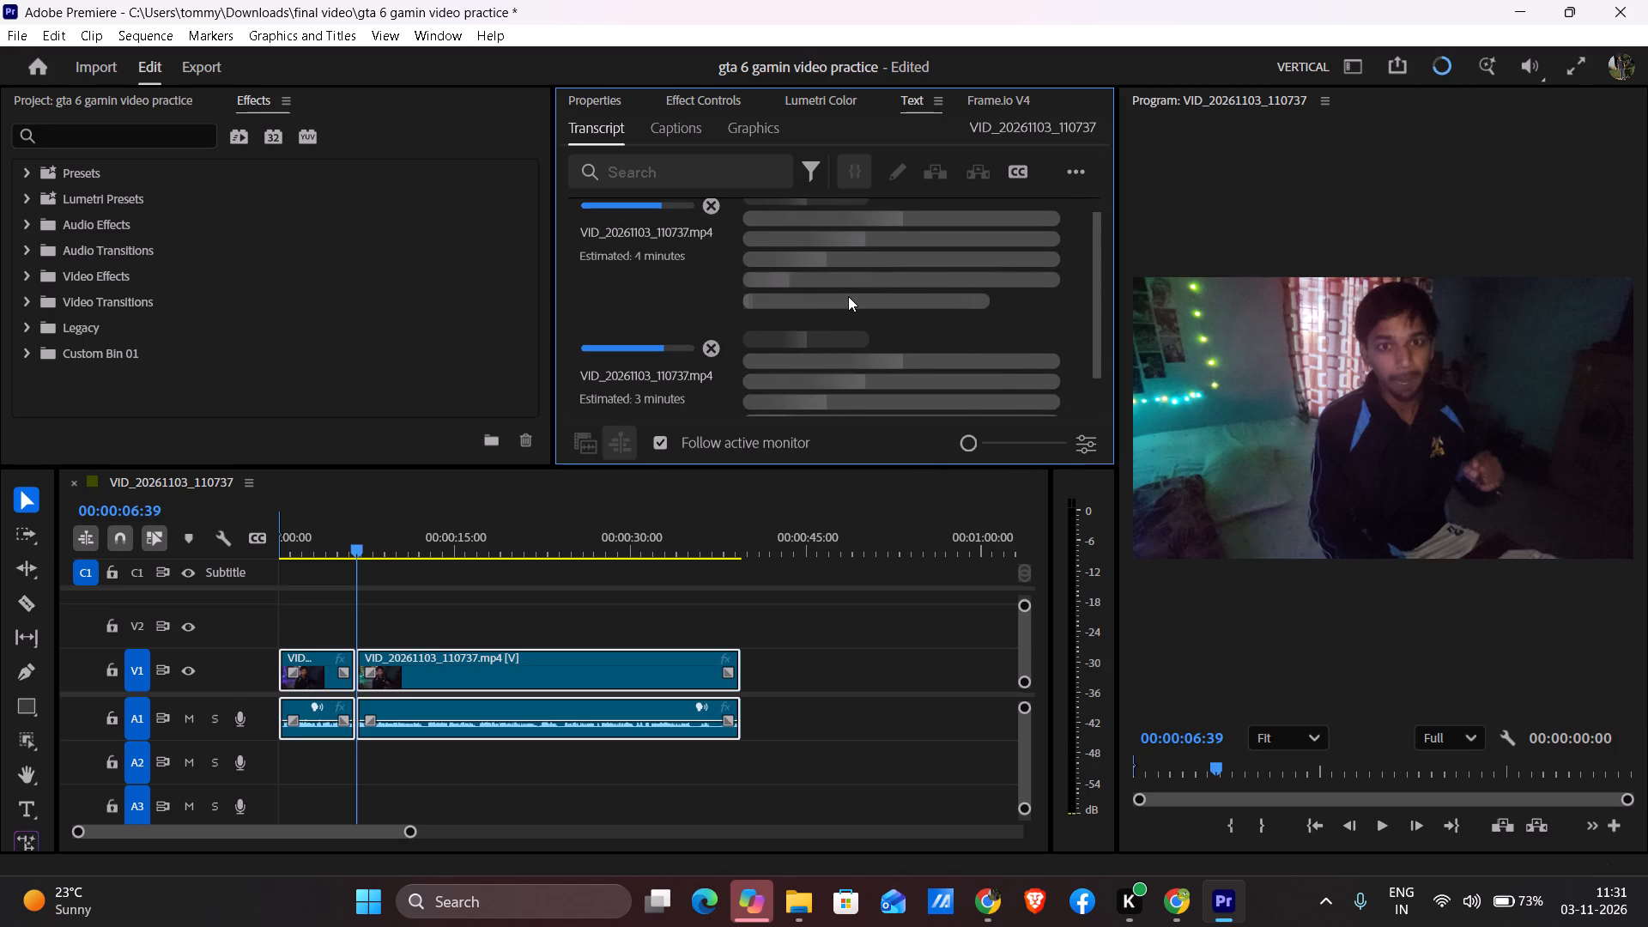
{"action": "scroll", "coordinate": [848, 296], "scroll_direction": "up", "scroll_amount": 1}
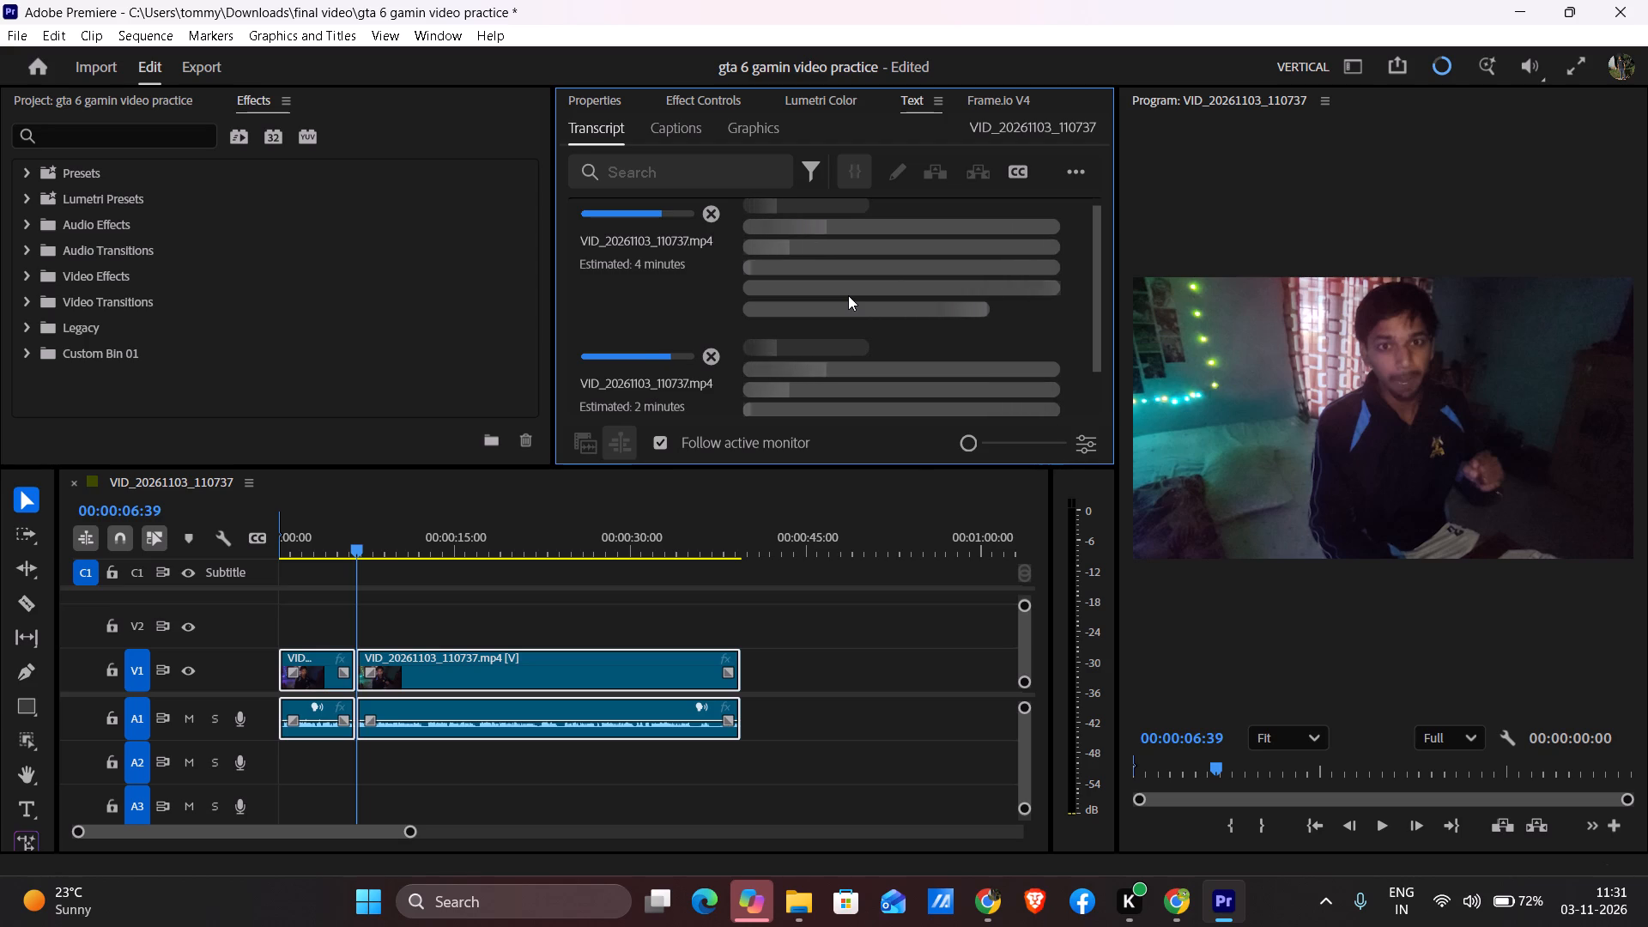
{"action": "scroll", "coordinate": [848, 295], "scroll_direction": "down", "scroll_amount": 2}
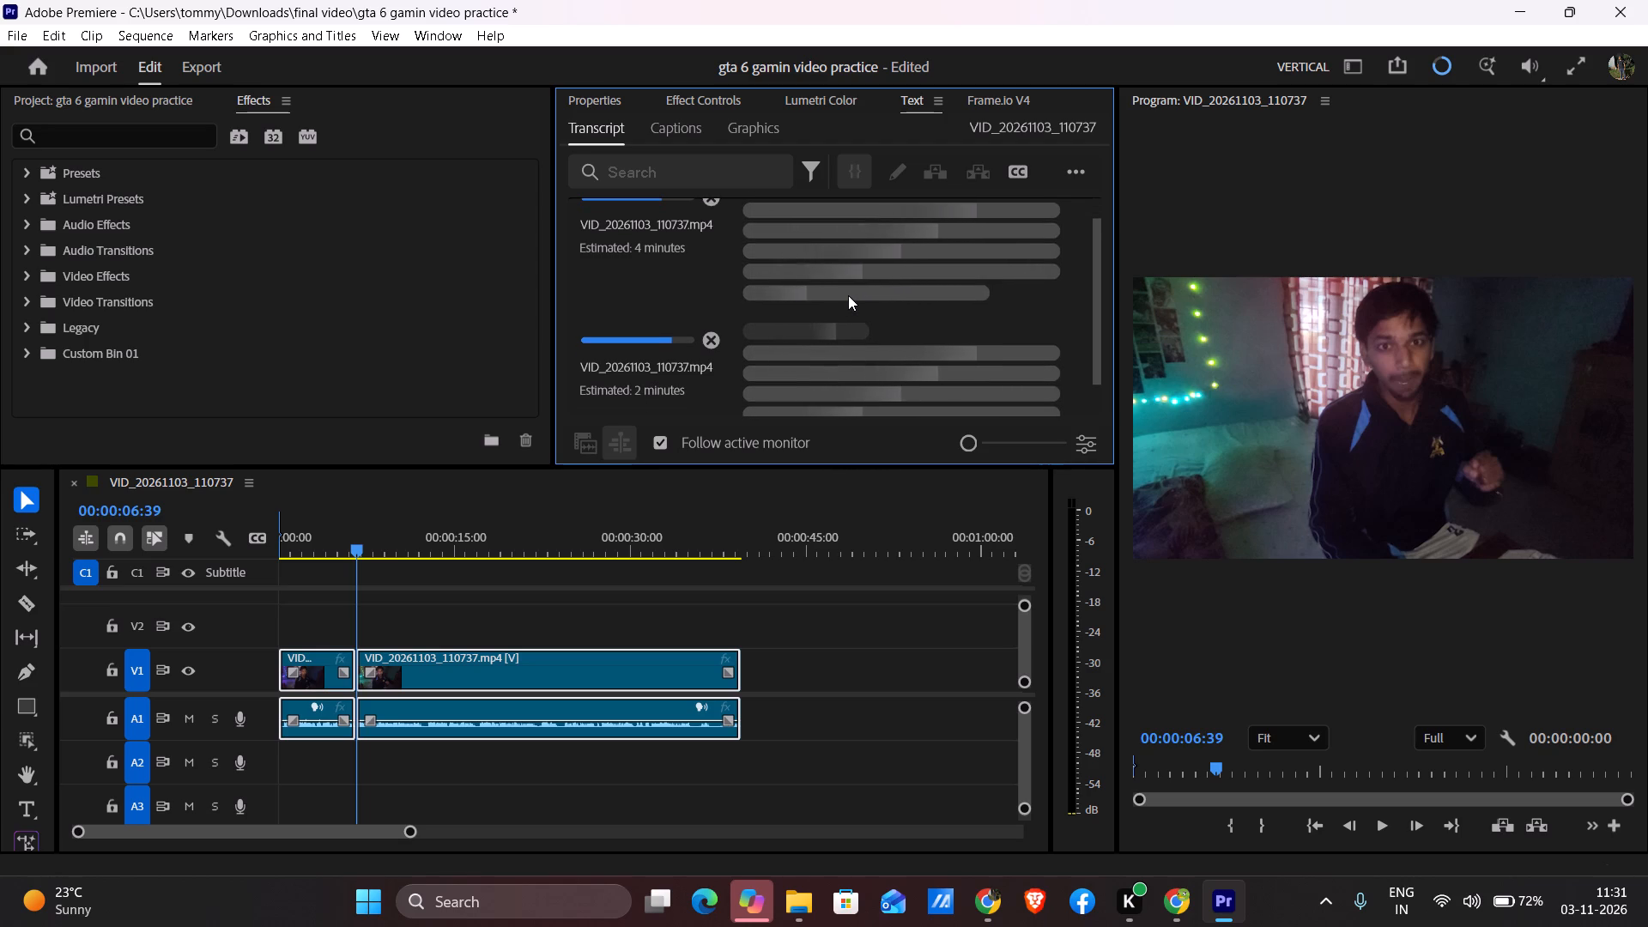
{"action": "scroll", "coordinate": [848, 295], "scroll_direction": "down", "scroll_amount": 1}
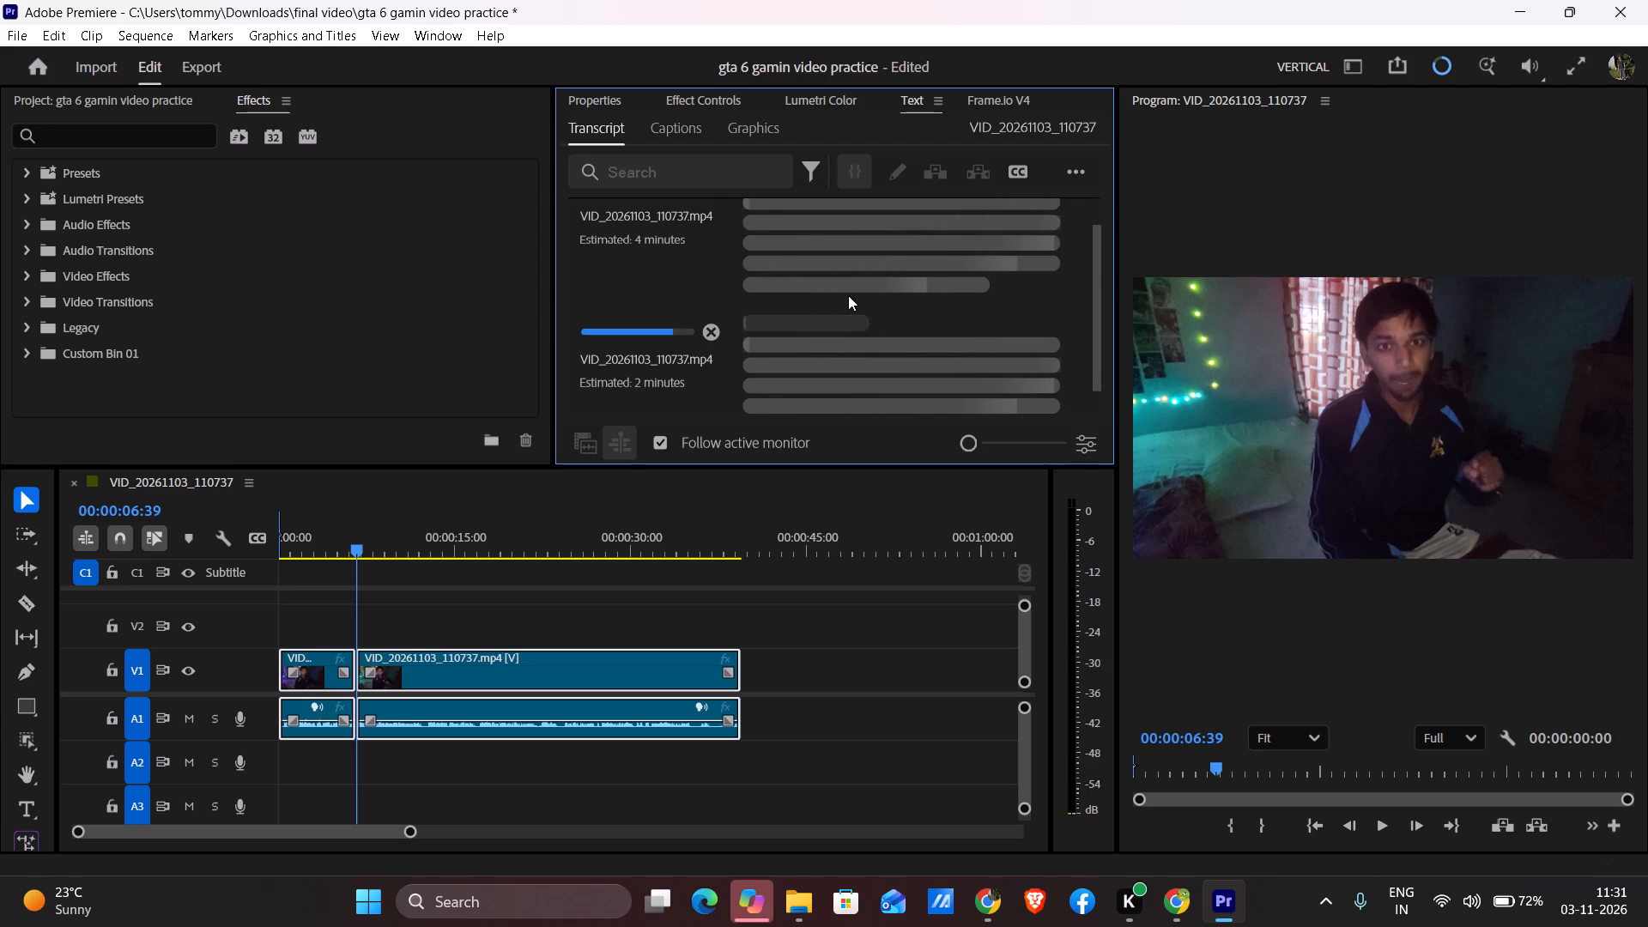
{"action": "scroll", "coordinate": [848, 295], "scroll_direction": "up", "scroll_amount": 3}
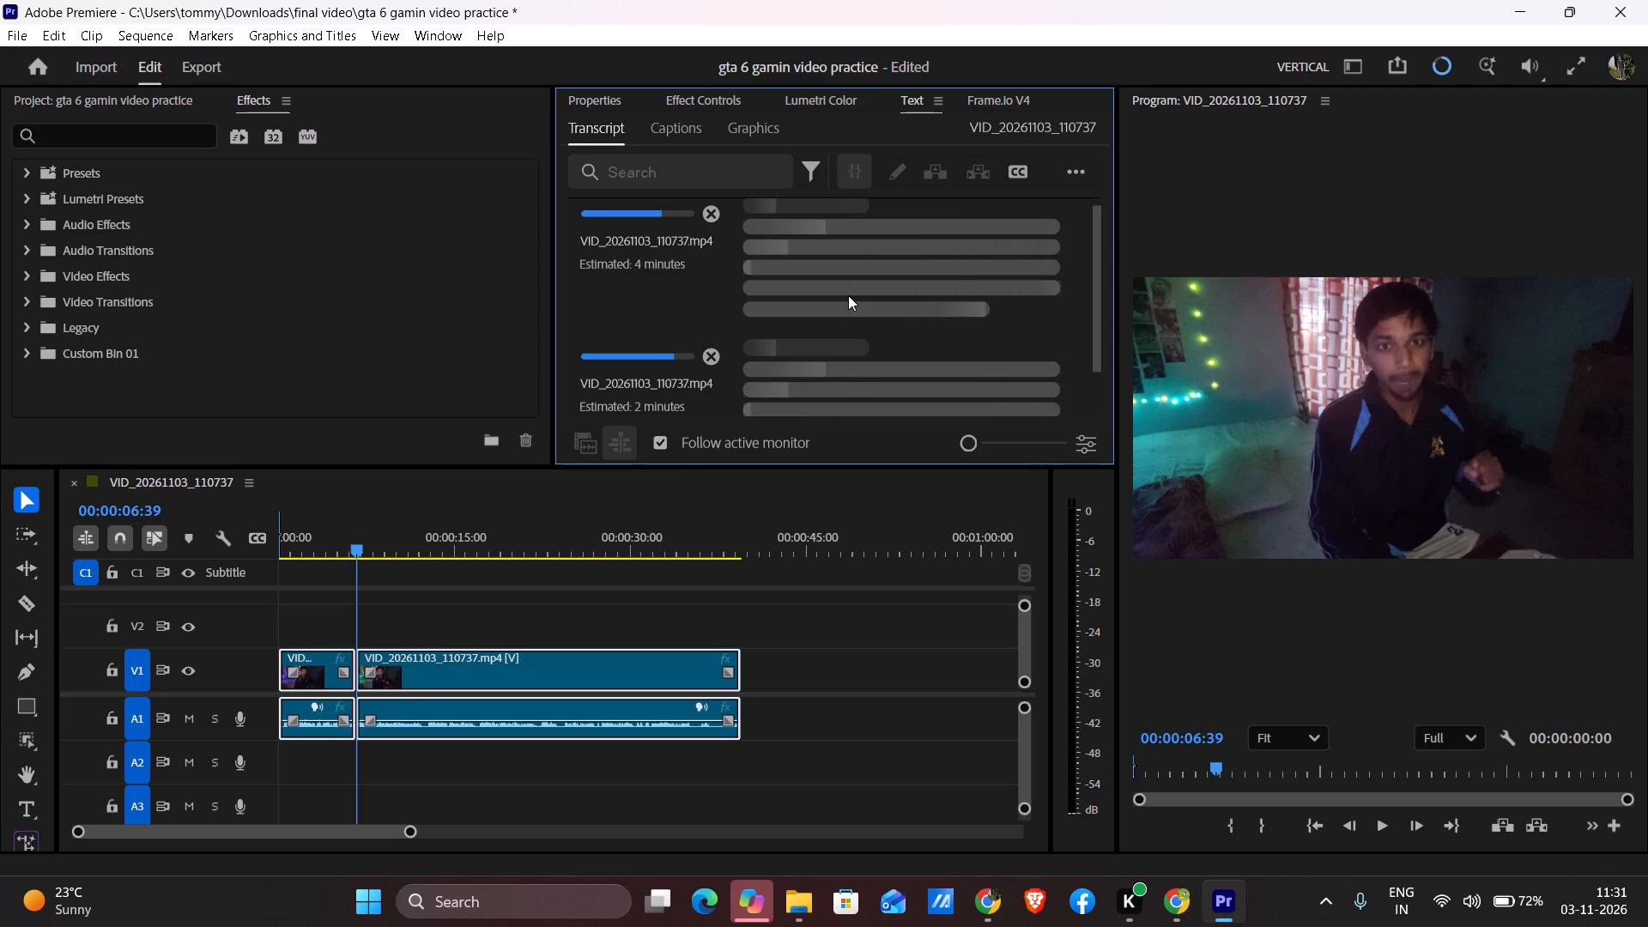
{"action": "scroll", "coordinate": [848, 295], "scroll_direction": "down", "scroll_amount": 1}
{"action": "scroll", "coordinate": [848, 295], "scroll_direction": "up", "scroll_amount": 1}
{"action": "scroll", "coordinate": [848, 295], "scroll_direction": "down", "scroll_amount": 6}
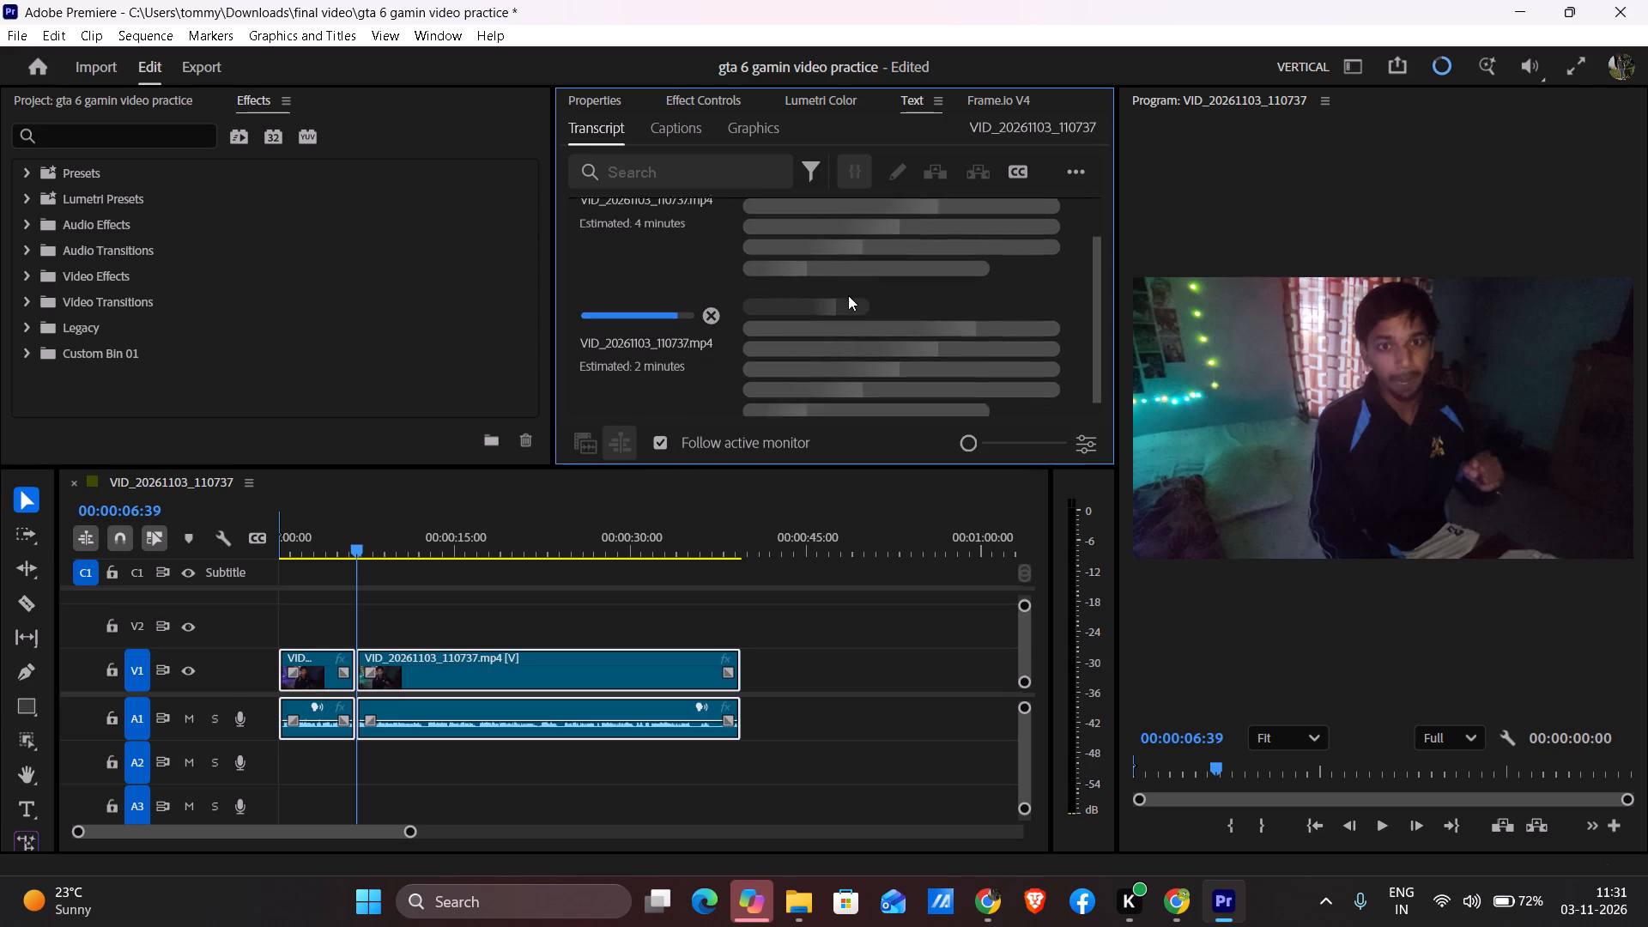
{"action": "scroll", "coordinate": [848, 294], "scroll_direction": "down", "scroll_amount": 4}
{"action": "scroll", "coordinate": [848, 294], "scroll_direction": "up", "scroll_amount": 9}
{"action": "scroll", "coordinate": [848, 293], "scroll_direction": "down", "scroll_amount": 3}
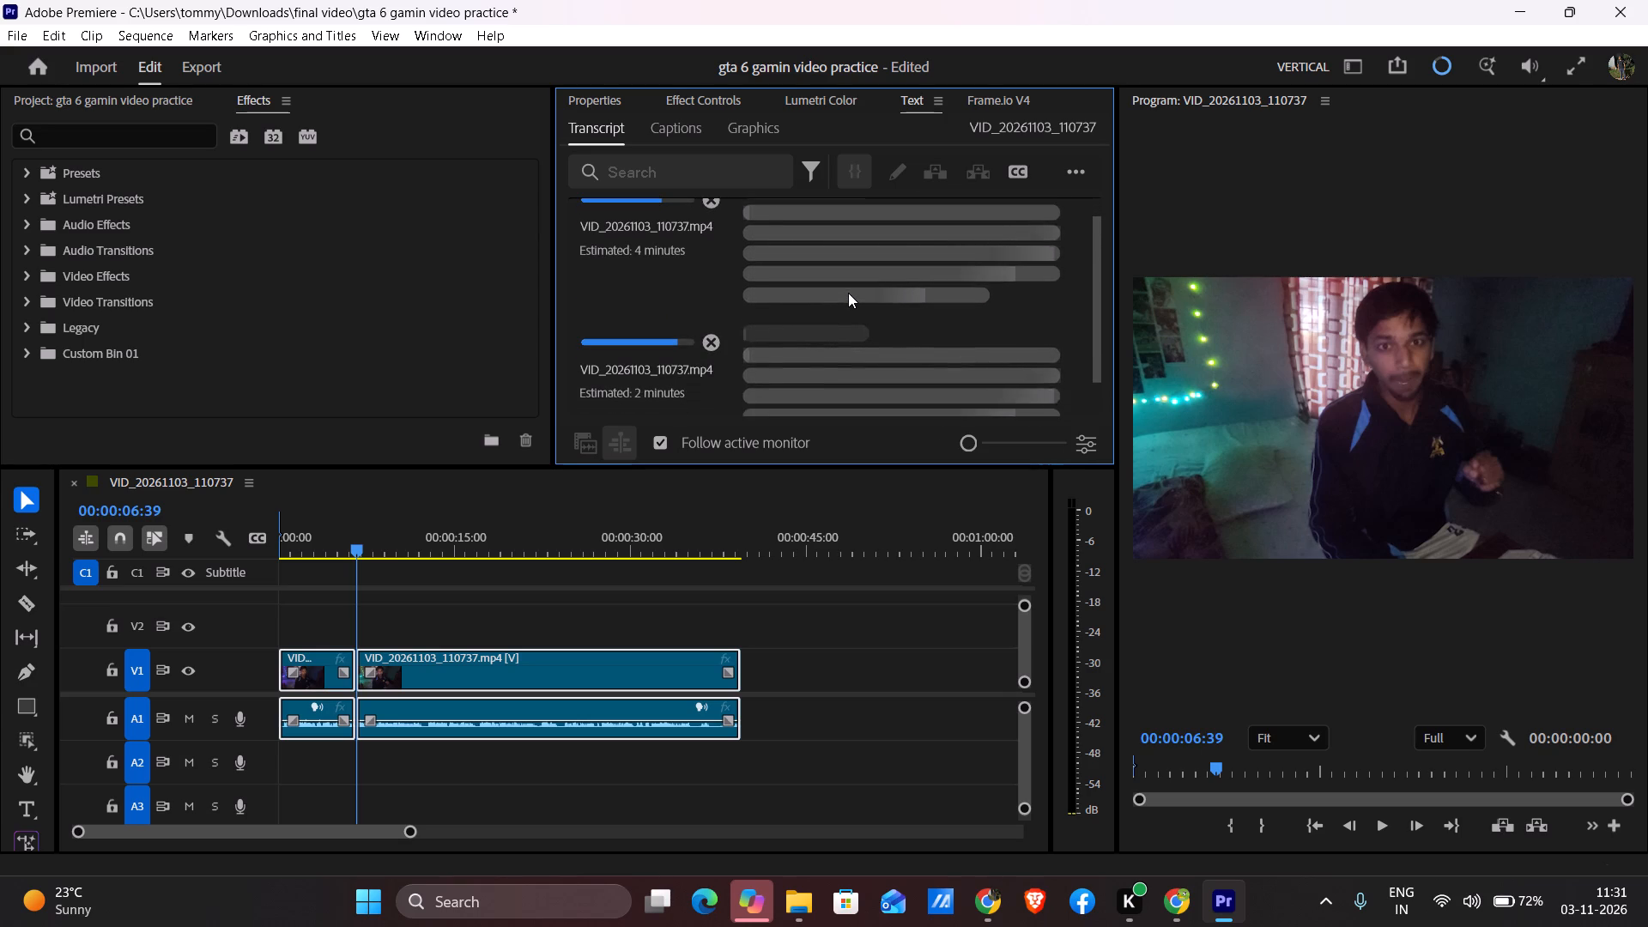
{"action": "scroll", "coordinate": [848, 293], "scroll_direction": "down", "scroll_amount": 1}
Switch to the Chrome window showing the Sketchfab free characters collection and close it.
{"action": "left_click", "coordinate": [1178, 892]}
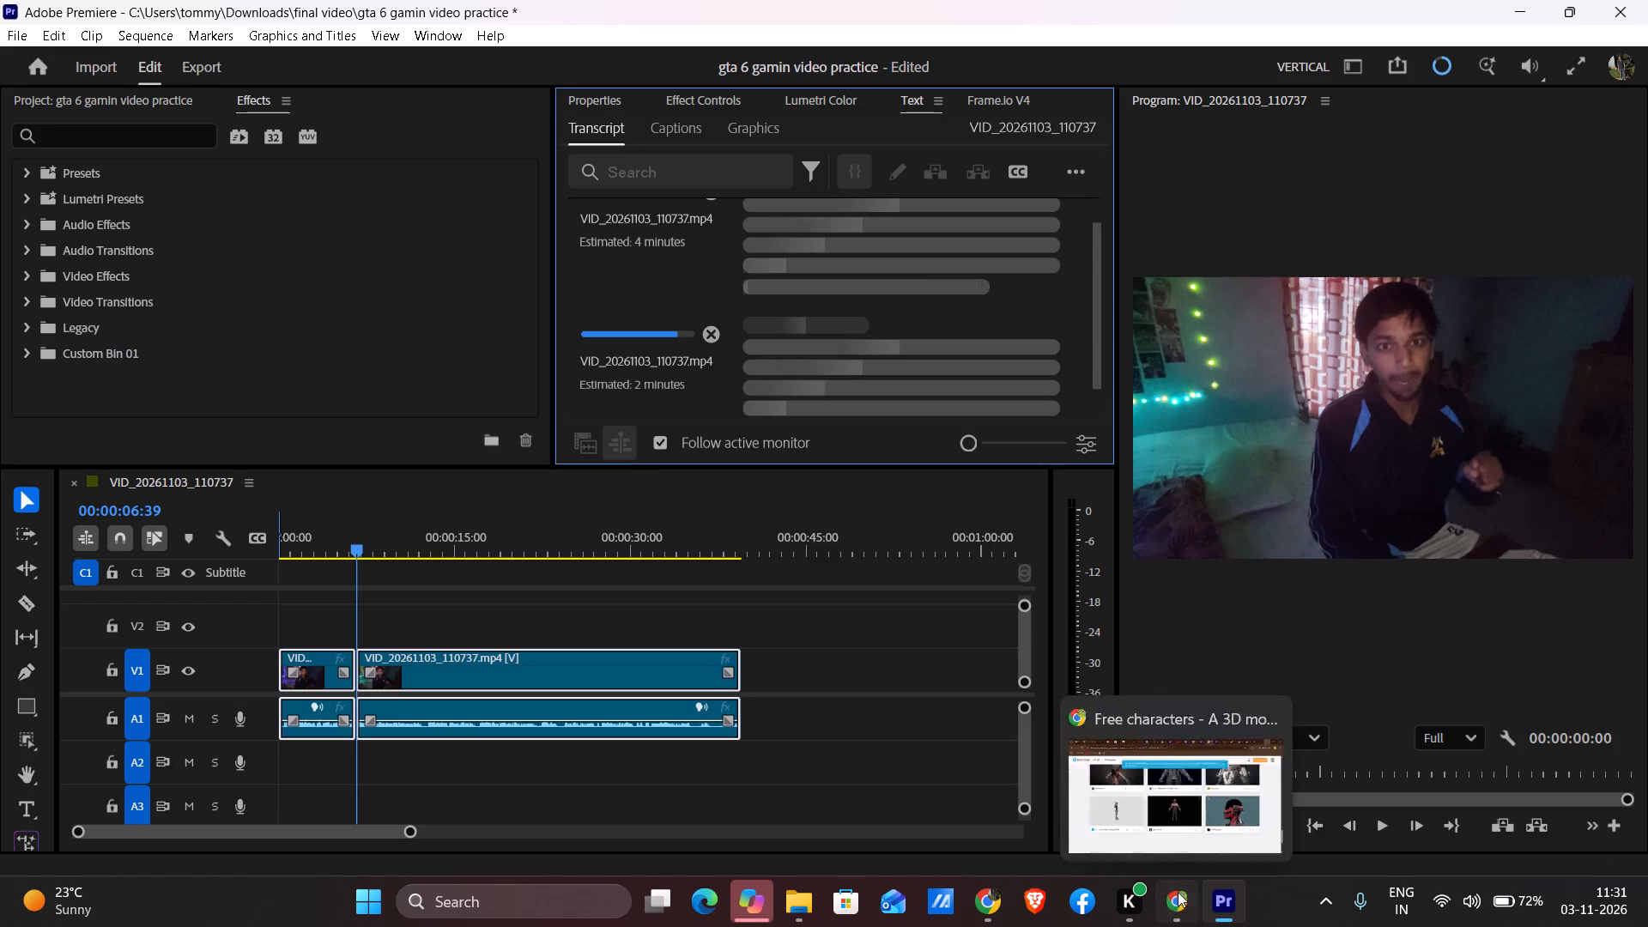
{"action": "scroll", "coordinate": [721, 385], "scroll_direction": "up", "scroll_amount": 3}
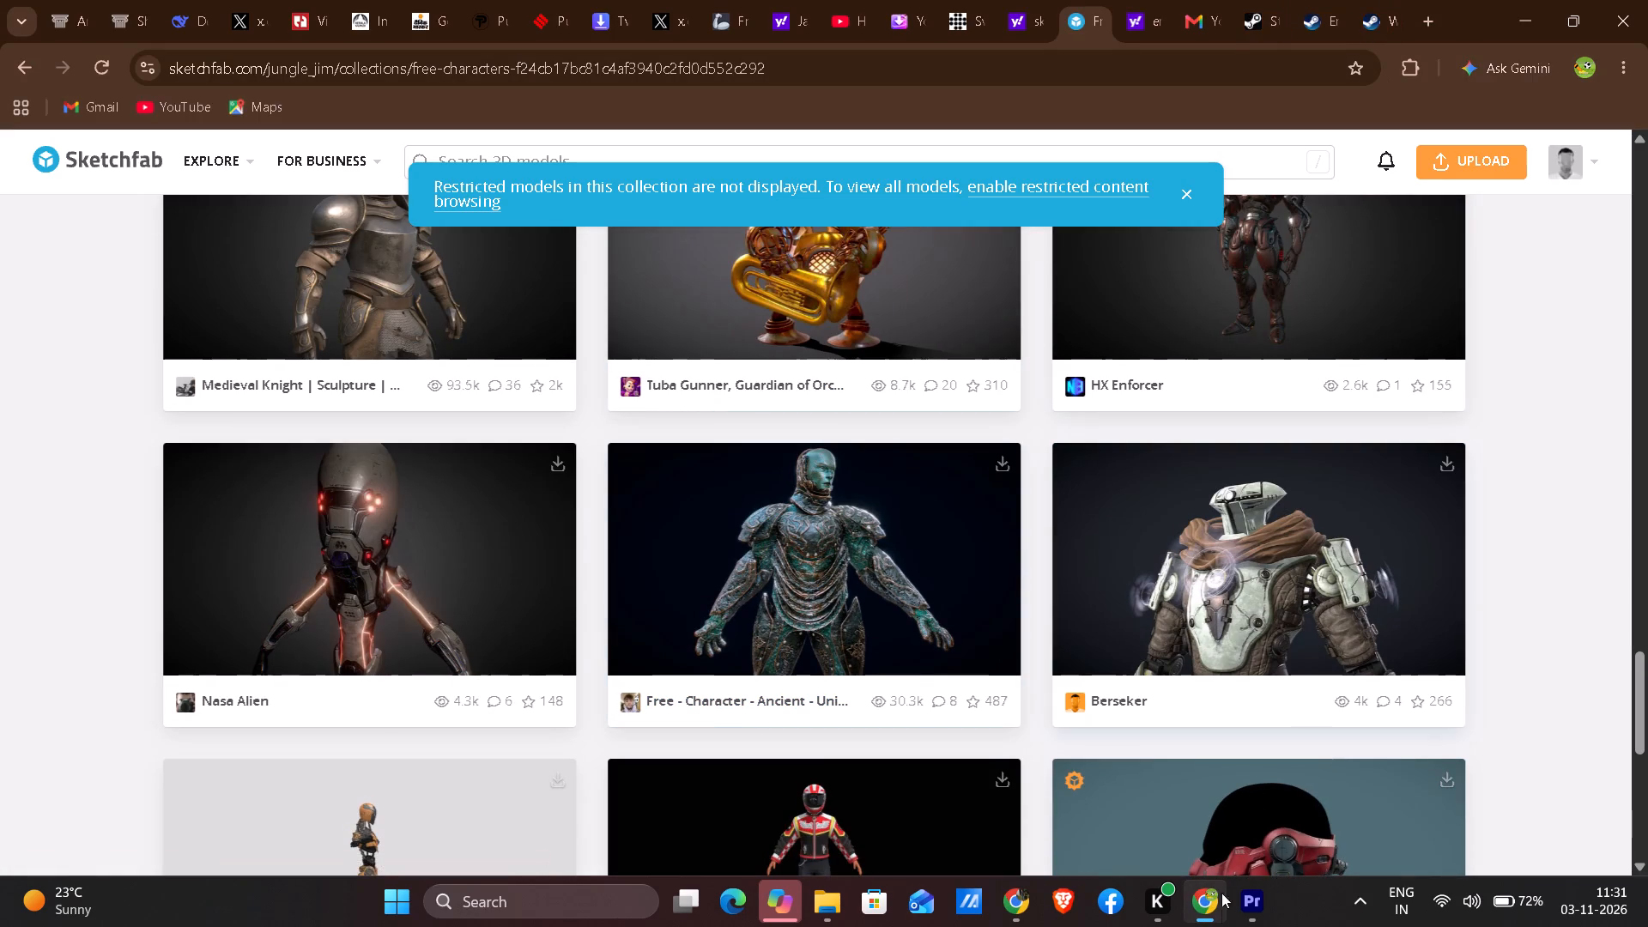
{"action": "left_click", "coordinate": [1626, 17]}
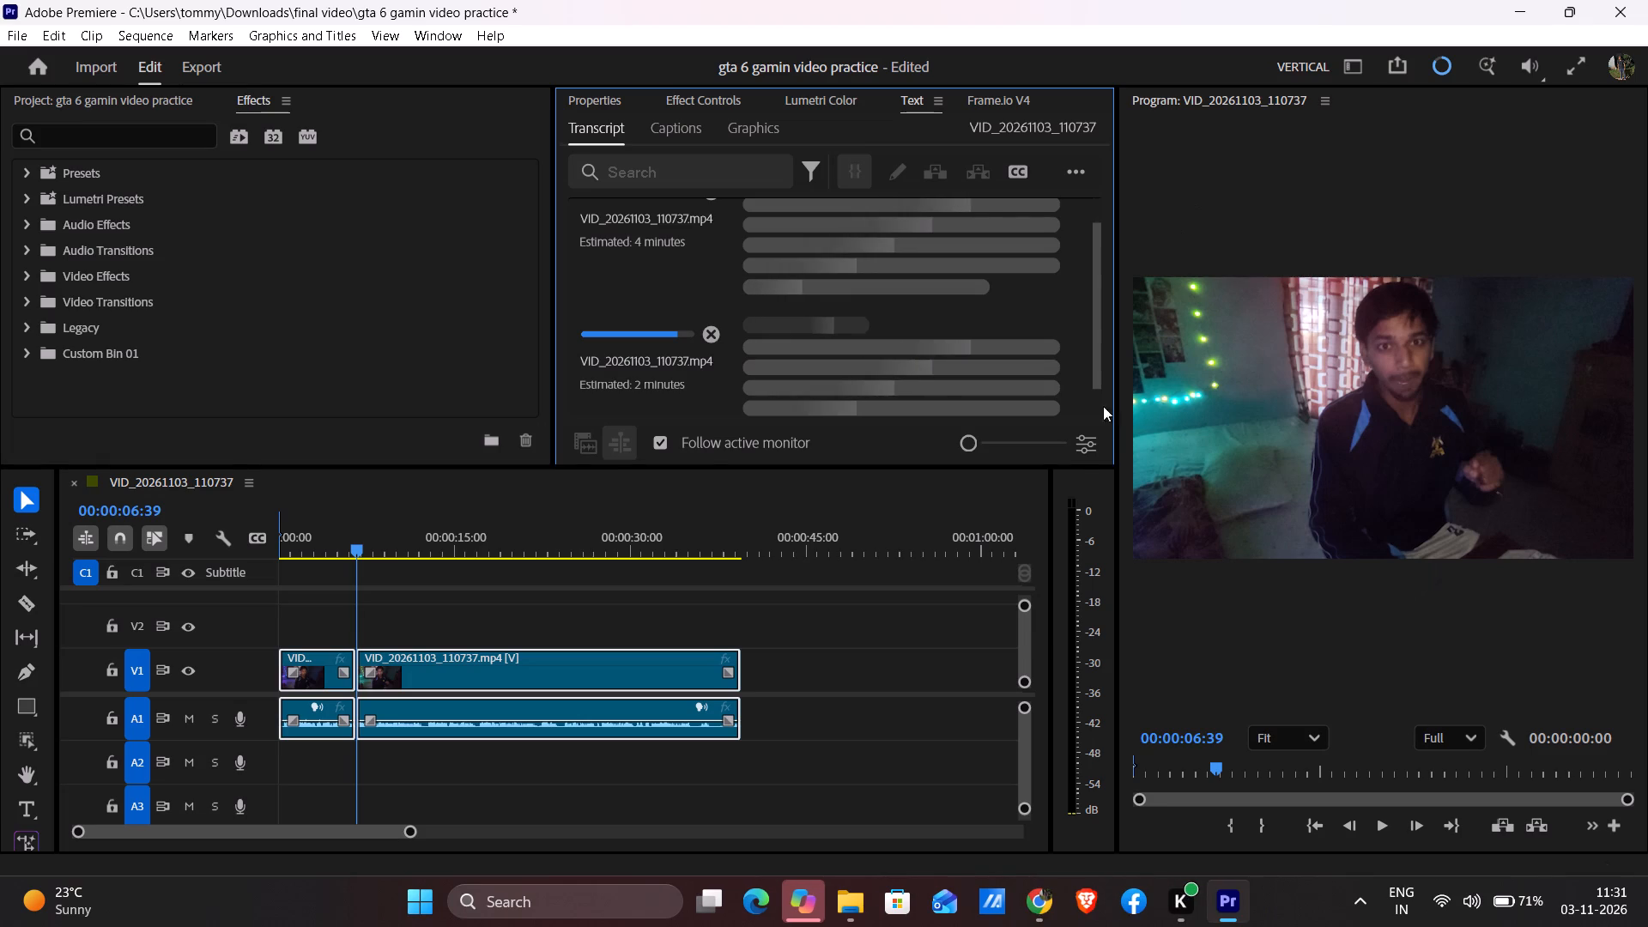
Follow the remaining transcription in Premiere and read through the sequence's Hindi transcript from start to end.
{"action": "scroll", "coordinate": [645, 312], "scroll_direction": "up", "scroll_amount": 2}
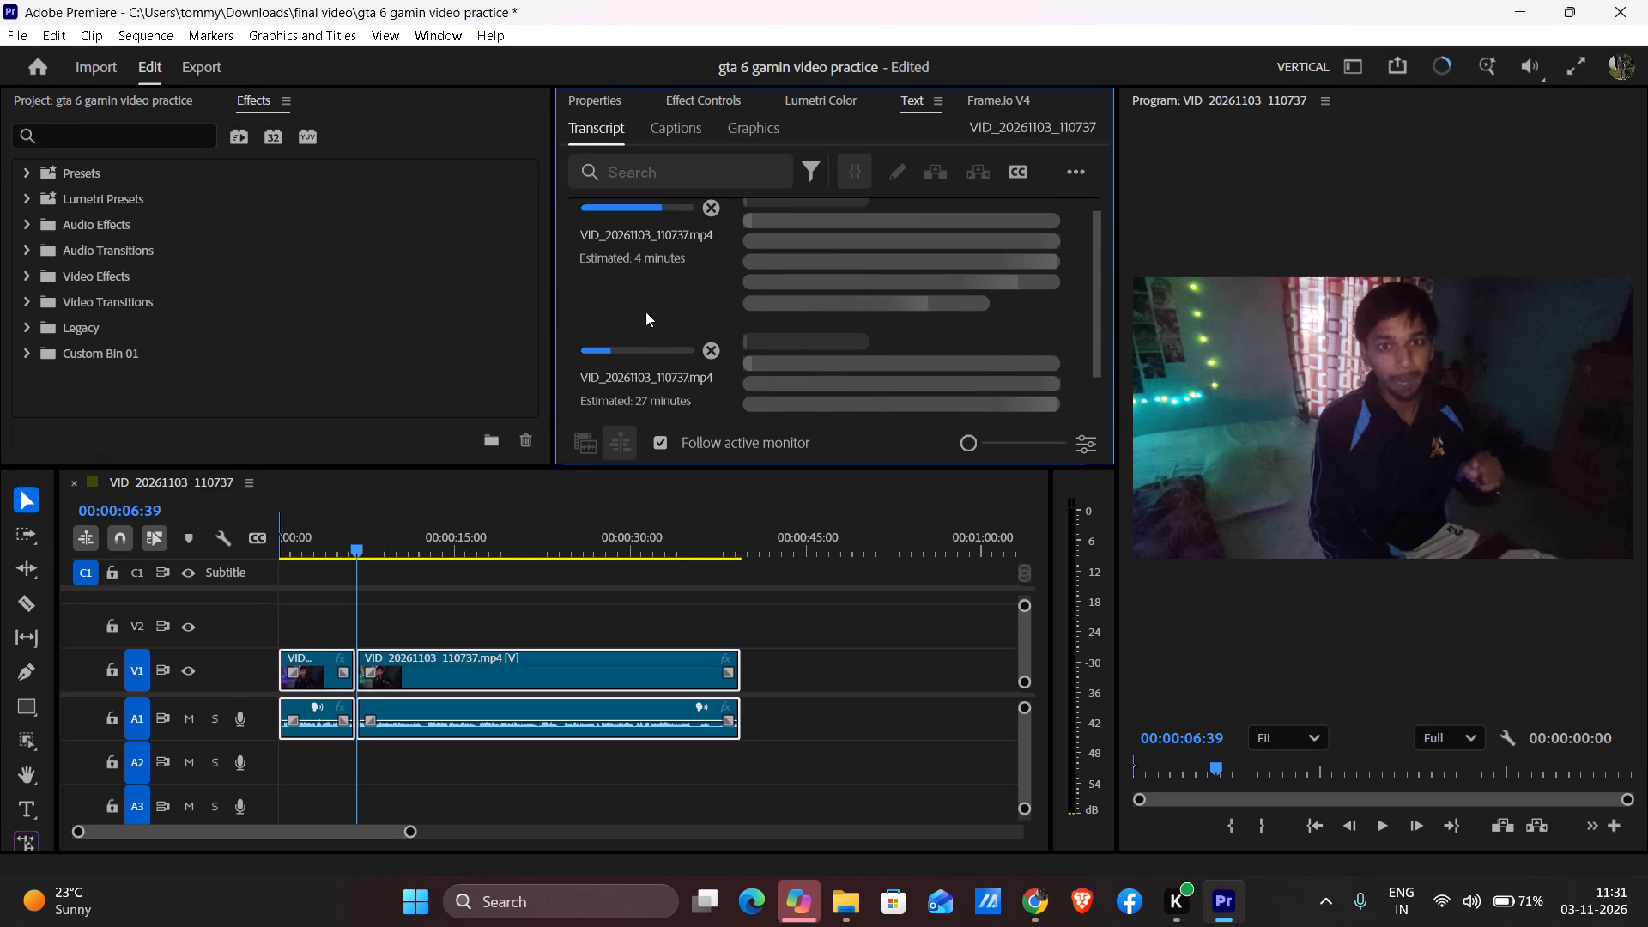
{"action": "scroll", "coordinate": [645, 312], "scroll_direction": "down", "scroll_amount": 1}
{"action": "scroll", "coordinate": [645, 312], "scroll_direction": "up", "scroll_amount": 3}
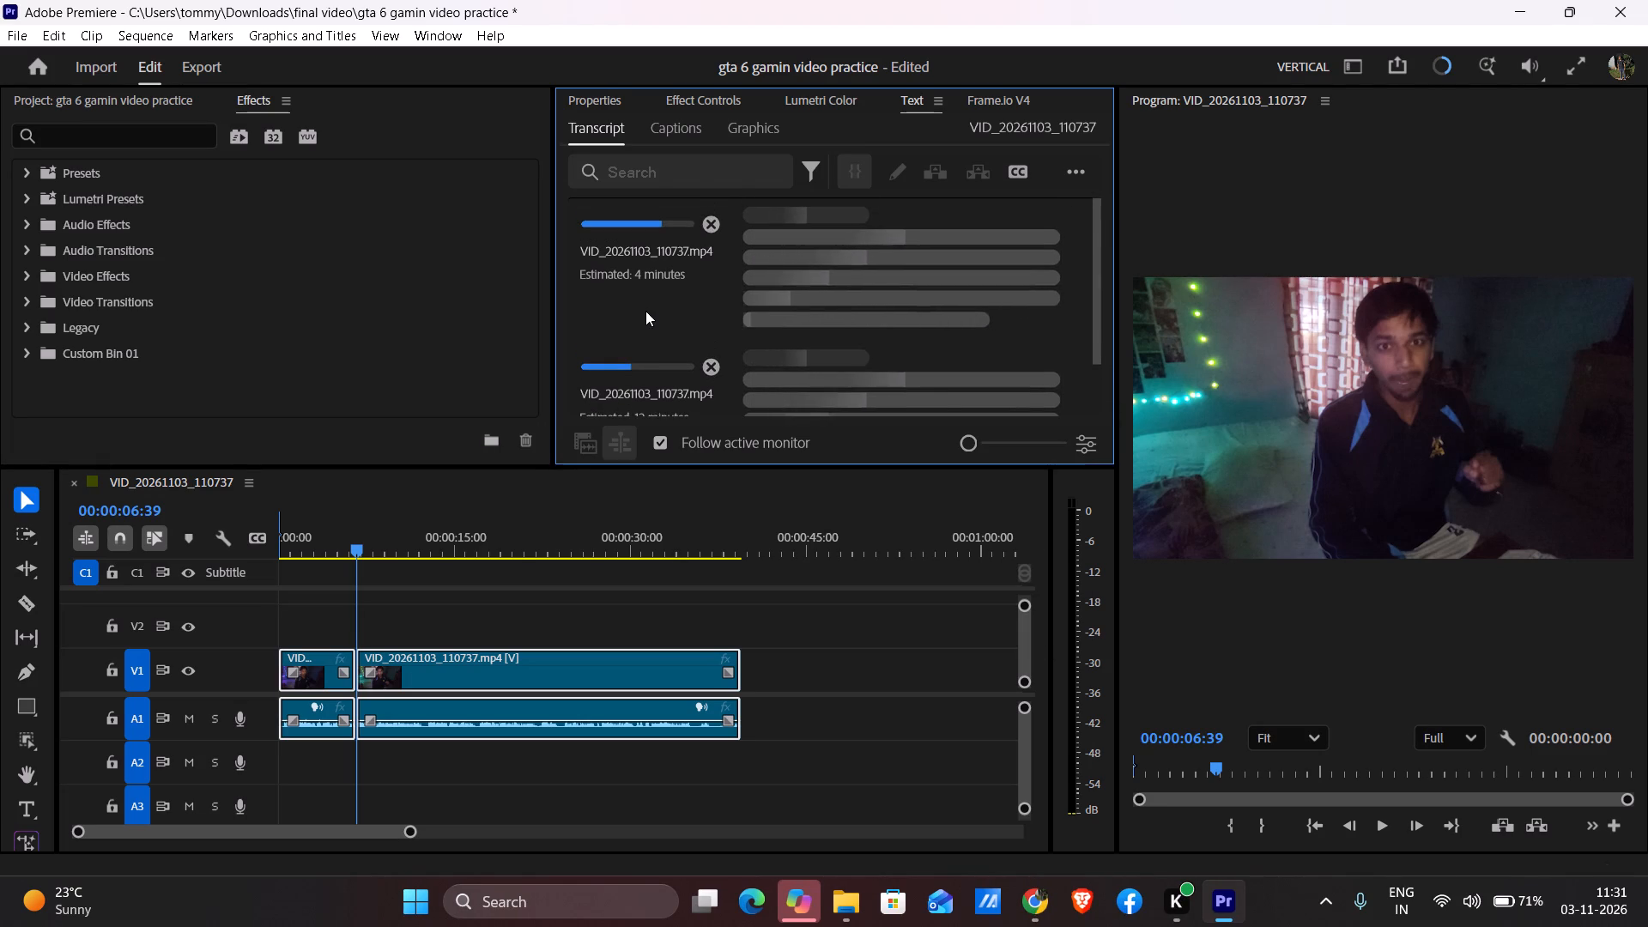
{"action": "scroll", "coordinate": [645, 311], "scroll_direction": "up", "scroll_amount": 3}
{"action": "scroll", "coordinate": [645, 311], "scroll_direction": "down", "scroll_amount": 2}
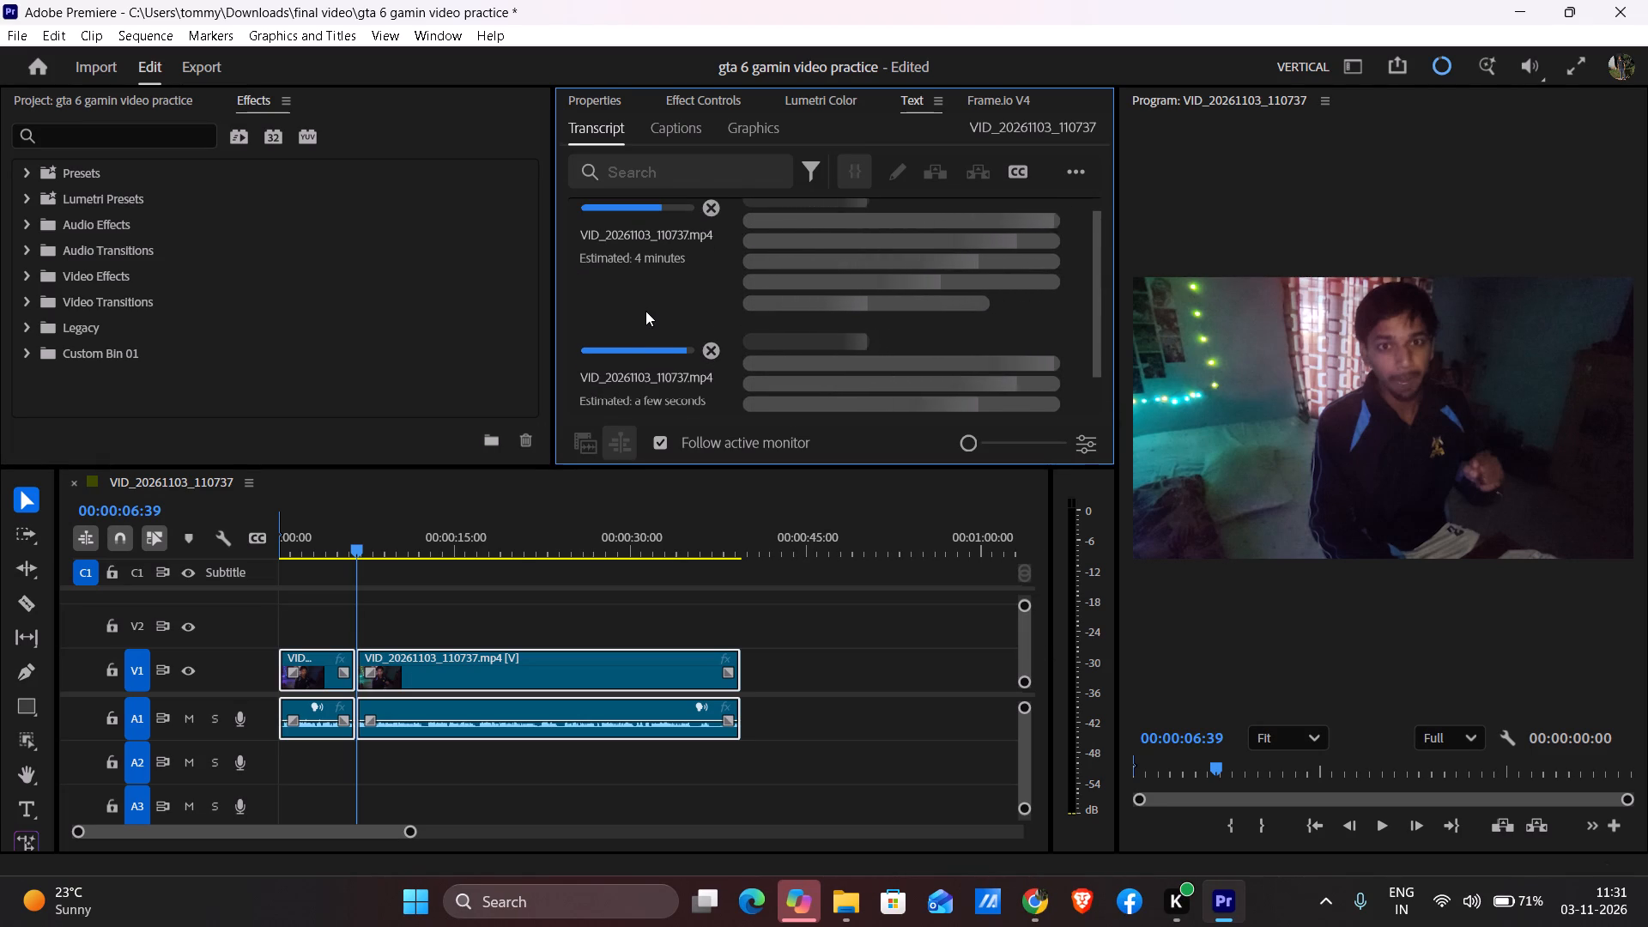
{"action": "scroll", "coordinate": [888, 258], "scroll_direction": "up", "scroll_amount": 3}
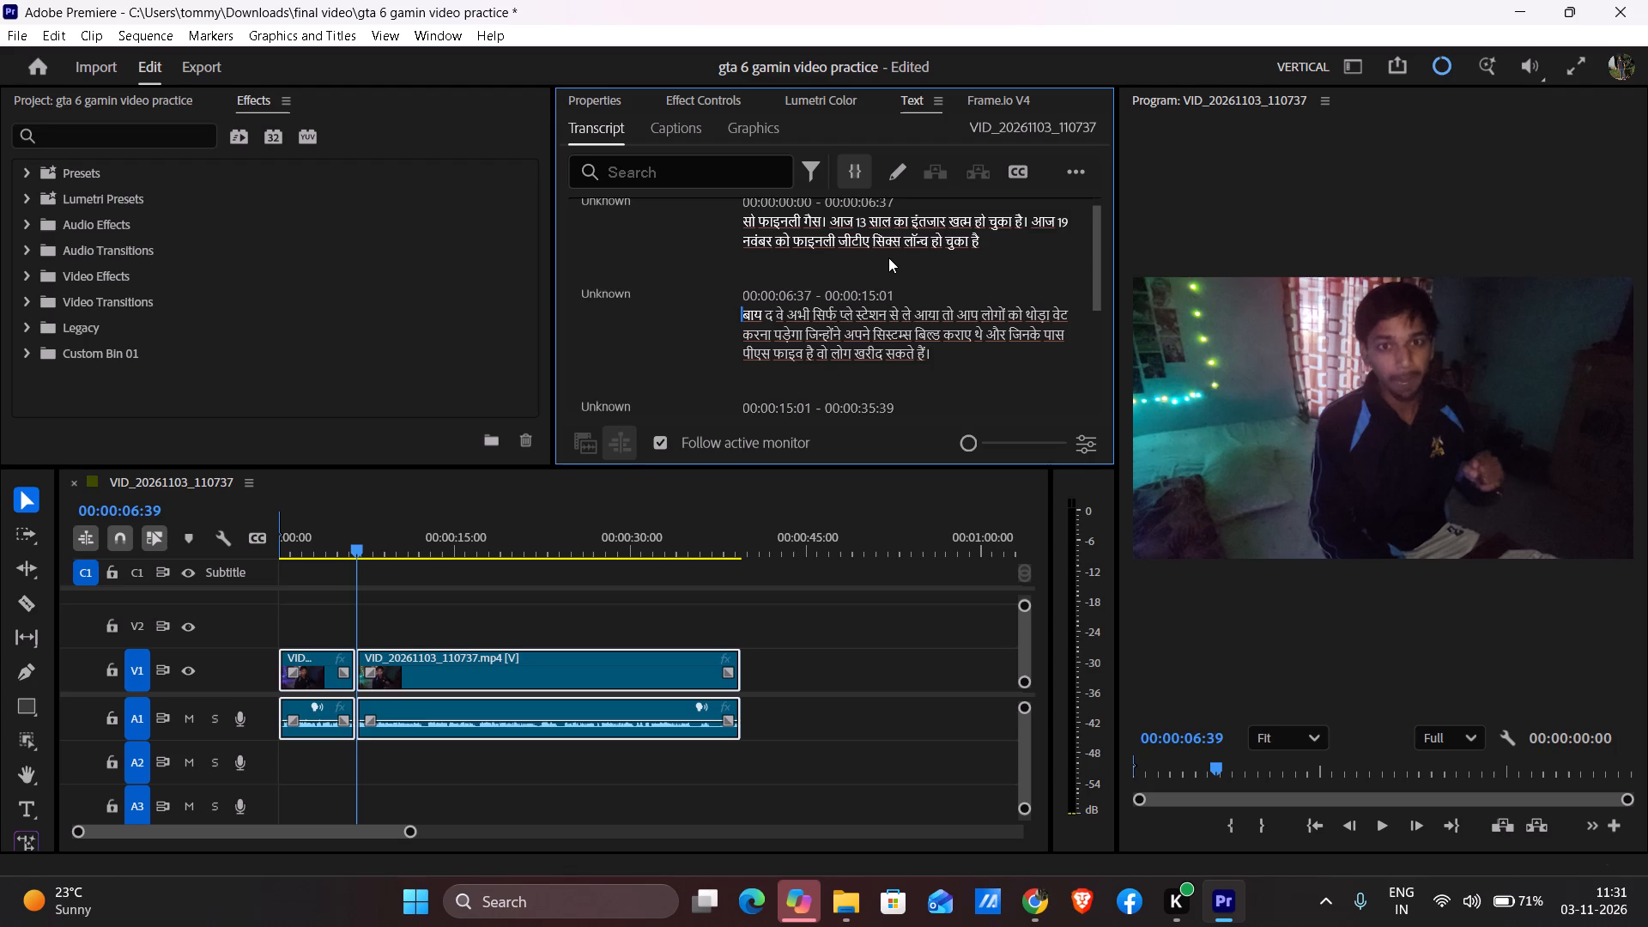
{"action": "scroll", "coordinate": [888, 257], "scroll_direction": "up", "scroll_amount": 5}
{"action": "scroll", "coordinate": [879, 360], "scroll_direction": "up", "scroll_amount": 2}
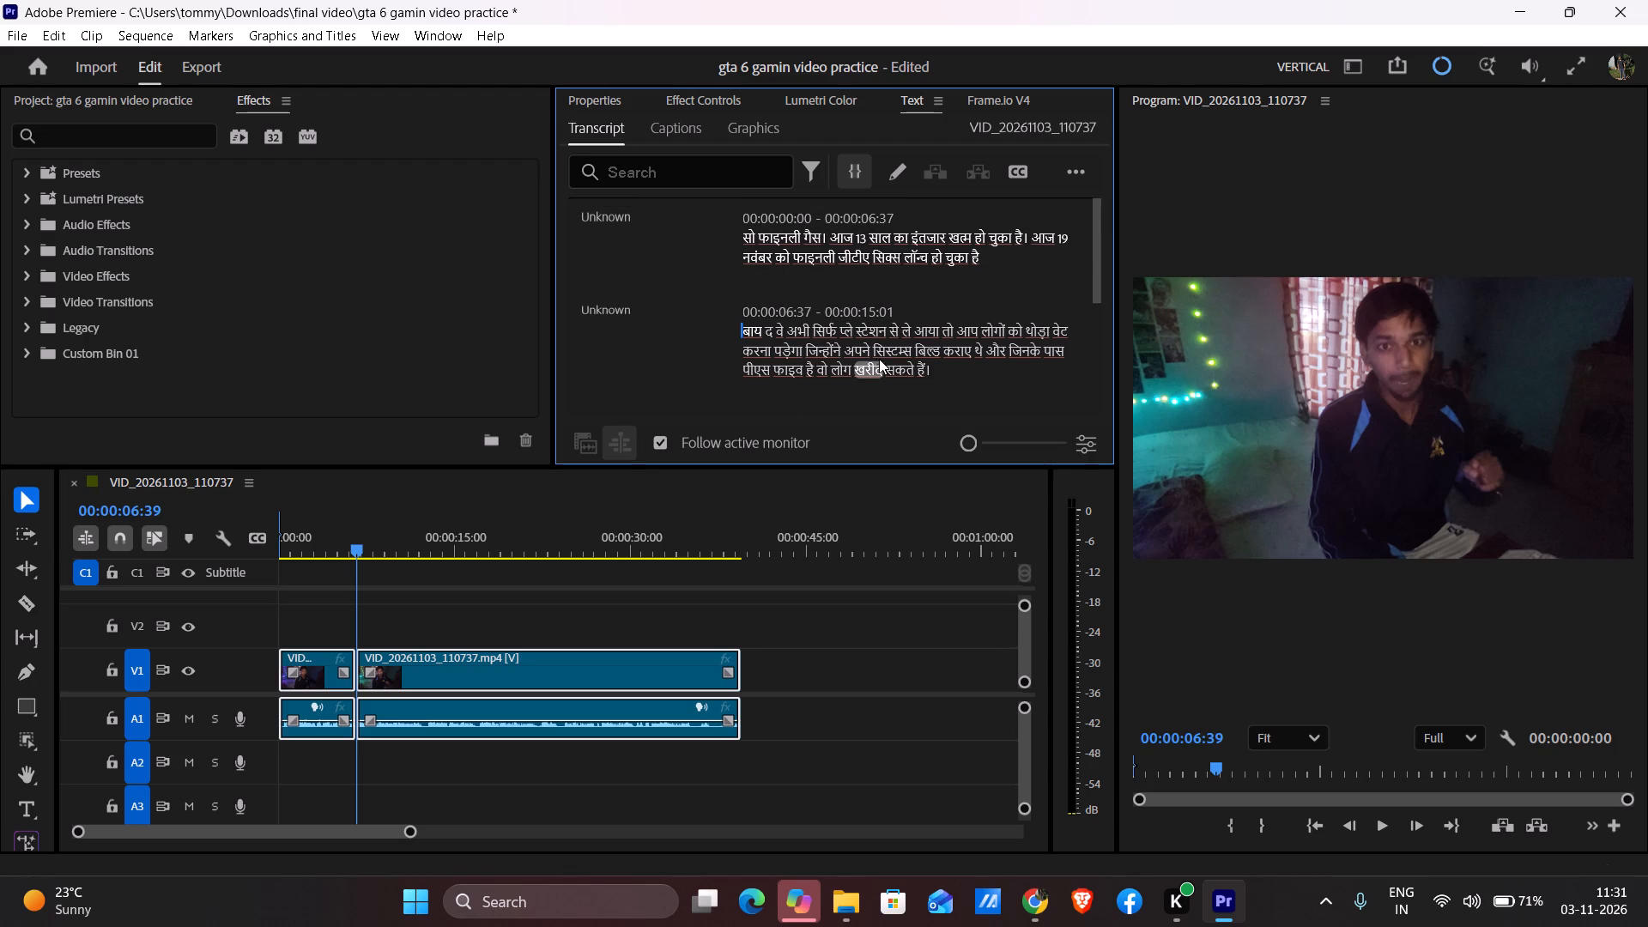
{"action": "scroll", "coordinate": [879, 359], "scroll_direction": "up", "scroll_amount": 2}
{"action": "scroll", "coordinate": [879, 359], "scroll_direction": "down", "scroll_amount": 4}
{"action": "scroll", "coordinate": [656, 345], "scroll_direction": "down", "scroll_amount": 20}
{"action": "scroll", "coordinate": [656, 345], "scroll_direction": "down", "scroll_amount": 7}
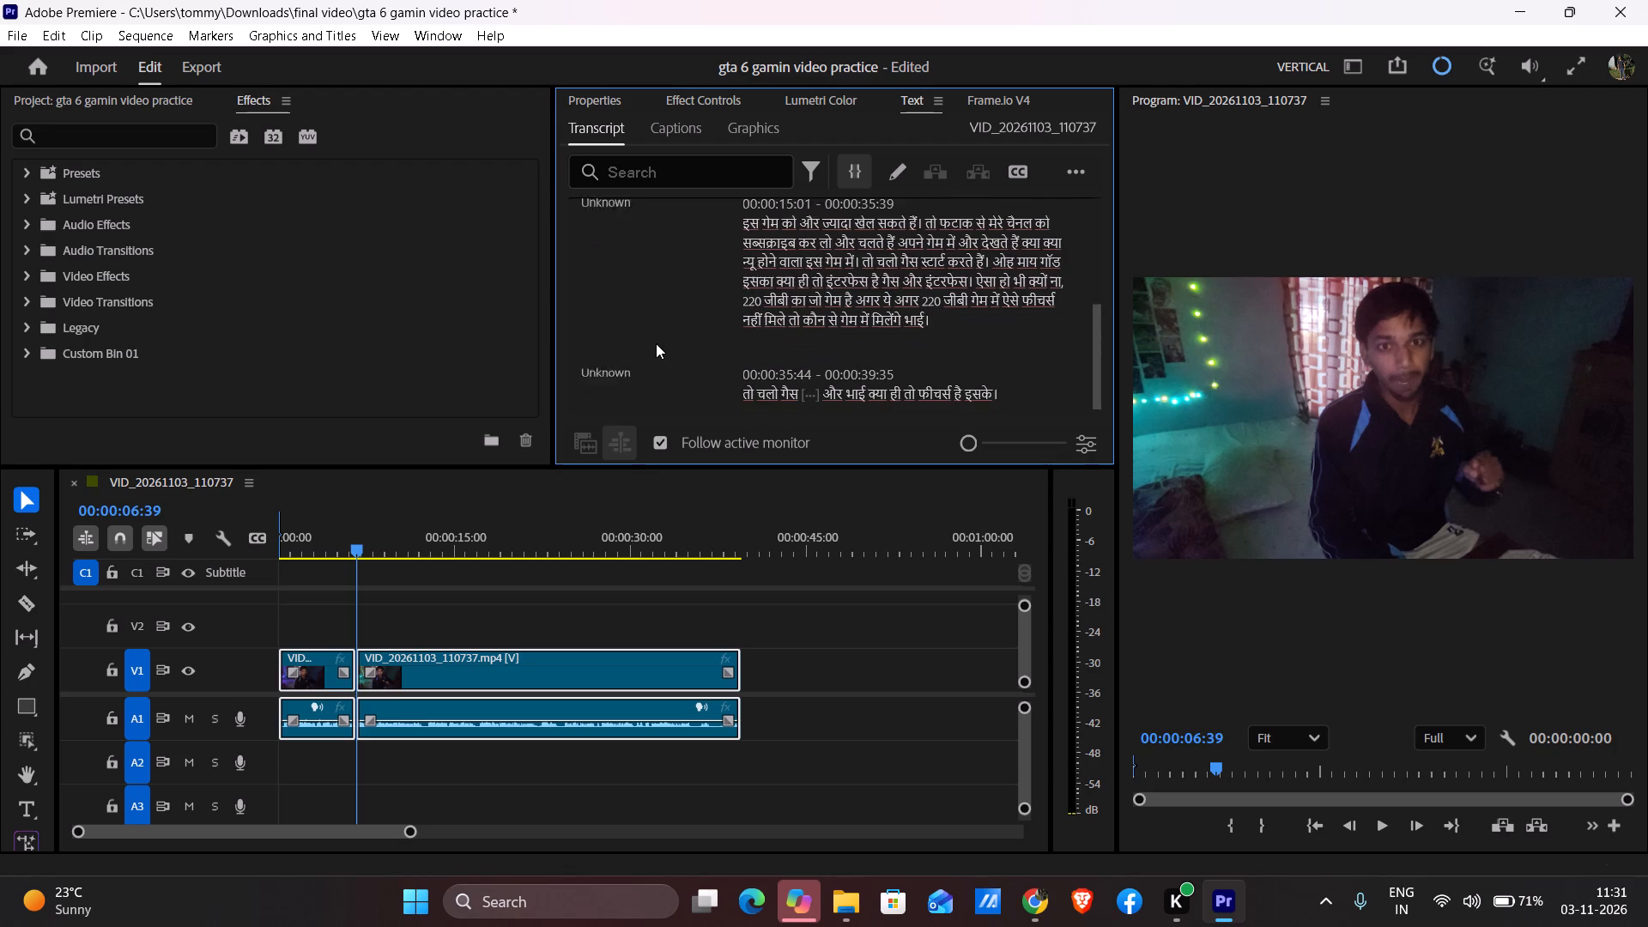
{"action": "scroll", "coordinate": [656, 343], "scroll_direction": "down", "scroll_amount": 13}
{"action": "scroll", "coordinate": [656, 343], "scroll_direction": "up", "scroll_amount": 20}
{"action": "scroll", "coordinate": [656, 343], "scroll_direction": "up", "scroll_amount": 5}
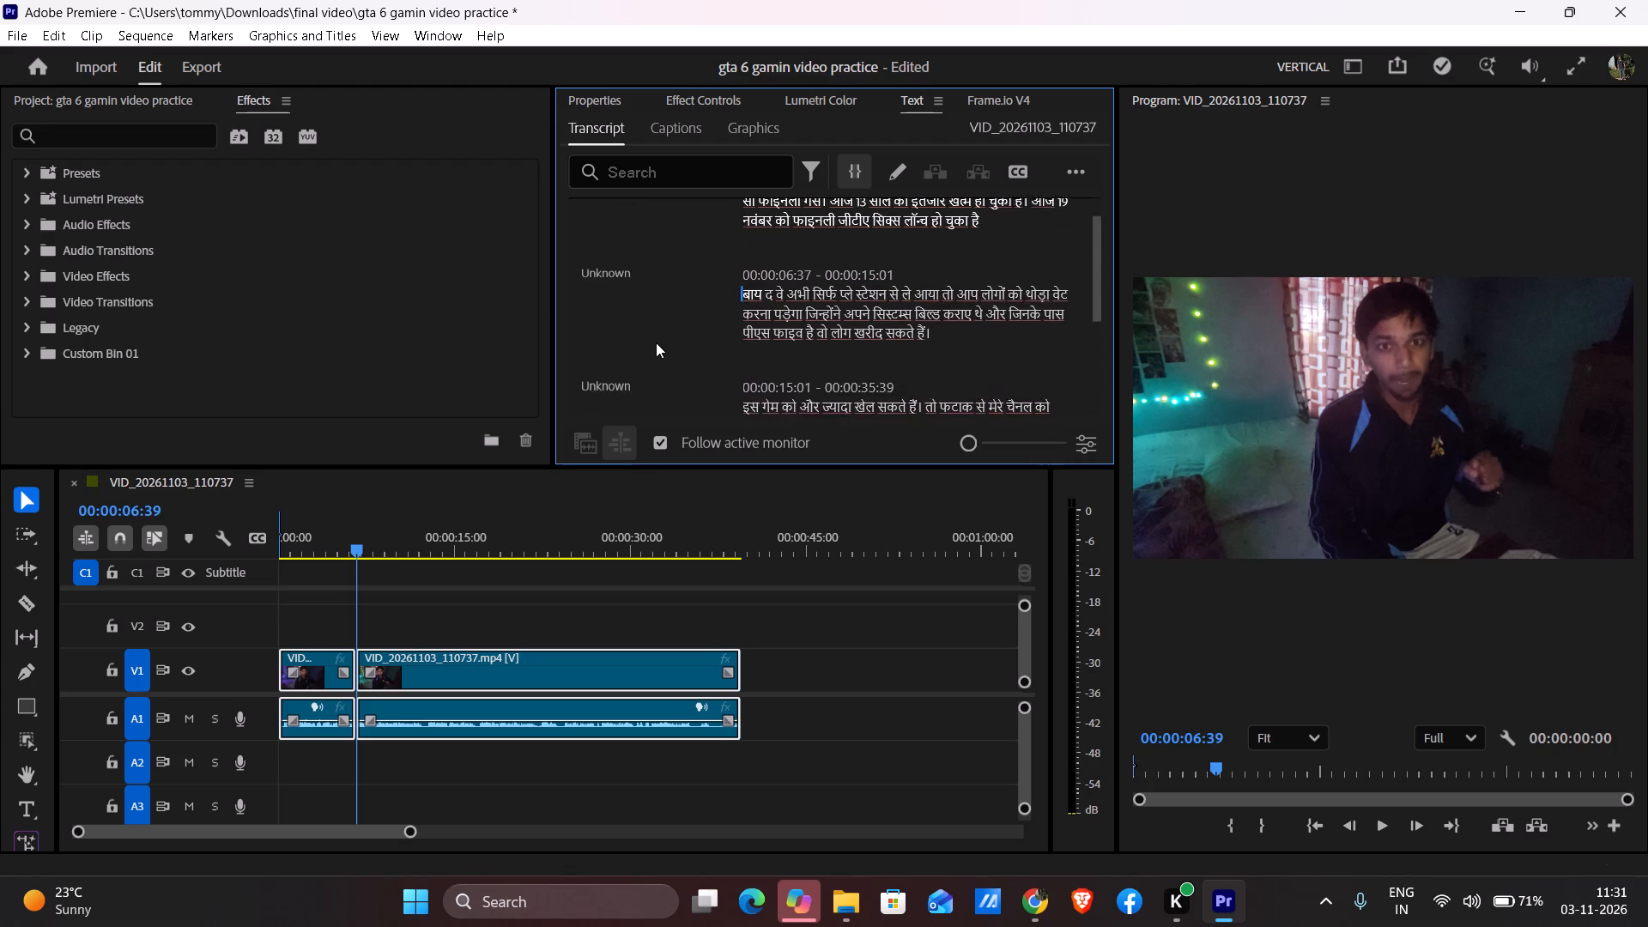
{"action": "scroll", "coordinate": [656, 342], "scroll_direction": "up", "scroll_amount": 12}
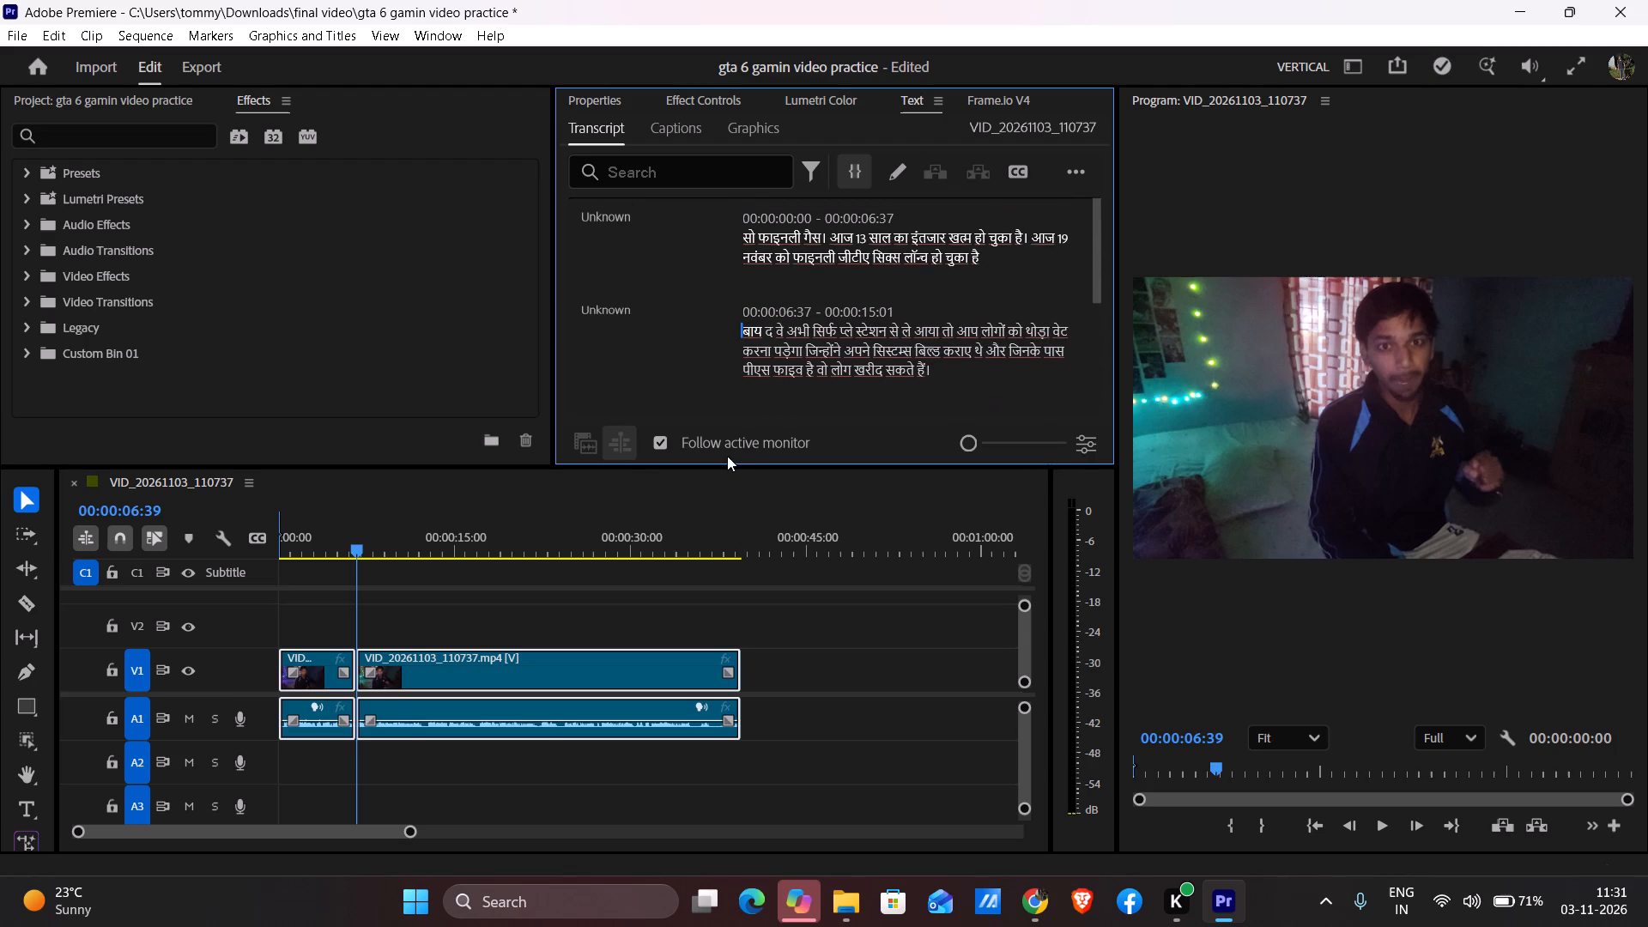
Play the sequence from the start to about 14 seconds to check the transcript against the speech.
{"action": "left_click_drag", "start_coordinate": [365, 547], "coordinate": [250, 591]}
{"action": "key", "text": "space"}
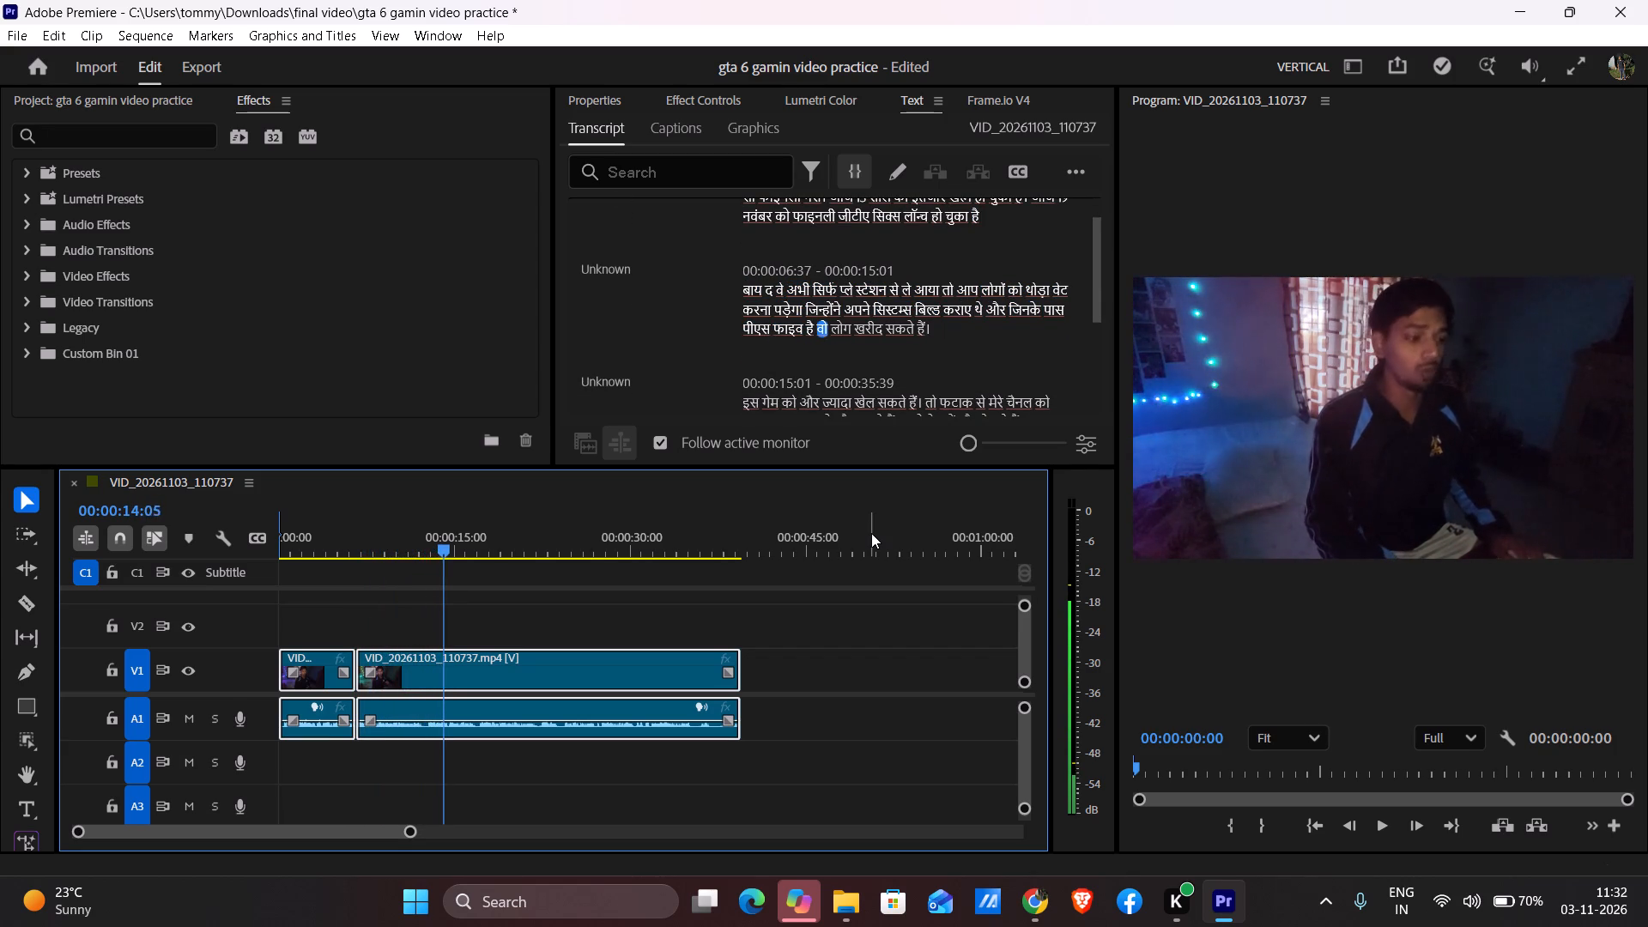
{"action": "key", "text": "space"}
{"action": "scroll", "coordinate": [1064, 357], "scroll_direction": "up", "scroll_amount": 12}
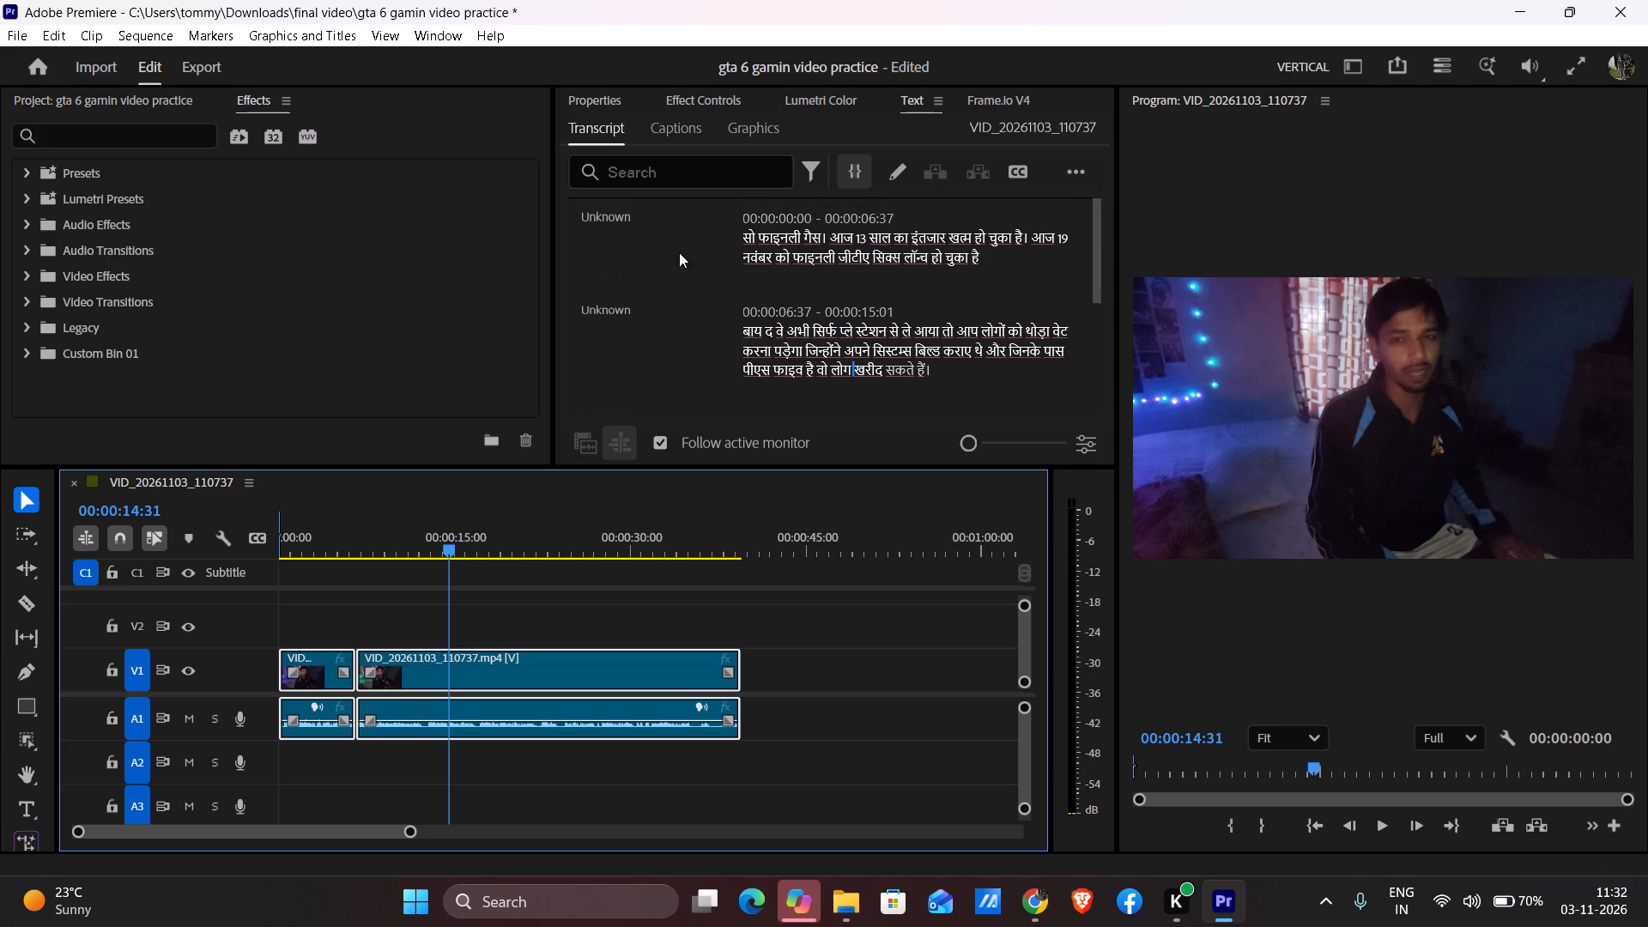
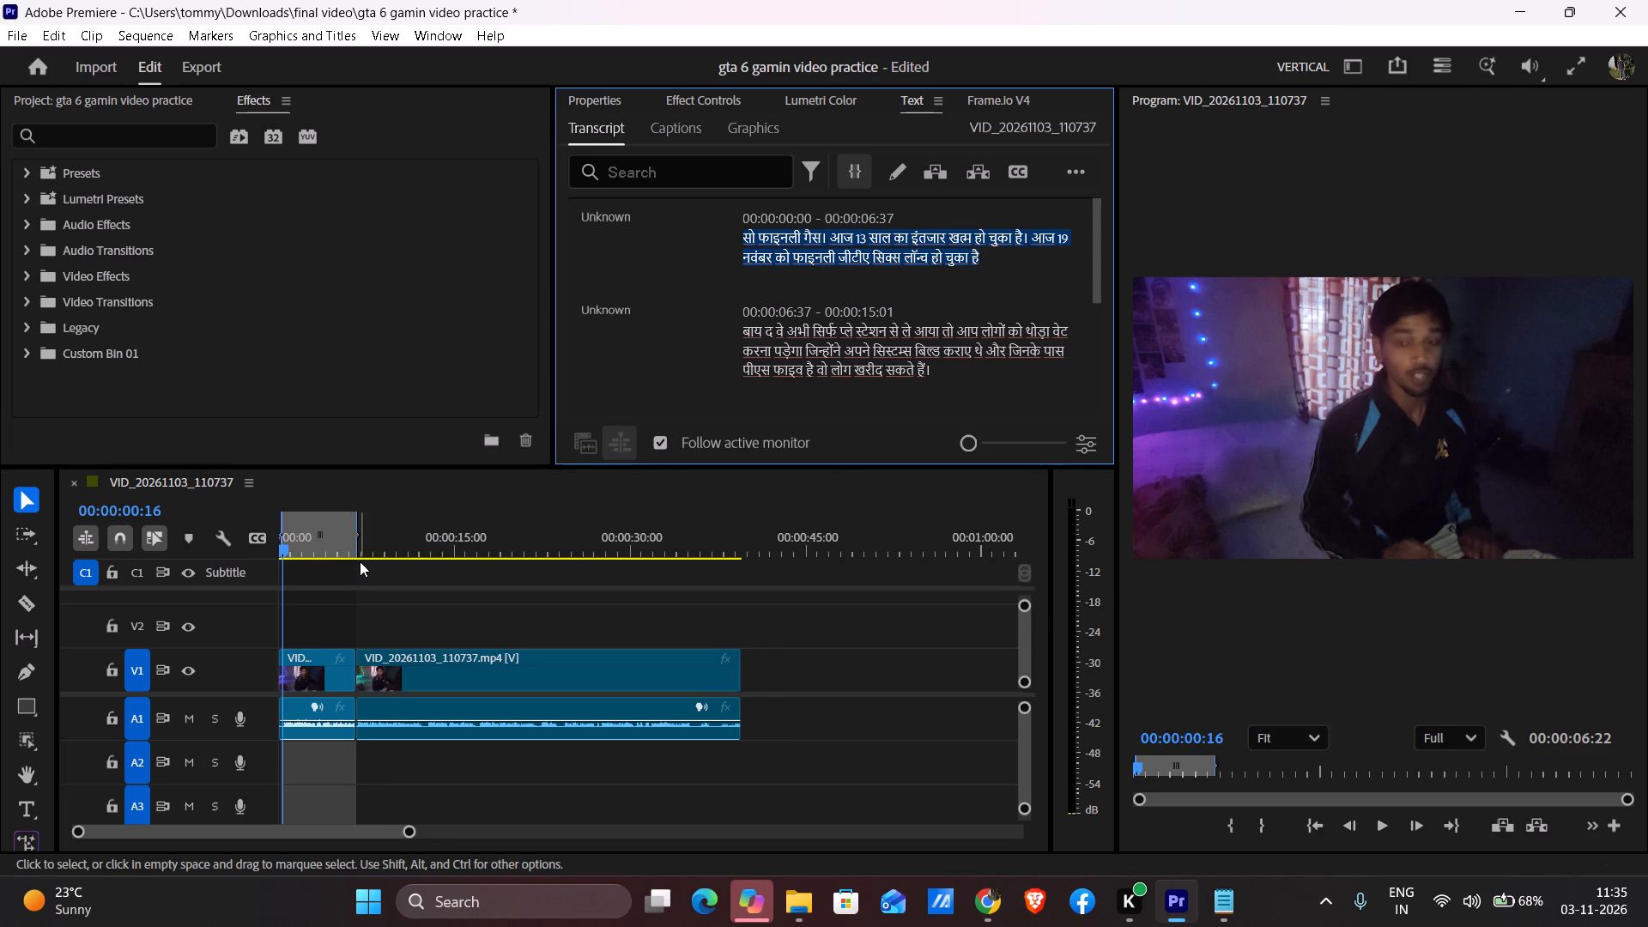
{"action": "key", "text": "space"}
{"action": "key", "text": "space"}
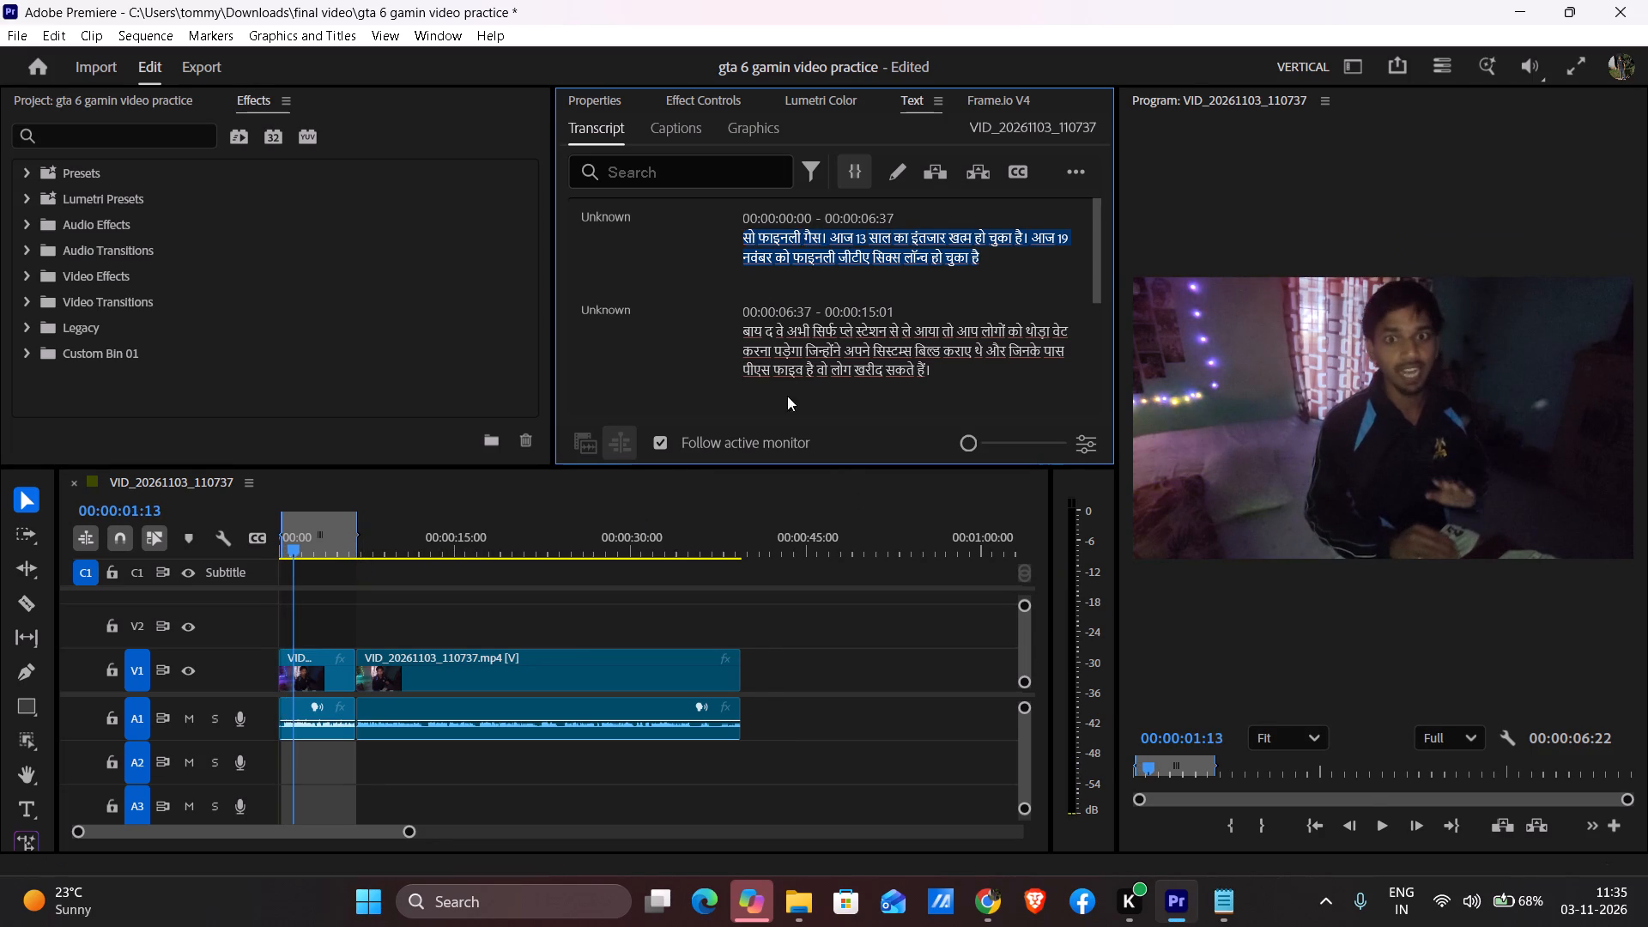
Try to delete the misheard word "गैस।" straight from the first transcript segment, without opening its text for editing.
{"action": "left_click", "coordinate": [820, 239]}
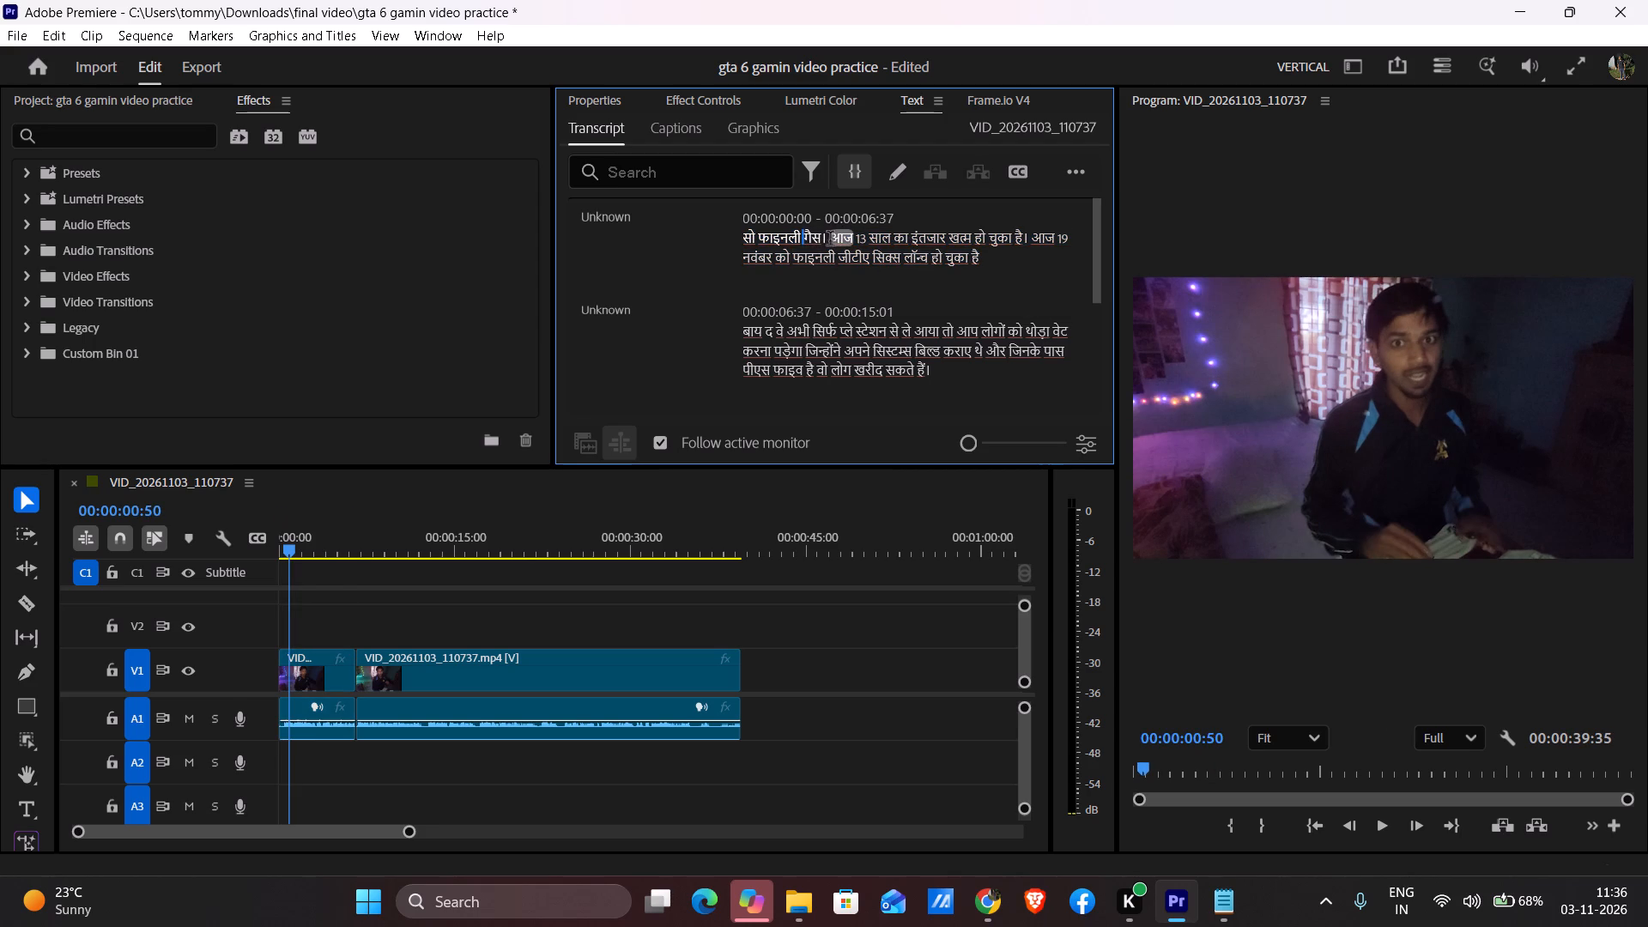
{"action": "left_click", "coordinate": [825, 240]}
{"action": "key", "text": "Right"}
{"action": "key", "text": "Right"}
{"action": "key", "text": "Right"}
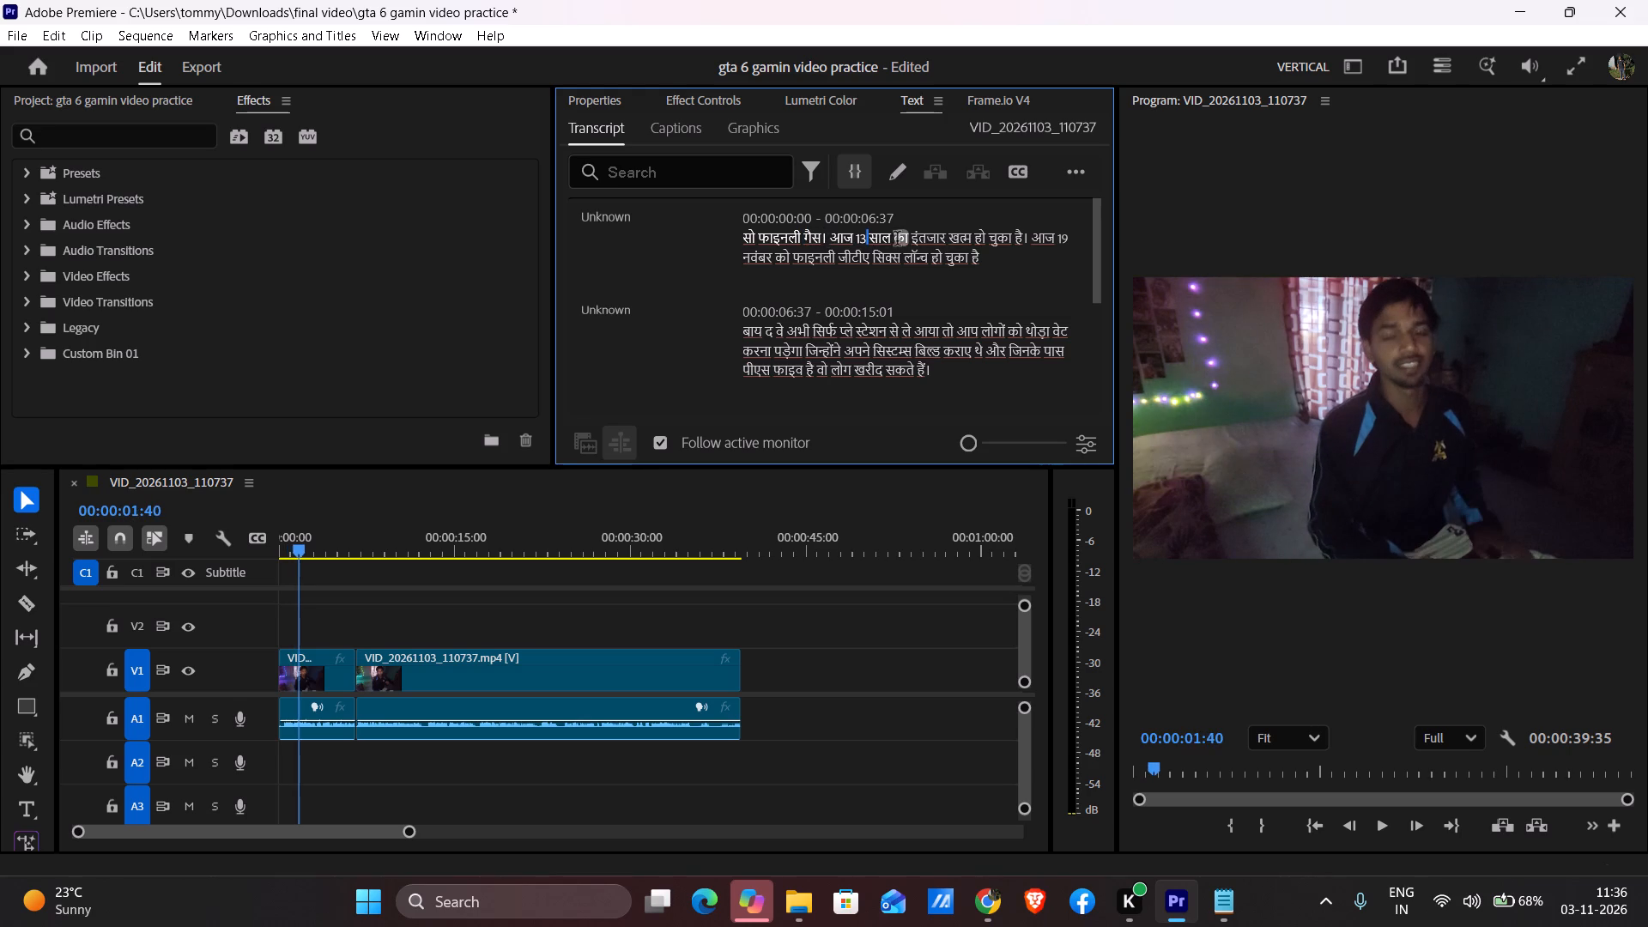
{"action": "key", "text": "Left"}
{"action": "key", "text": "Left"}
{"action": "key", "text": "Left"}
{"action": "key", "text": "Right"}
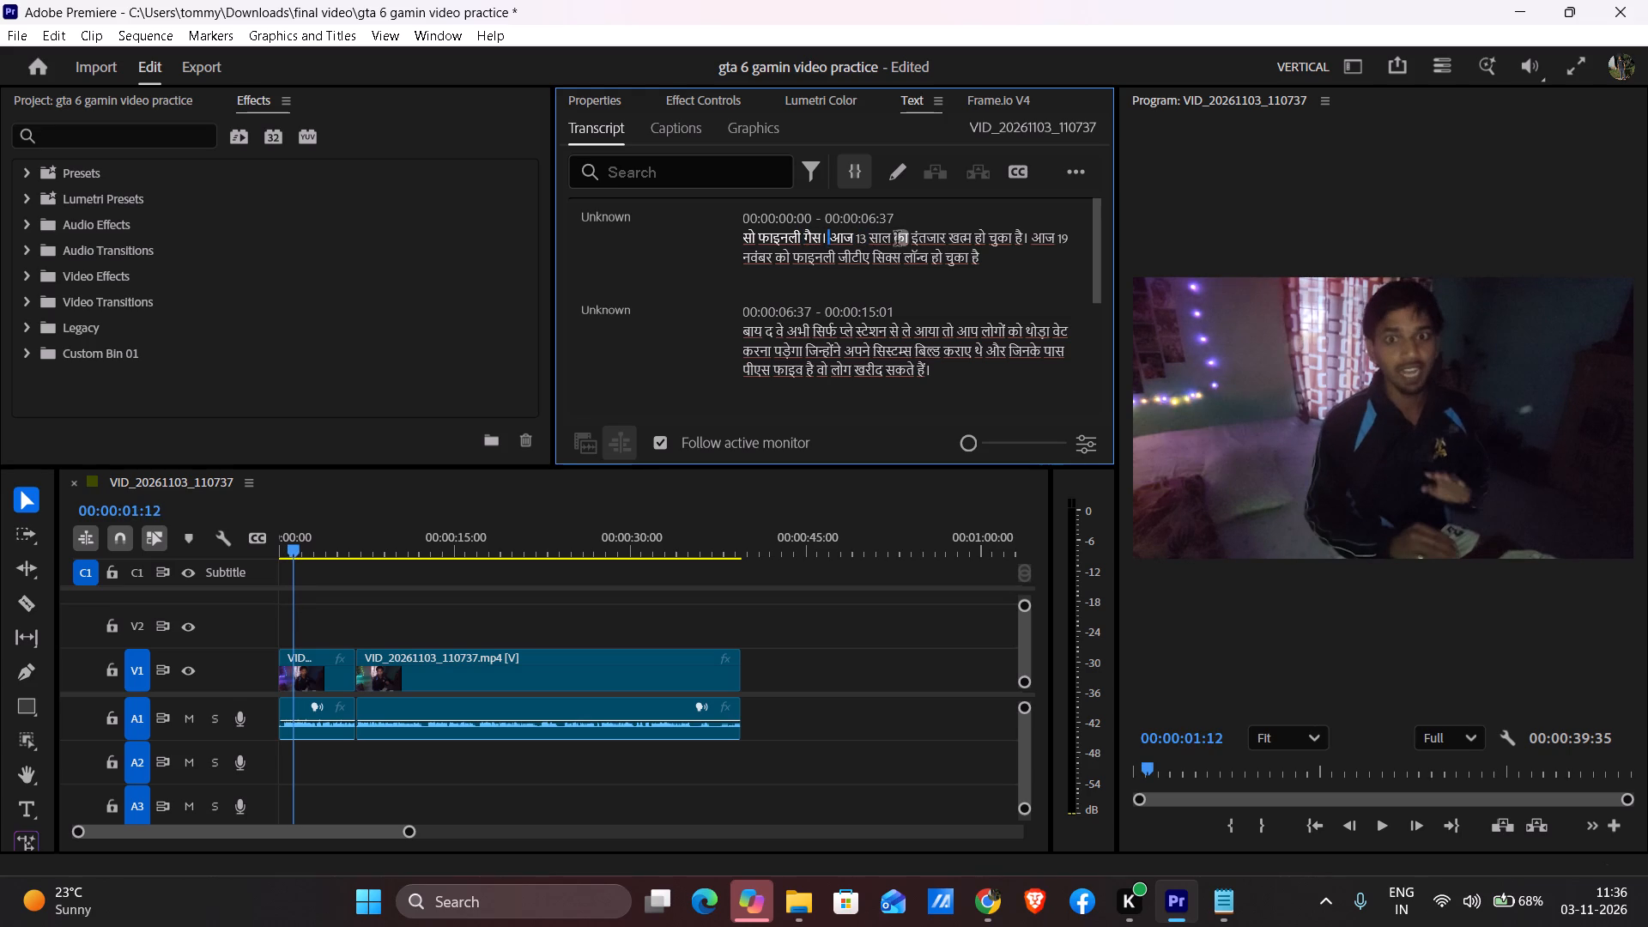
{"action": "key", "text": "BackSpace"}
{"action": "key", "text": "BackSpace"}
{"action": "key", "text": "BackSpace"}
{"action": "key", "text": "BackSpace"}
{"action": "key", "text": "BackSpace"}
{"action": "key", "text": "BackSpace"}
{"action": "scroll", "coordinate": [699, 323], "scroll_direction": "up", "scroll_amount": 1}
Open the first transcript segment for editing and replace the misheard word "गैस।" with "guys".
{"action": "double_click", "coordinate": [823, 242]}
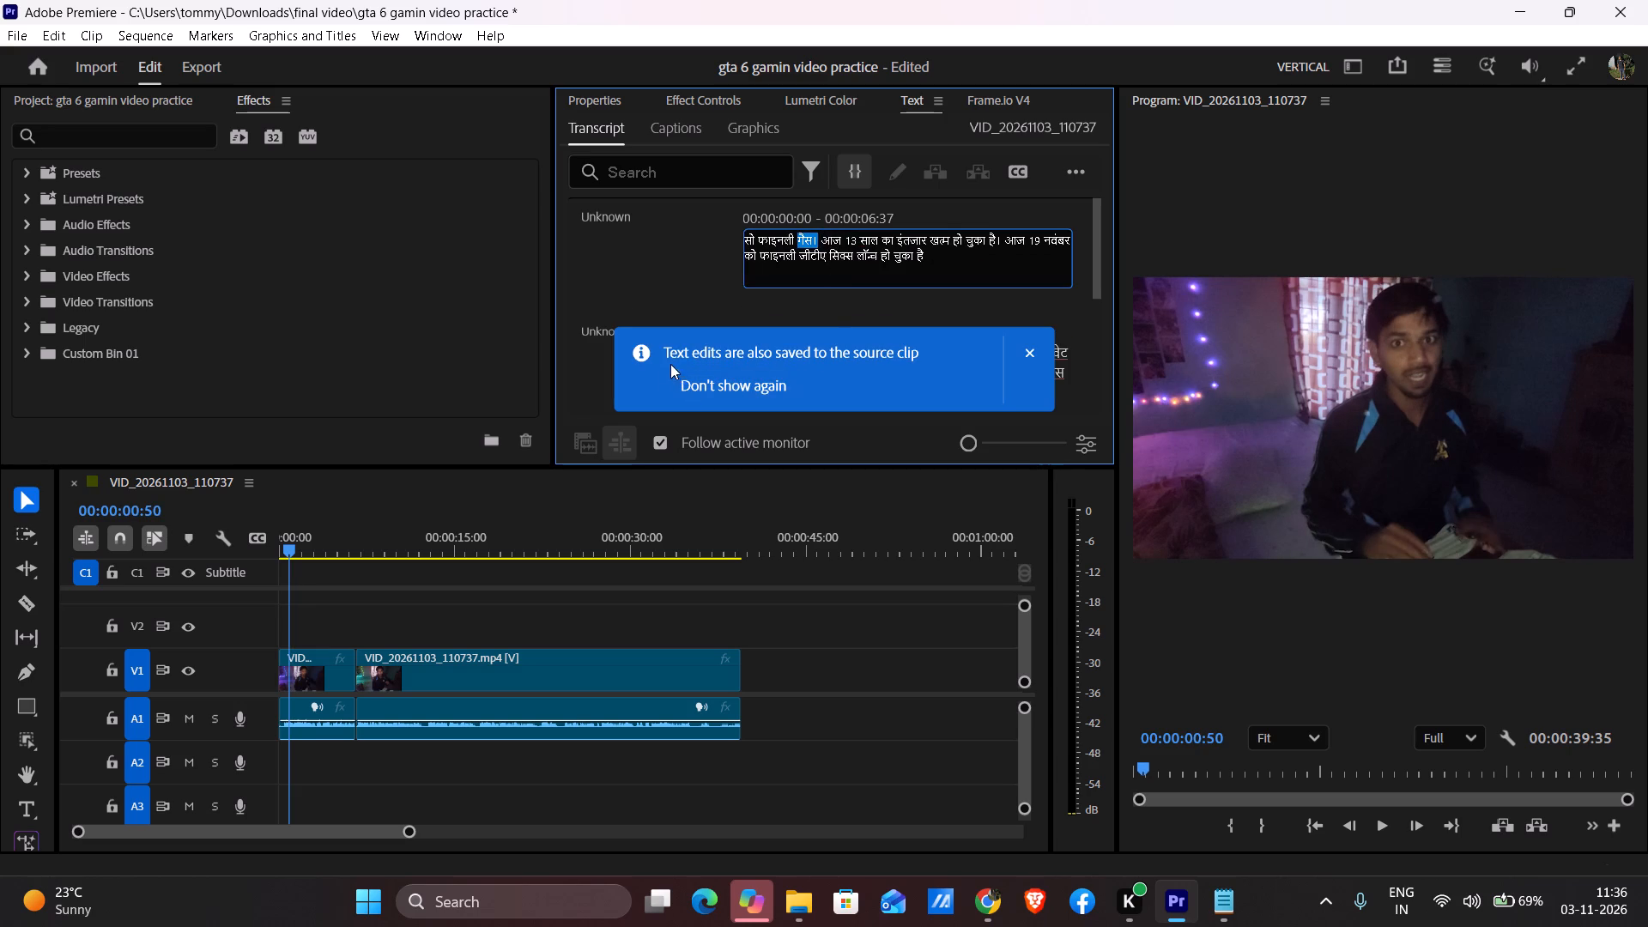
{"action": "left_click", "coordinate": [712, 386]}
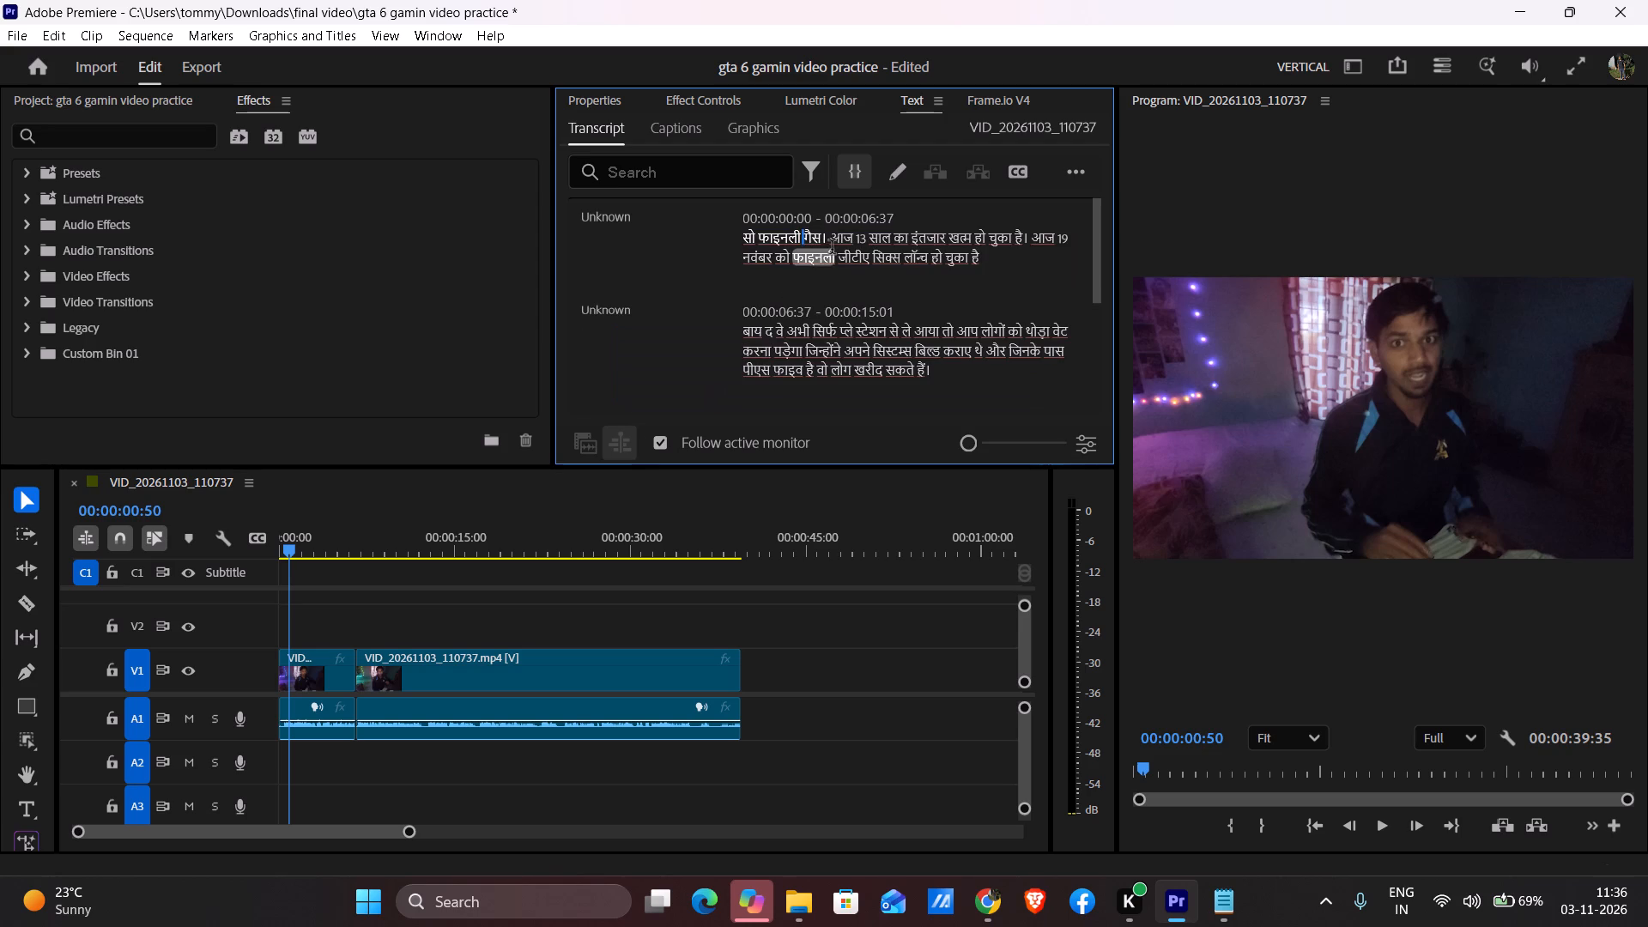
{"action": "double_click", "coordinate": [821, 241]}
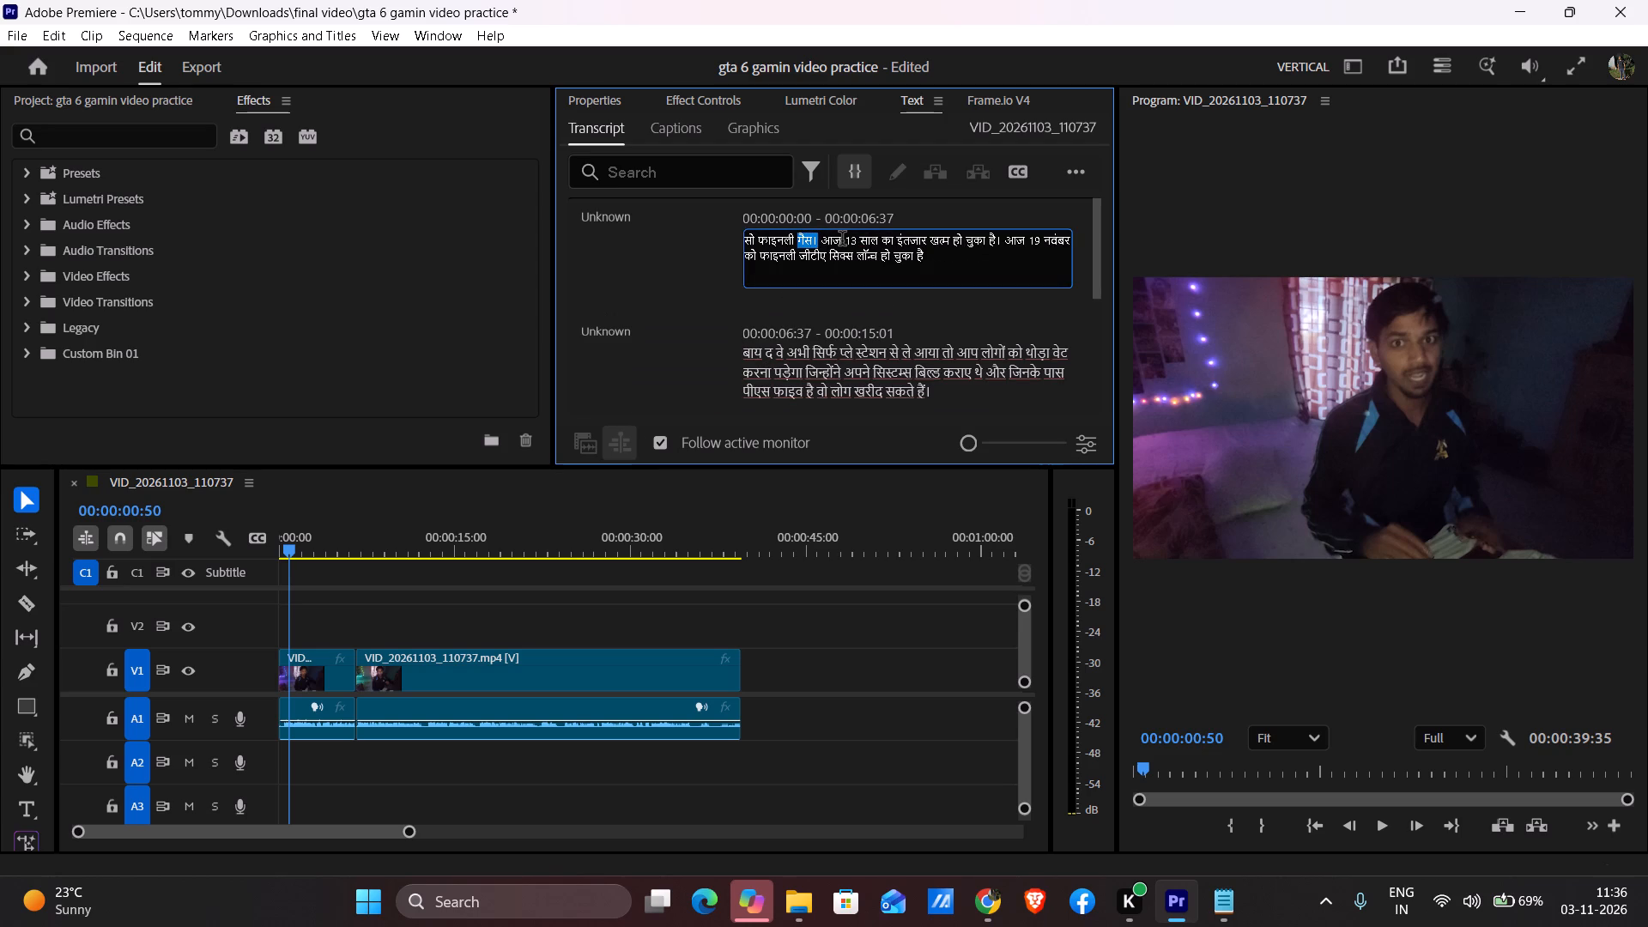
{"action": "key", "text": "BackSpace"}
{"action": "key", "text": "space"}
{"action": "type", "text": "guys"}
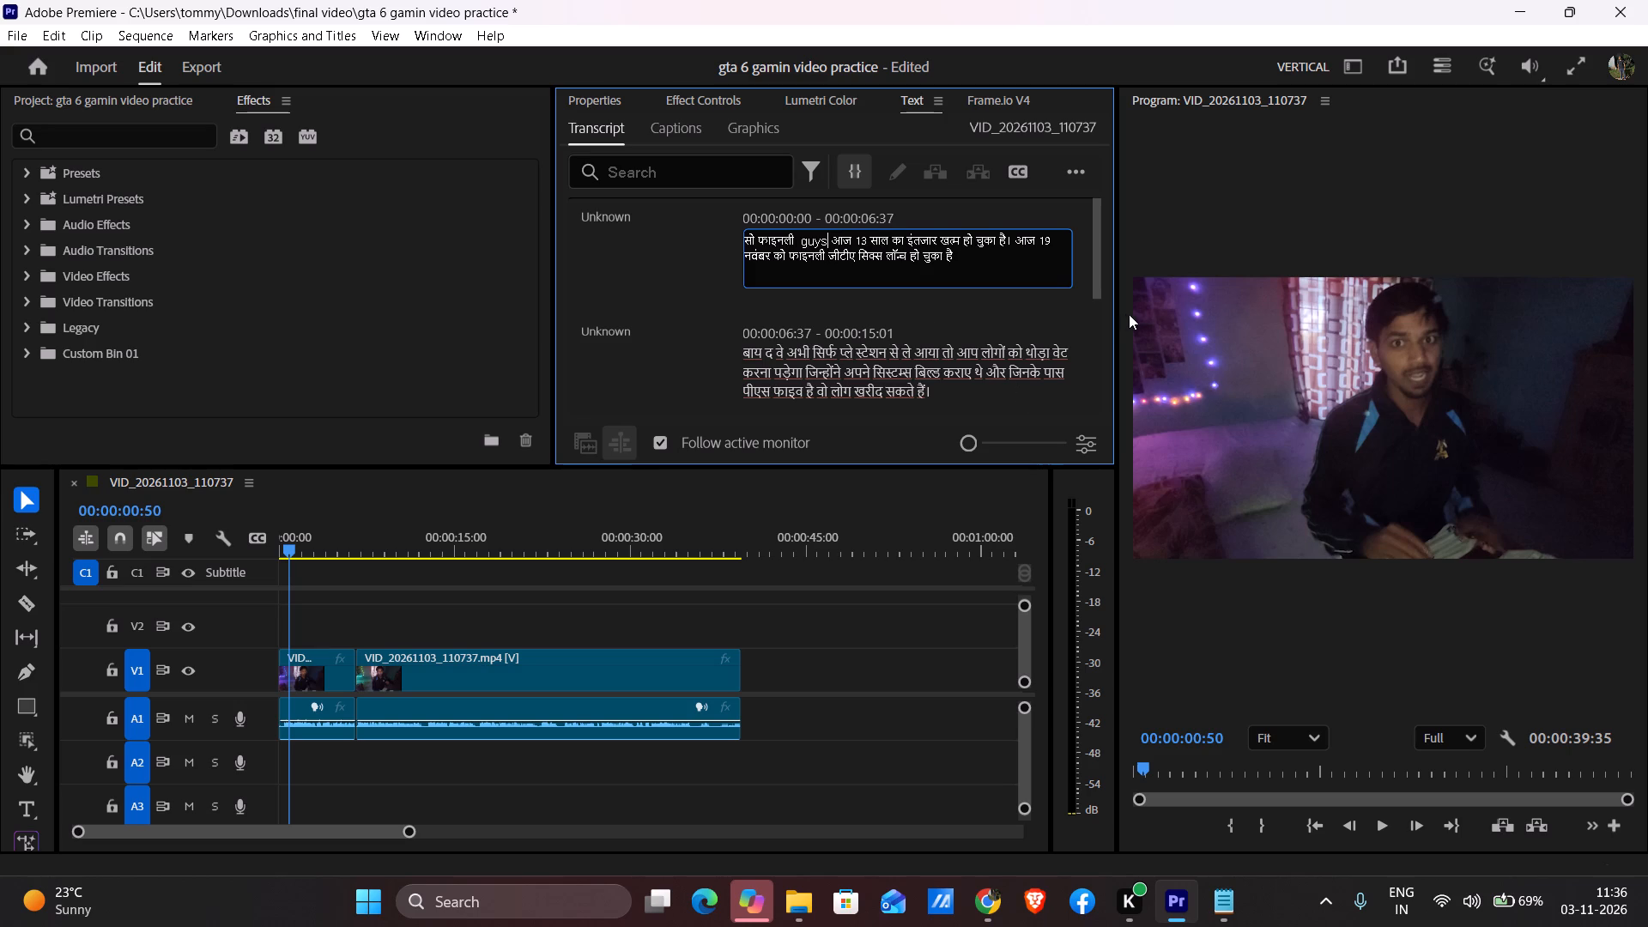
{"action": "key", "text": "space"}
{"action": "key", "text": "BackSpace"}
{"action": "left_click", "coordinate": [693, 357]}
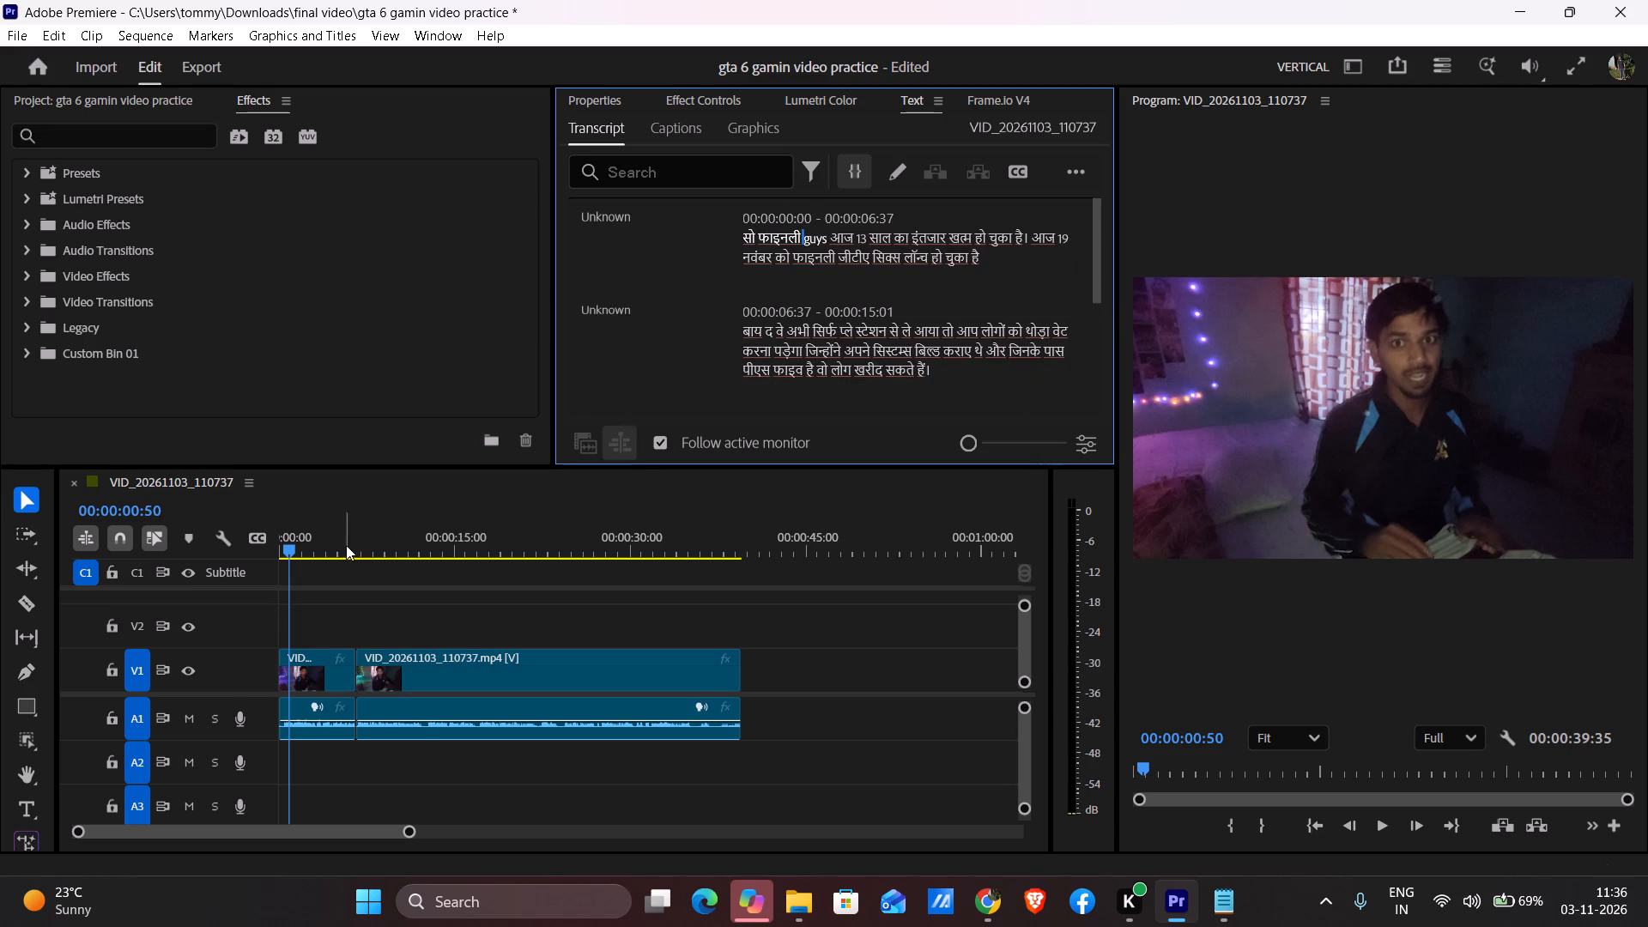
Play the sequence from its beginning to check the first transcript segment against the speech.
{"action": "left_click_drag", "start_coordinate": [291, 555], "coordinate": [270, 563]}
{"action": "key", "text": "space"}
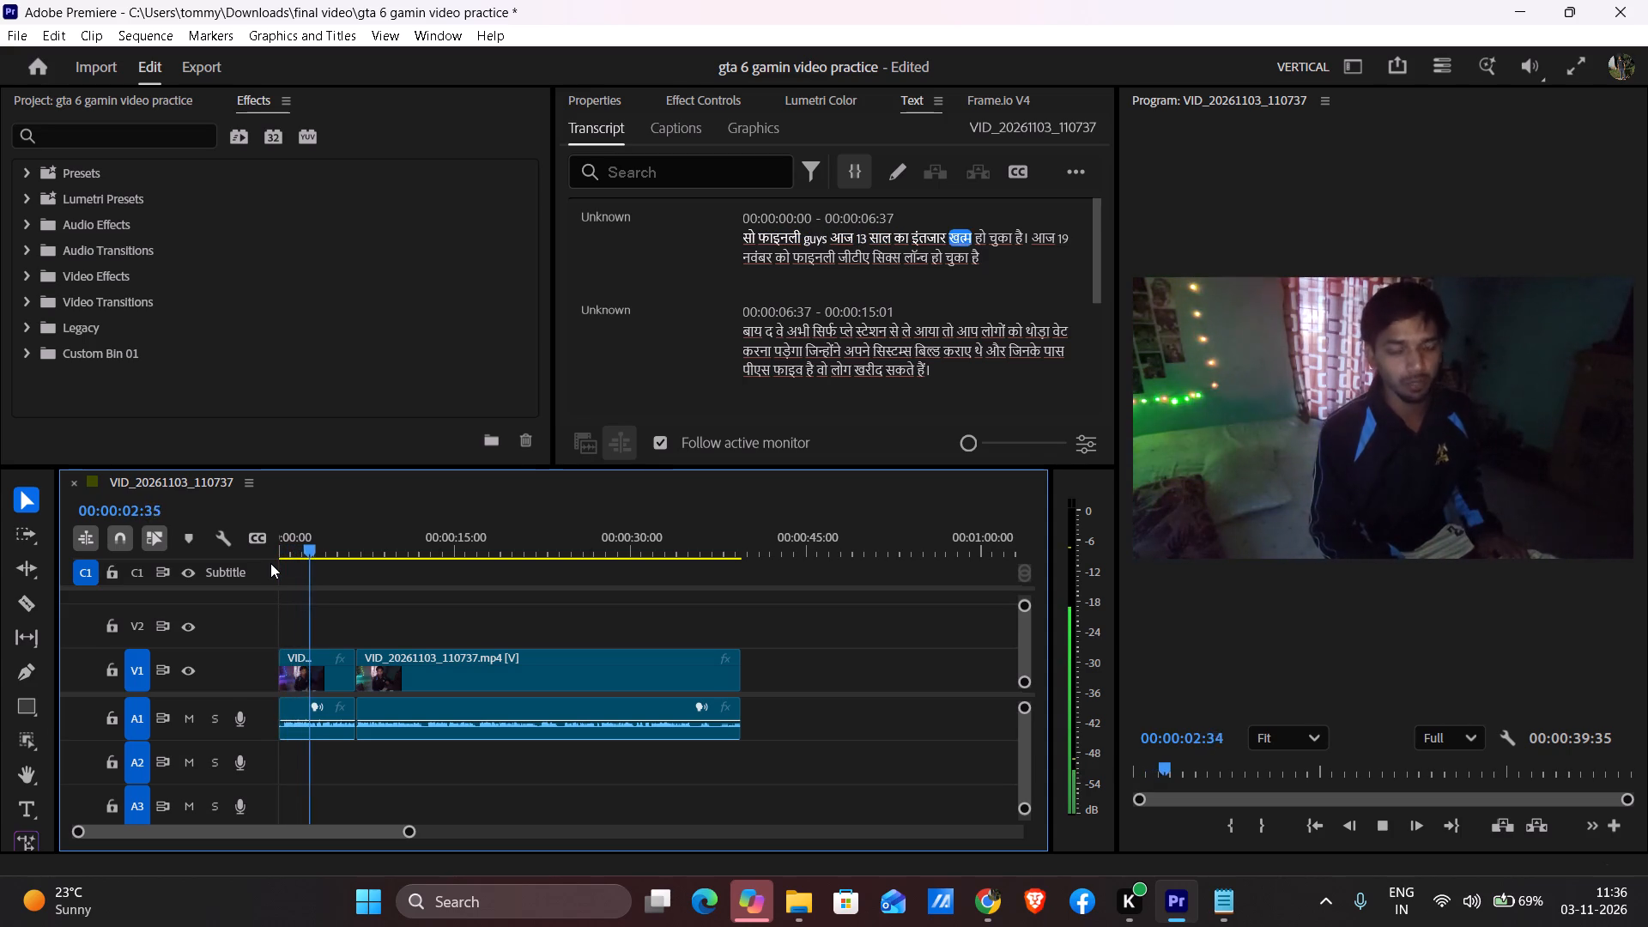
{"action": "key", "text": "space"}
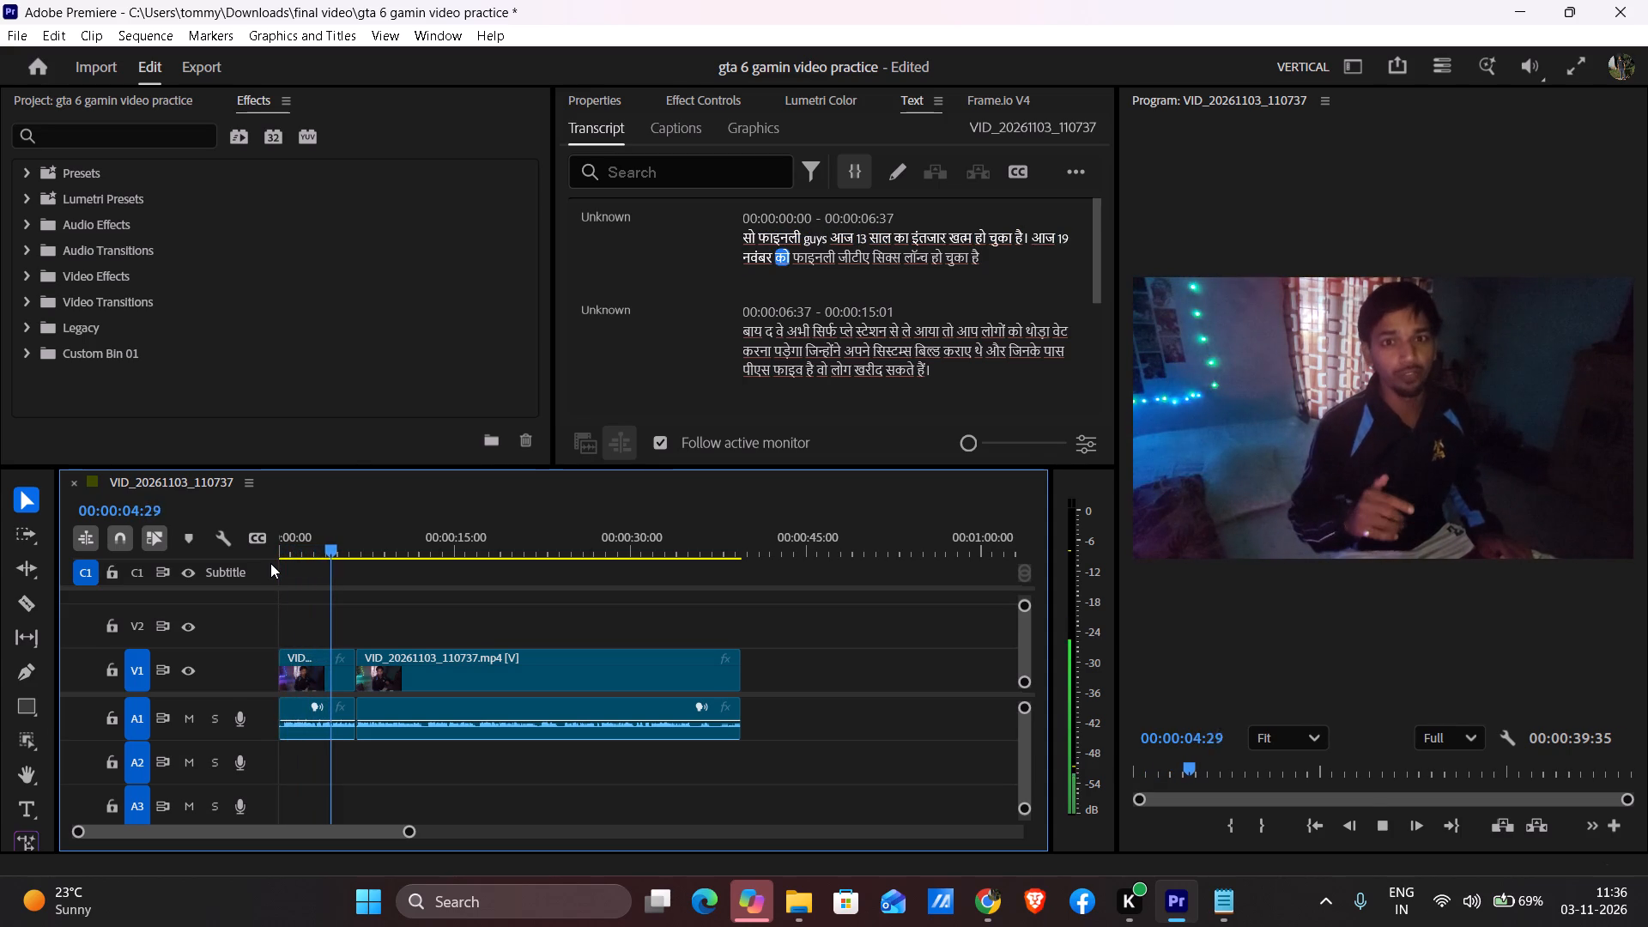
{"action": "double_click", "coordinate": [794, 241]}
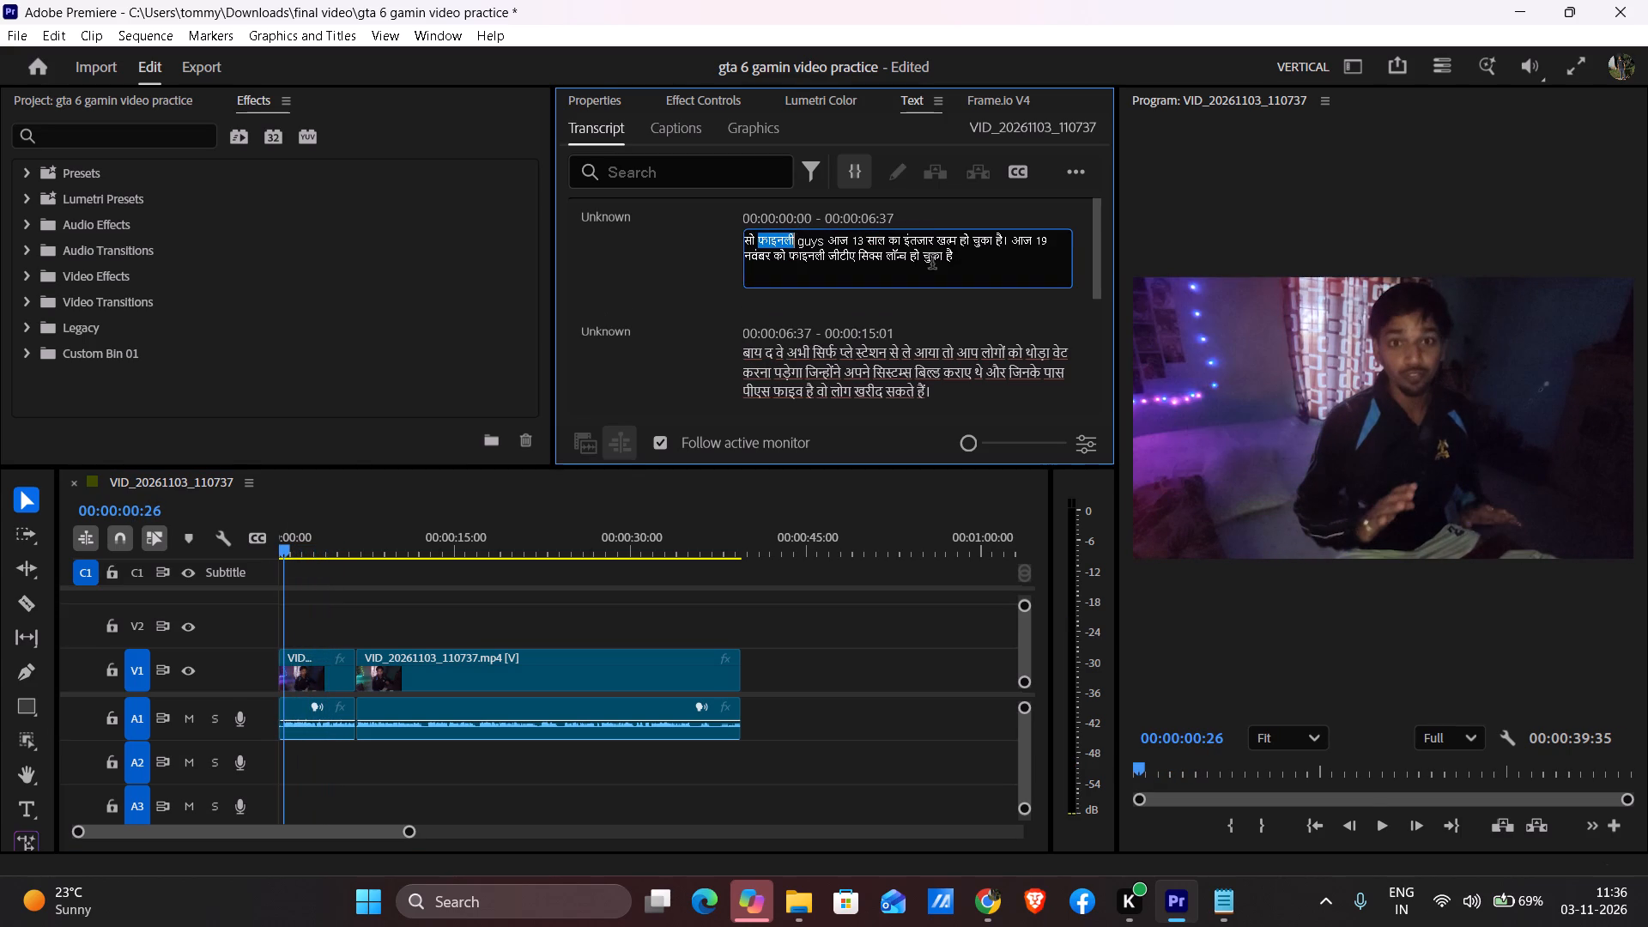
{"action": "left_click_drag", "start_coordinate": [970, 253], "coordinate": [742, 238]}
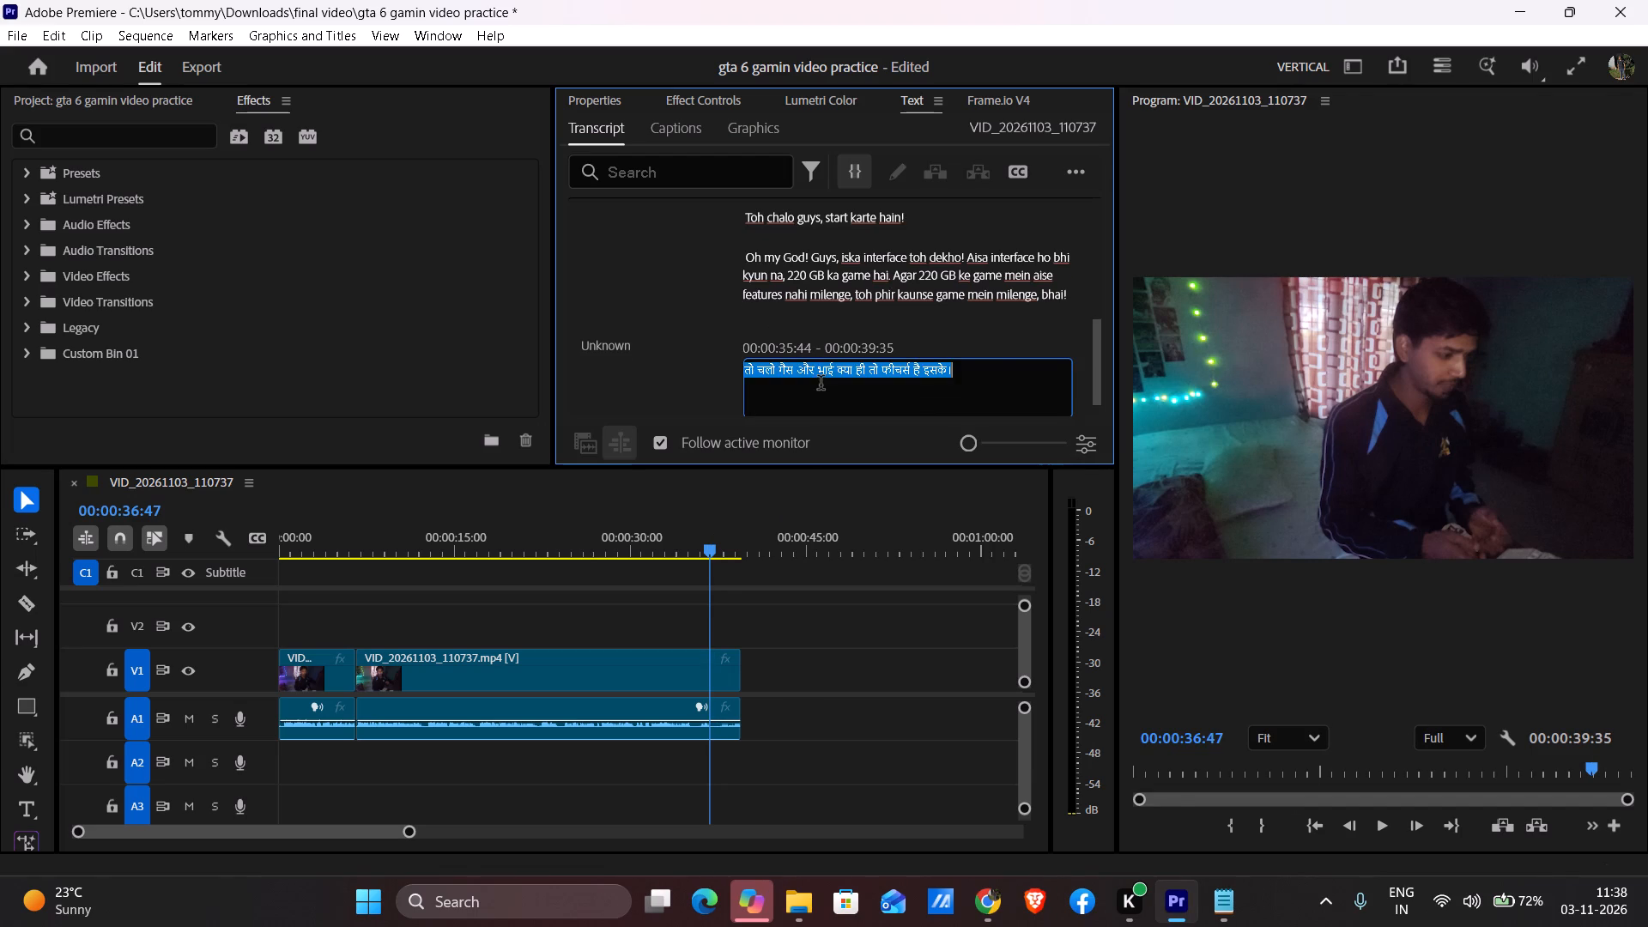
{"action": "key", "text": "ctrl+v"}
{"action": "left_click", "coordinate": [636, 391]}
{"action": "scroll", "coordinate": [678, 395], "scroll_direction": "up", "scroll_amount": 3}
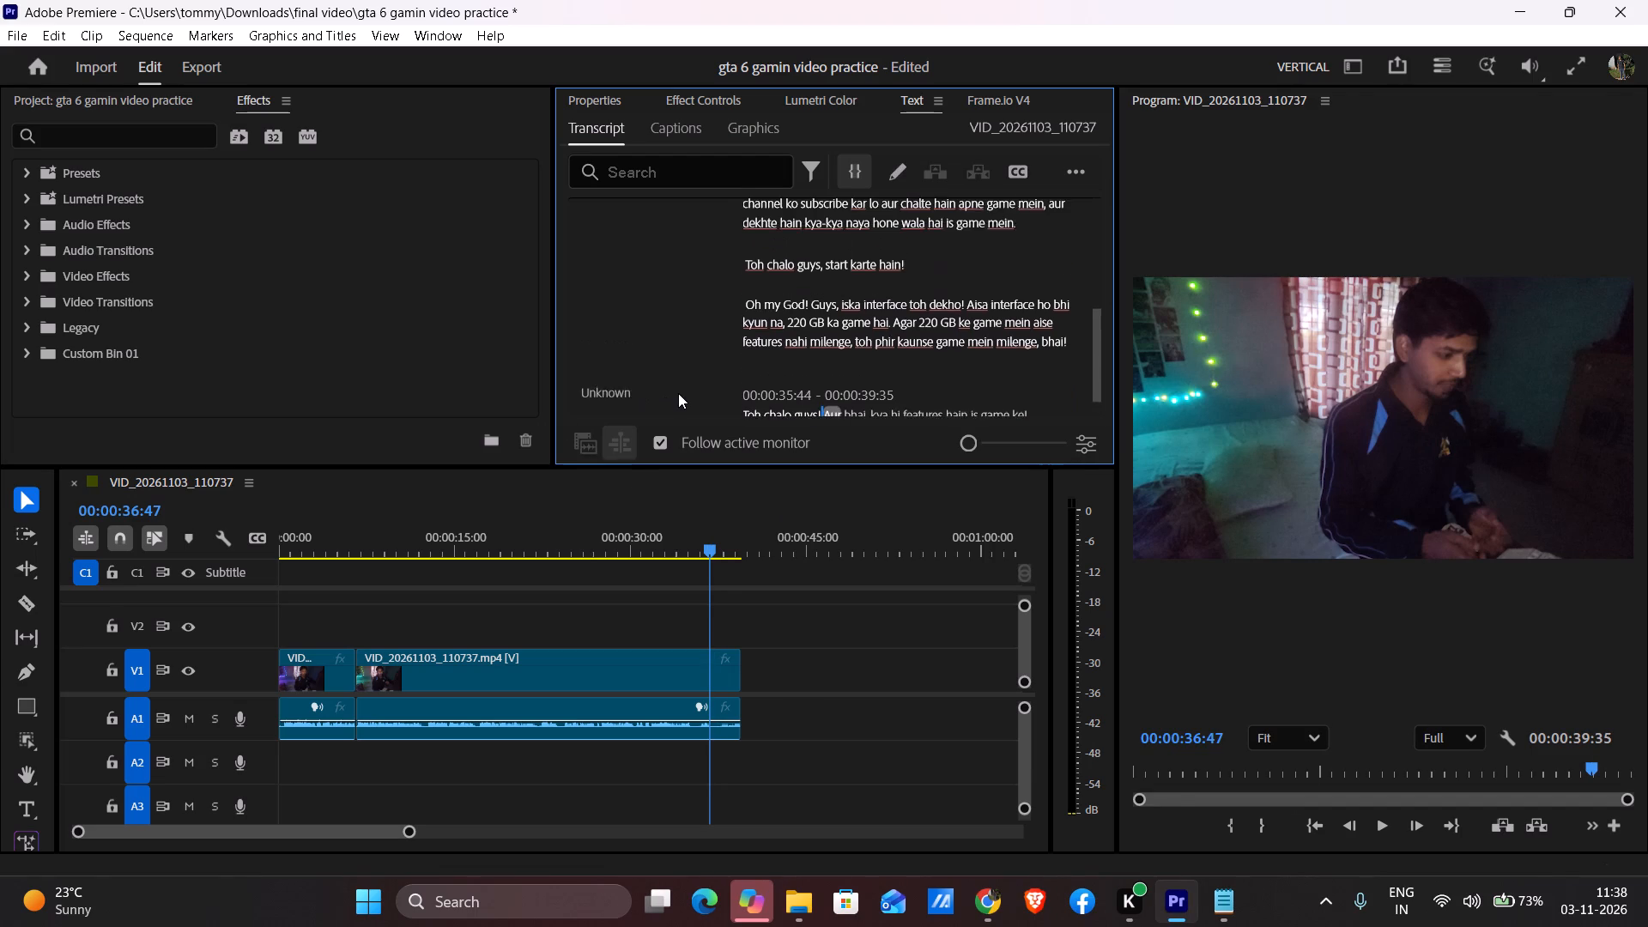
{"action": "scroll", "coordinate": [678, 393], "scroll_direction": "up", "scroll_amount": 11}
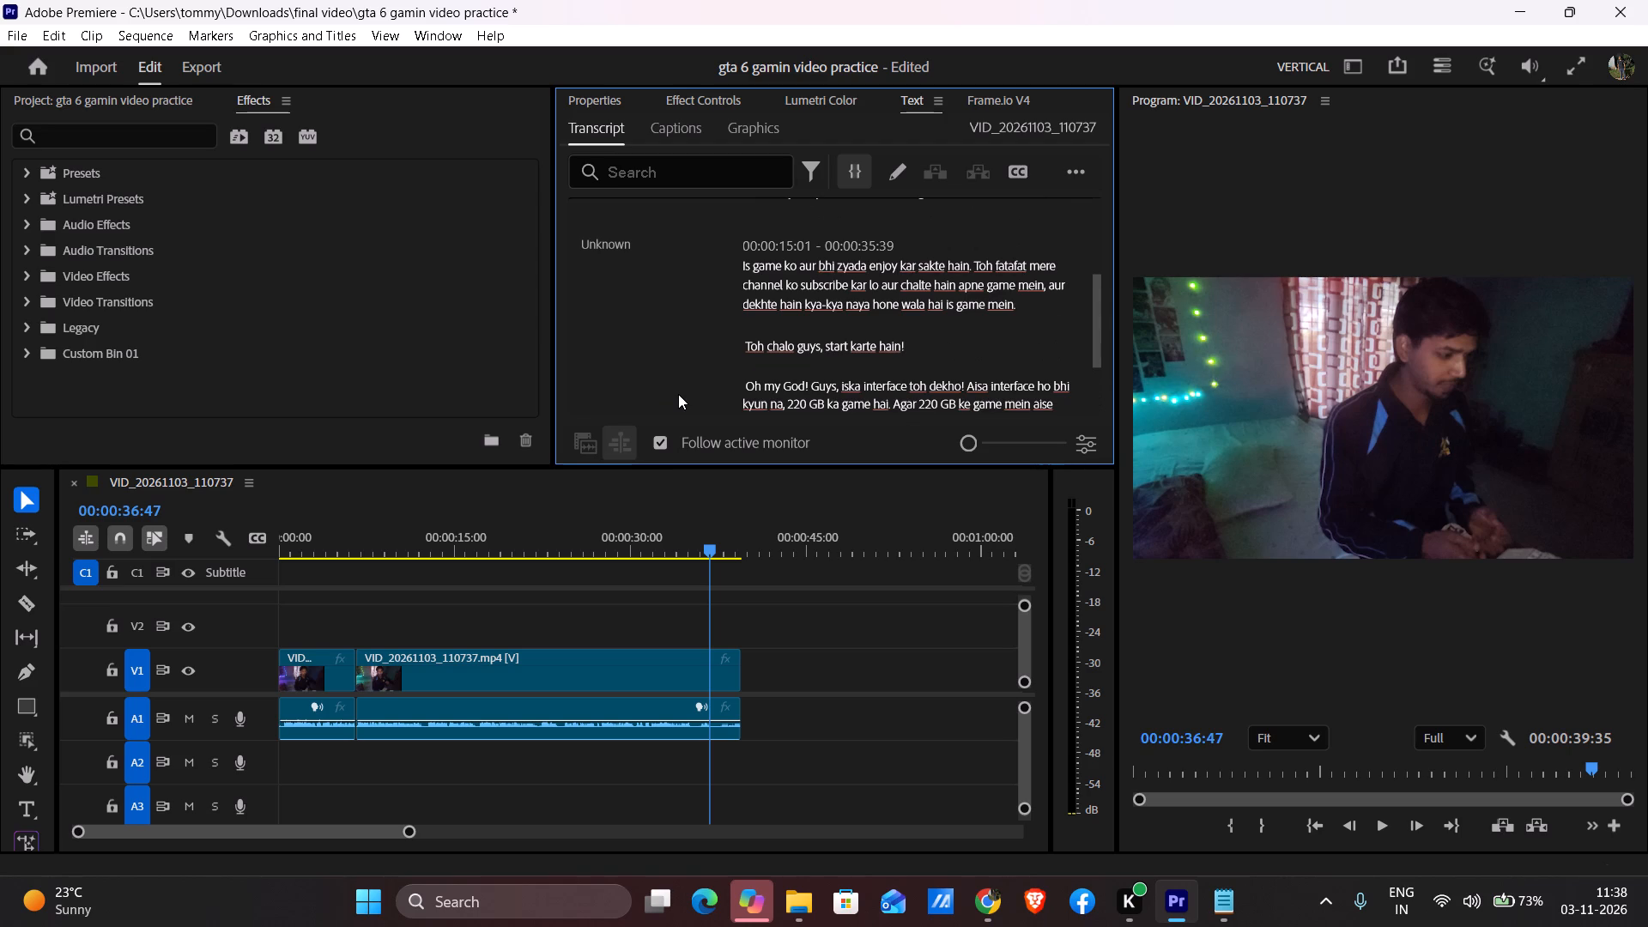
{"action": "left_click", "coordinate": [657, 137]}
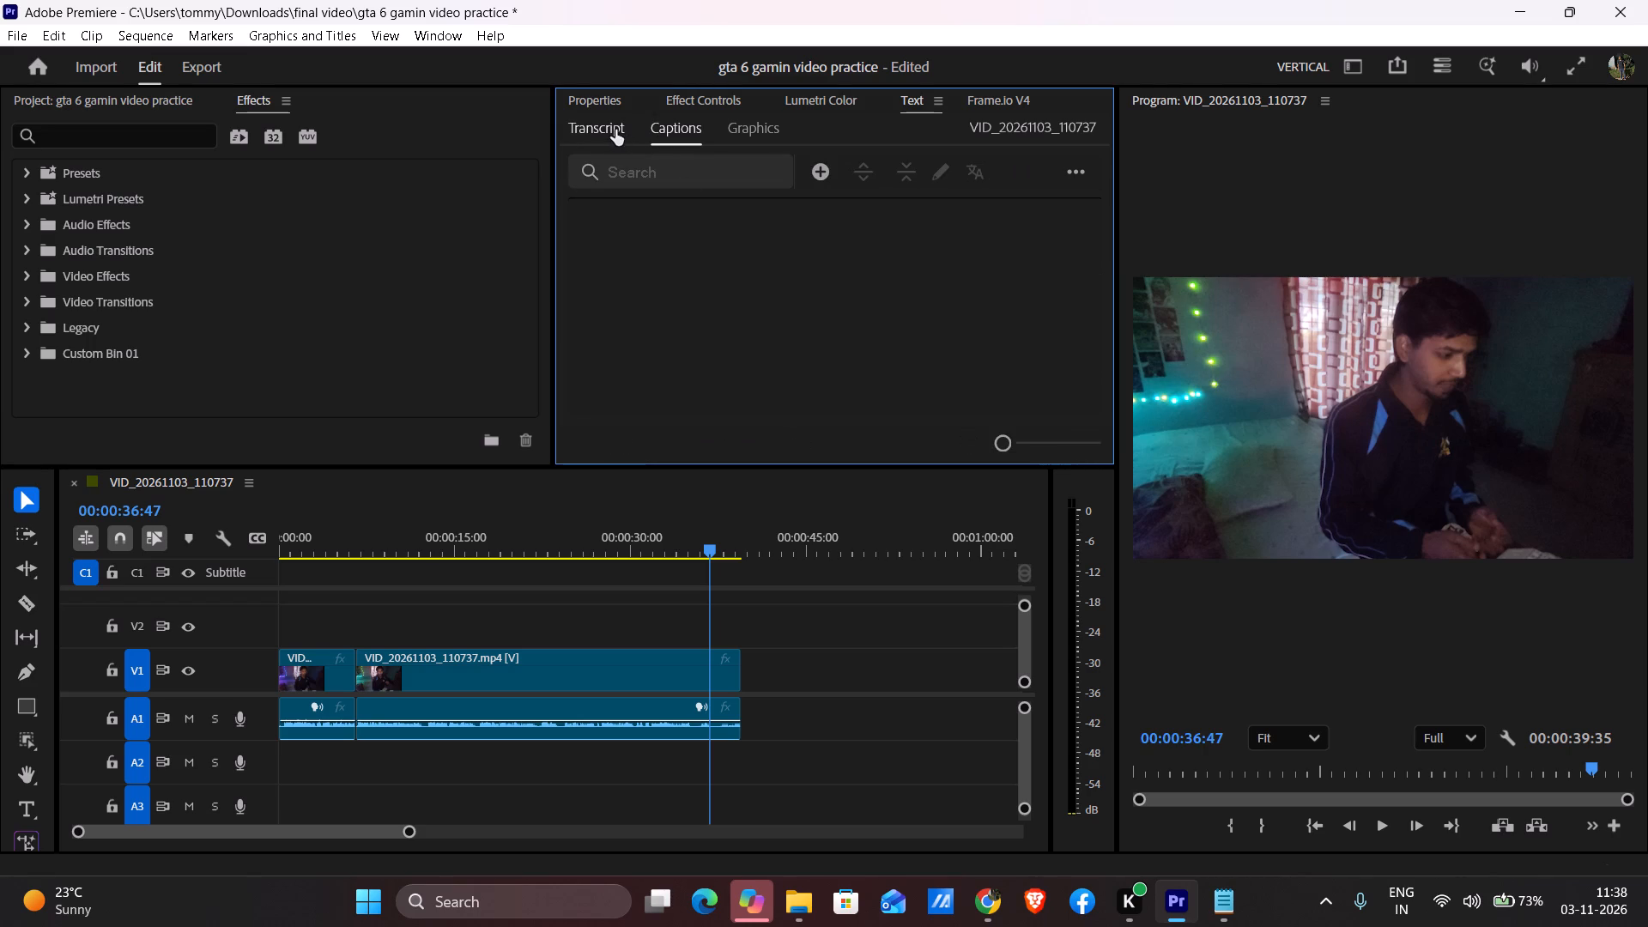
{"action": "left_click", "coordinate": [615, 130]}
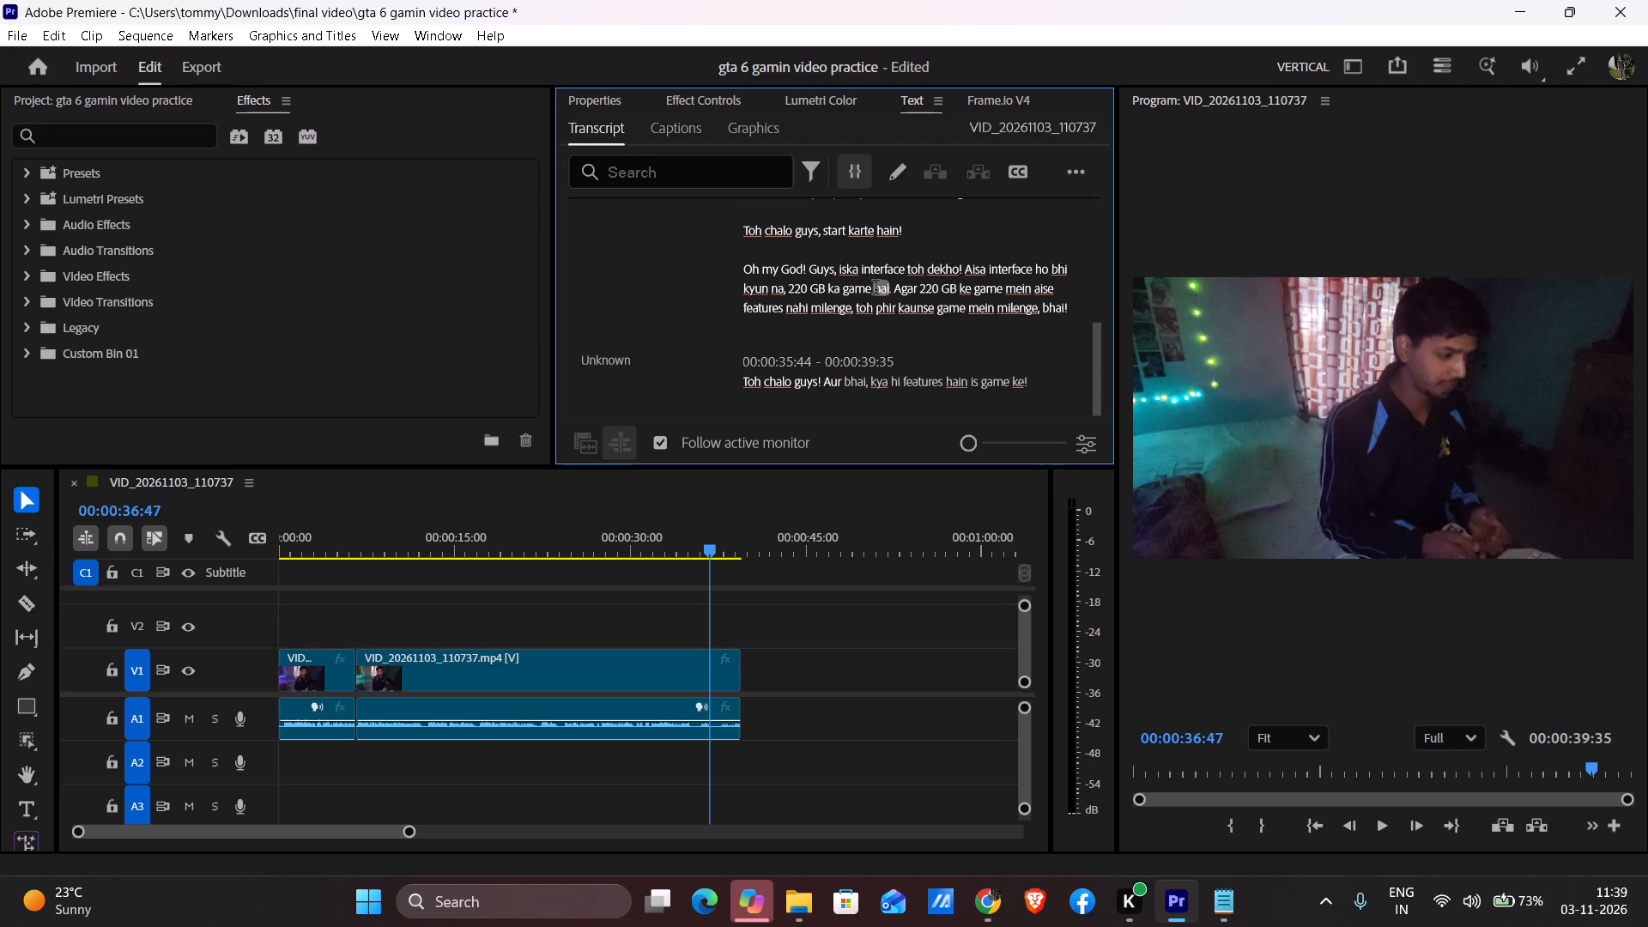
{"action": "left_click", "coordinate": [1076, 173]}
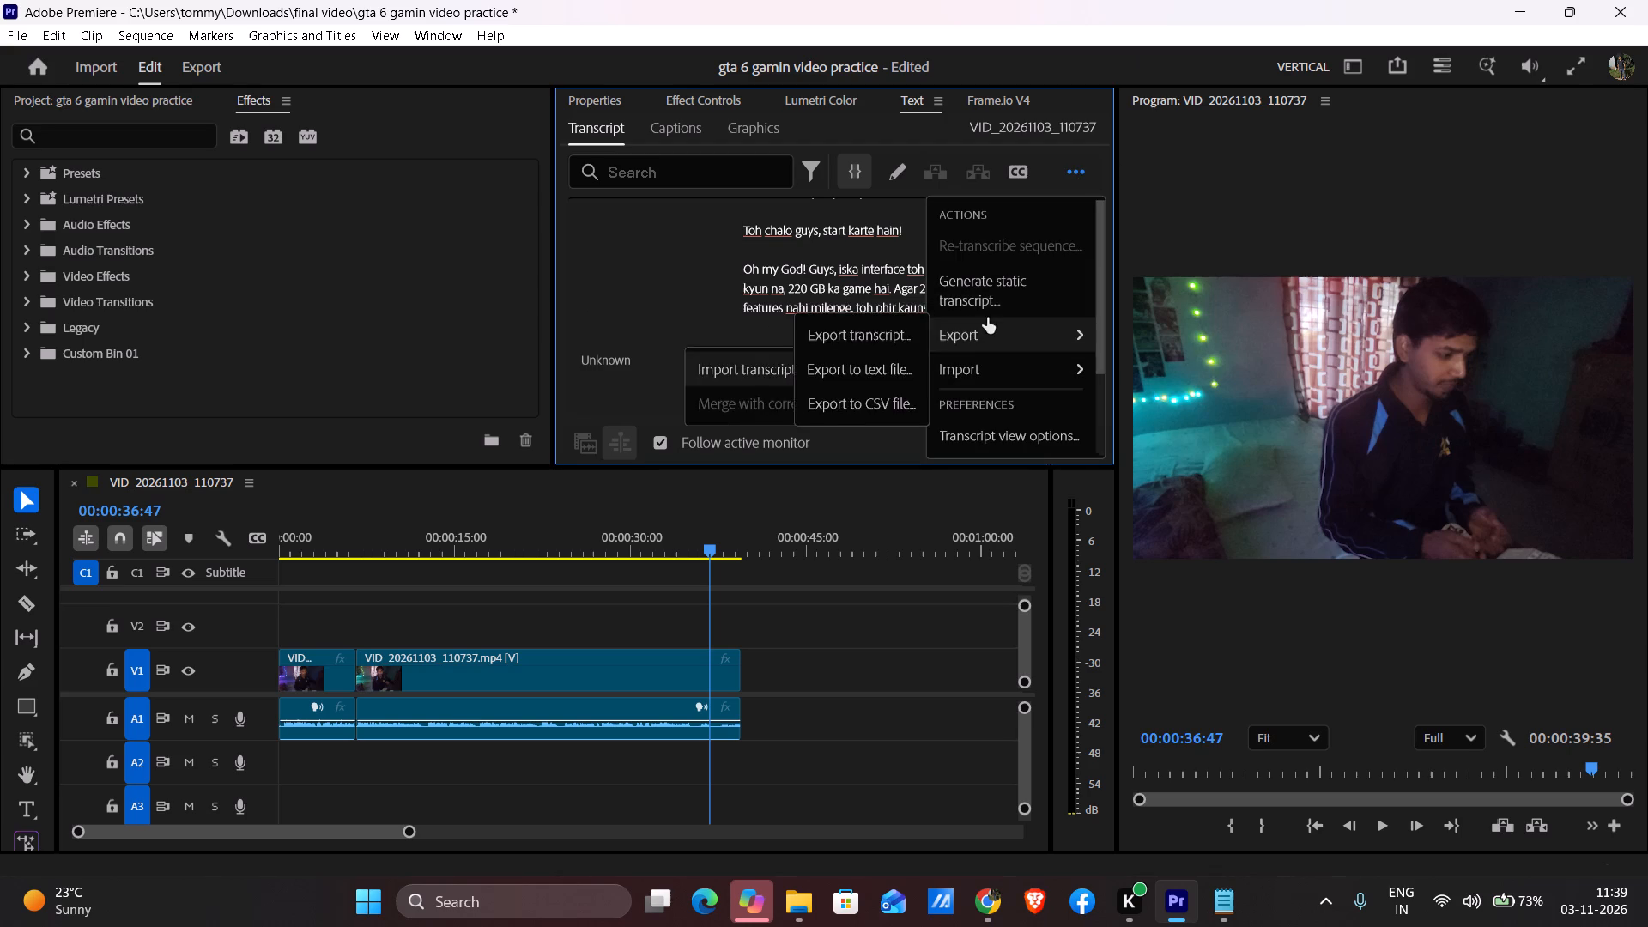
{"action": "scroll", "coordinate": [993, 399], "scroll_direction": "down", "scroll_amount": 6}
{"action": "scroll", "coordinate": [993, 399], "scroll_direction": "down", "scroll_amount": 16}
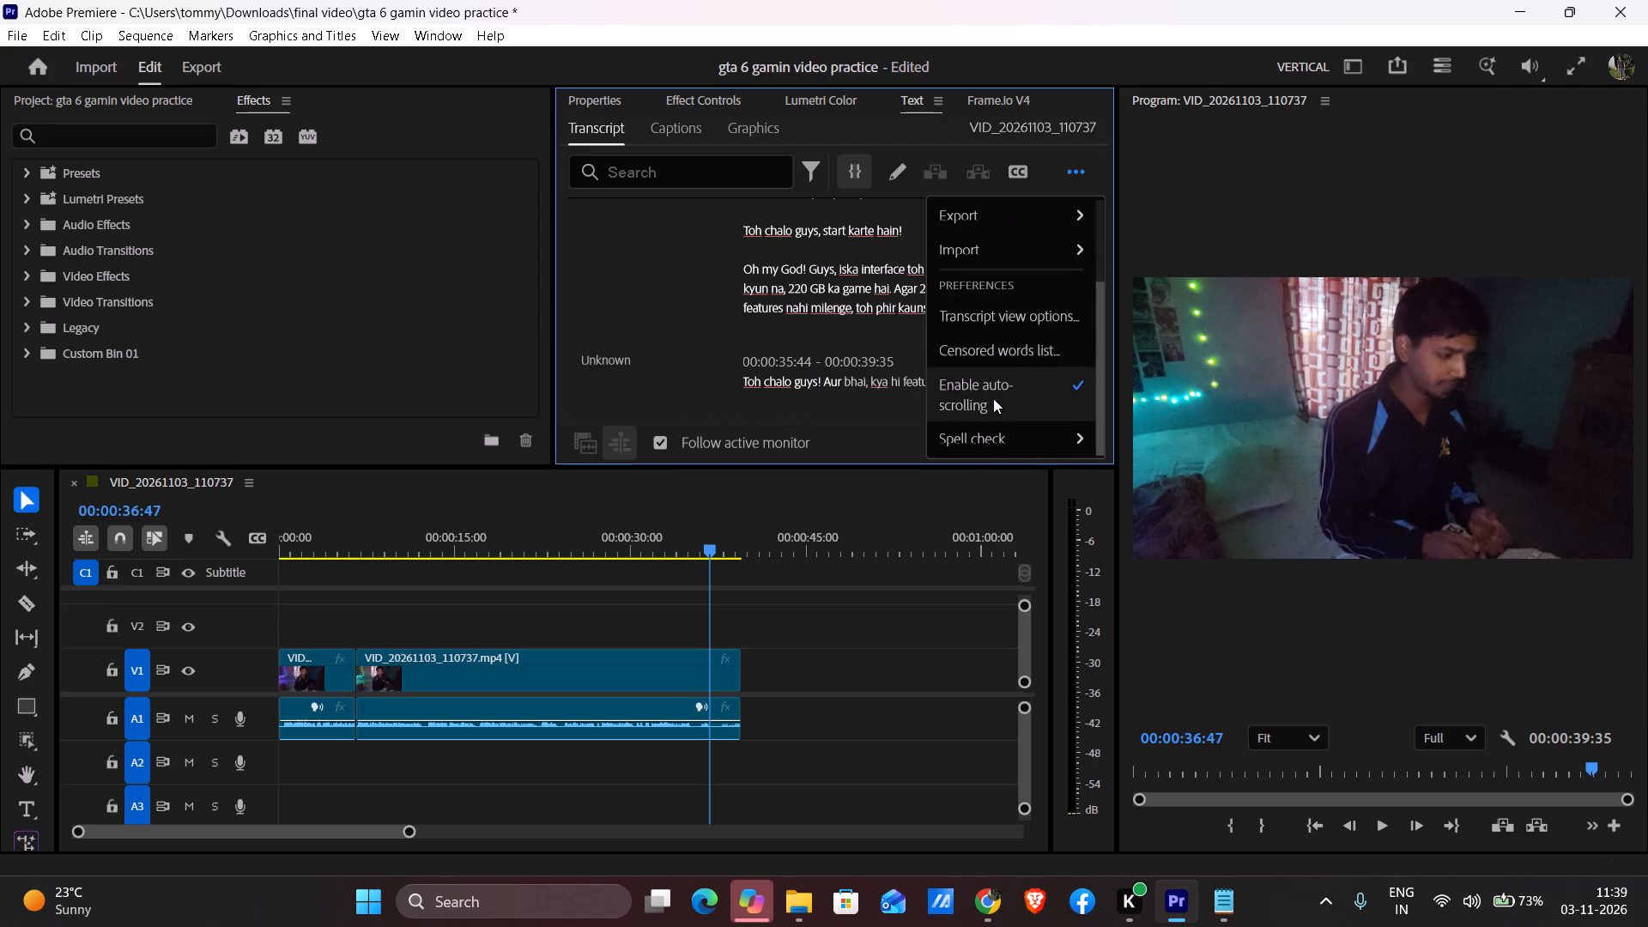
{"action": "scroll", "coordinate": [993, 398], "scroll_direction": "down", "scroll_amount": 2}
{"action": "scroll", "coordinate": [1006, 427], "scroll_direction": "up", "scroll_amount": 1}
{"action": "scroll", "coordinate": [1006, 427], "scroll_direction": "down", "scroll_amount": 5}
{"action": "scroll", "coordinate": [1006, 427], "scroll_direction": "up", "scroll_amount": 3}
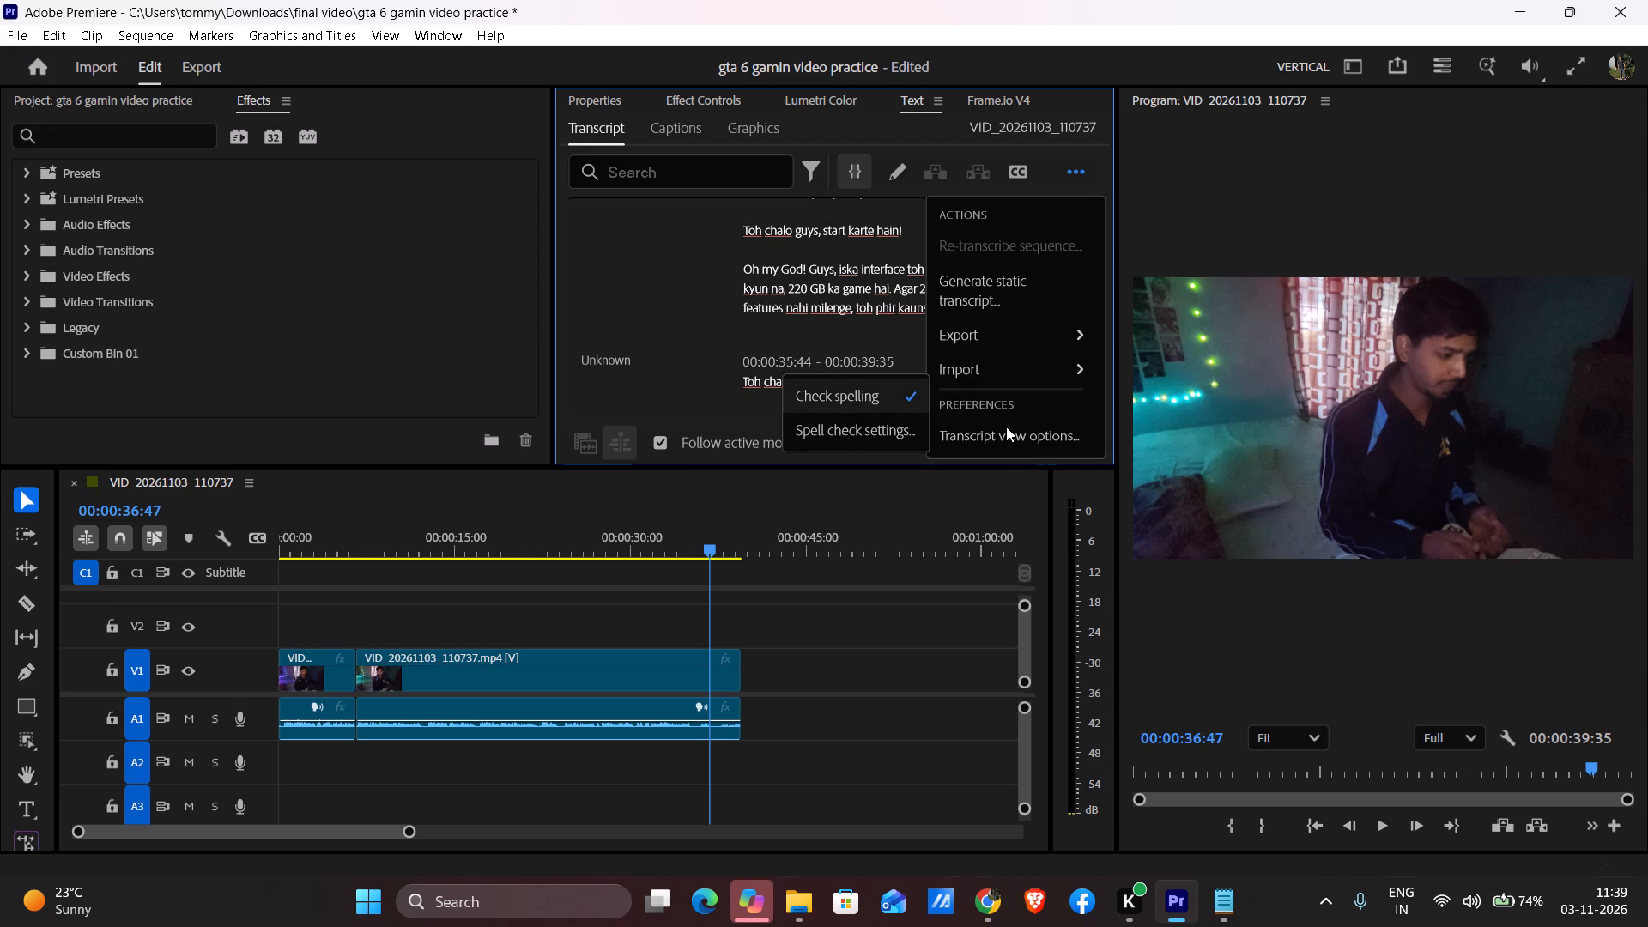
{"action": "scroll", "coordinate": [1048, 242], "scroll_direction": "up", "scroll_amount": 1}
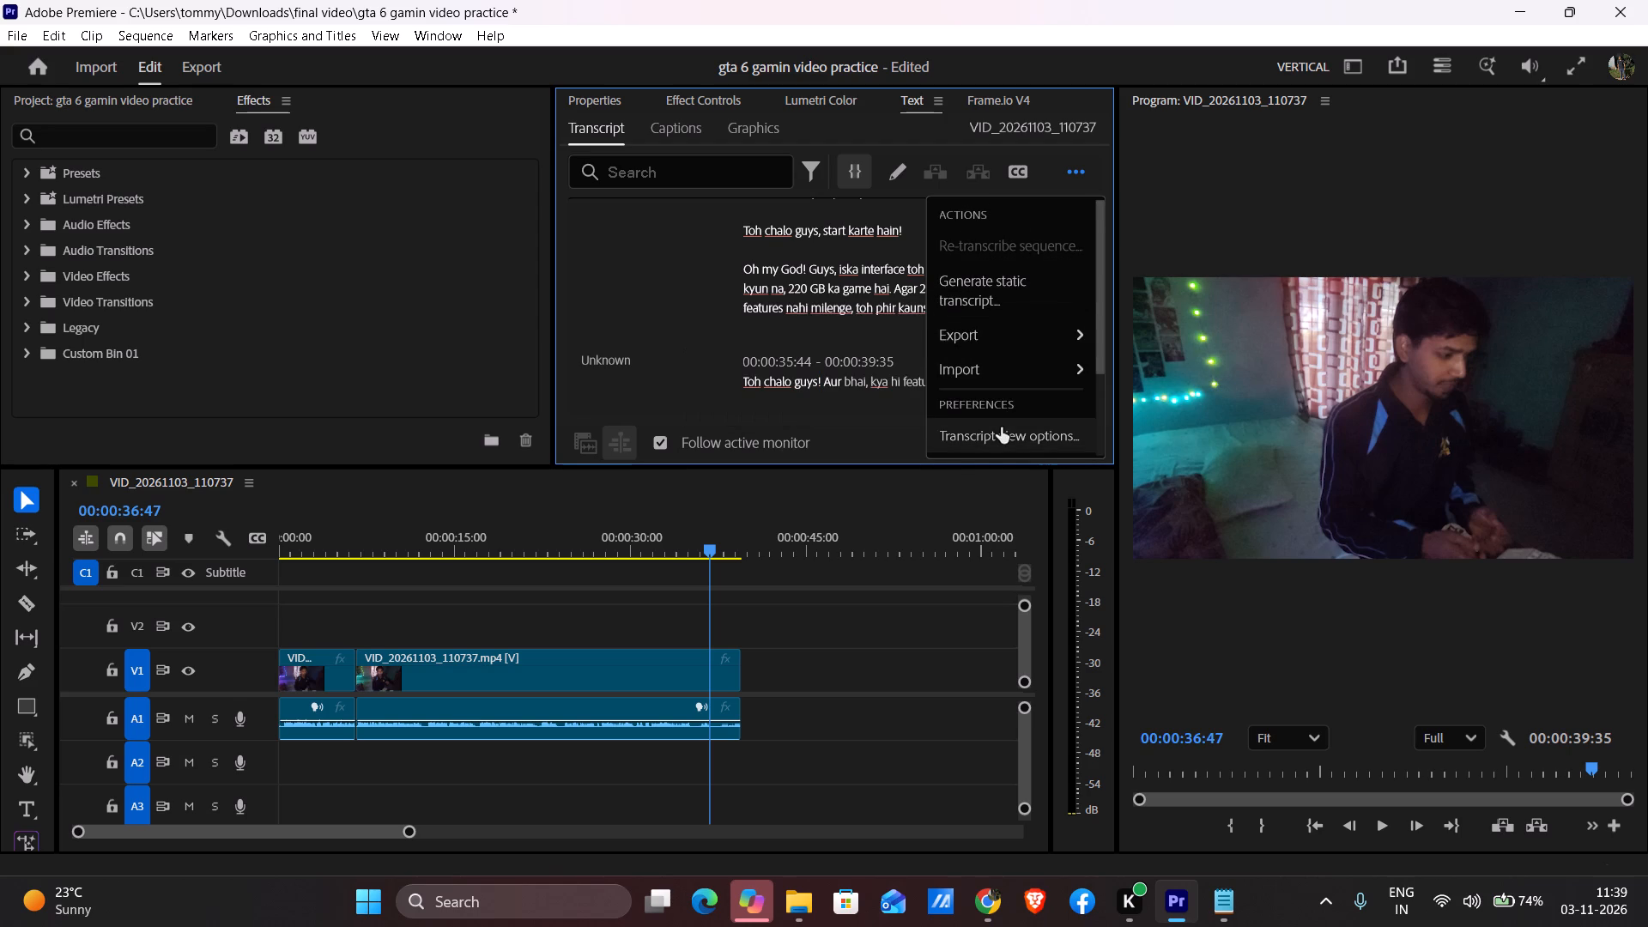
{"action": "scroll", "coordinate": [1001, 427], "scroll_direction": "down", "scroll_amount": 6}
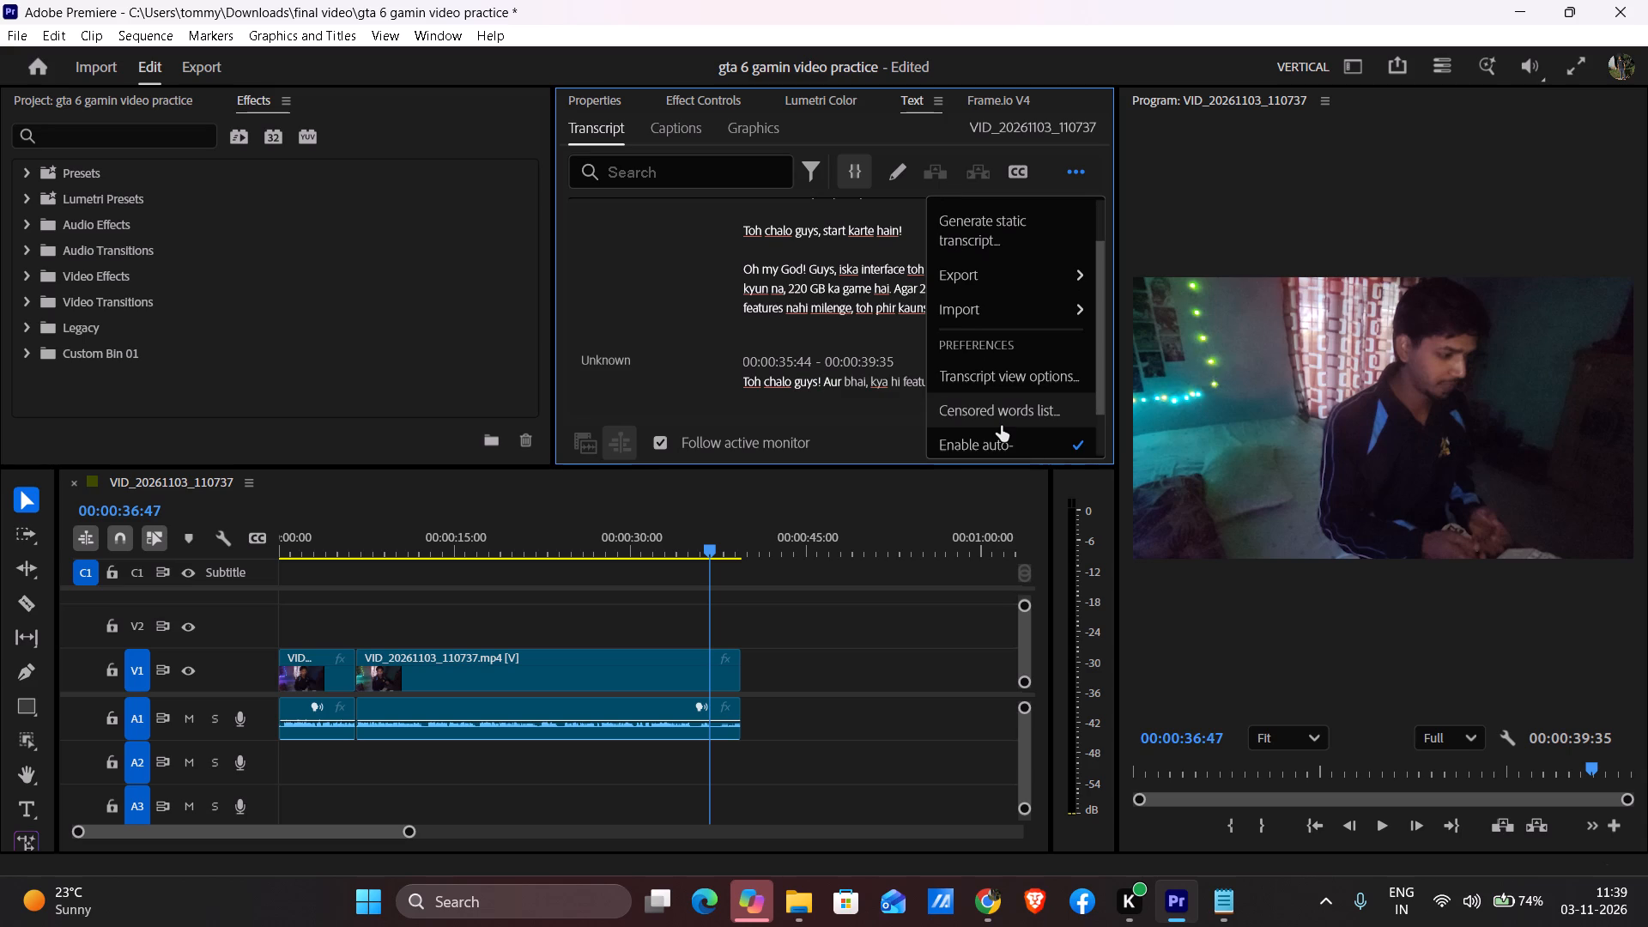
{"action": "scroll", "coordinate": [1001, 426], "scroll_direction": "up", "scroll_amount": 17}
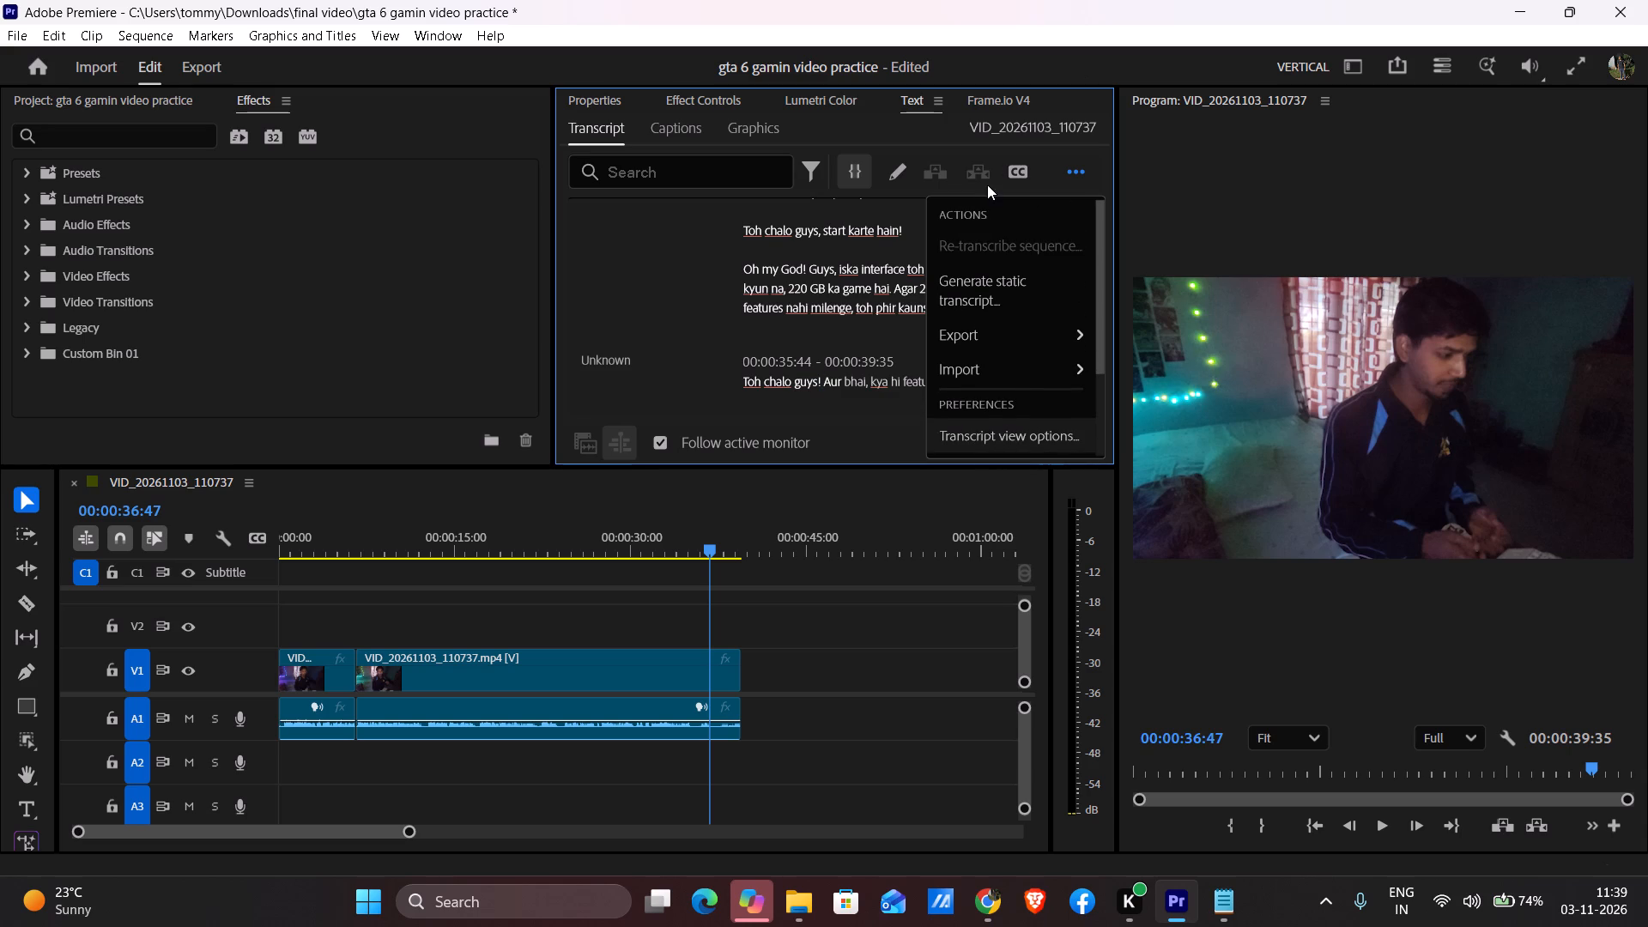
Create captions from the transcript with Single Line layout, a maximum length of 10 characters and a minimum duration of 2.5 seconds.
{"action": "left_click", "coordinate": [1015, 171]}
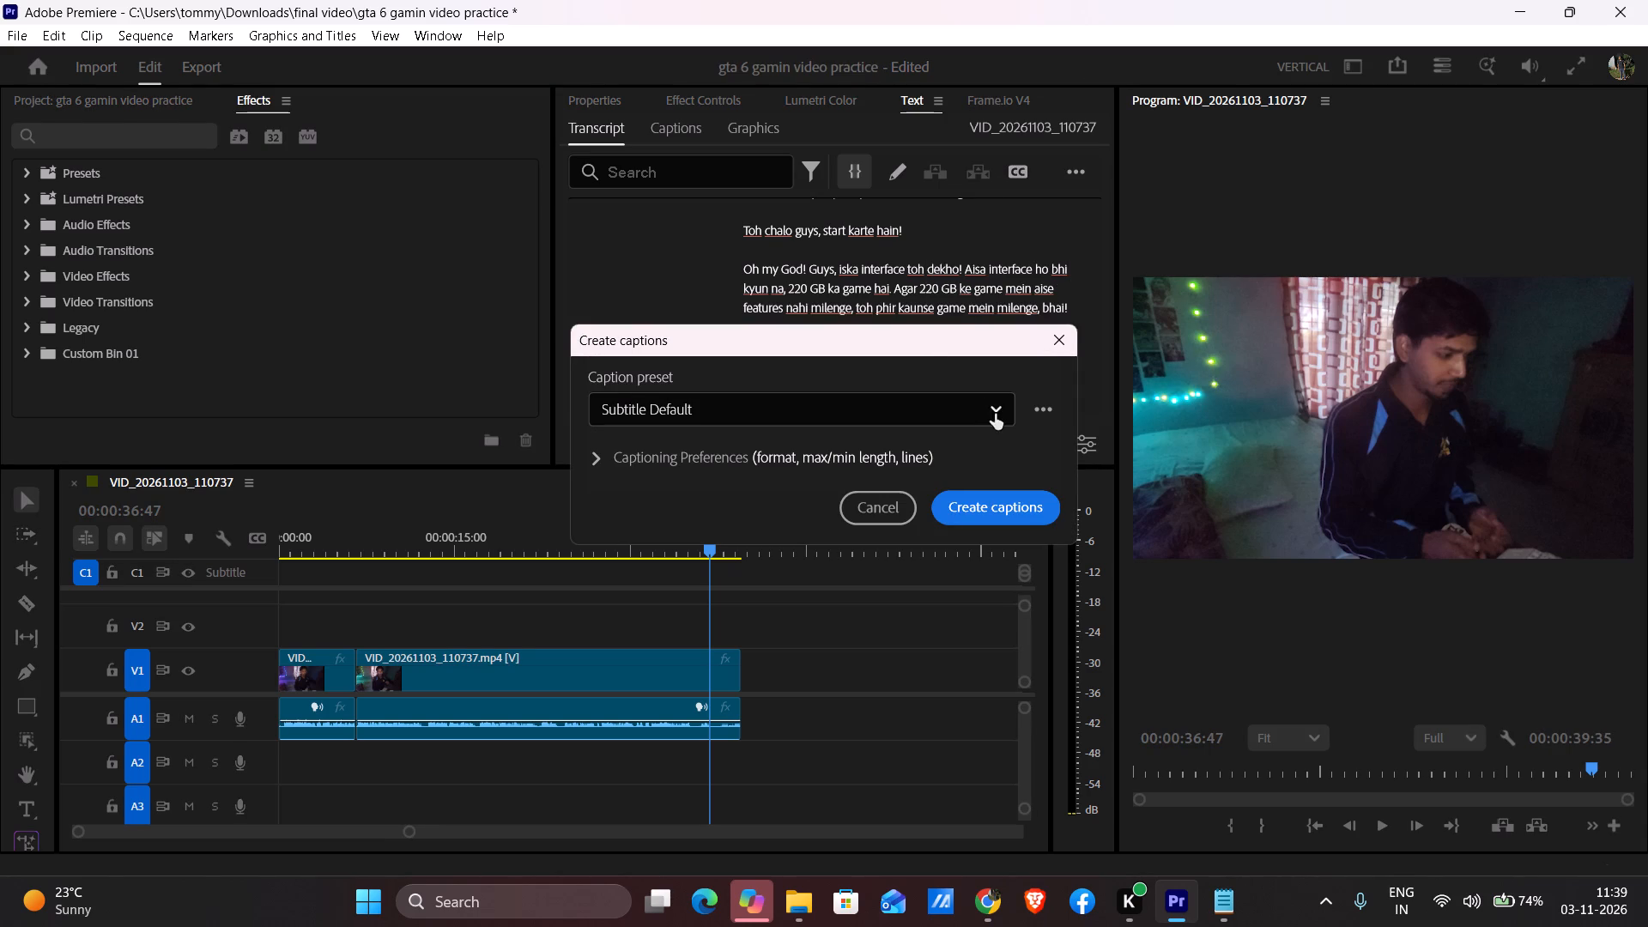
{"action": "left_click", "coordinate": [582, 455]}
{"action": "scroll", "coordinate": [661, 458], "scroll_direction": "down", "scroll_amount": 4}
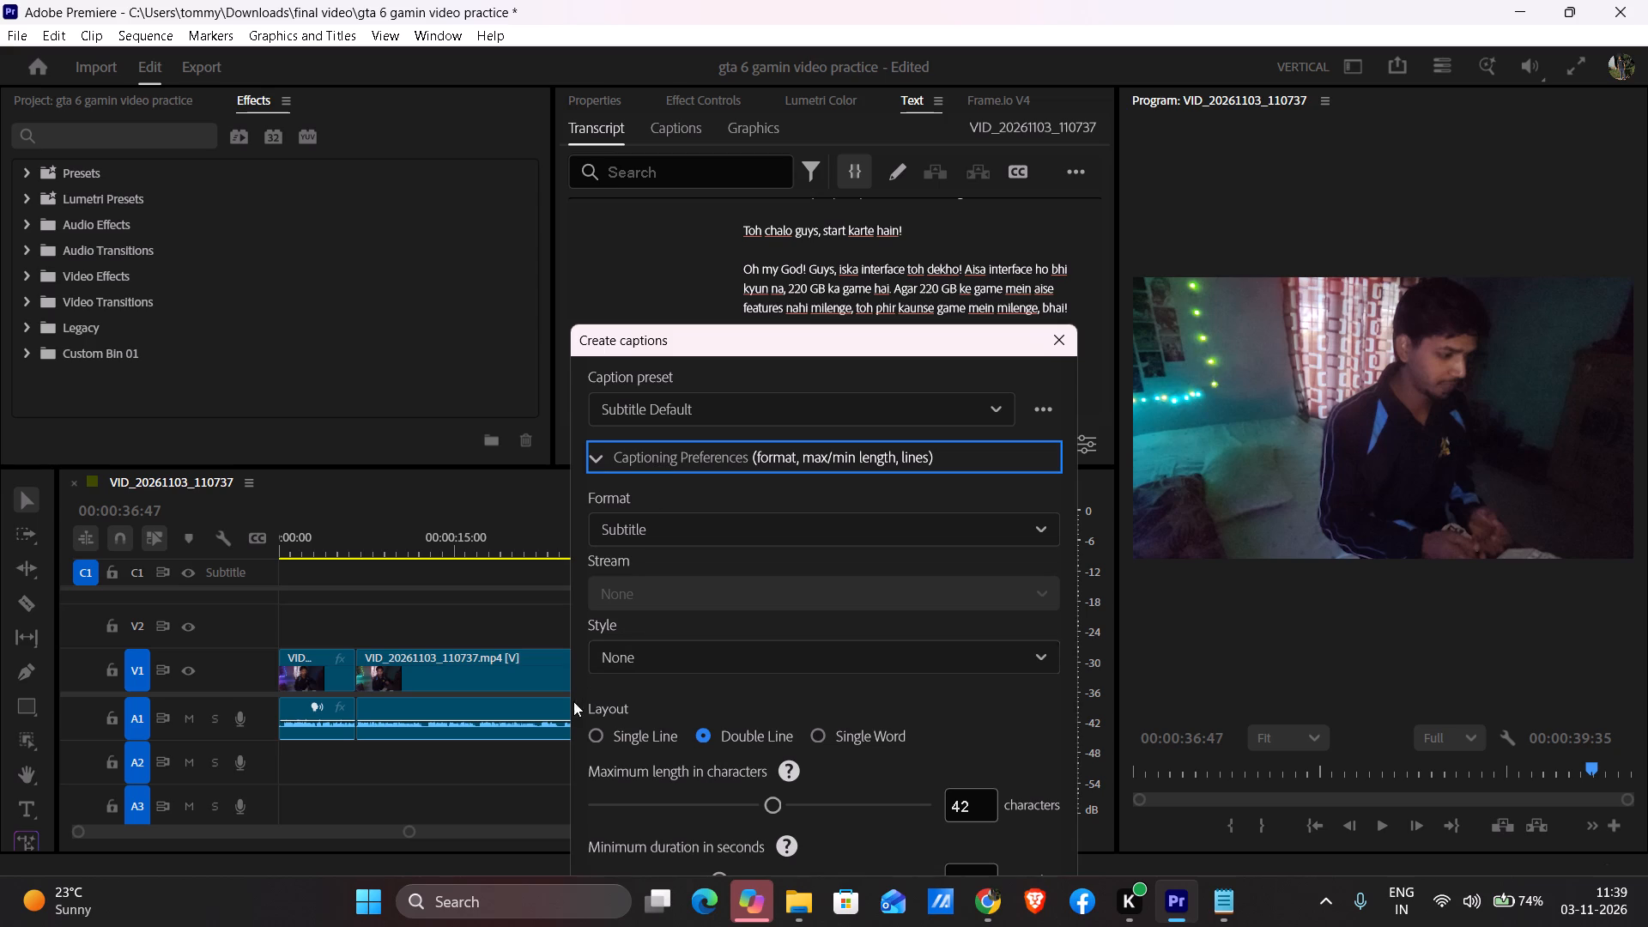
{"action": "scroll", "coordinate": [579, 704], "scroll_direction": "down", "scroll_amount": 4}
{"action": "scroll", "coordinate": [1047, 736], "scroll_direction": "down", "scroll_amount": 1}
{"action": "left_click_drag", "start_coordinate": [863, 339], "coordinate": [863, 172]}
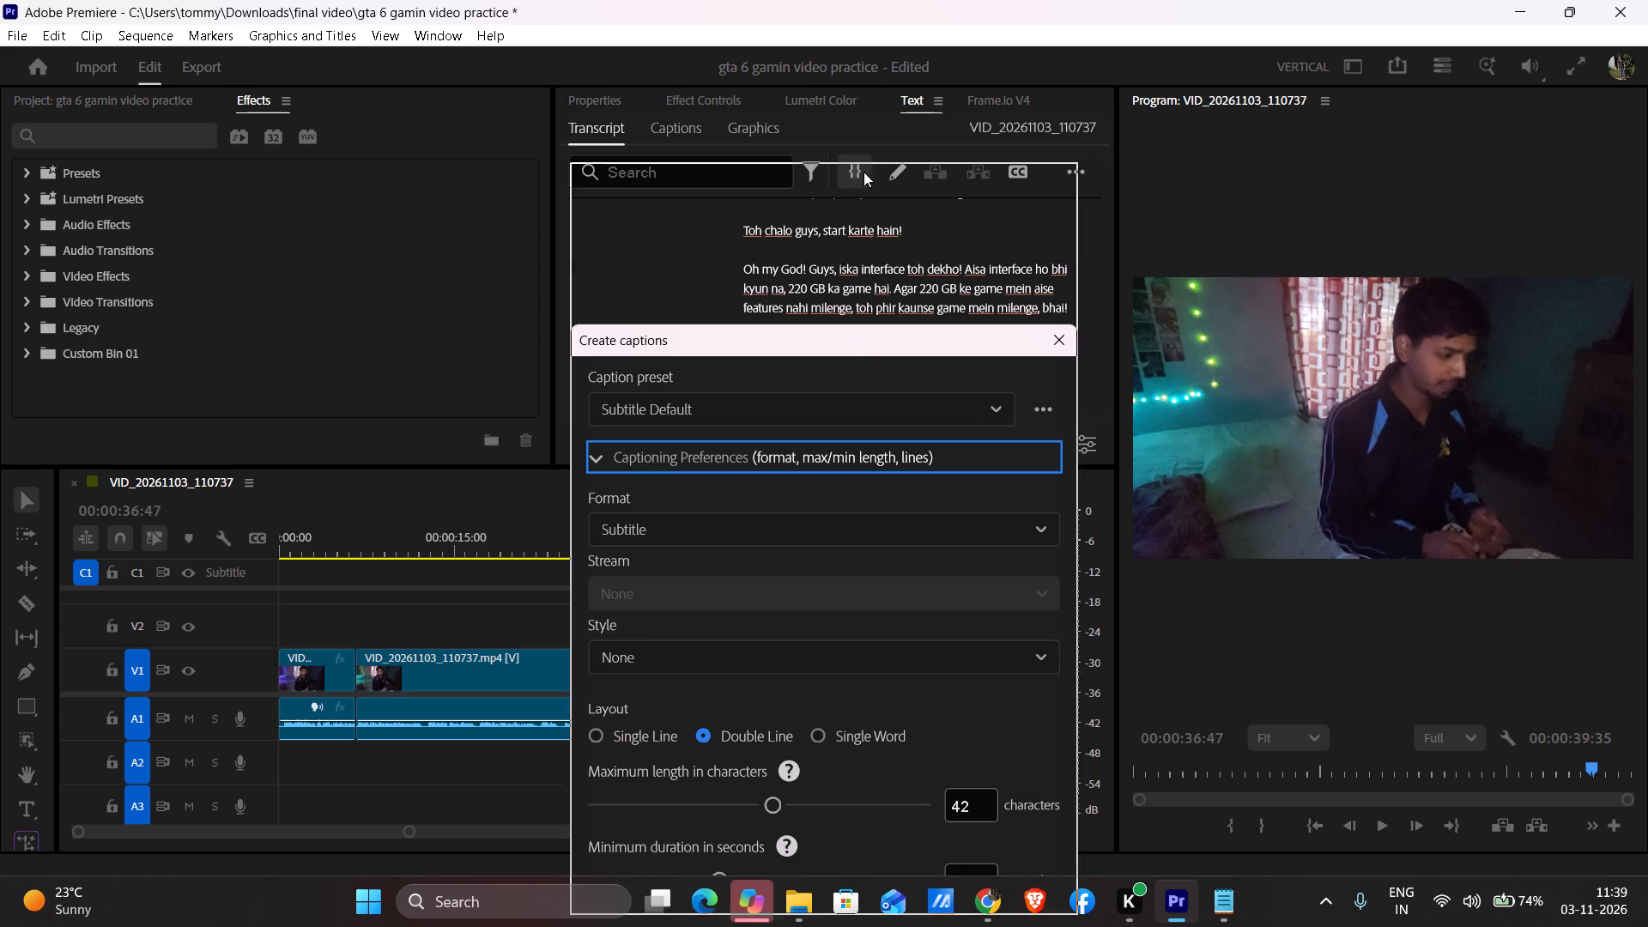
{"action": "left_click_drag", "start_coordinate": [863, 172], "coordinate": [856, 129]}
{"action": "scroll", "coordinate": [954, 618], "scroll_direction": "down", "scroll_amount": 1}
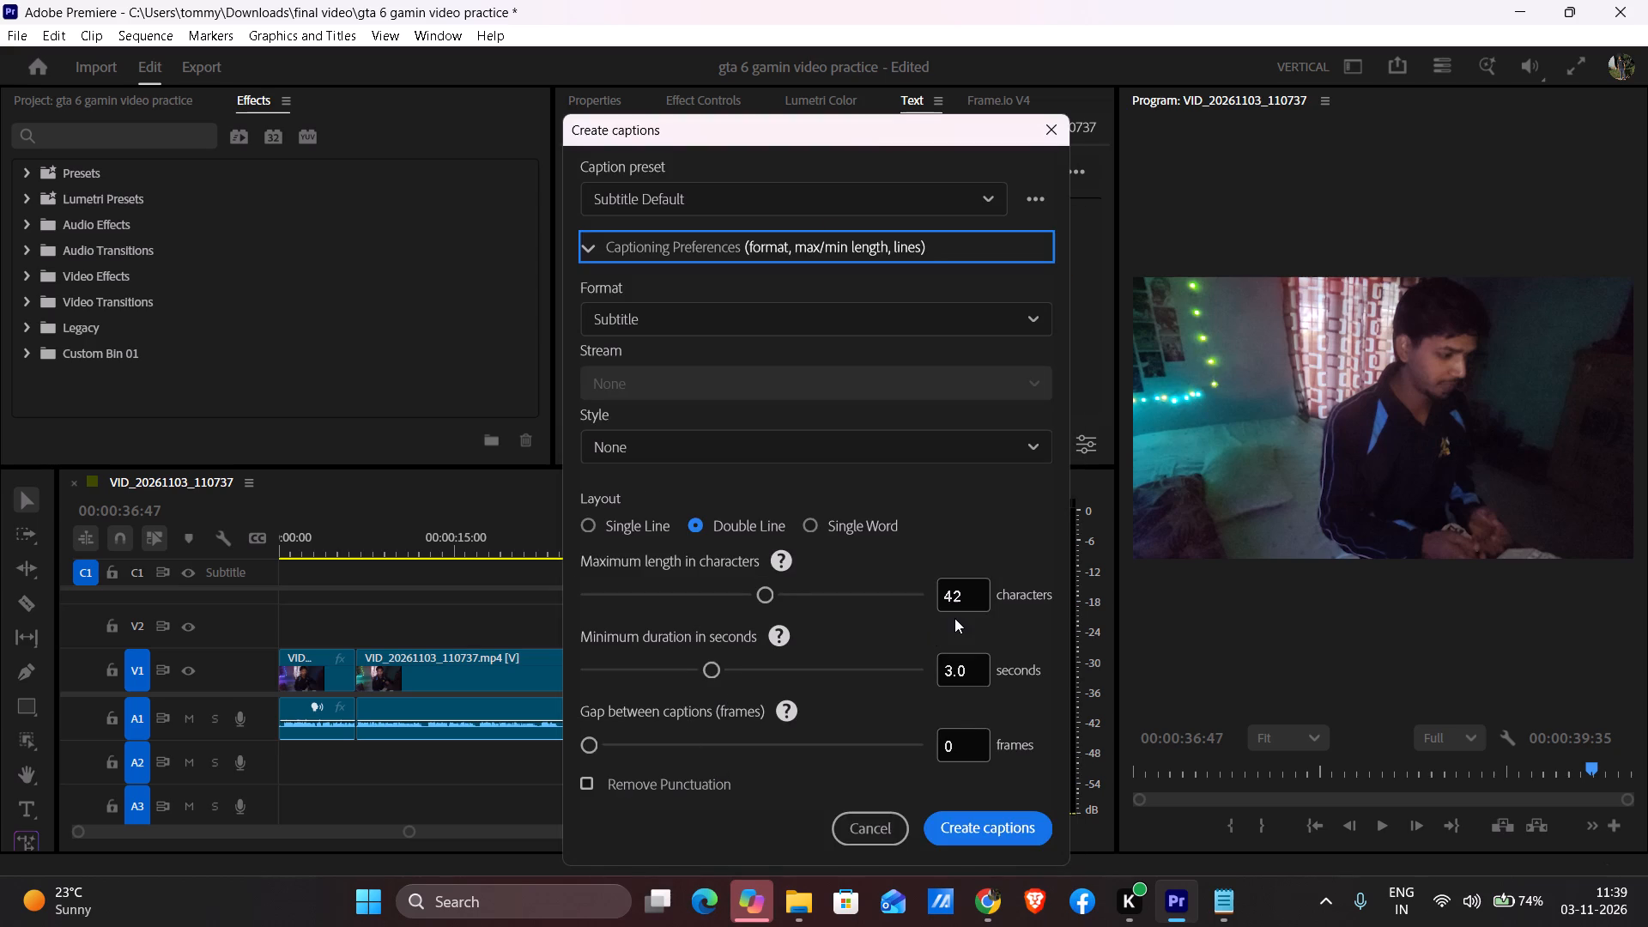
{"action": "left_click", "coordinate": [596, 524]}
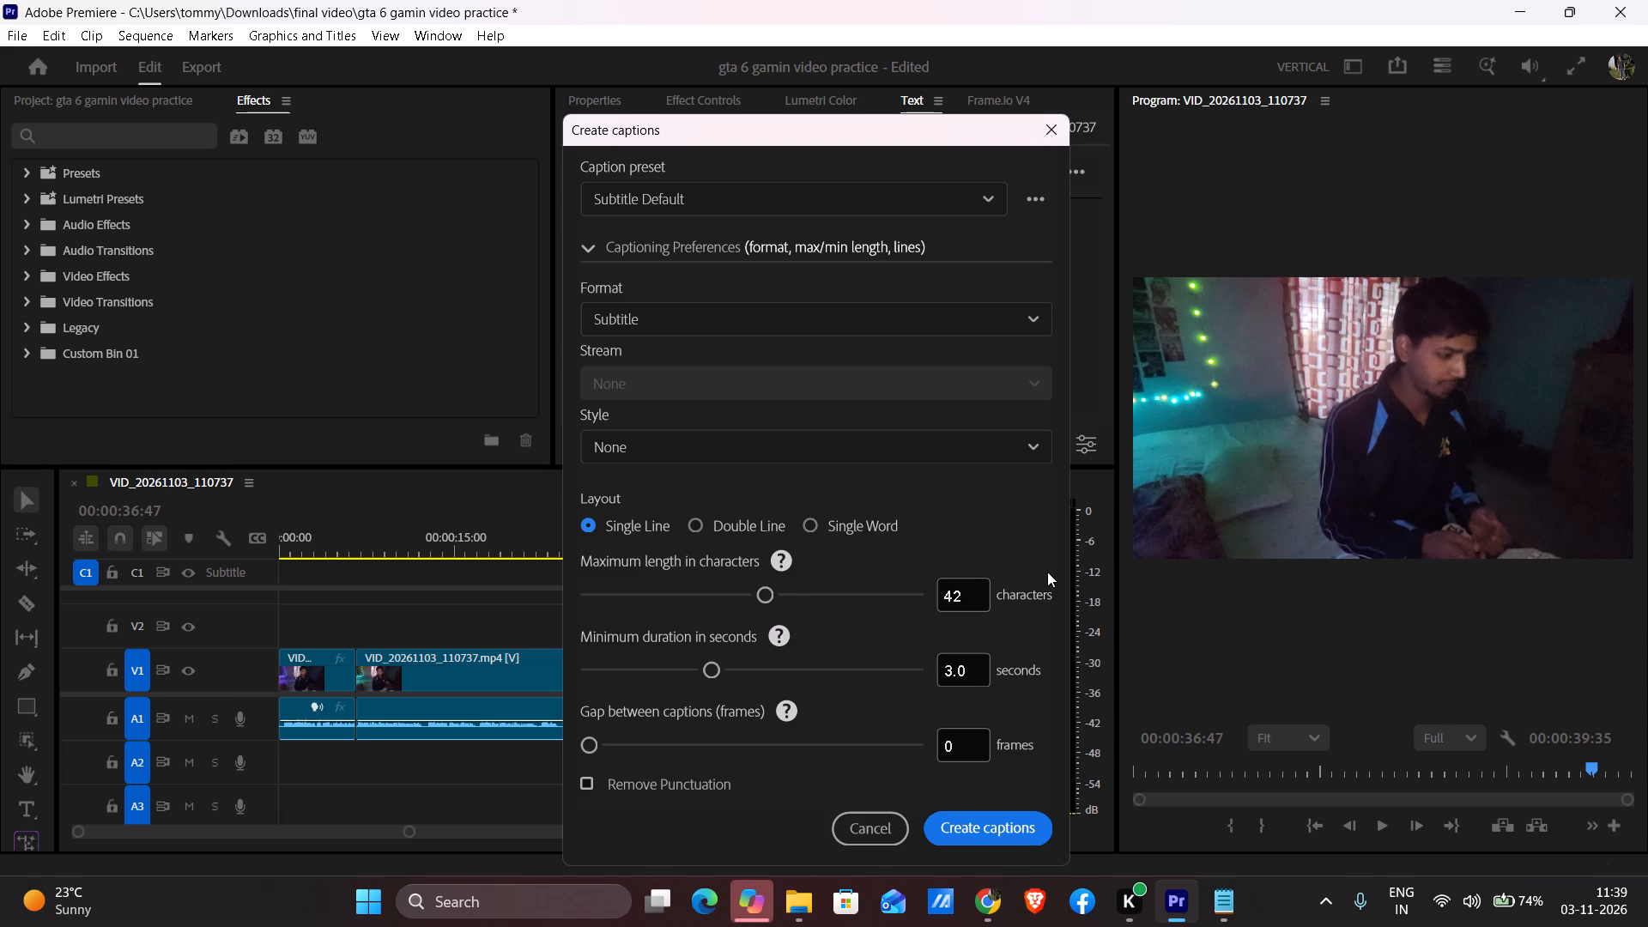
{"action": "scroll", "coordinate": [920, 472], "scroll_direction": "down", "scroll_amount": 3}
{"action": "left_click_drag", "start_coordinate": [714, 669], "coordinate": [694, 676]}
{"action": "left_click_drag", "start_coordinate": [694, 676], "coordinate": [676, 679]}
{"action": "left_click_drag", "start_coordinate": [676, 679], "coordinate": [676, 679]}
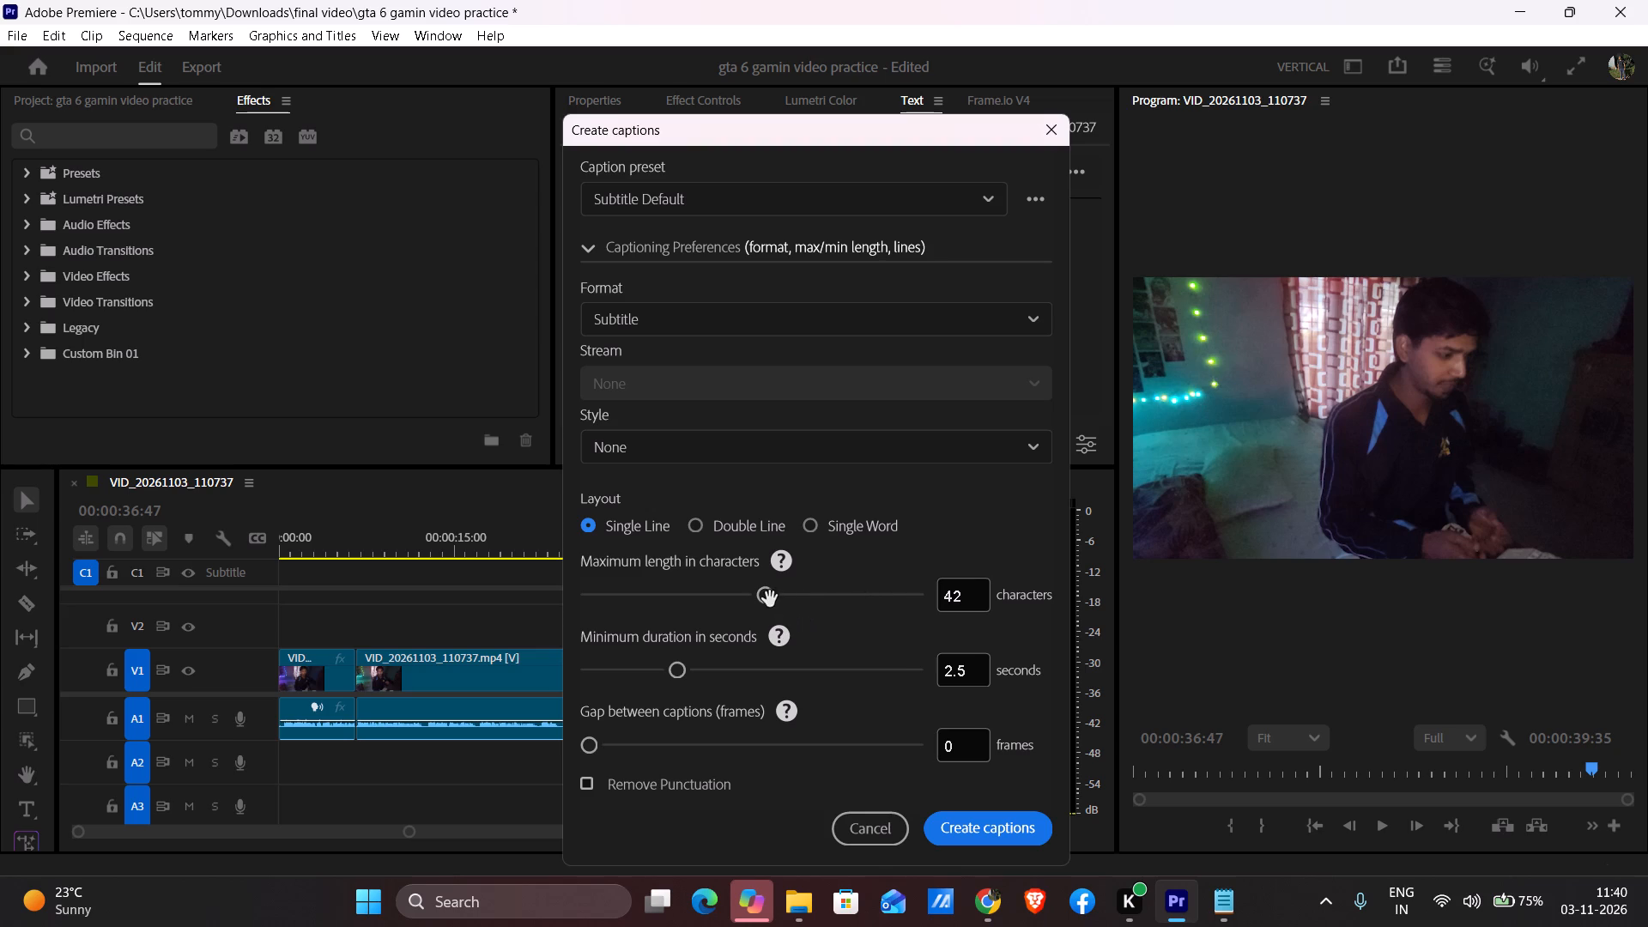
{"action": "left_click_drag", "start_coordinate": [768, 597], "coordinate": [599, 621]}
{"action": "left_click_drag", "start_coordinate": [599, 621], "coordinate": [598, 621]}
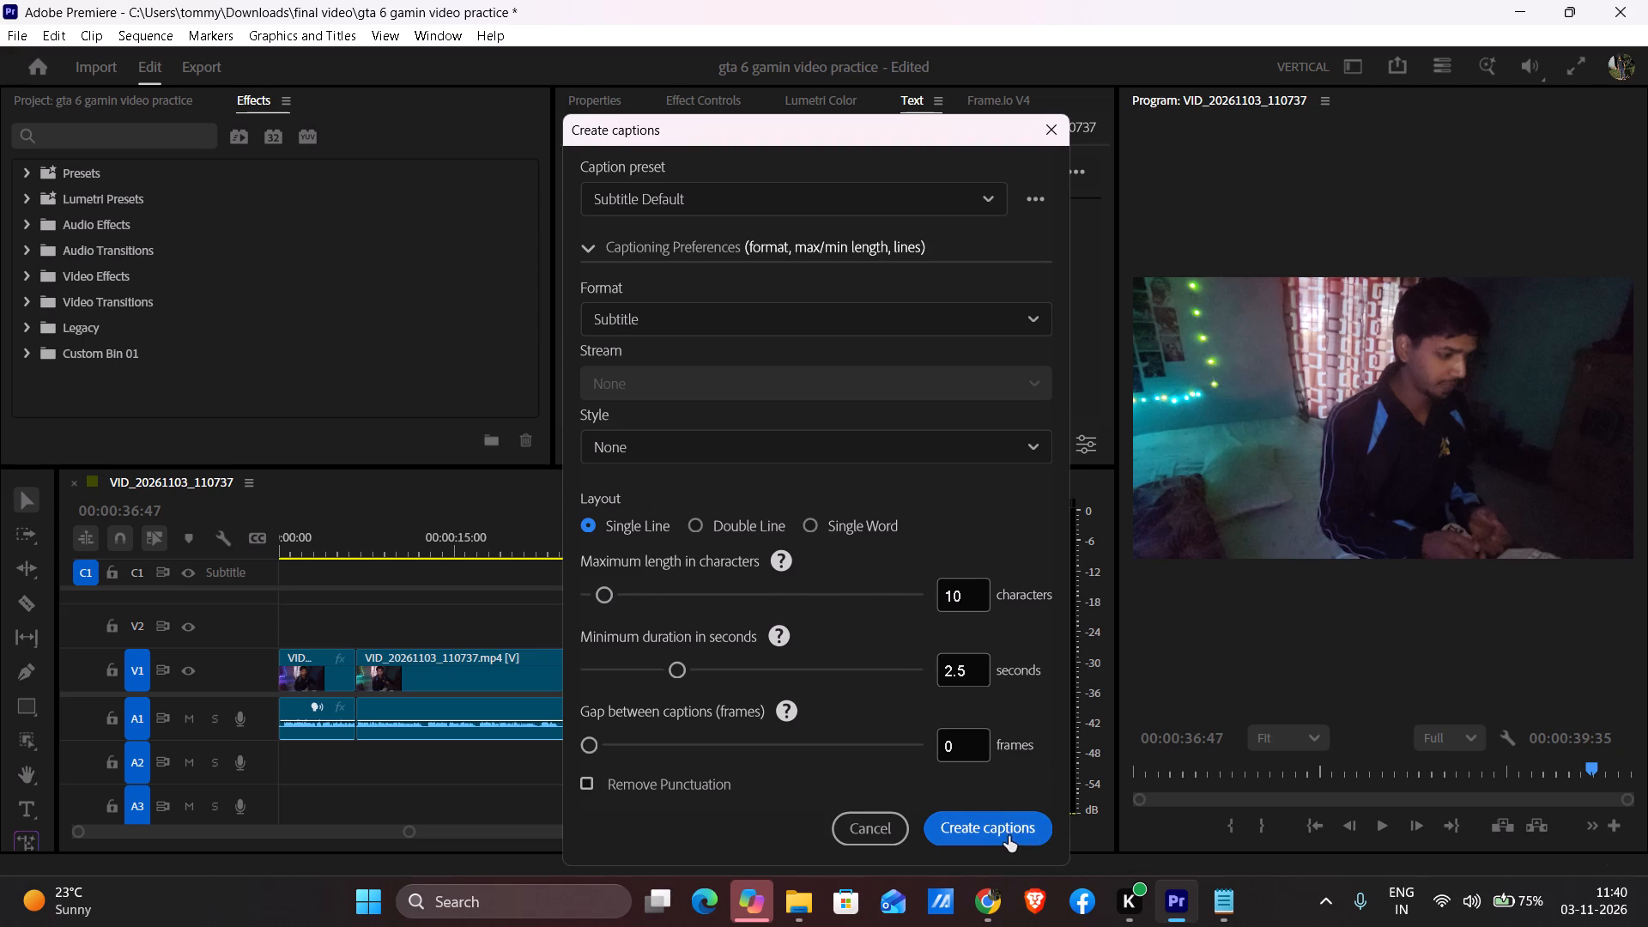
{"action": "left_click", "coordinate": [1002, 837]}
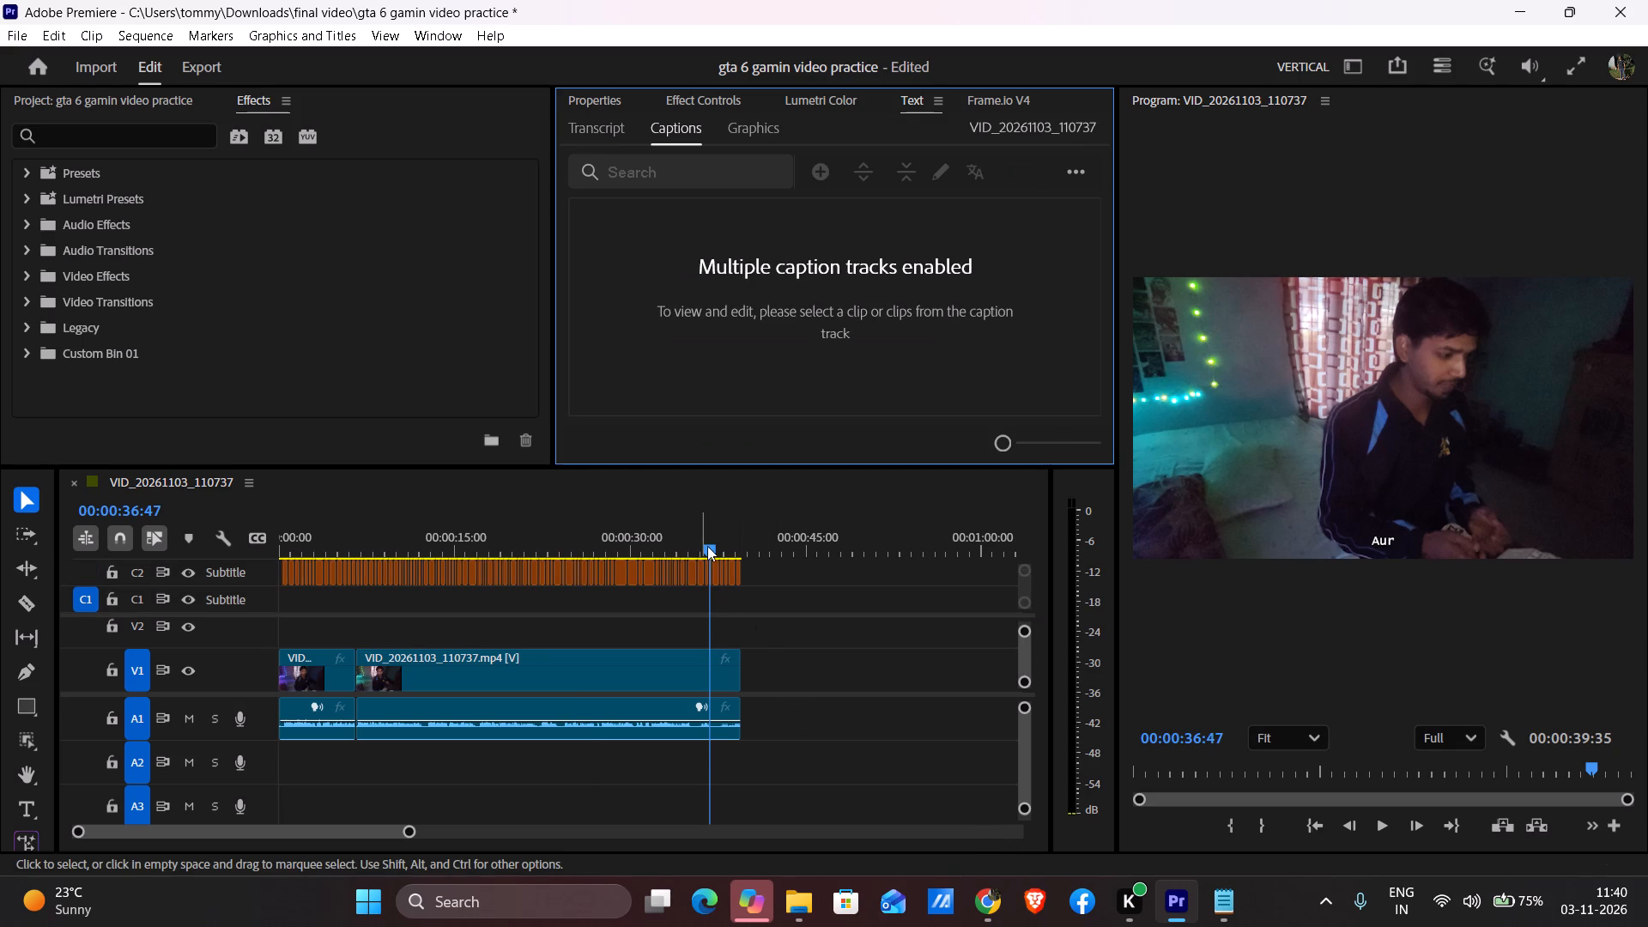
Play the sequence from the start to the end to check the new captions against the speech.
{"action": "left_click_drag", "start_coordinate": [712, 544], "coordinate": [201, 601]}
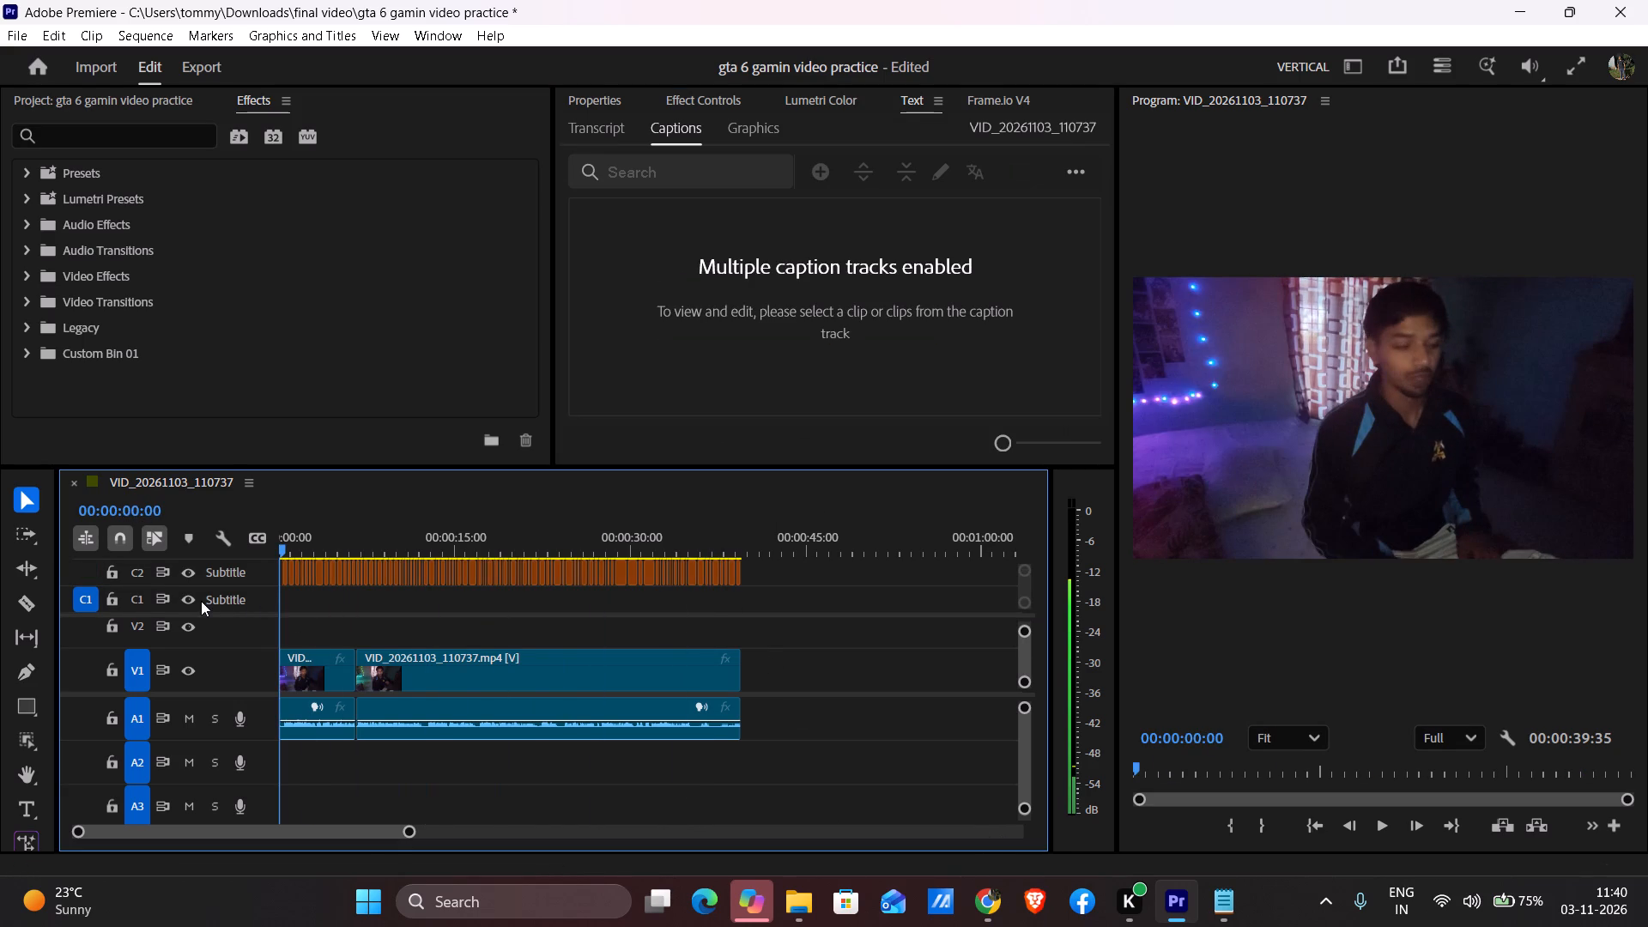
{"action": "left_click_drag", "start_coordinate": [201, 601], "coordinate": [201, 602]}
{"action": "key", "text": "space"}
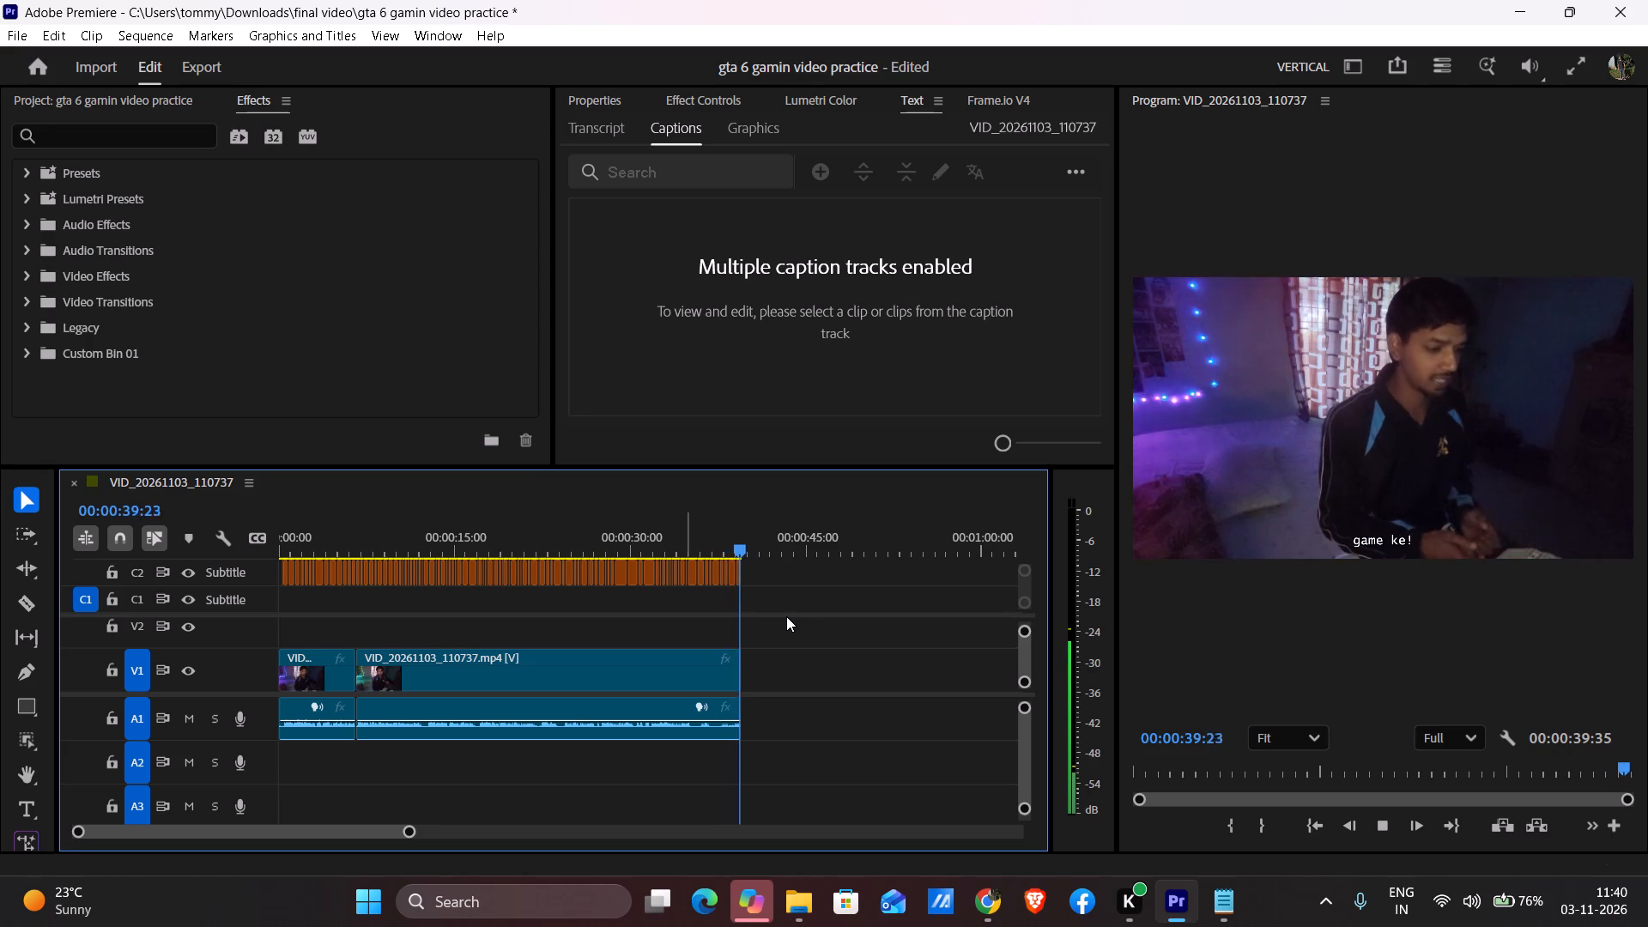
{"action": "key", "text": "space"}
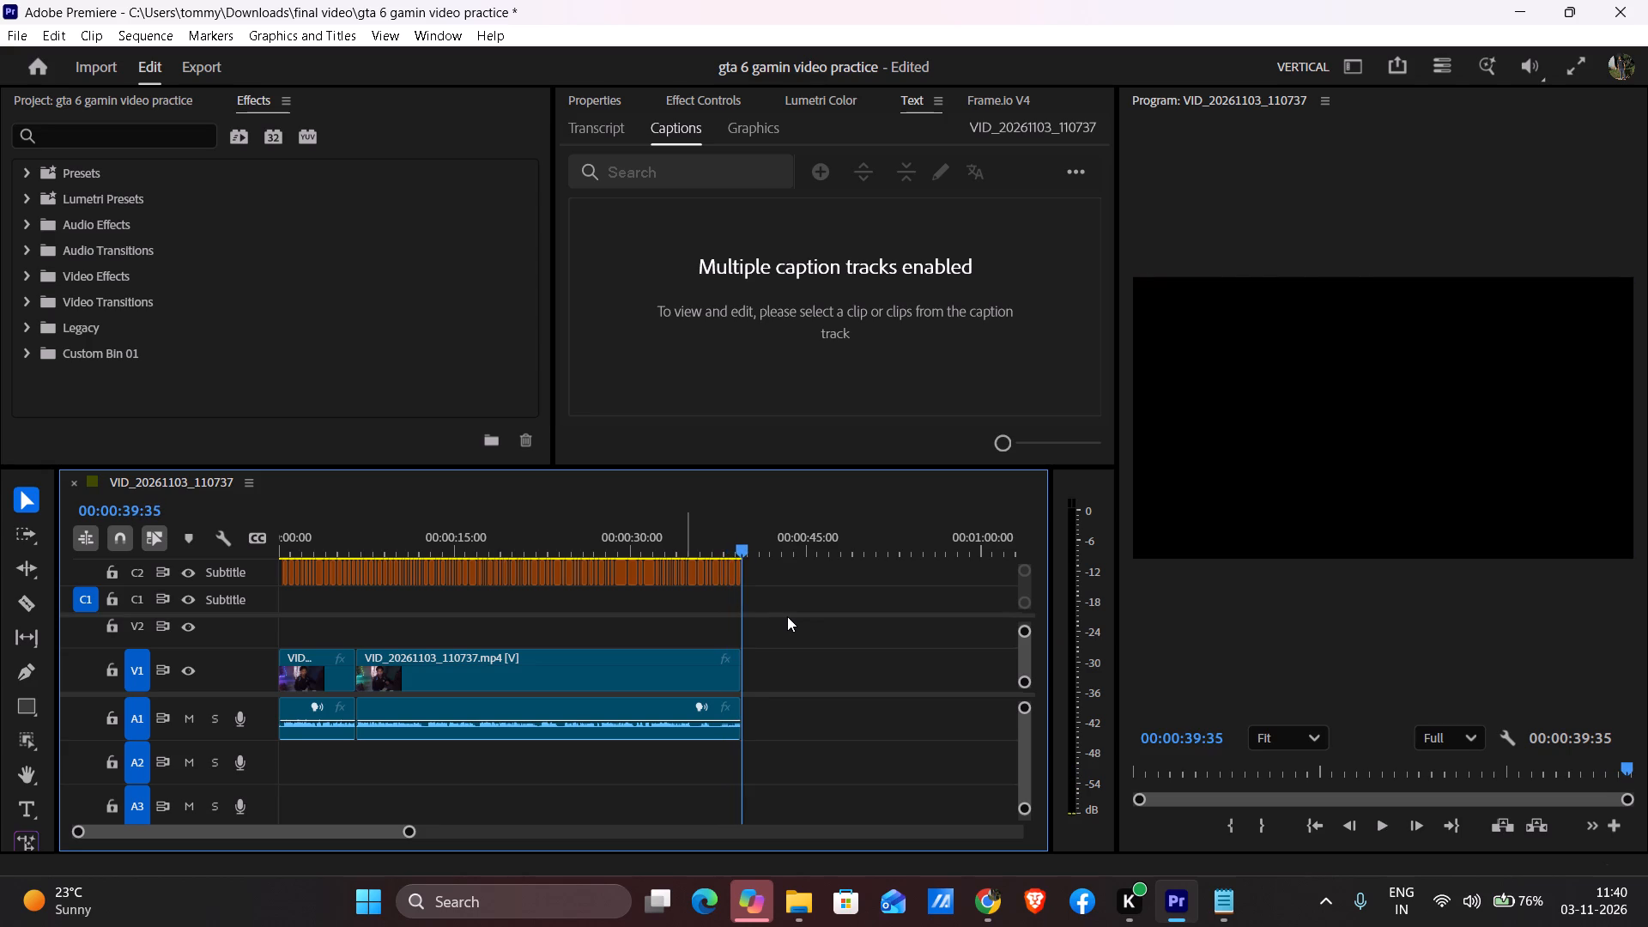
{"action": "key", "text": "space"}
{"action": "key", "text": "space"}
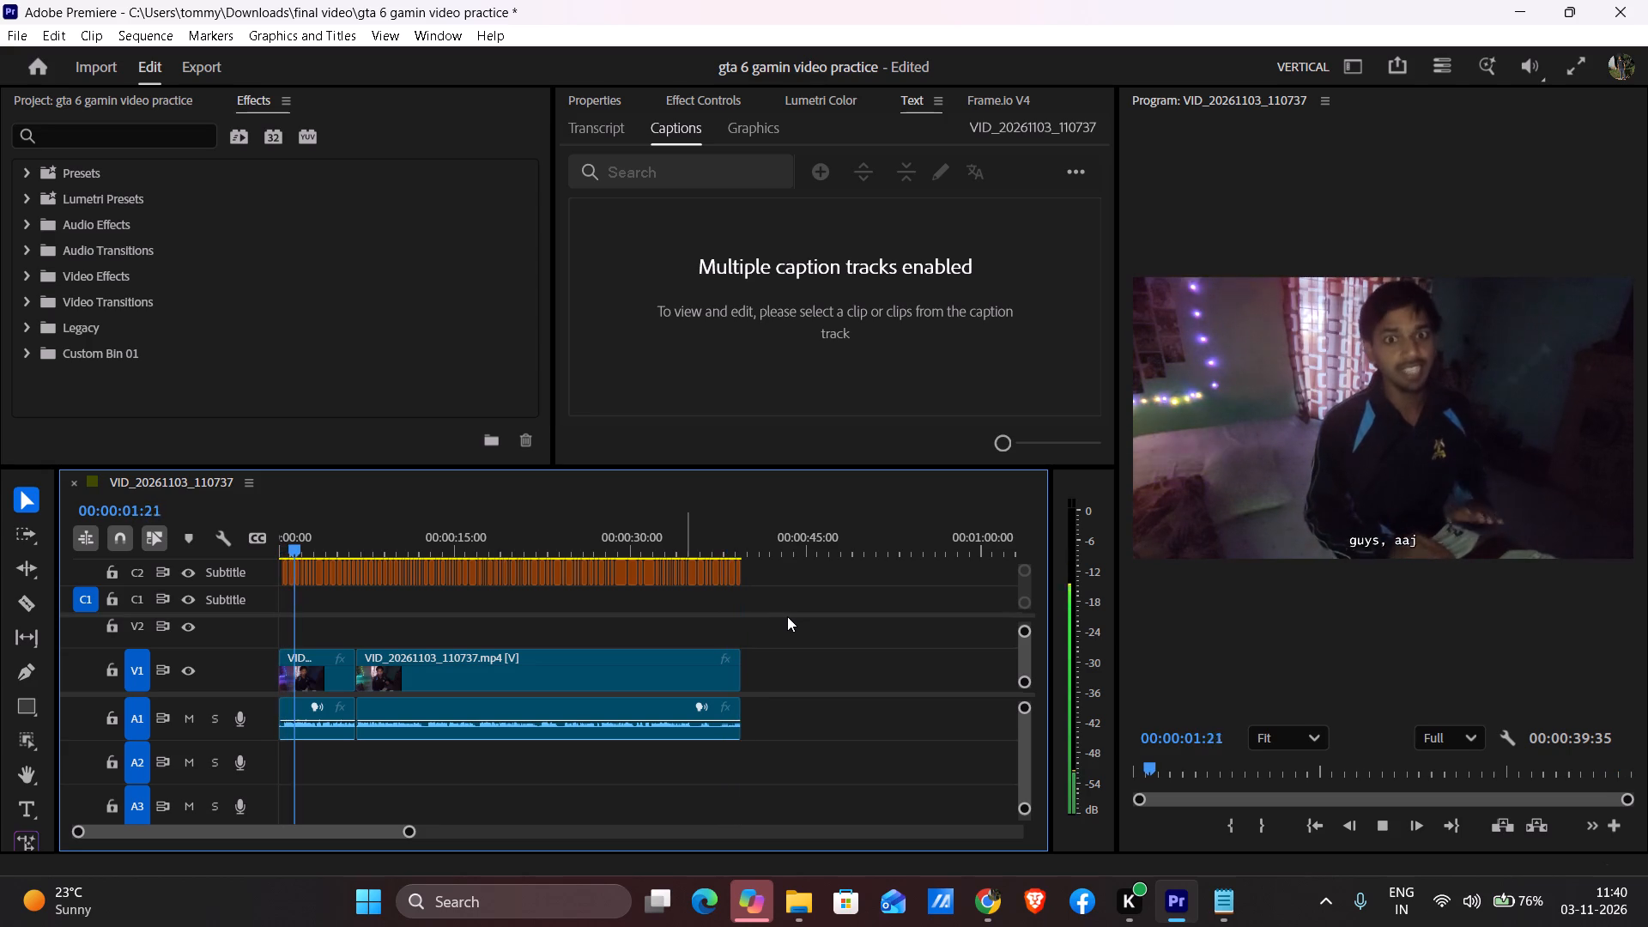
{"action": "key", "text": "space"}
Select all captions on the C2 subtitle track and shift them 17 frames earlier, so the first one starts at 00:00:00:00.
{"action": "left_click_drag", "start_coordinate": [831, 573], "coordinate": [276, 640]}
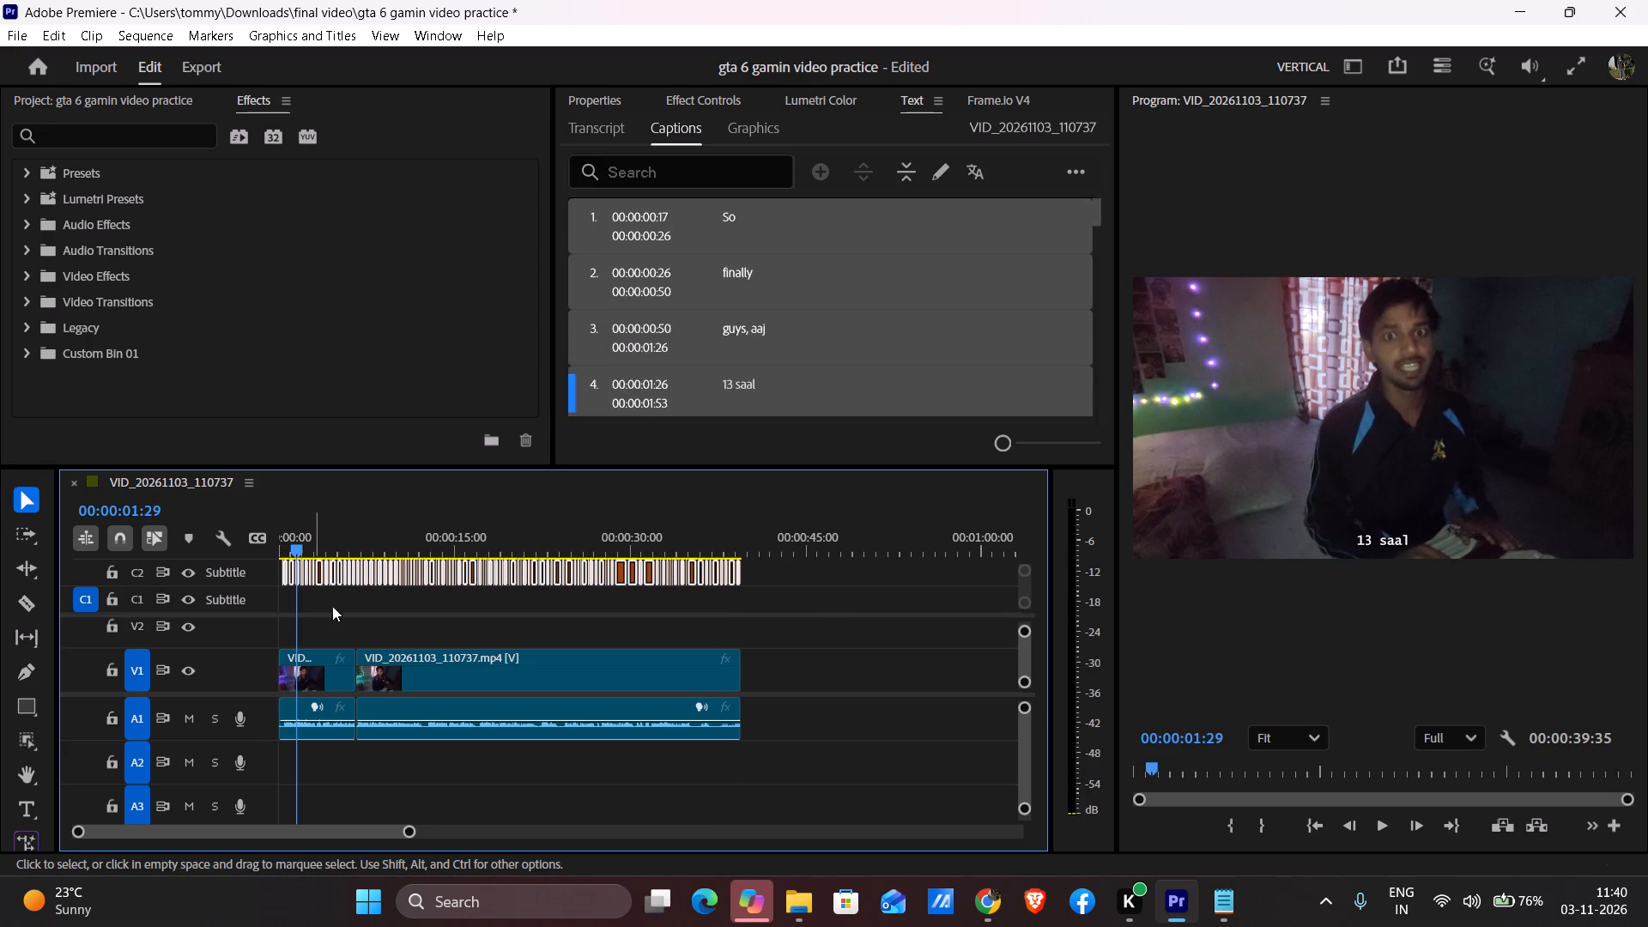
{"action": "left_click_drag", "start_coordinate": [356, 574], "coordinate": [342, 578]}
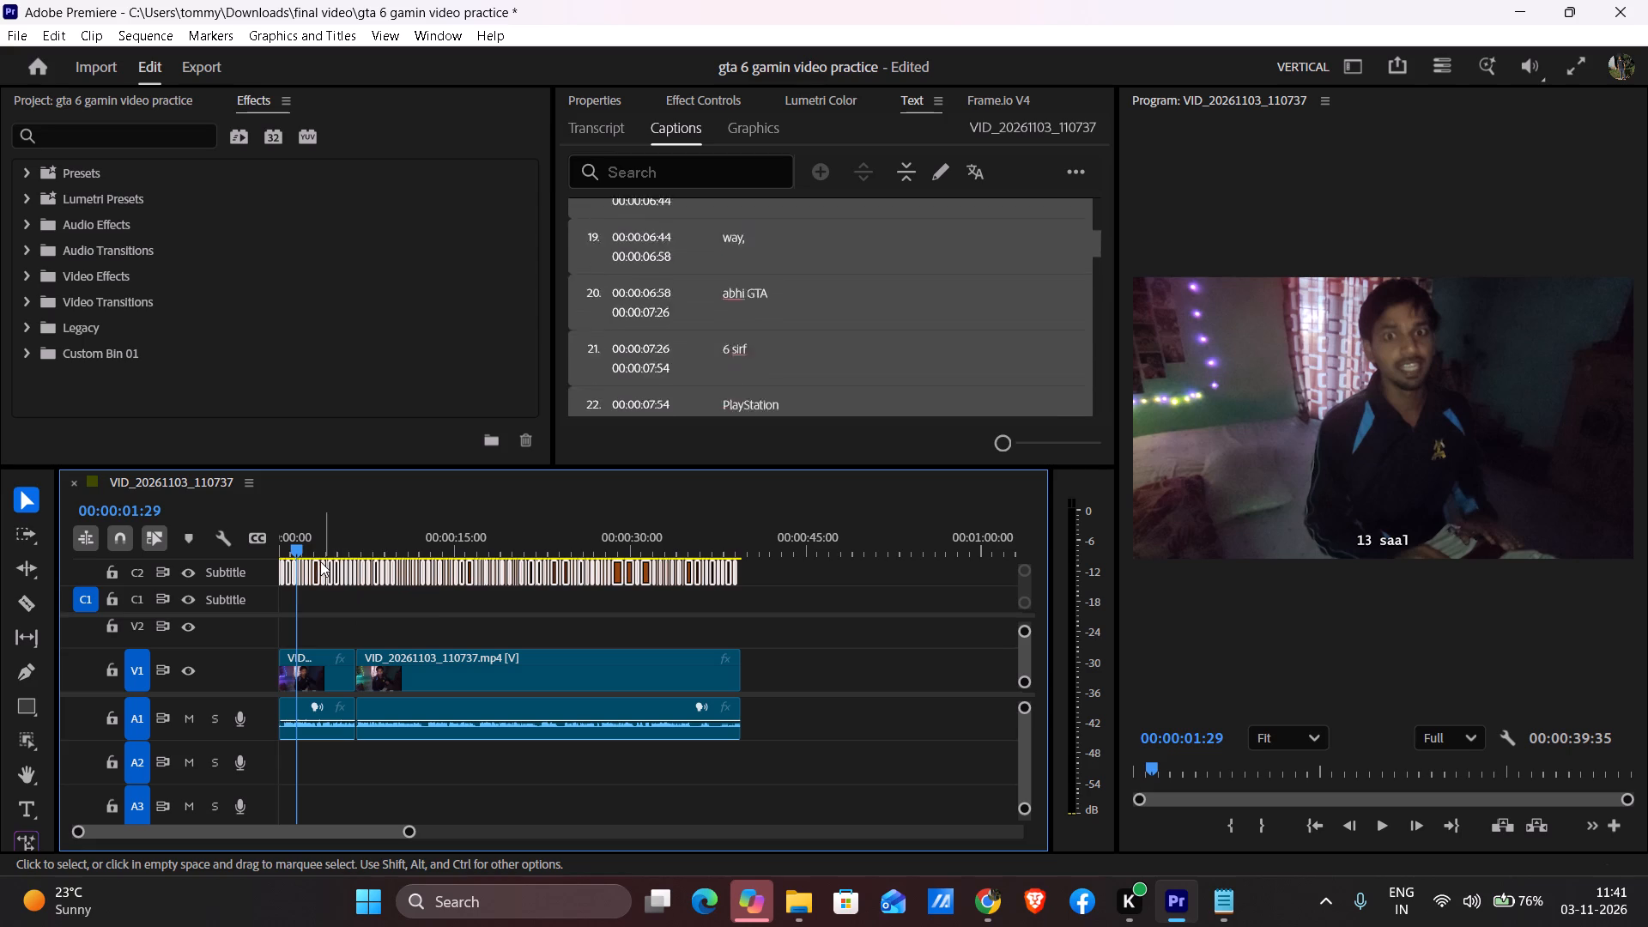
Play the sequence from the start to about 00:00:17 to check the shifted captions' timing.
{"action": "left_click_drag", "start_coordinate": [297, 549], "coordinate": [264, 560]}
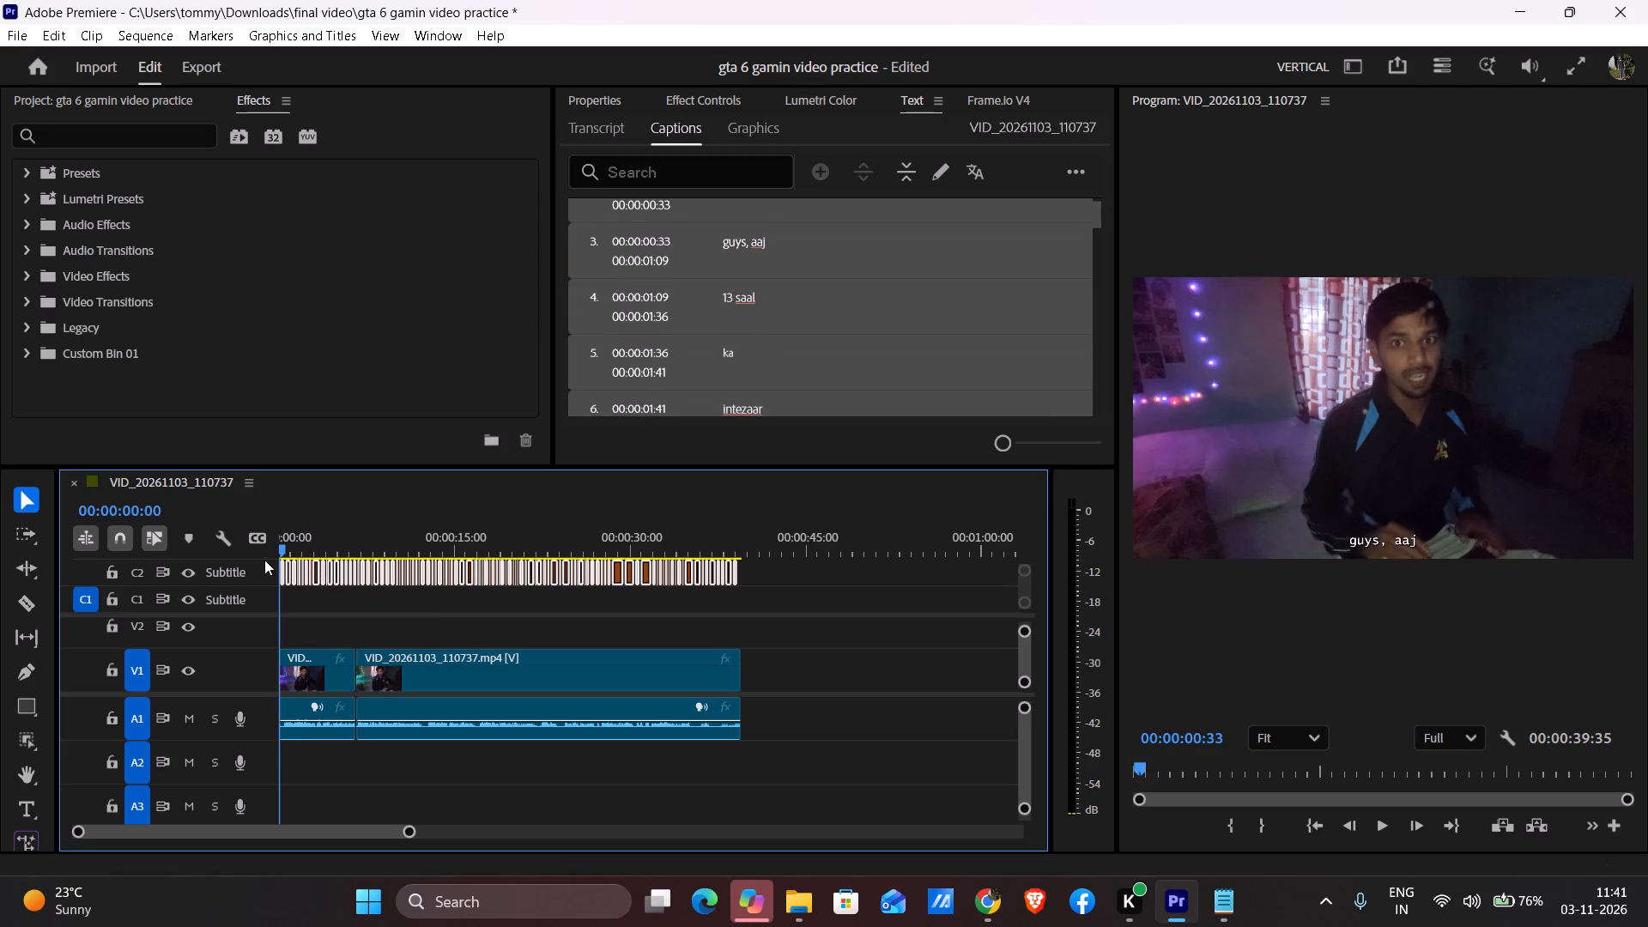
{"action": "left_click_drag", "start_coordinate": [264, 560], "coordinate": [259, 563]}
{"action": "key", "text": "space"}
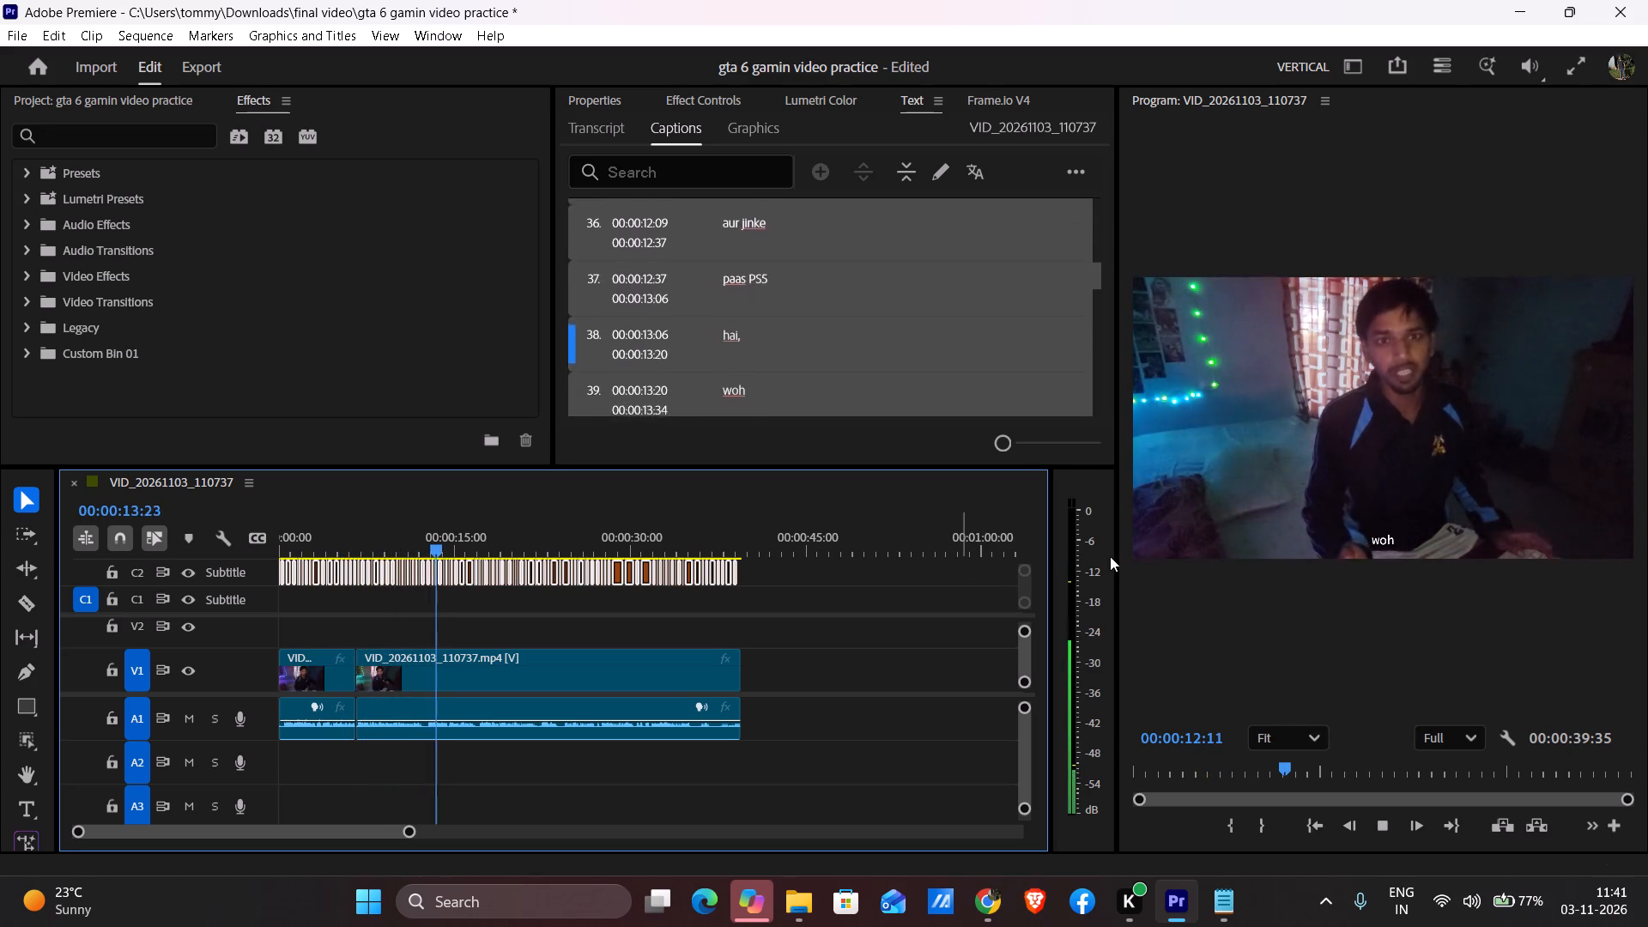
{"action": "left_click", "coordinate": [944, 680]}
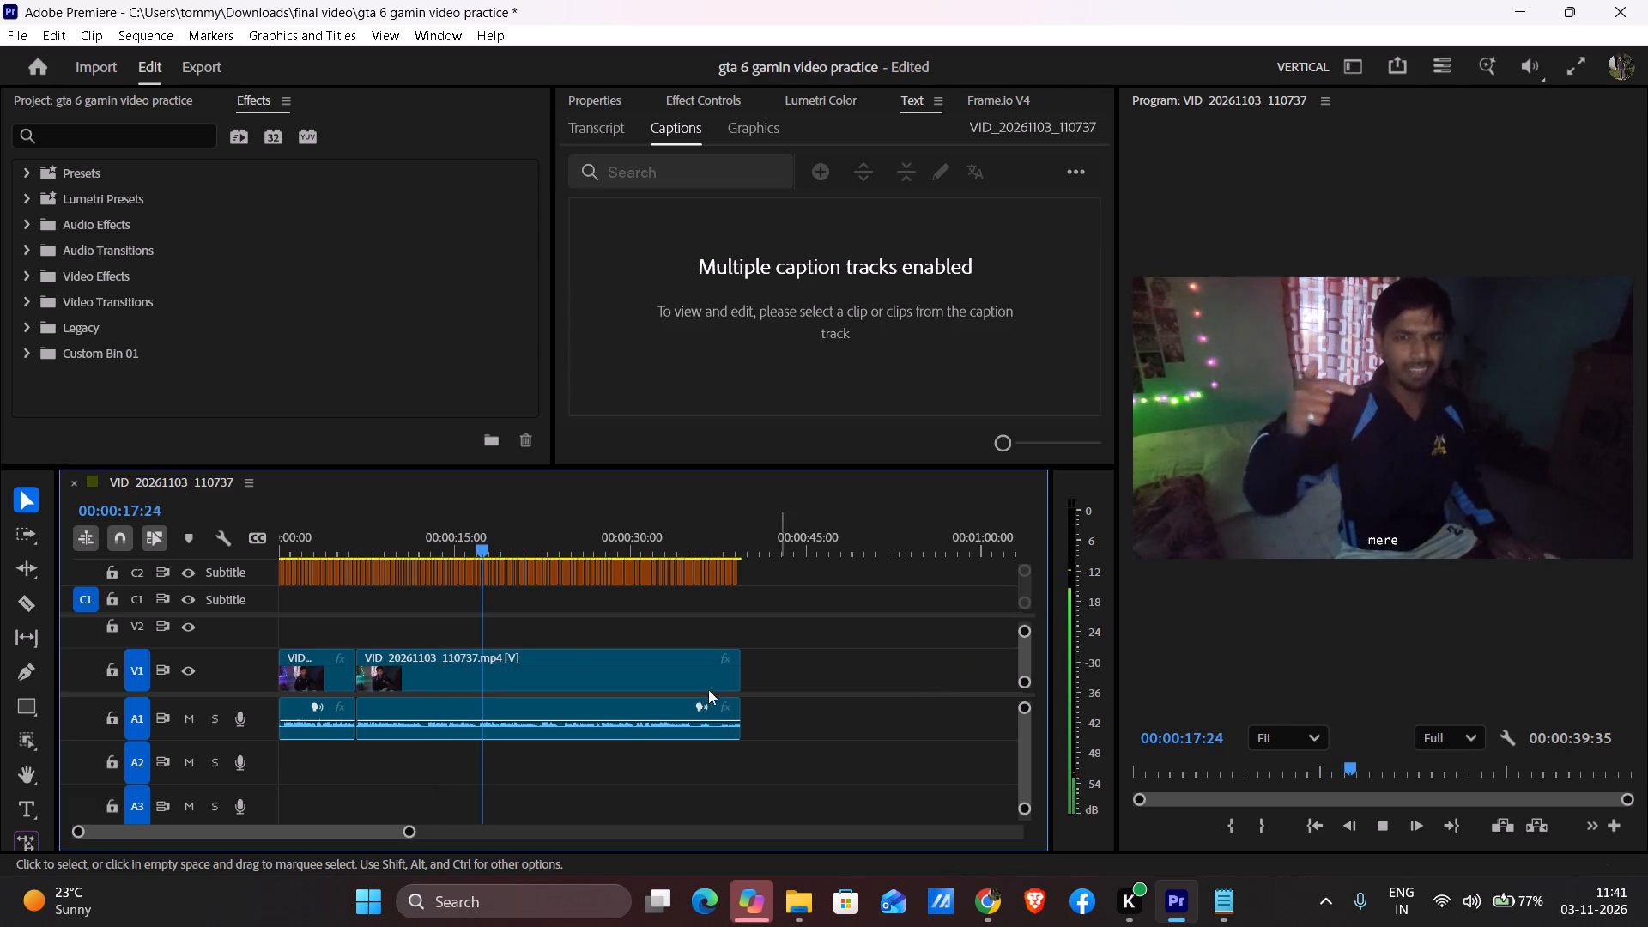
{"action": "key", "text": "space"}
Replay the section around 00:00:15 to 00:00:17 to compare the "bhi zyada" and "enjoy kar" captions with the speech.
{"action": "left_click_drag", "start_coordinate": [483, 547], "coordinate": [465, 554]}
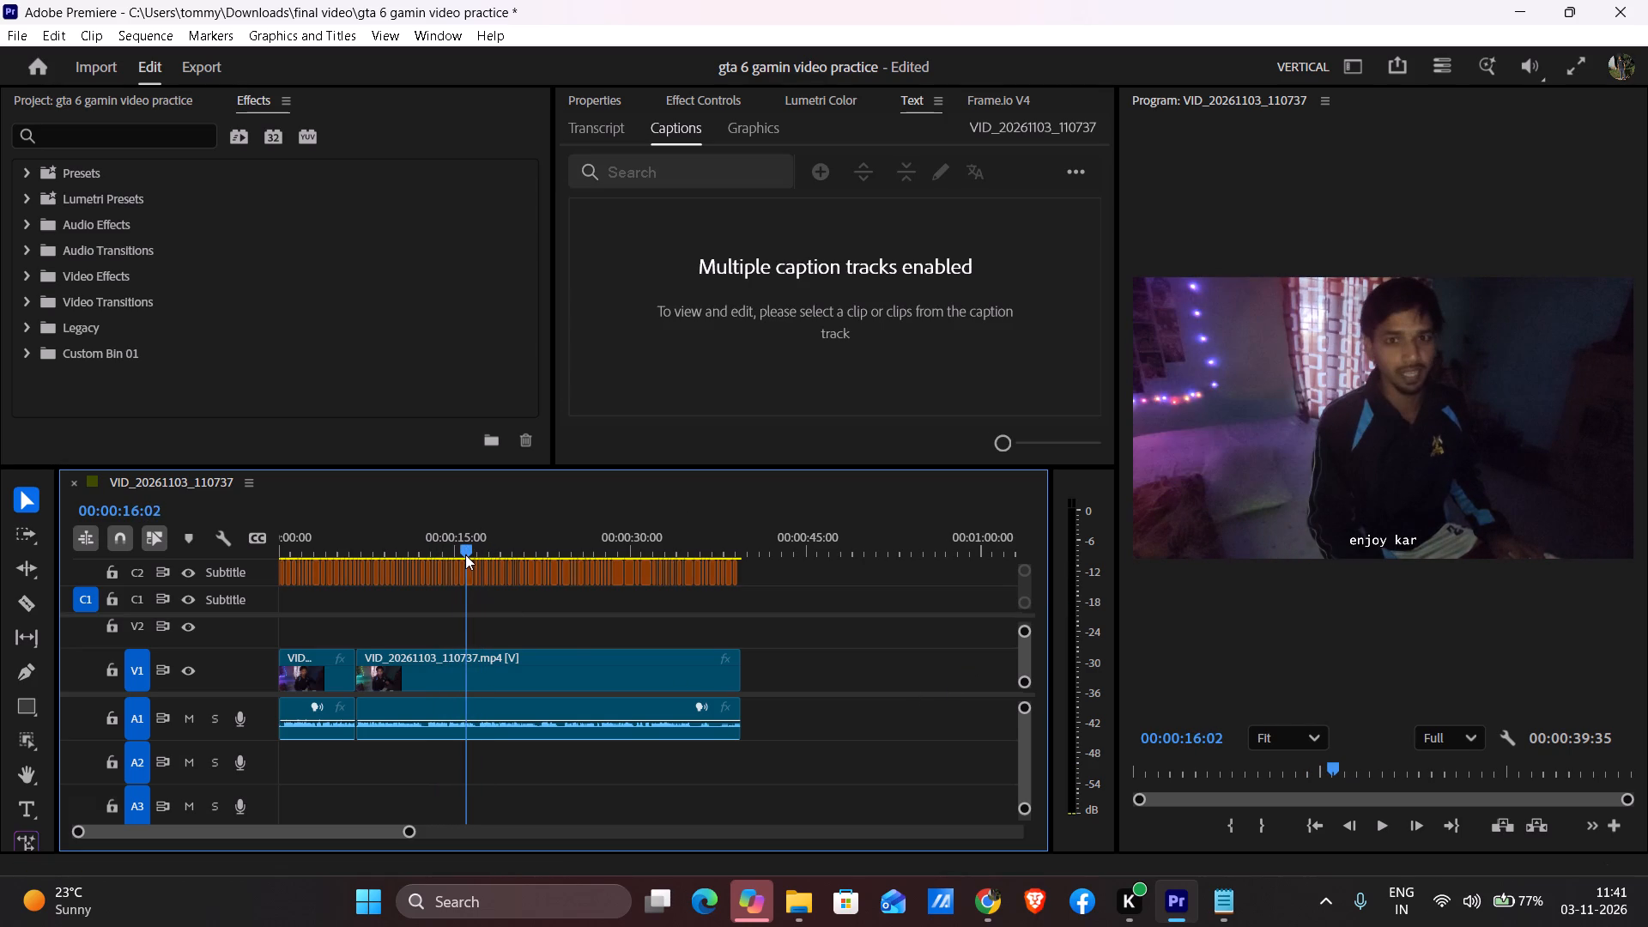
{"action": "left_click_drag", "start_coordinate": [465, 554], "coordinate": [462, 556]}
{"action": "scroll", "coordinate": [756, 608], "scroll_direction": "up", "scroll_amount": 1, "text": "ctrl"}
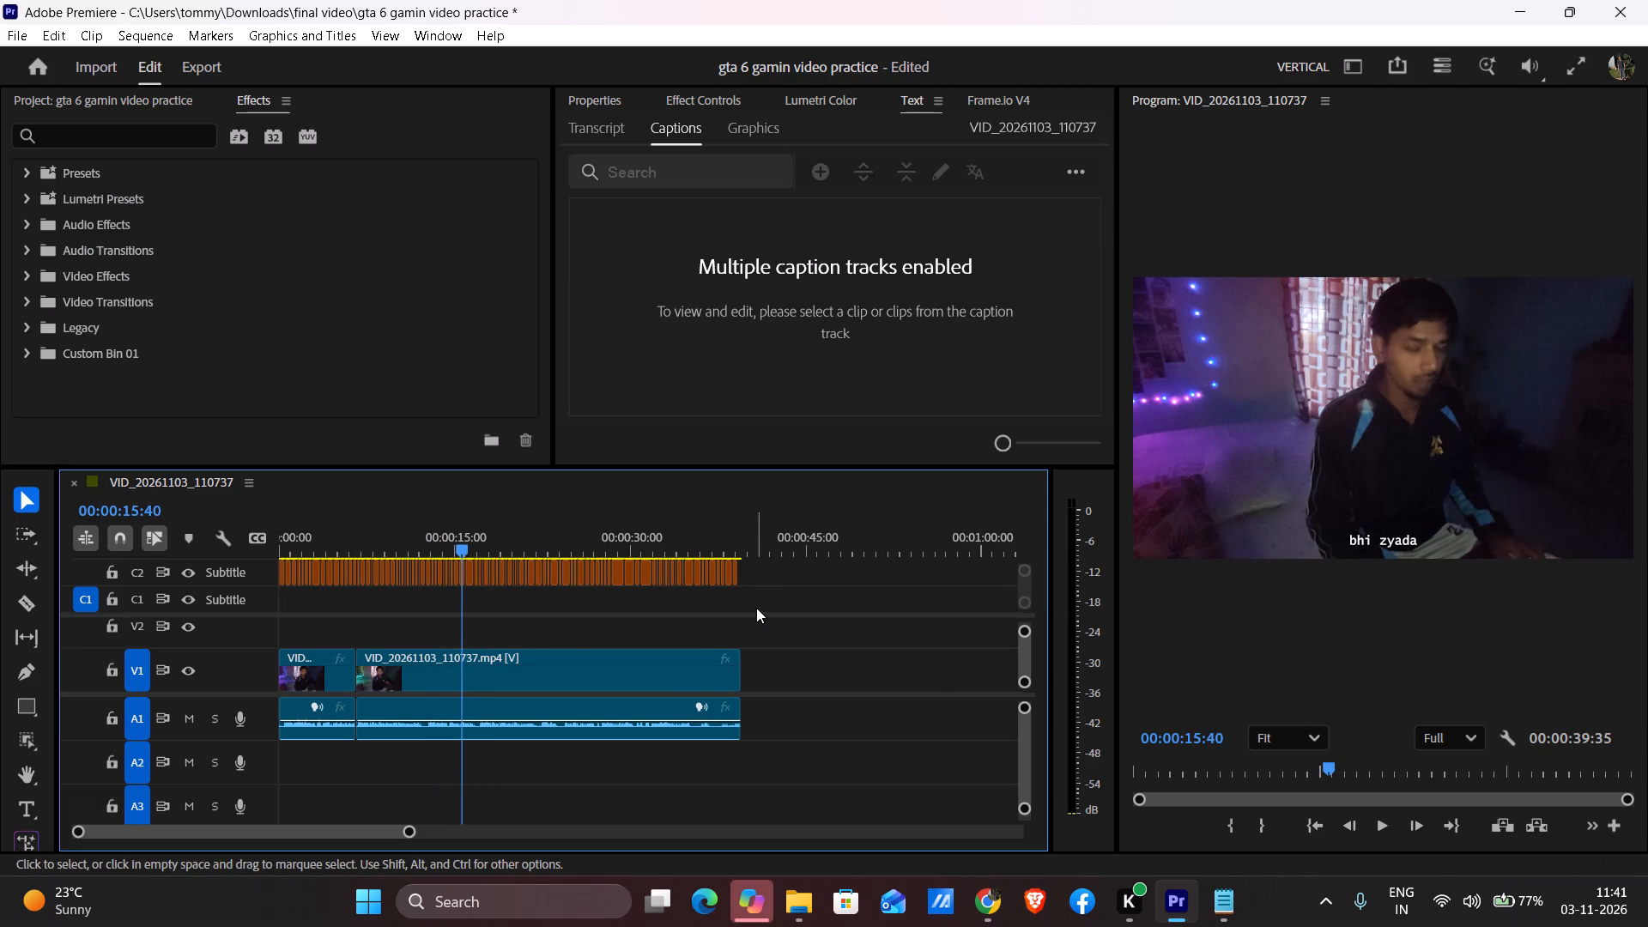
{"action": "scroll", "coordinate": [780, 587], "scroll_direction": "up", "scroll_amount": 2, "text": "ctrl"}
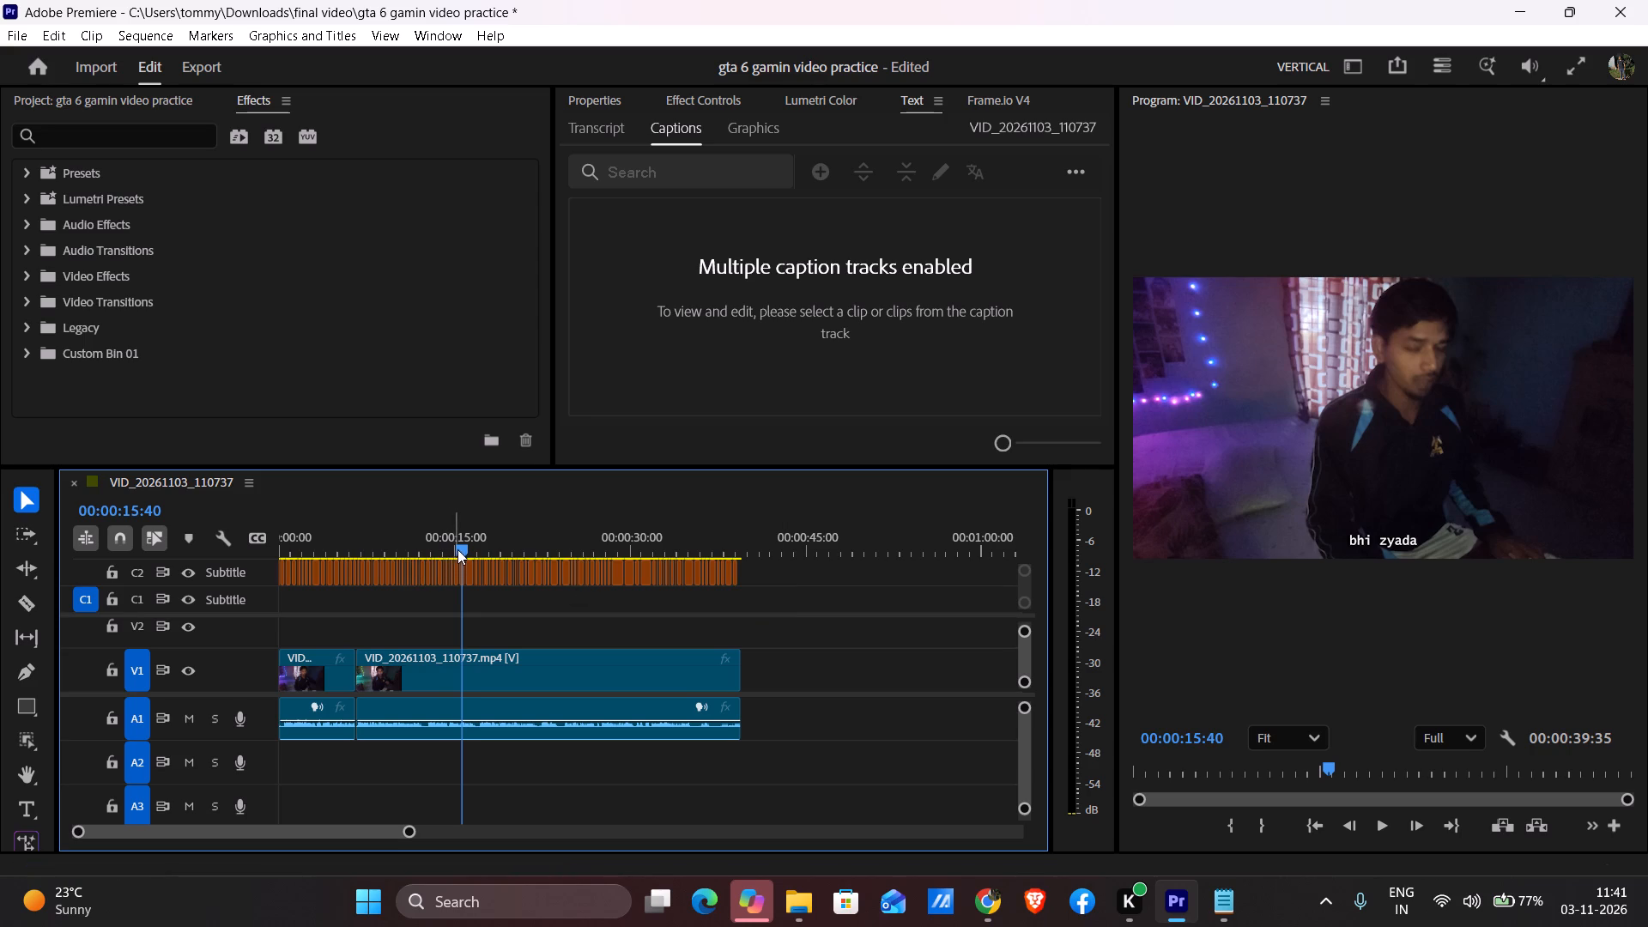
{"action": "left_click", "coordinate": [457, 547]}
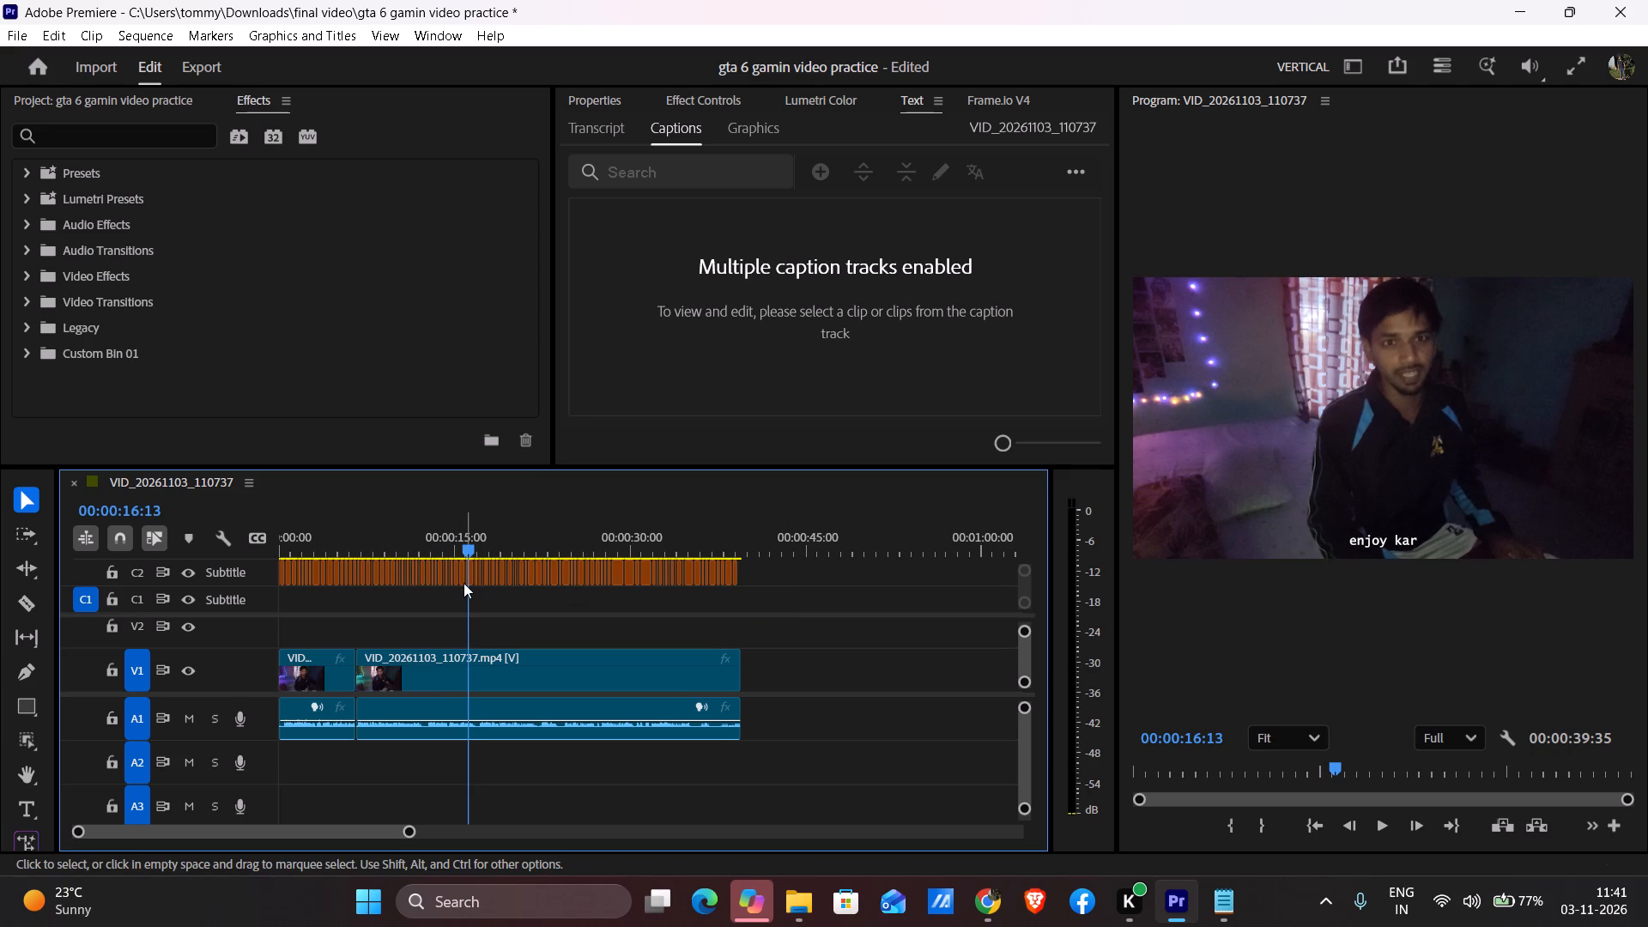
{"action": "left_click", "coordinate": [469, 576]}
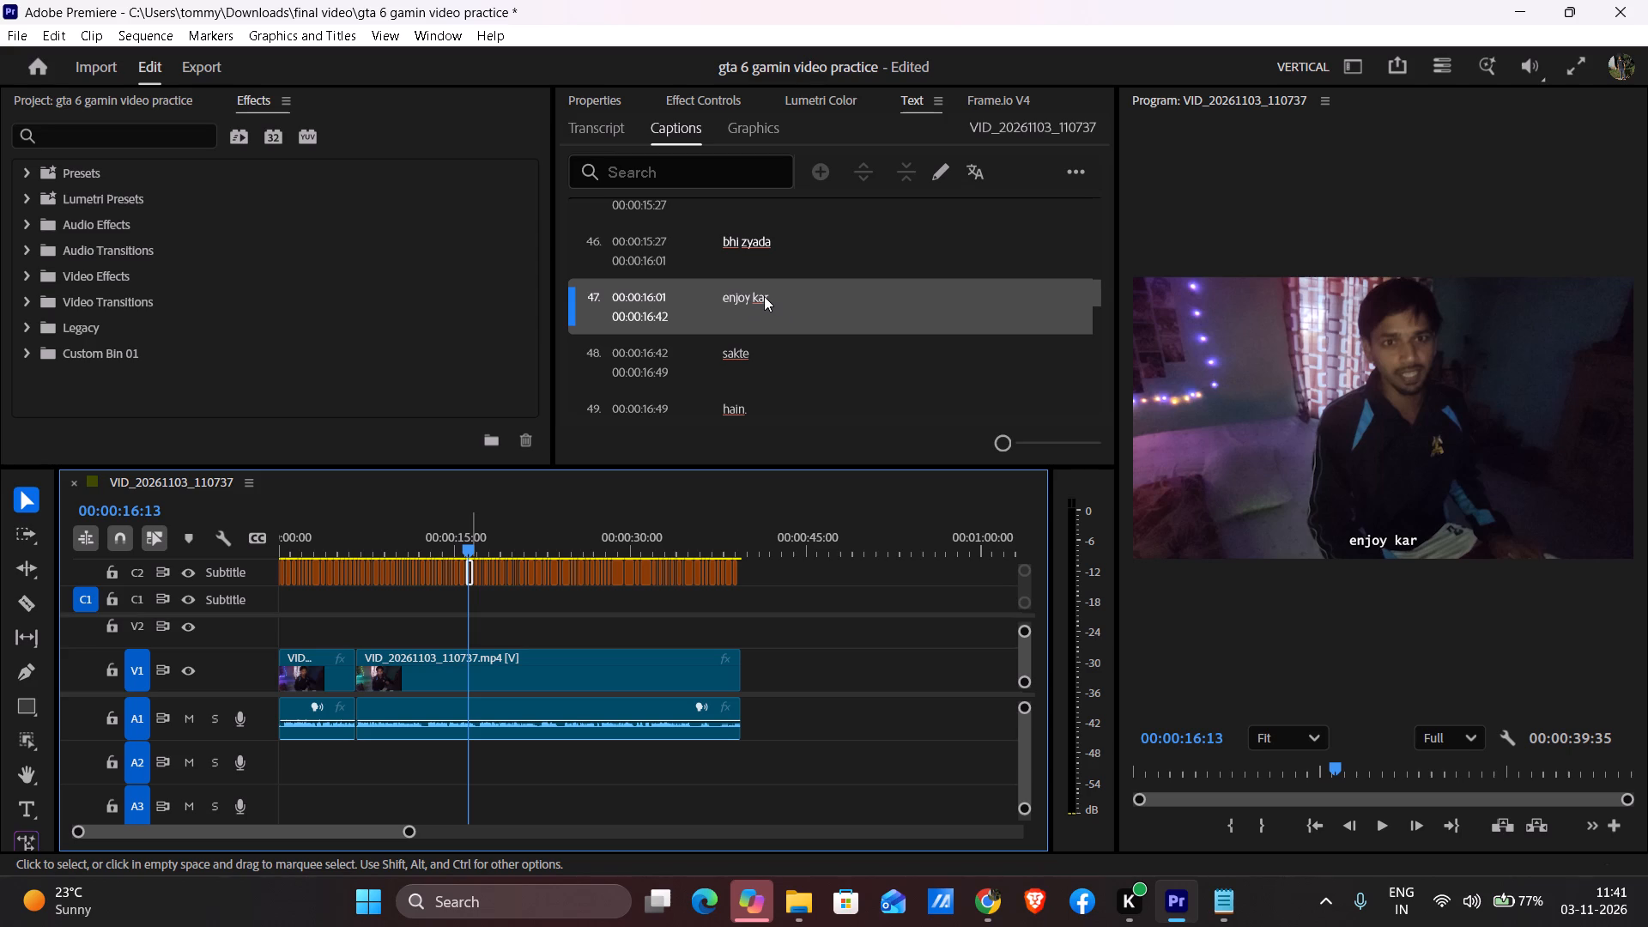
{"action": "left_click", "coordinate": [764, 294]}
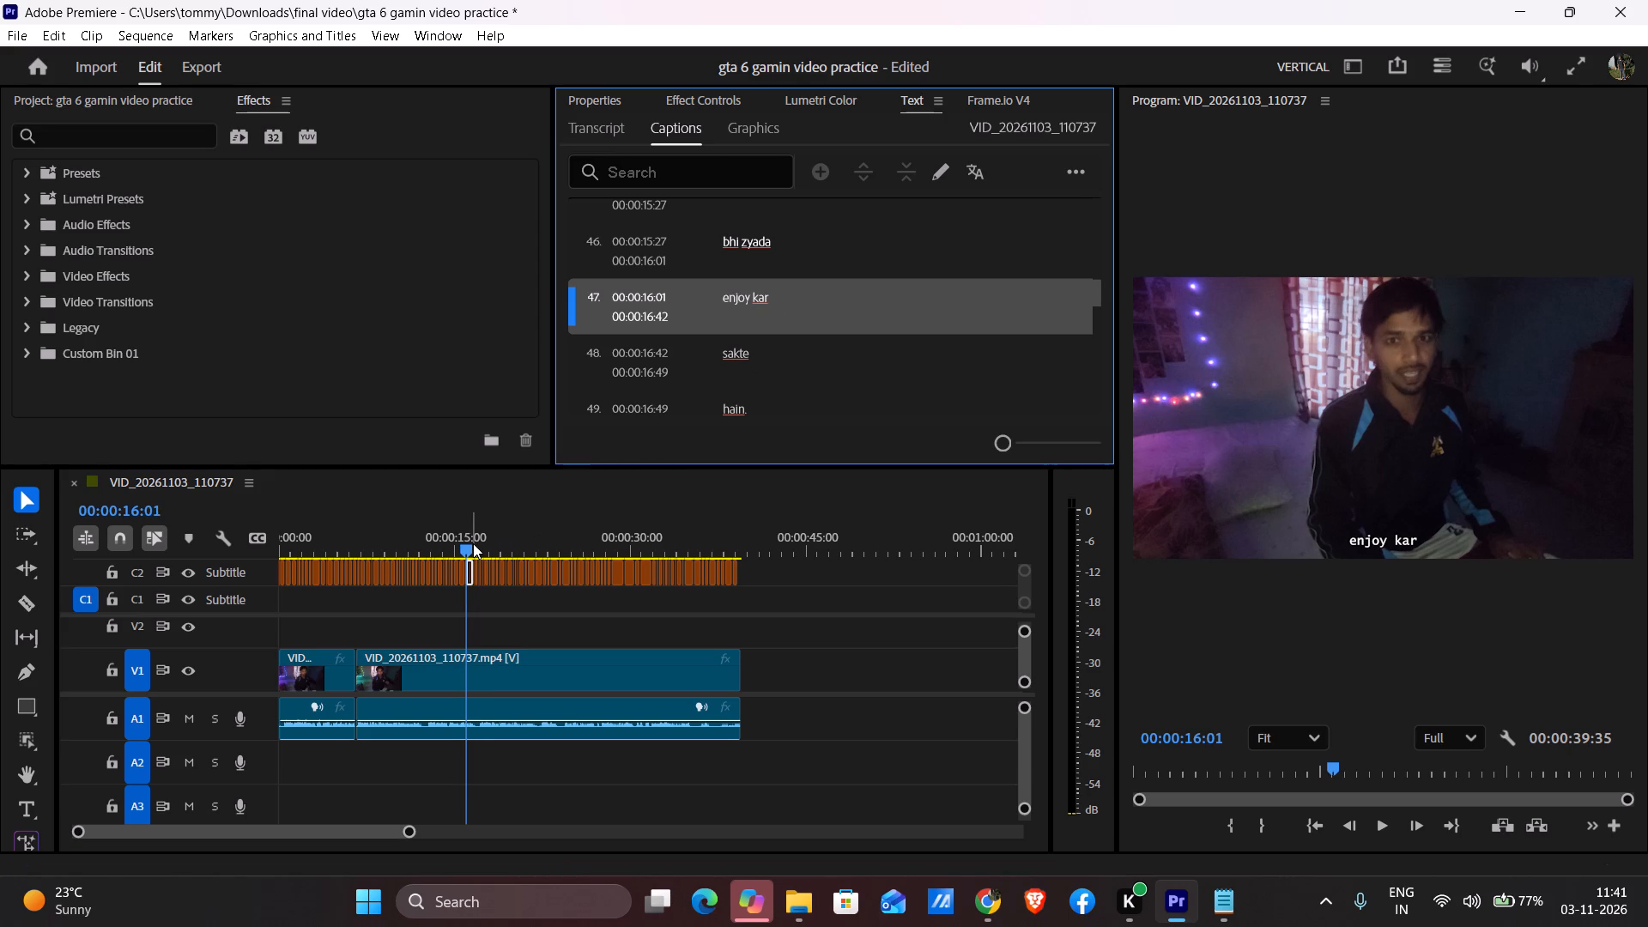
{"action": "left_click", "coordinate": [471, 547]}
{"action": "key", "text": "space"}
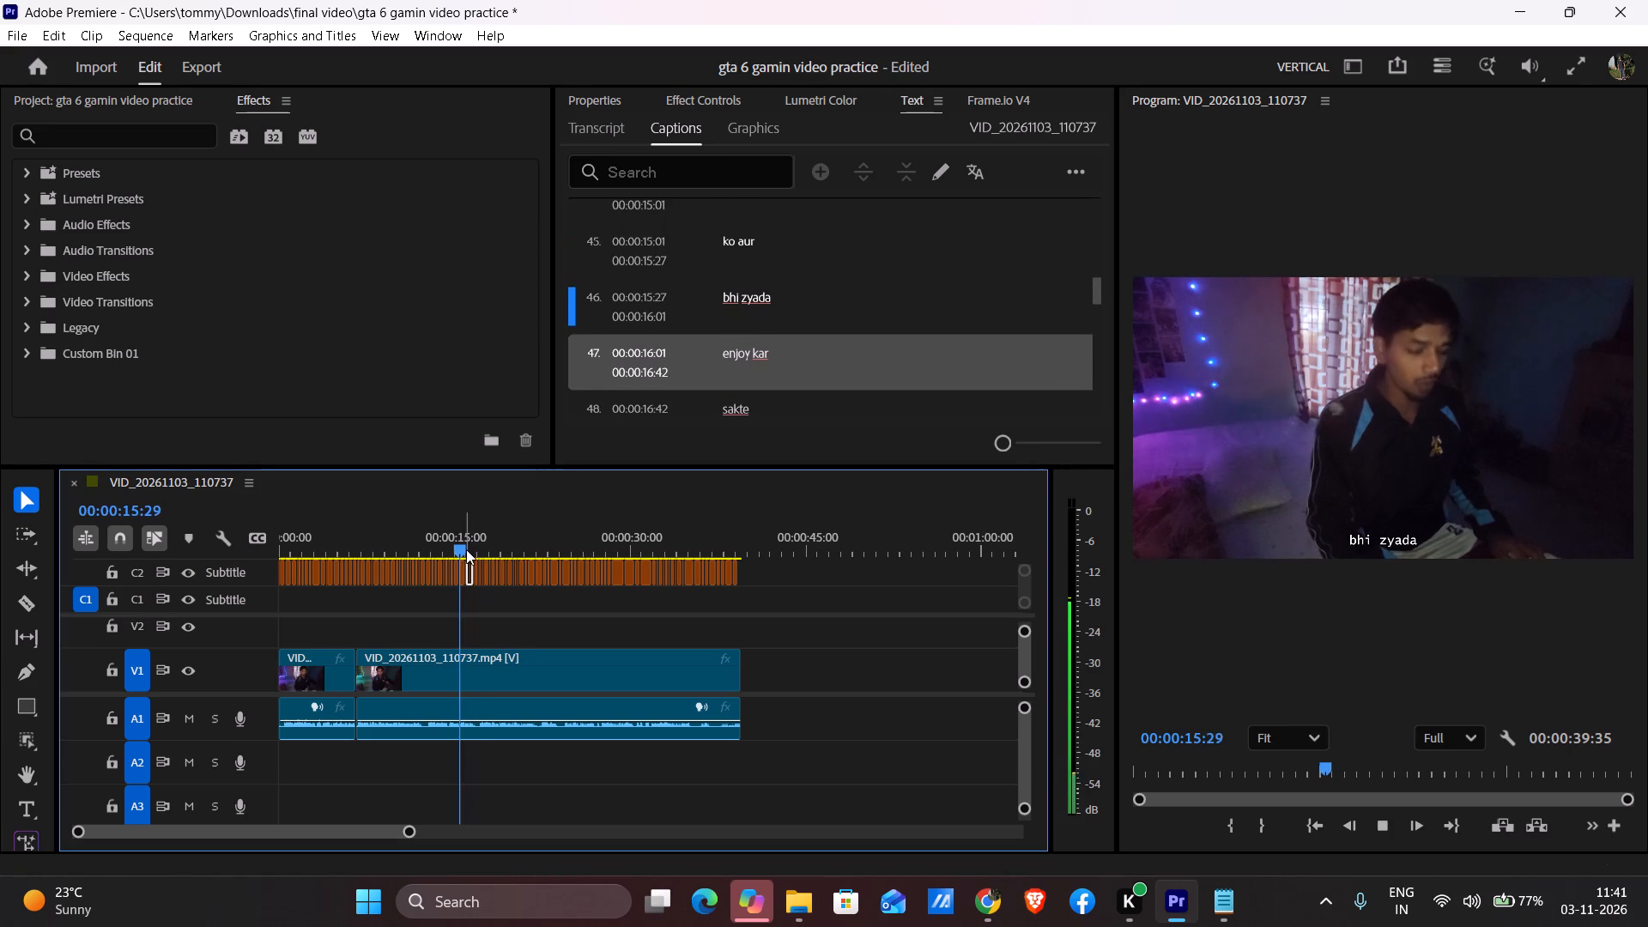
{"action": "key", "text": "space"}
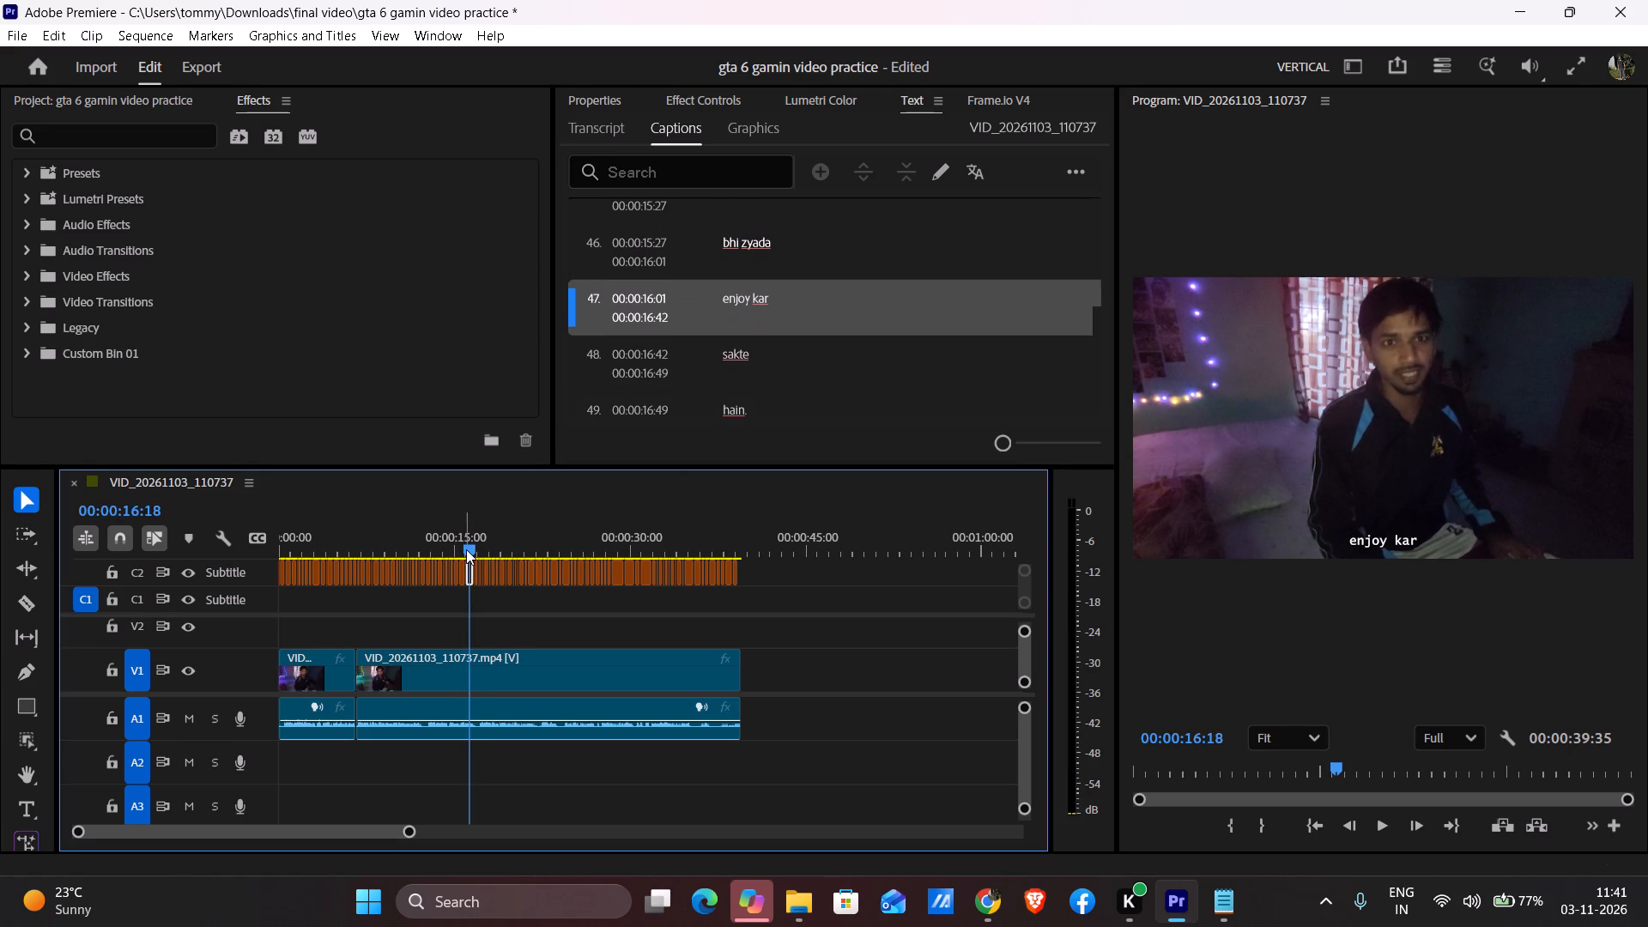
{"action": "left_click_drag", "start_coordinate": [466, 549], "coordinate": [454, 551]}
{"action": "key", "text": "space"}
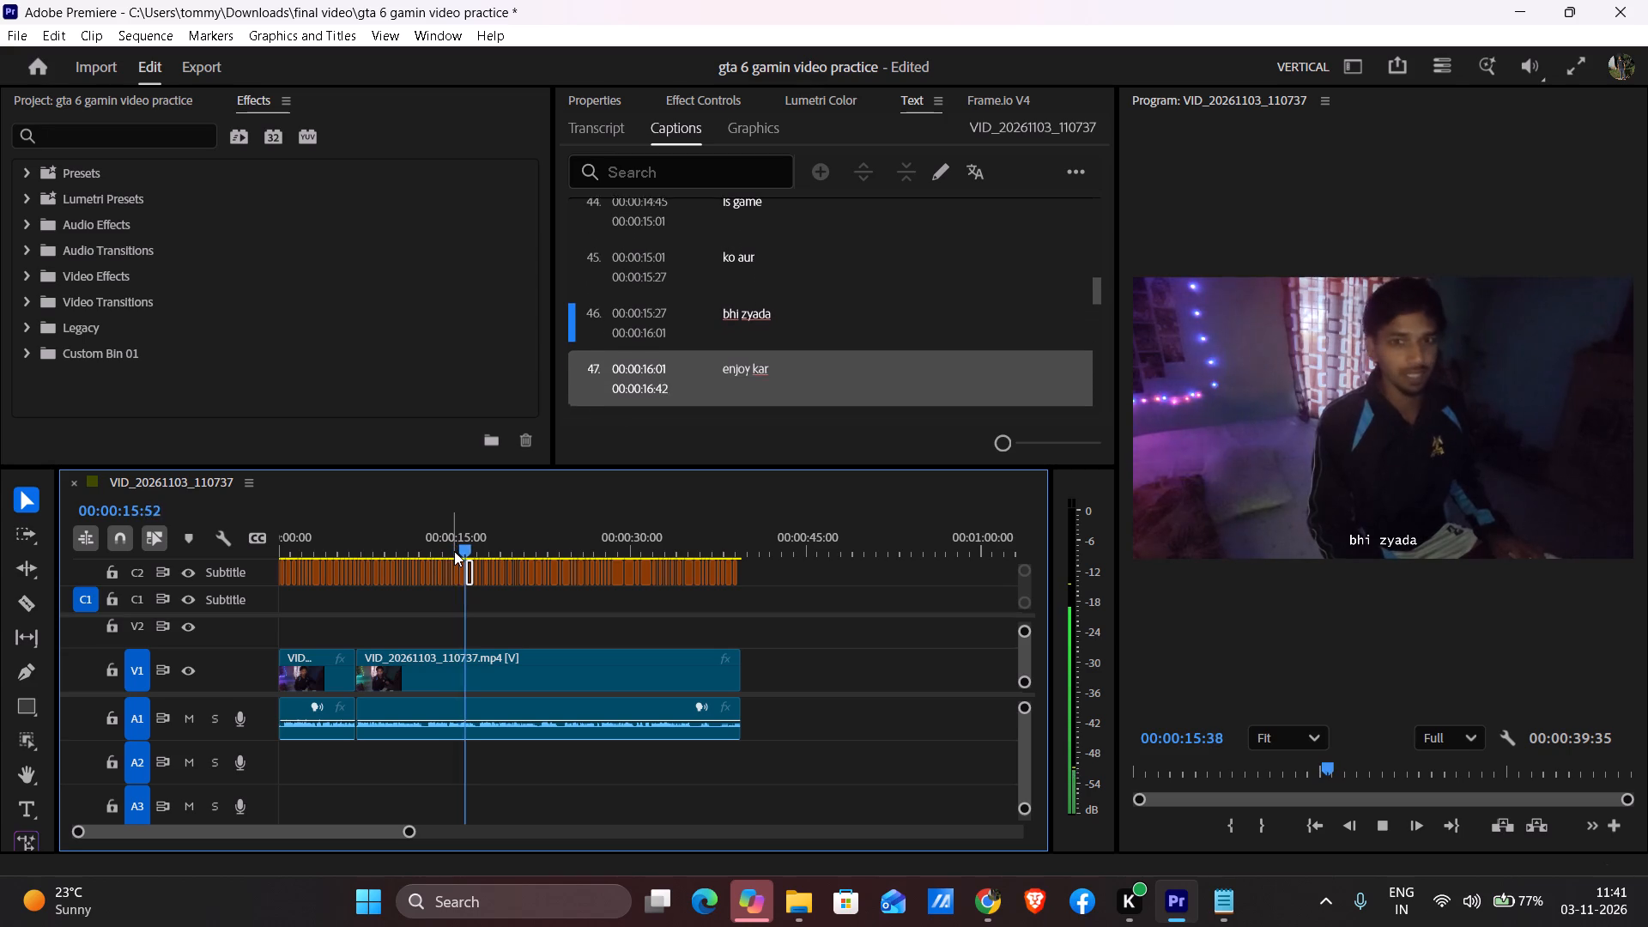
{"action": "key", "text": "space"}
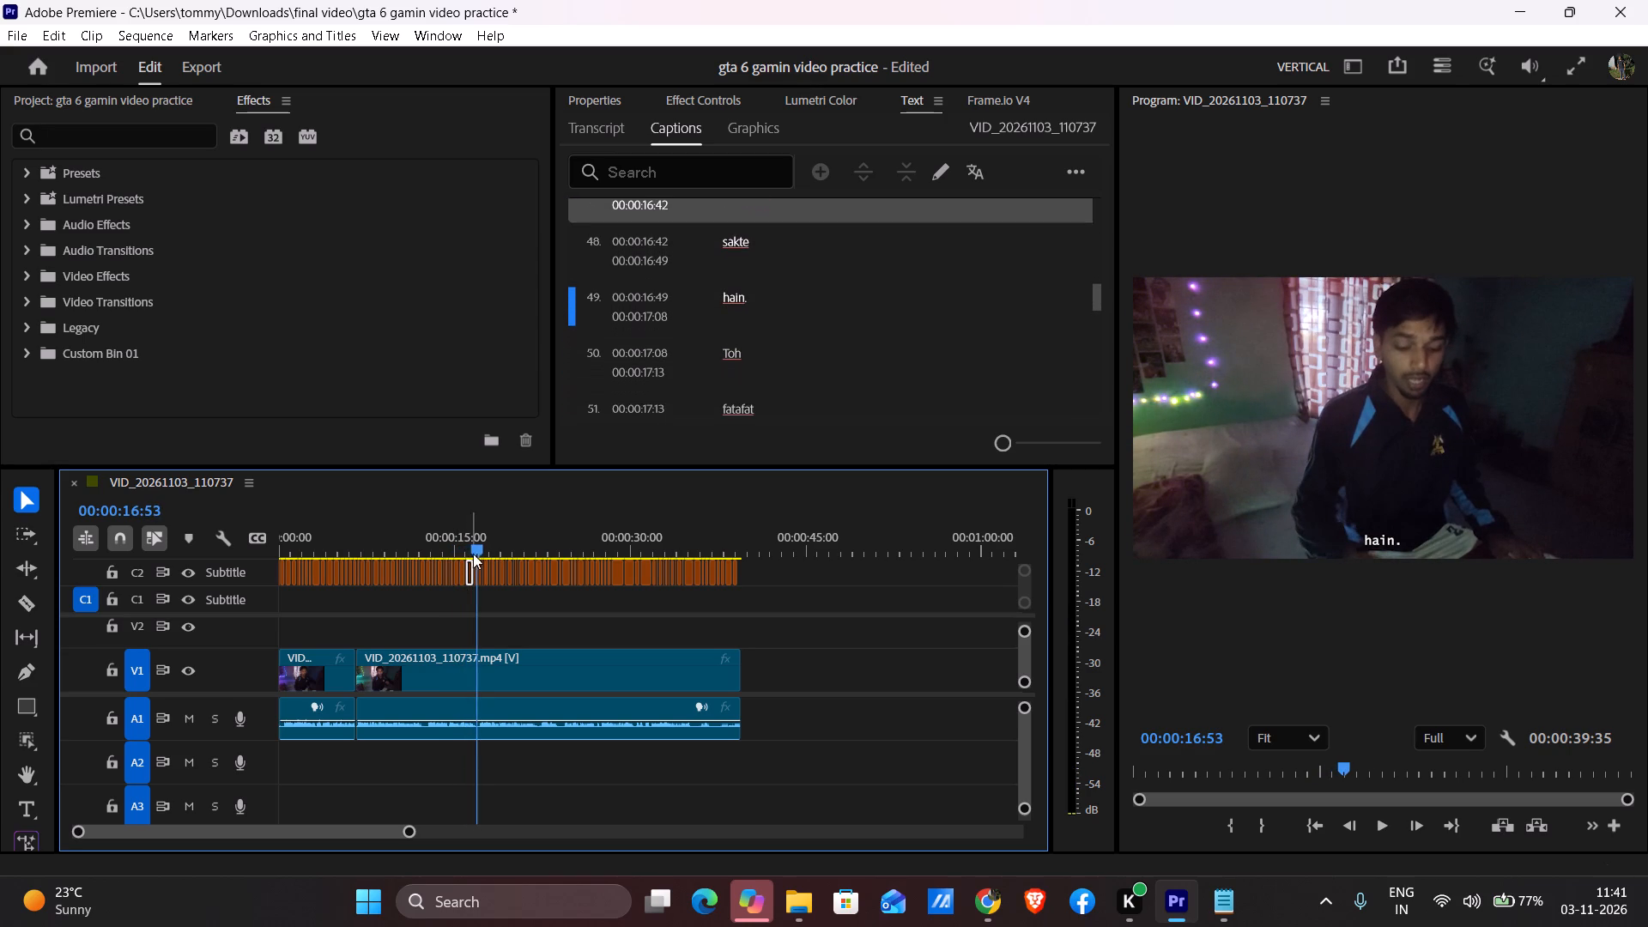
Replace the text of caption 47, "enjoy kar" at 00:00:16:01, with "khel".
{"action": "left_click", "coordinate": [474, 549]}
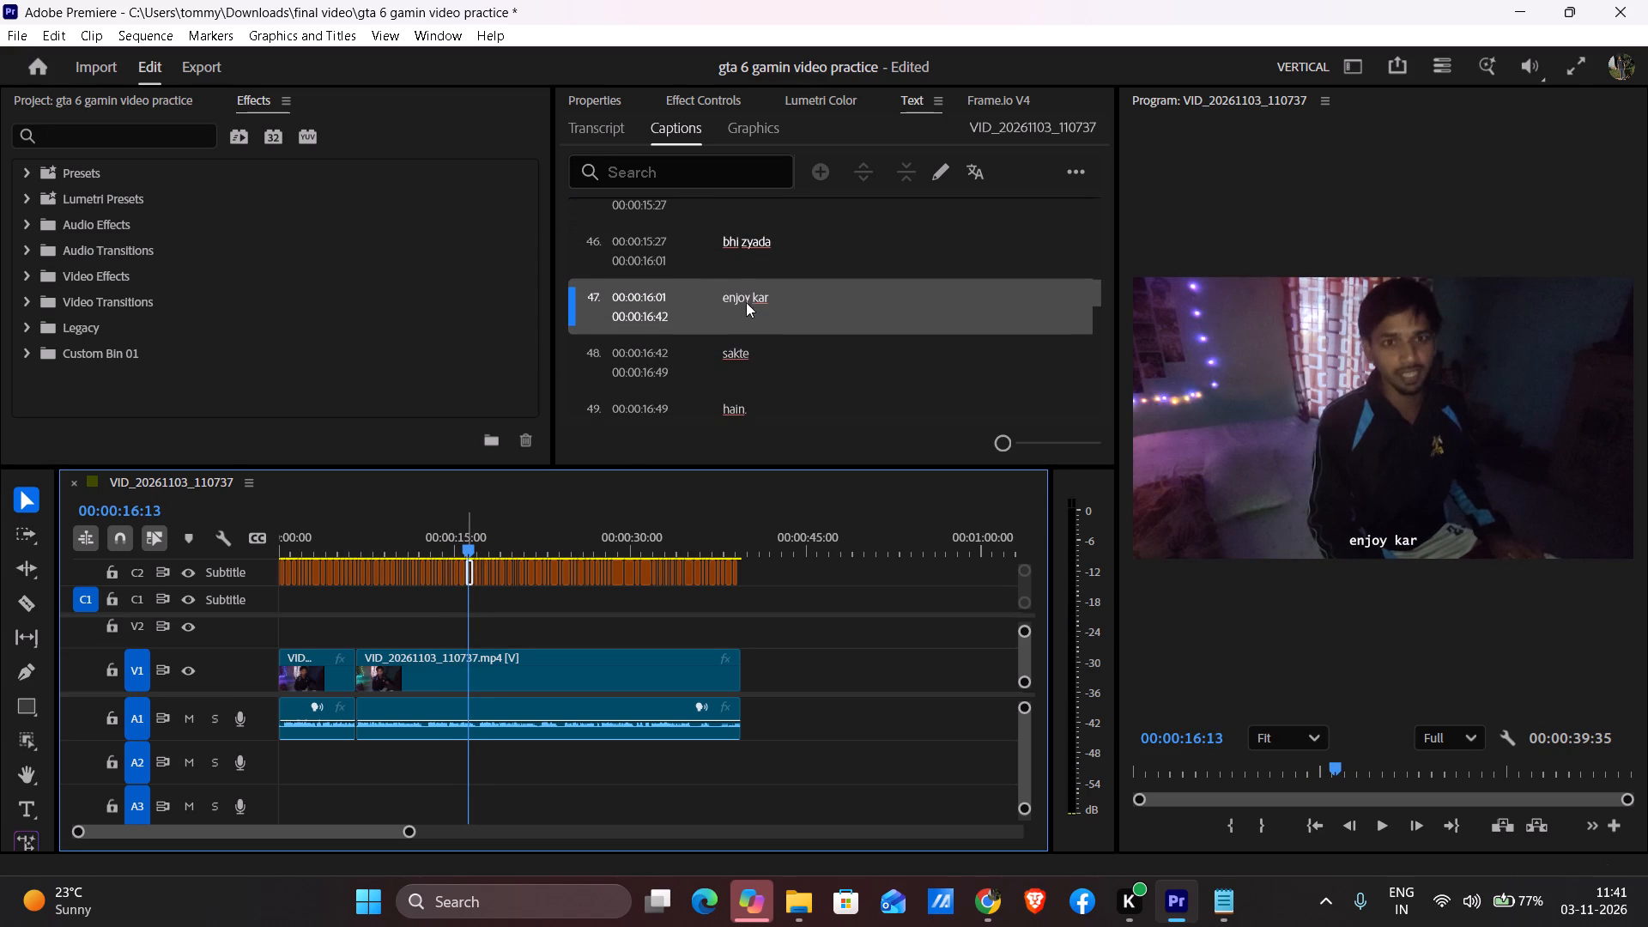
{"action": "double_click", "coordinate": [746, 294]}
{"action": "left_click_drag", "start_coordinate": [779, 300], "coordinate": [711, 306]}
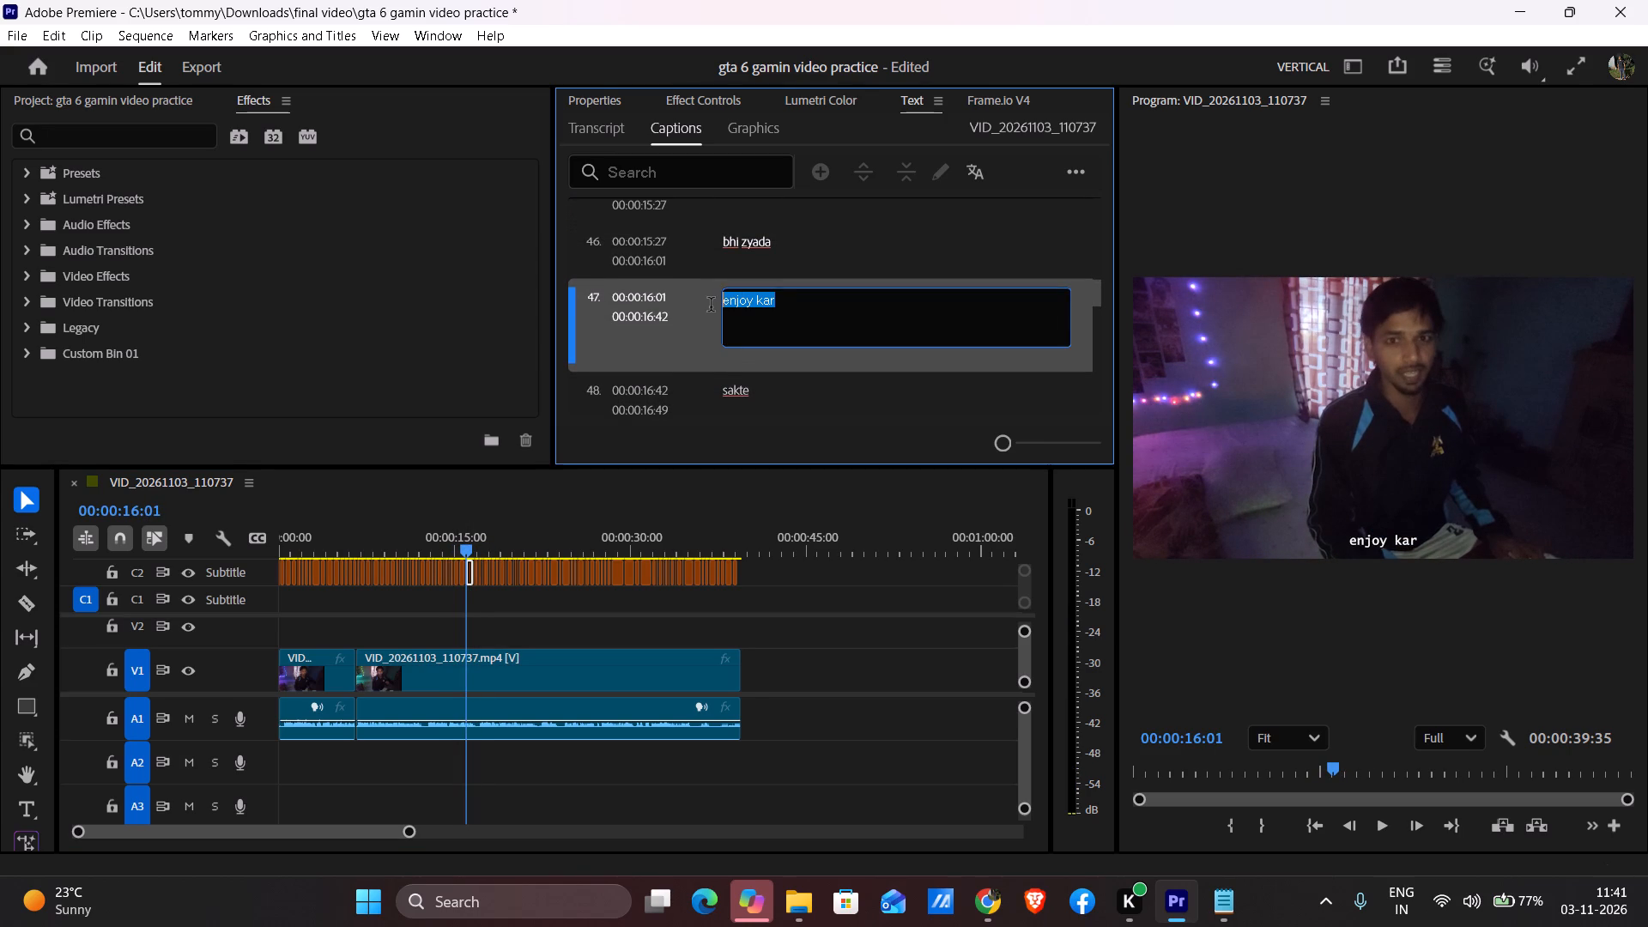
{"action": "left_click_drag", "start_coordinate": [711, 306], "coordinate": [711, 307]}
{"action": "key", "text": "BackSpace"}
{"action": "type", "text": "khel"}
{"action": "key", "text": "Return"}
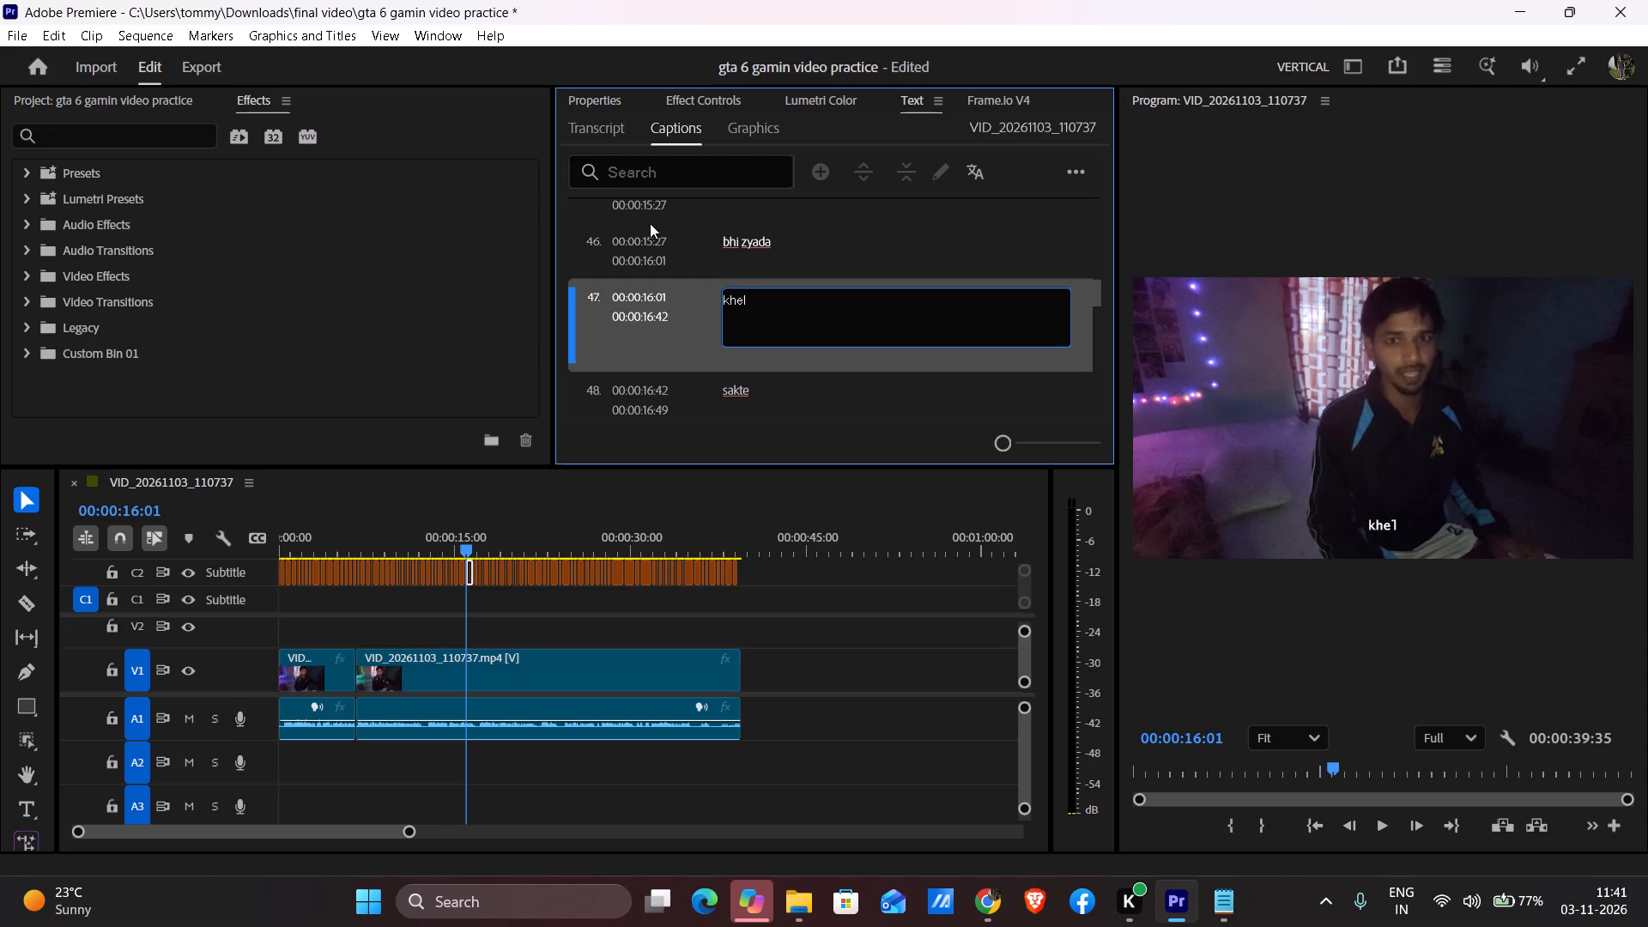
{"action": "left_click", "coordinate": [1094, 224]}
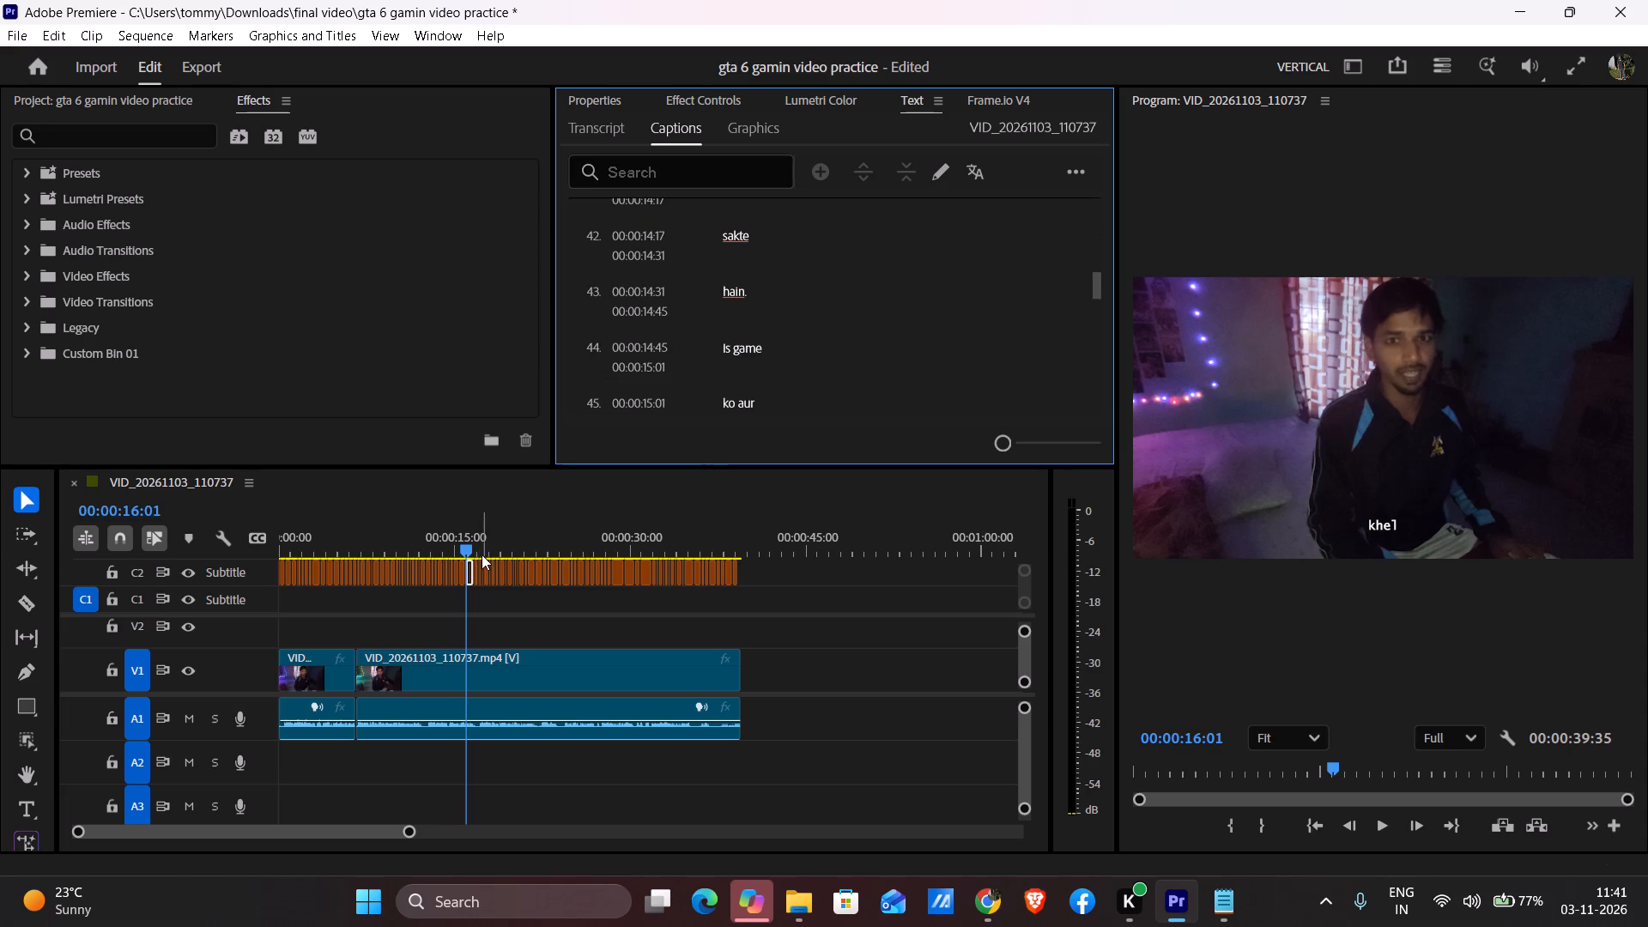
Play the sequence from about 00:00:14 to 00:00:26 to check the captions against the speech, ending with the playhead at the start.
{"action": "left_click_drag", "start_coordinate": [465, 545], "coordinate": [447, 552]}
{"action": "key", "text": "space"}
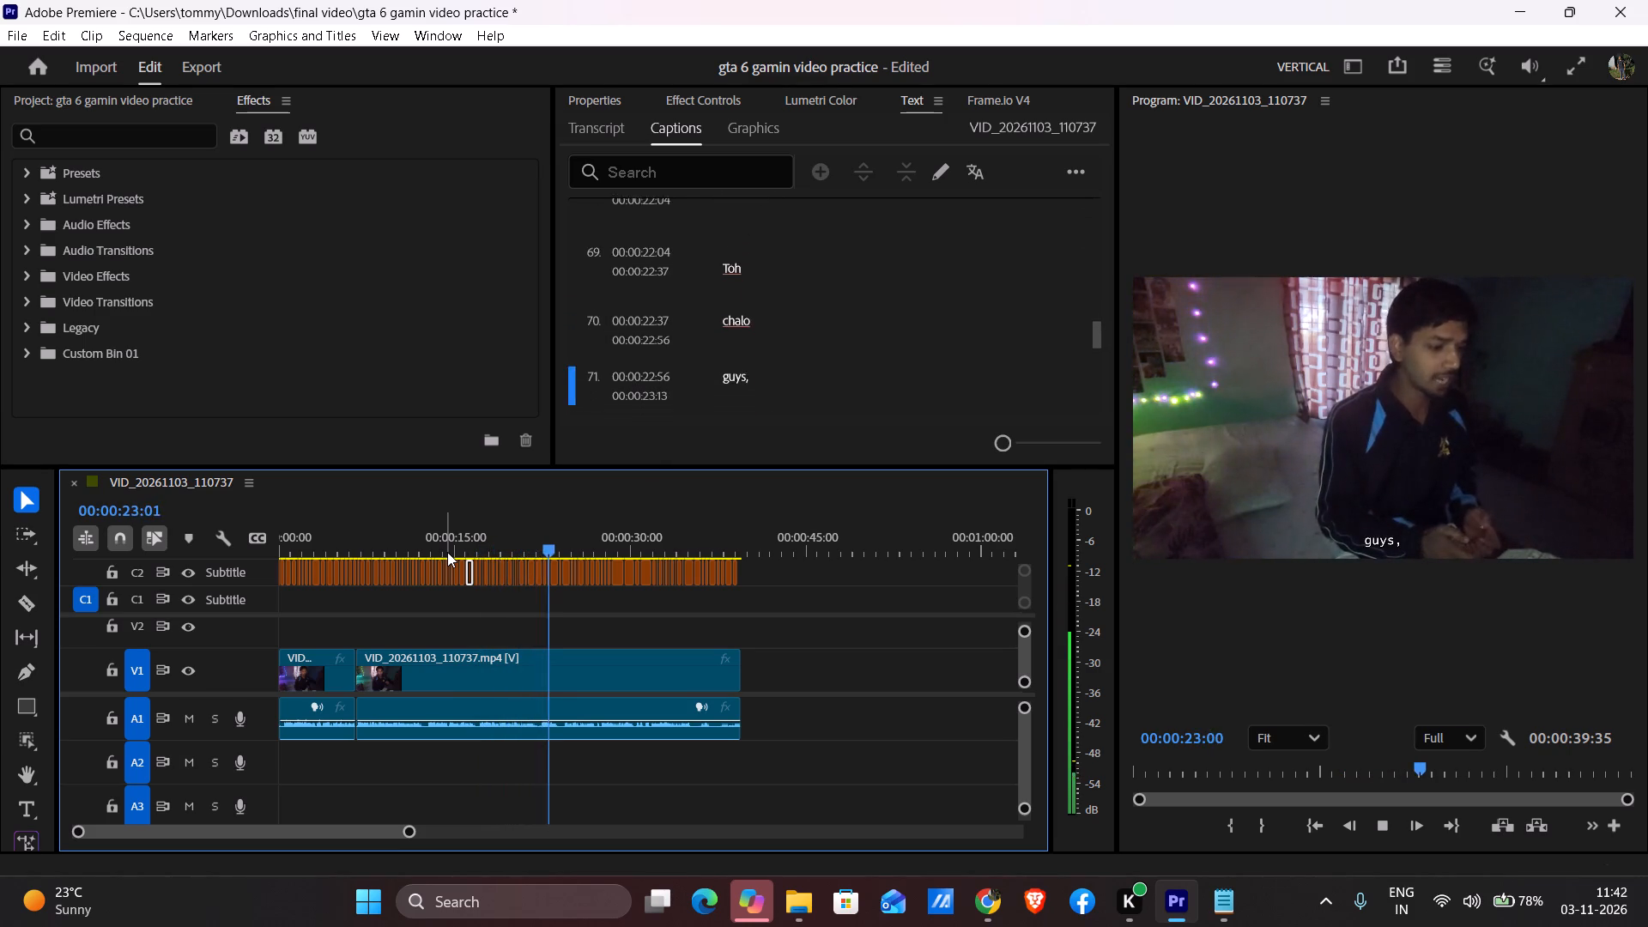
{"action": "key", "text": "space"}
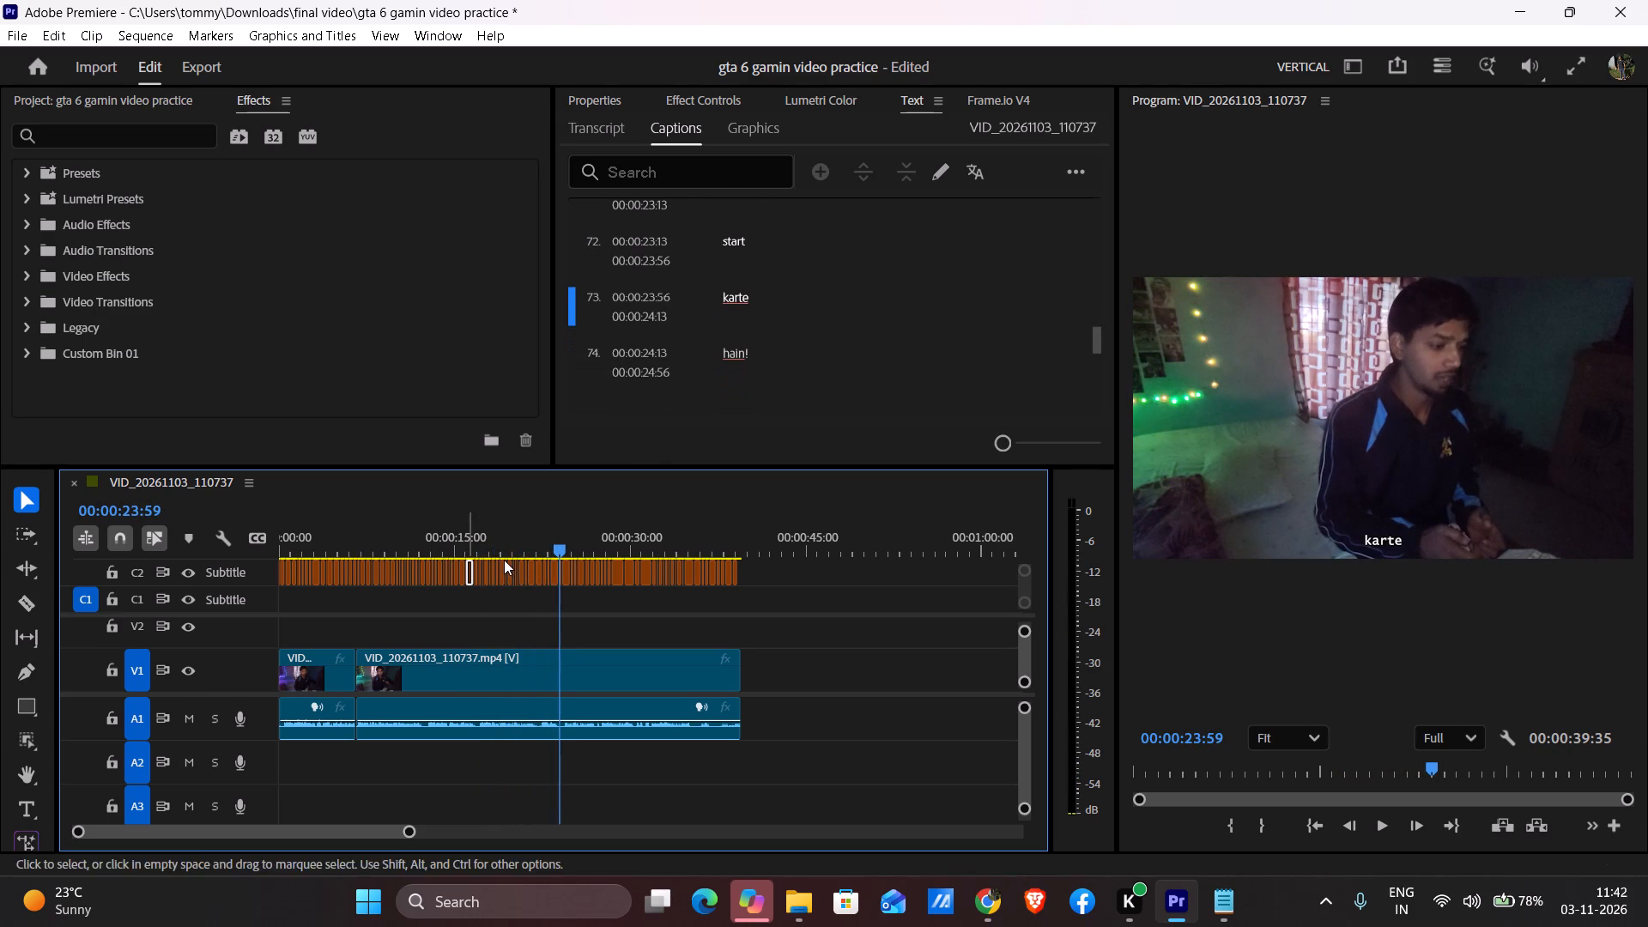
{"action": "key", "text": "space"}
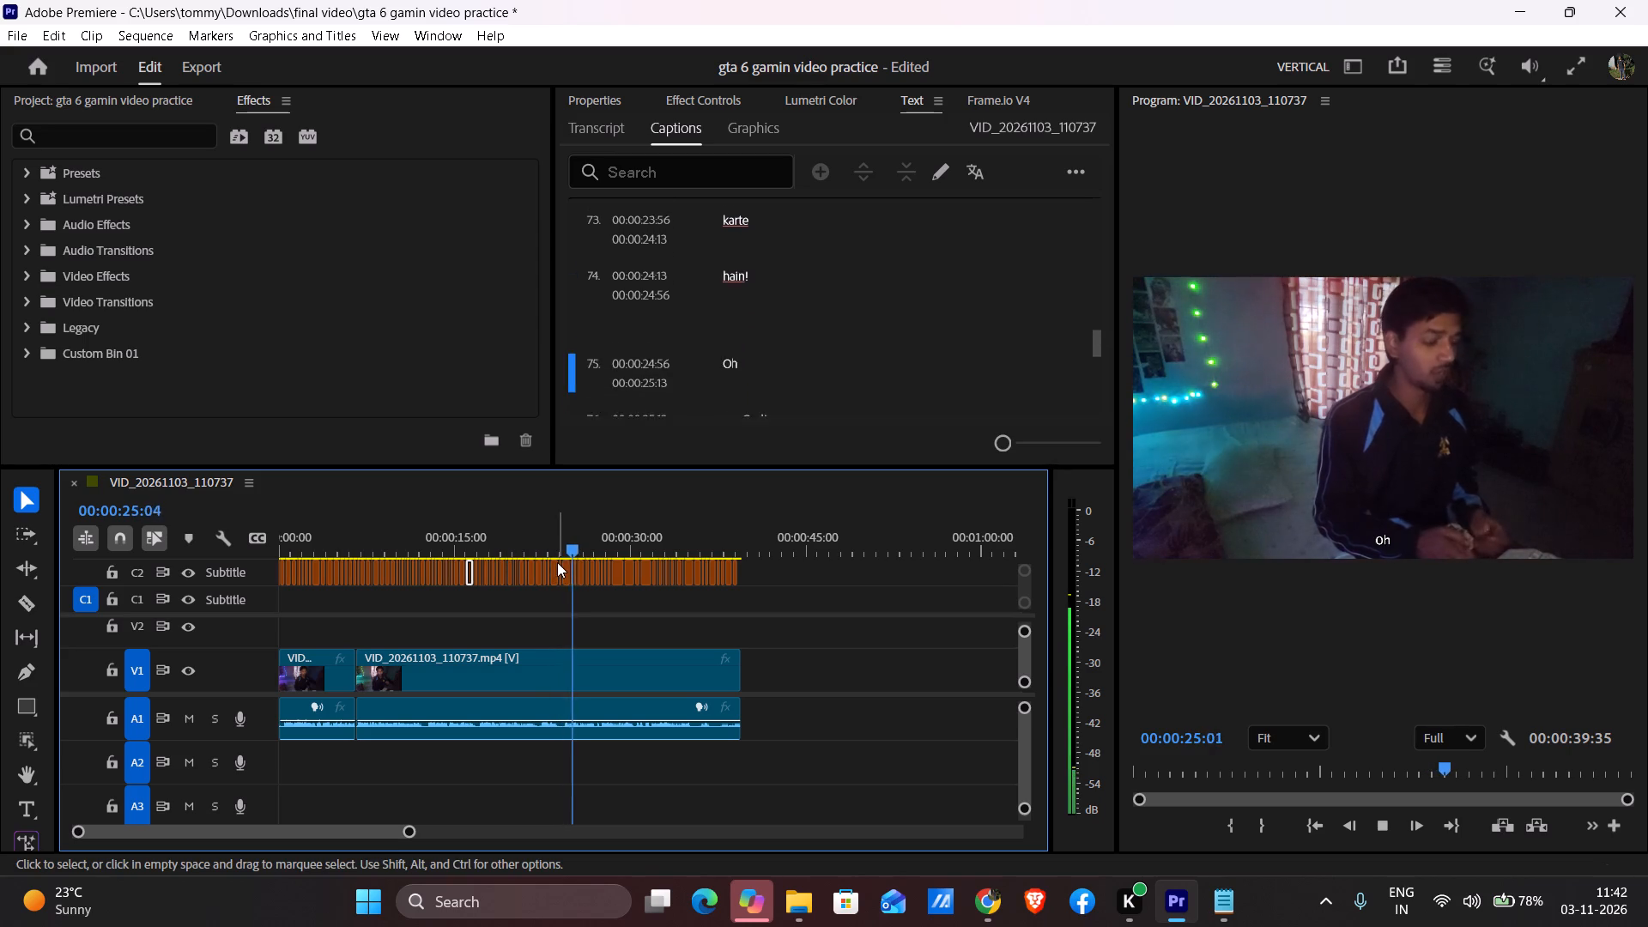
{"action": "key", "text": "space"}
{"action": "left_click_drag", "start_coordinate": [584, 548], "coordinate": [281, 624]}
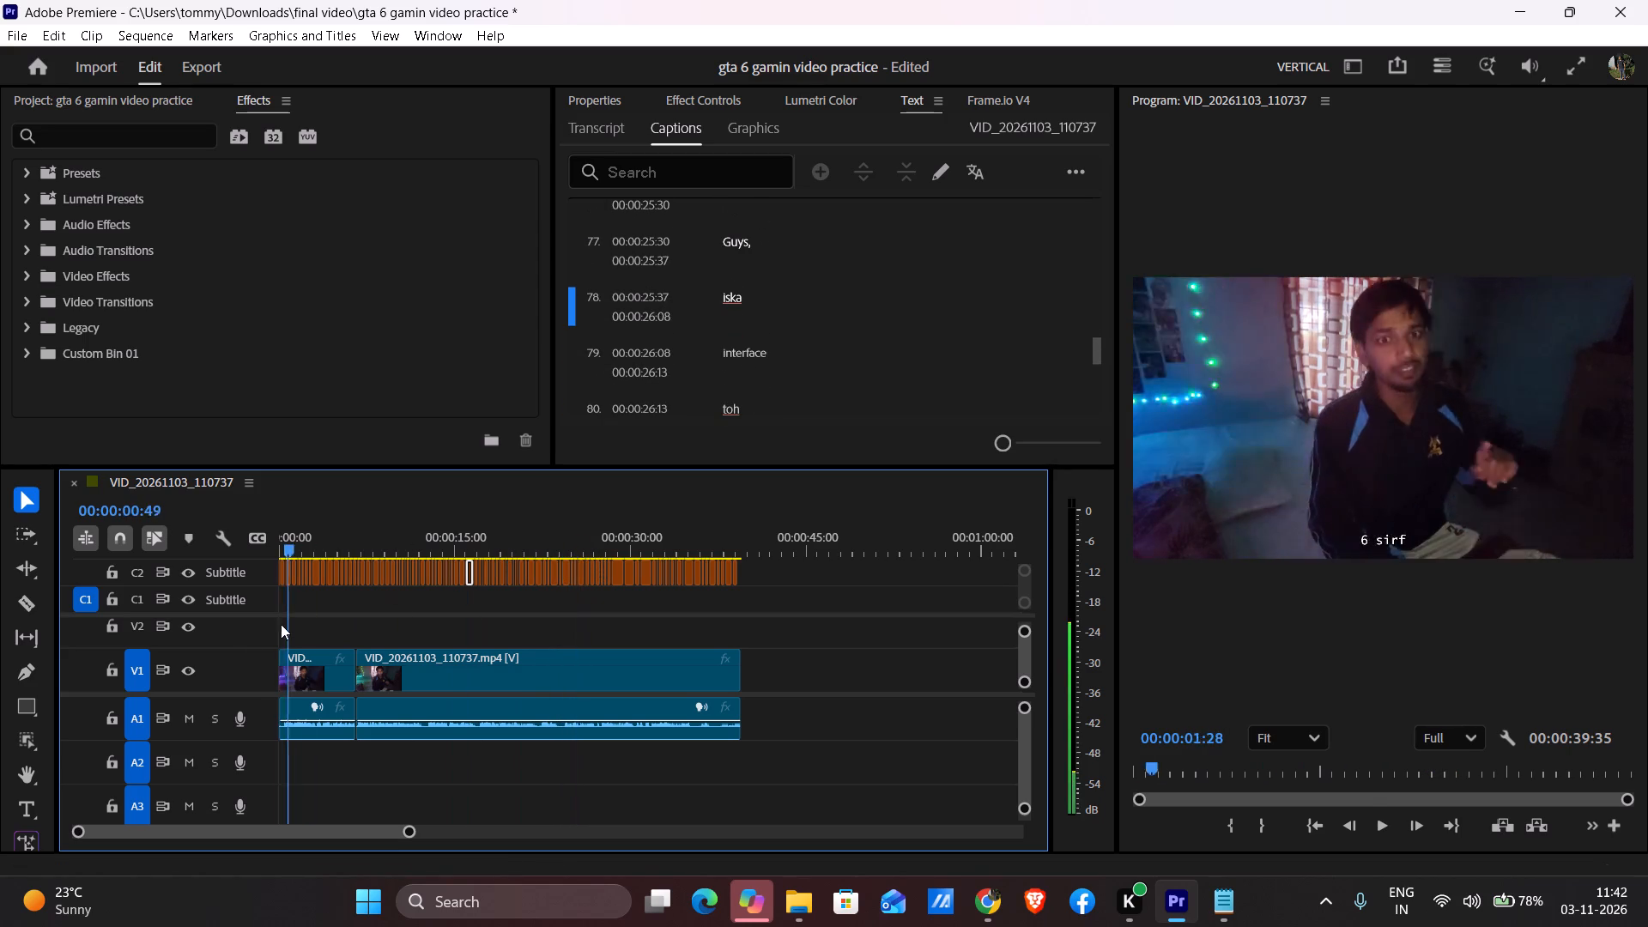
{"action": "left_click_drag", "start_coordinate": [281, 624], "coordinate": [233, 645]}
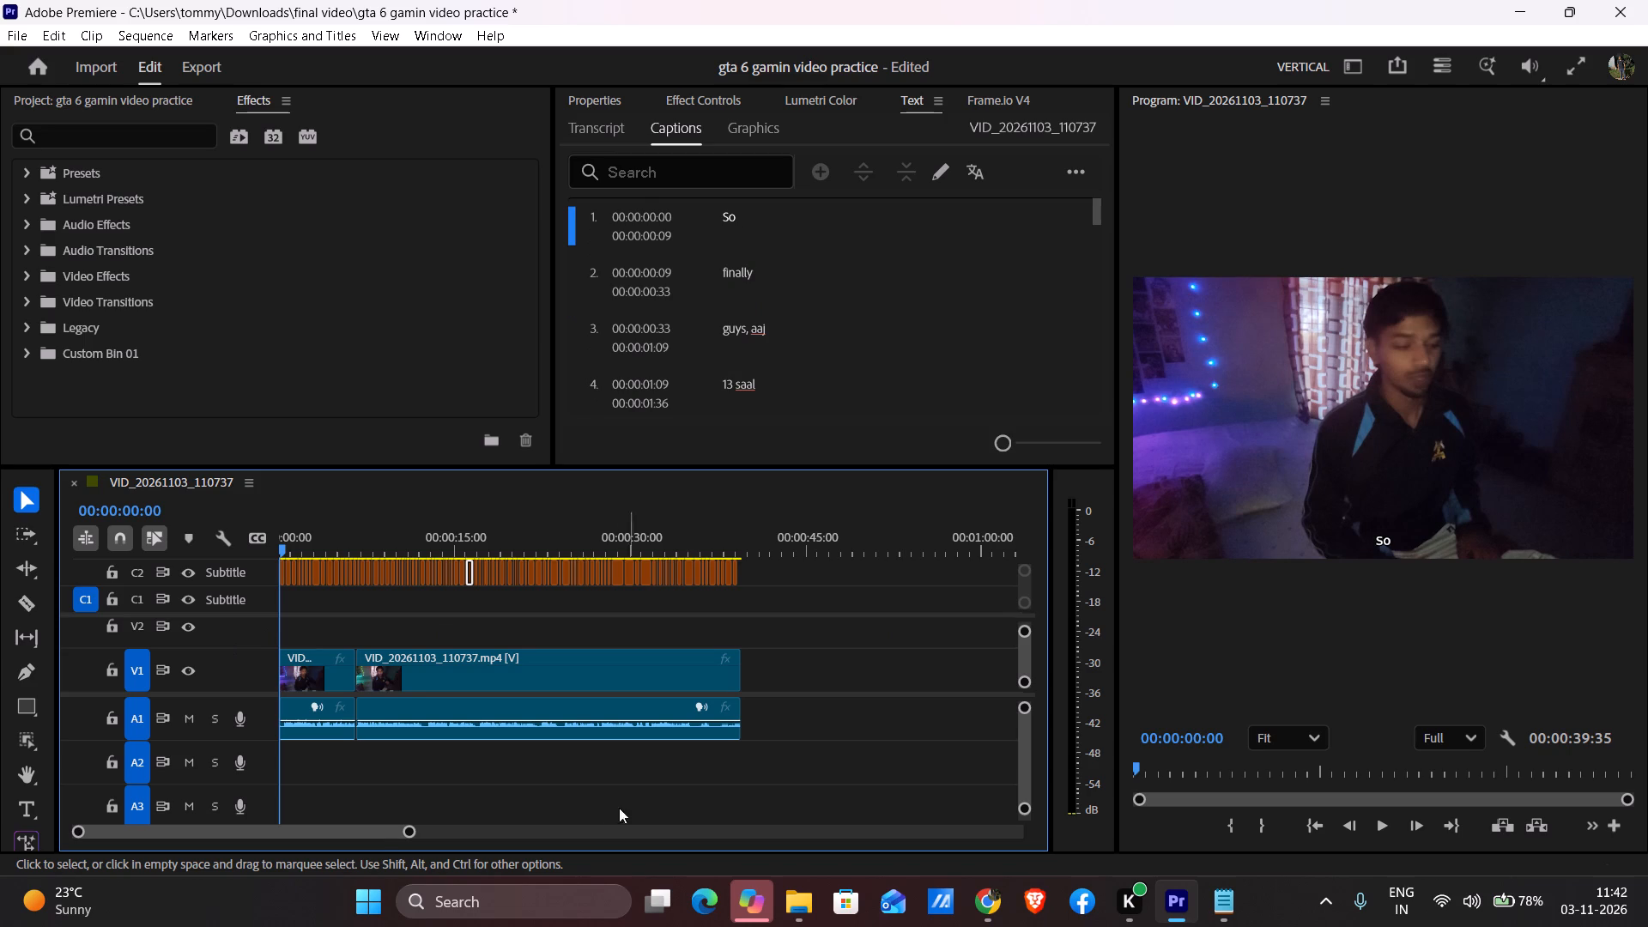
Select all captions on the C2 subtitle track.
{"action": "left_click_drag", "start_coordinate": [405, 828], "coordinate": [142, 838]}
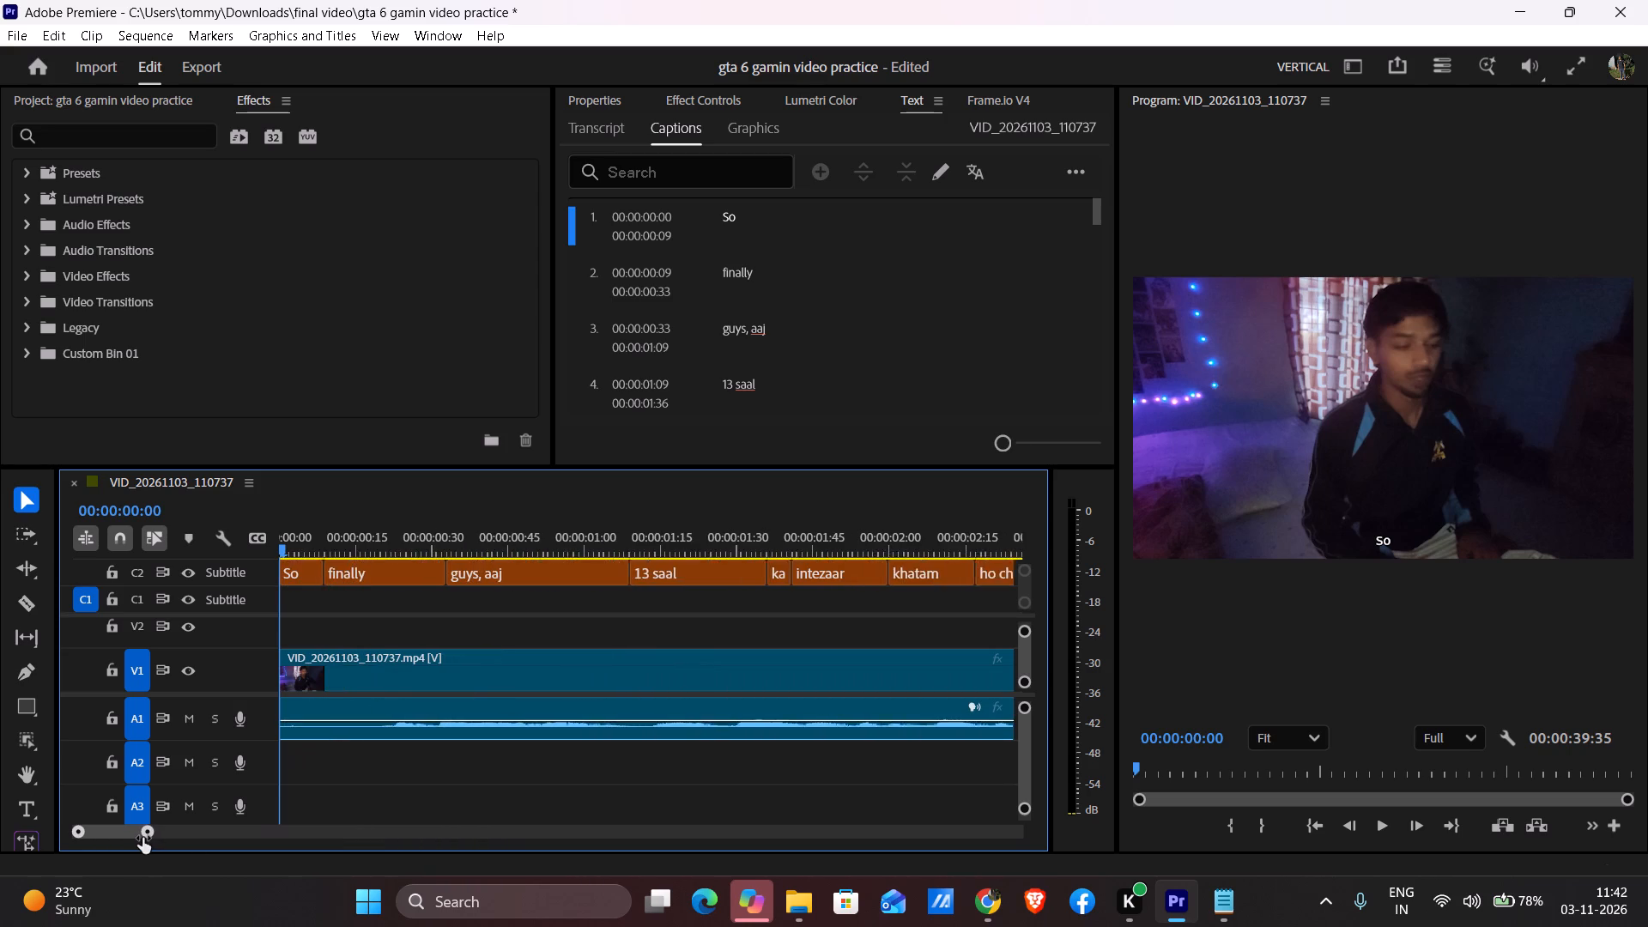
{"action": "left_click_drag", "start_coordinate": [142, 838], "coordinate": [146, 845]}
{"action": "left_click_drag", "start_coordinate": [281, 548], "coordinate": [307, 566]}
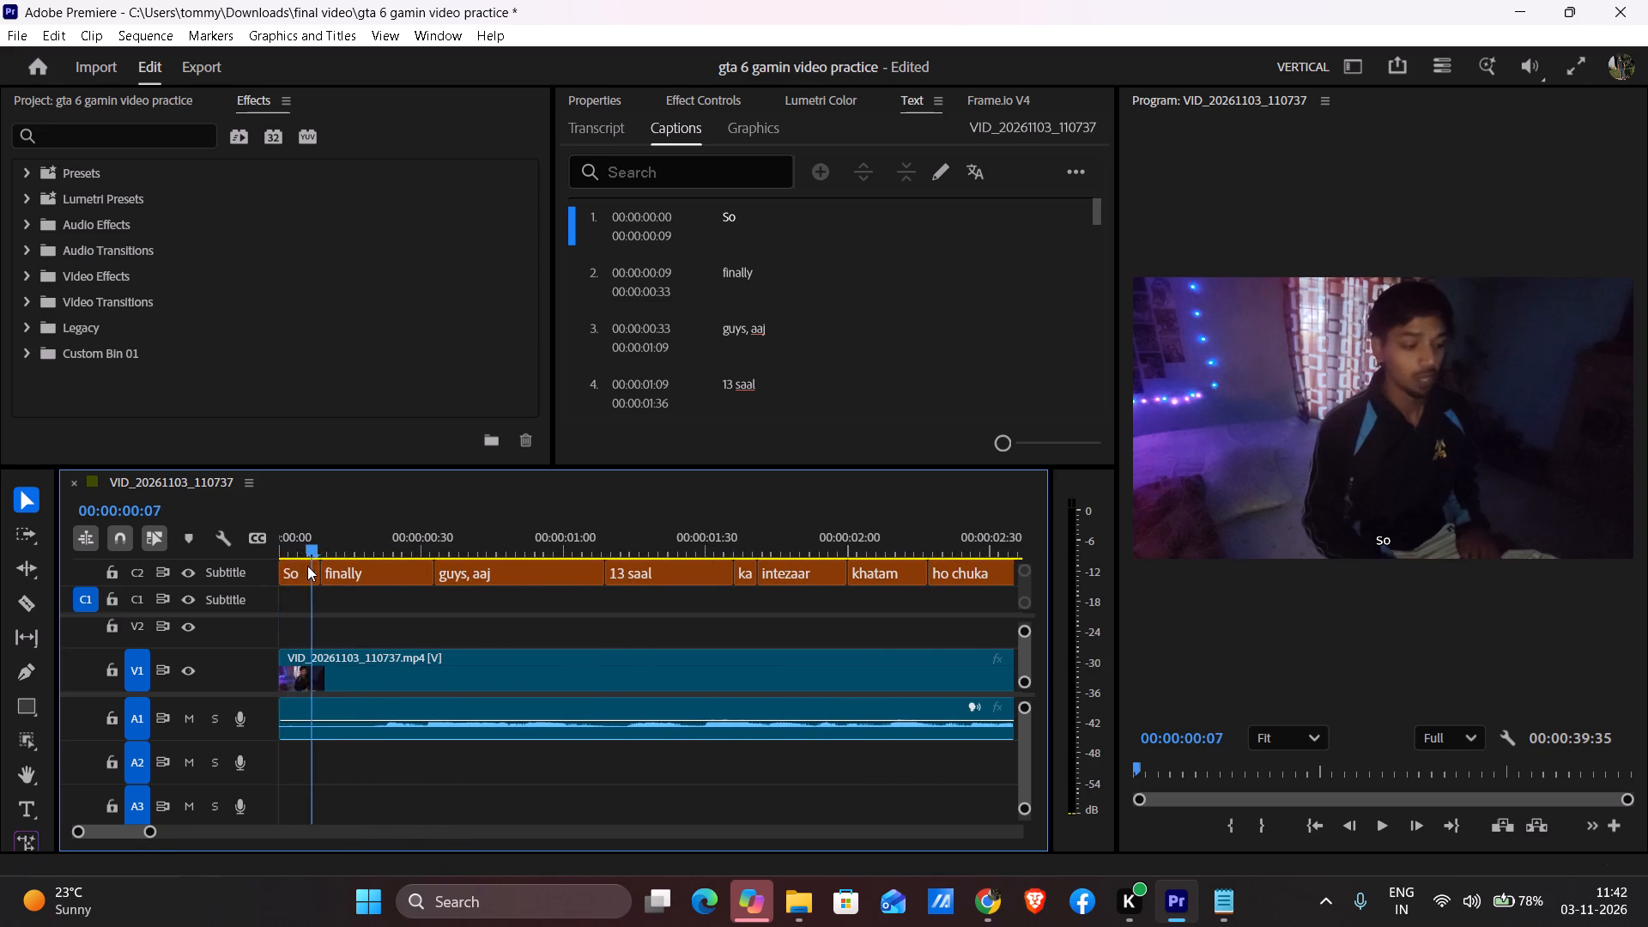
{"action": "left_click_drag", "start_coordinate": [307, 566], "coordinate": [257, 564]}
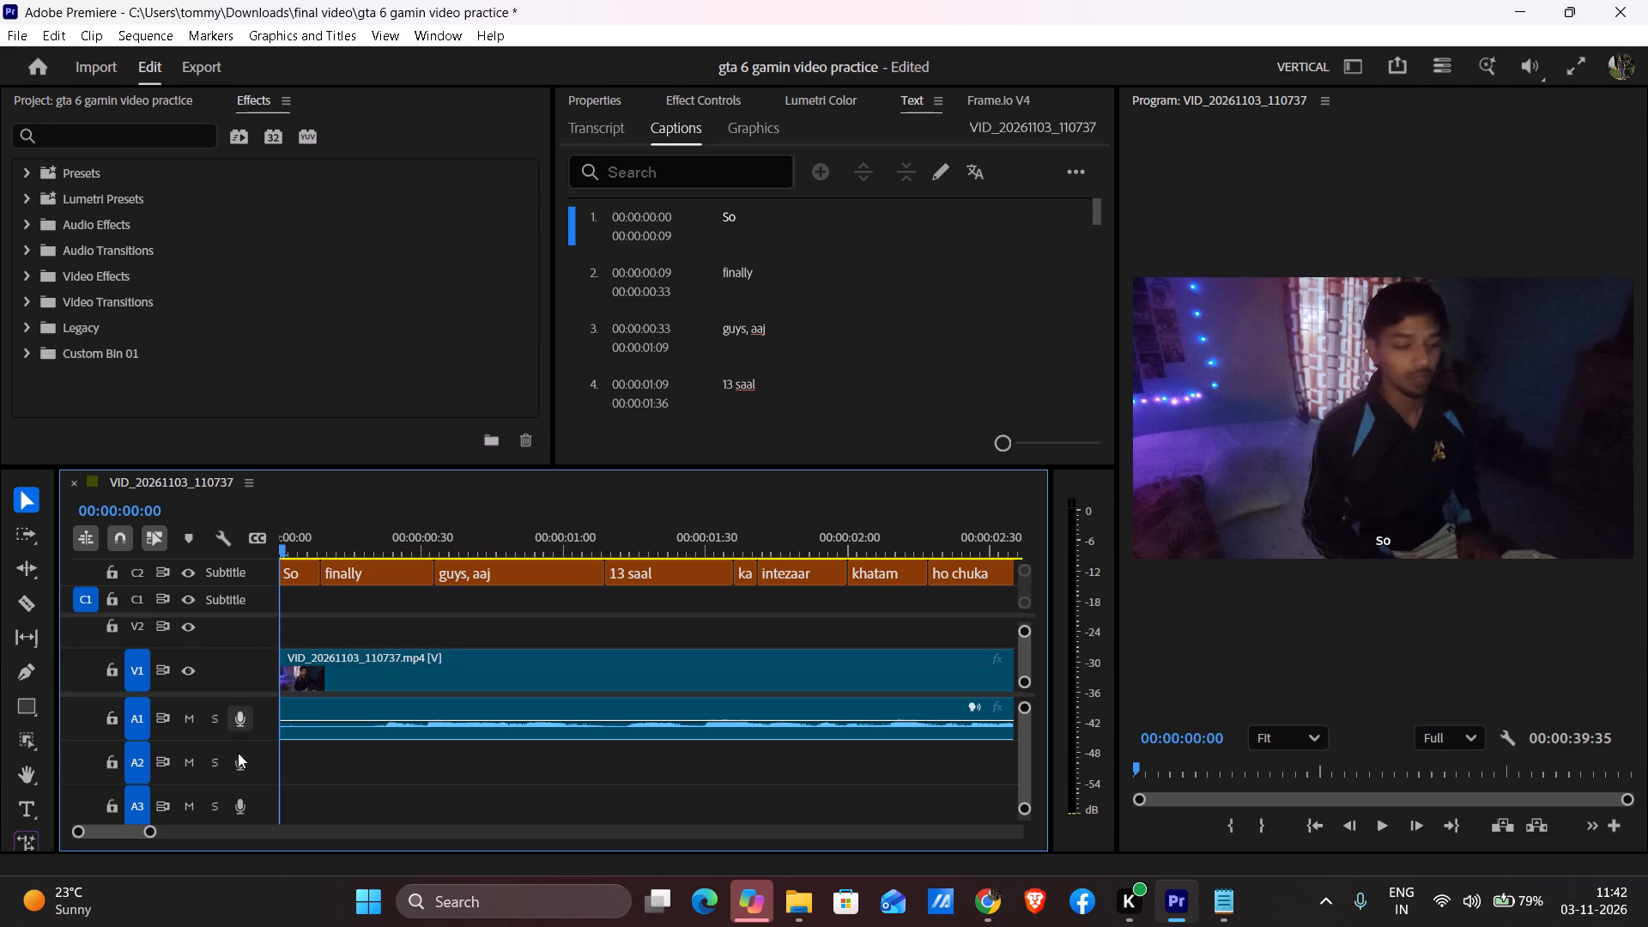
{"action": "left_click_drag", "start_coordinate": [154, 828], "coordinate": [297, 859]}
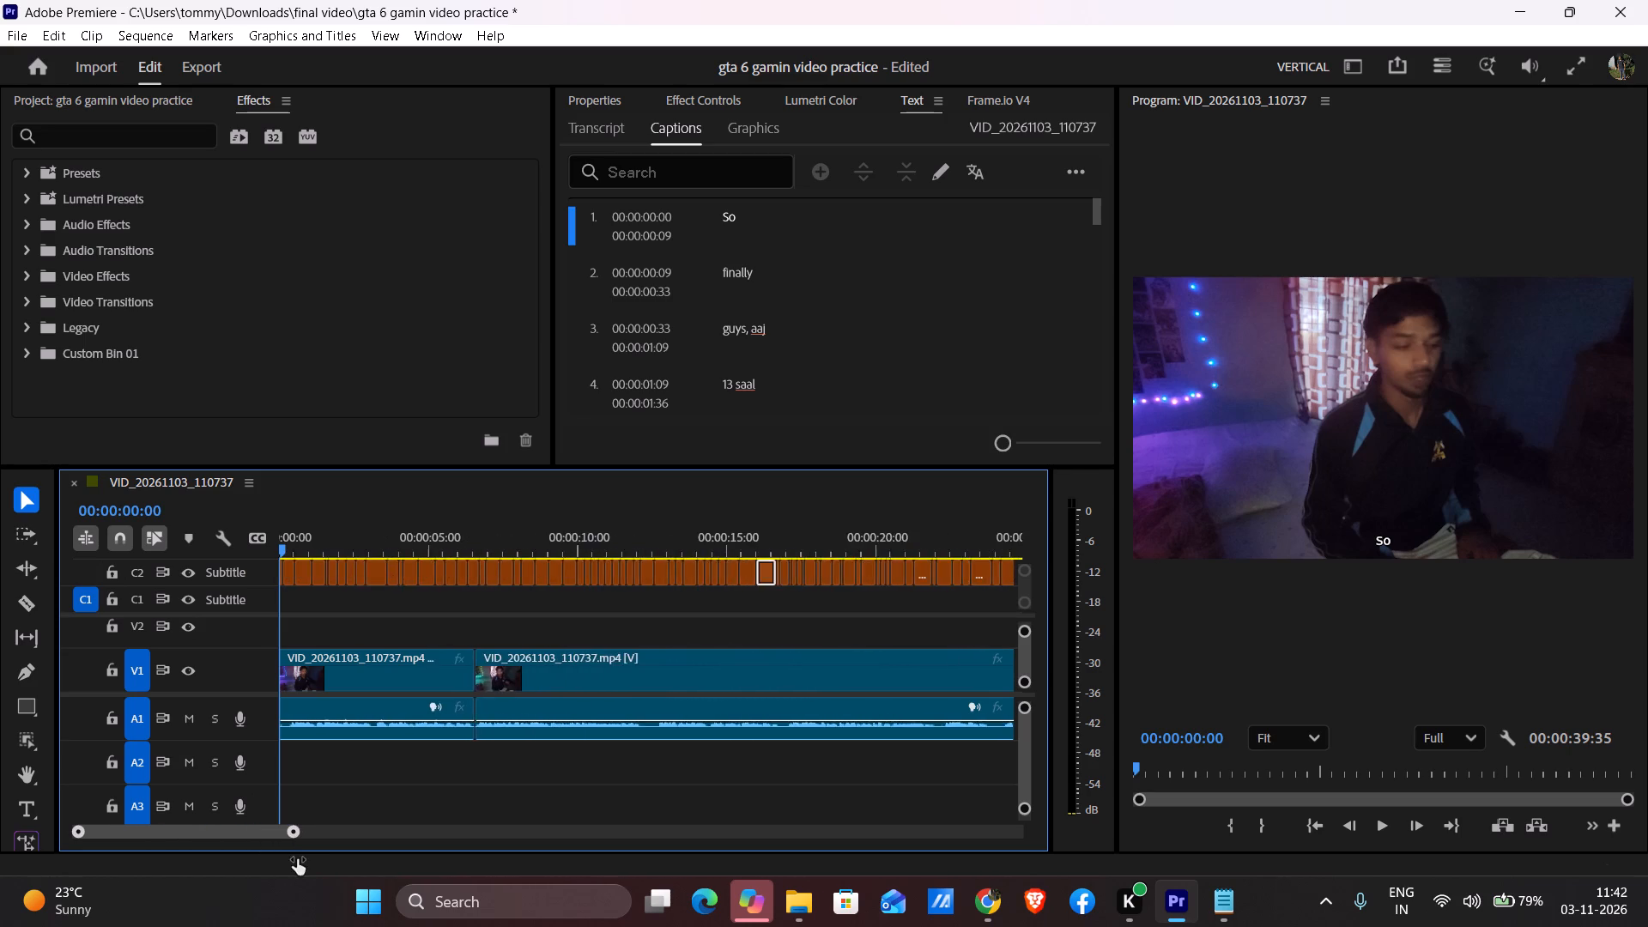
{"action": "left_click_drag", "start_coordinate": [297, 859], "coordinate": [357, 888]}
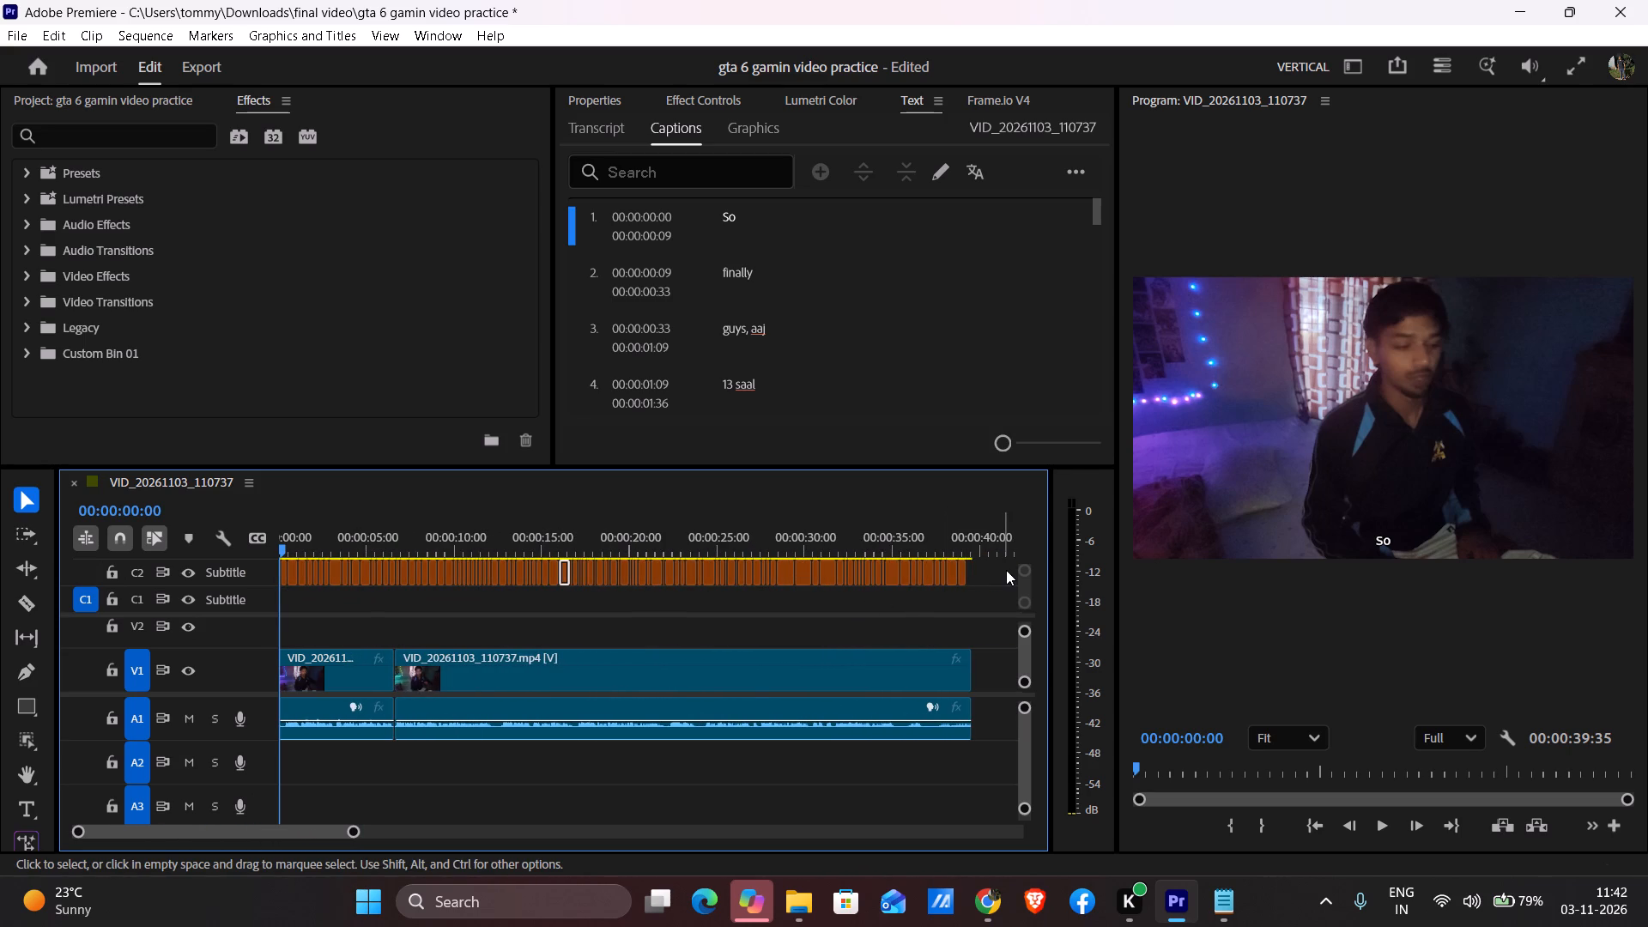
{"action": "left_click_drag", "start_coordinate": [1006, 569], "coordinate": [264, 597]}
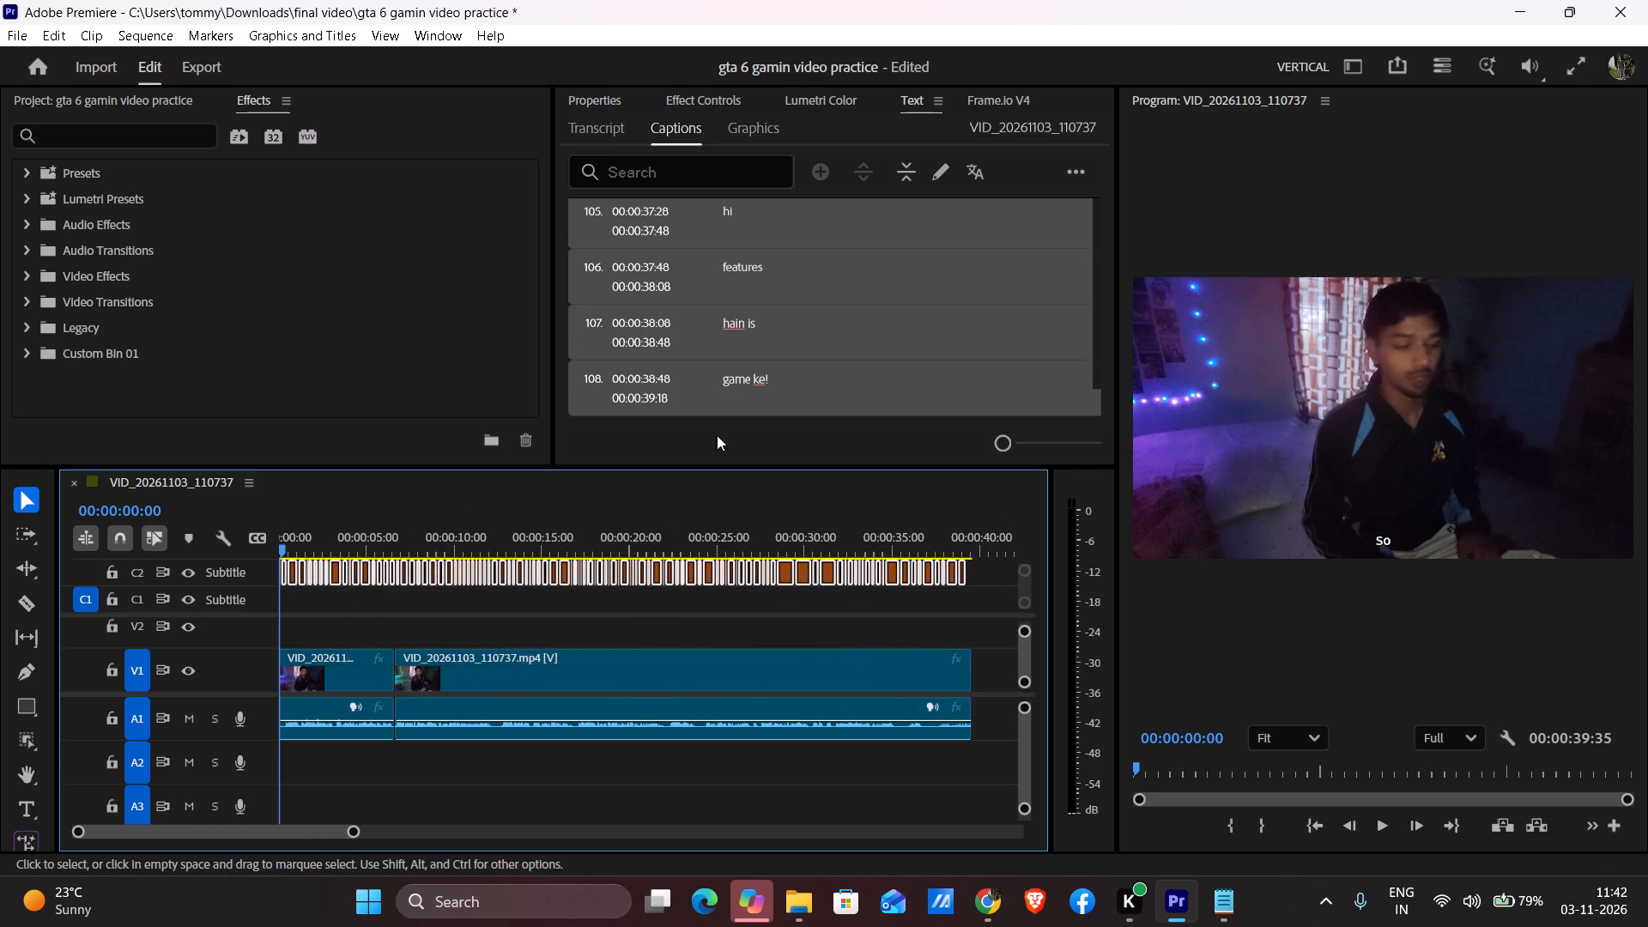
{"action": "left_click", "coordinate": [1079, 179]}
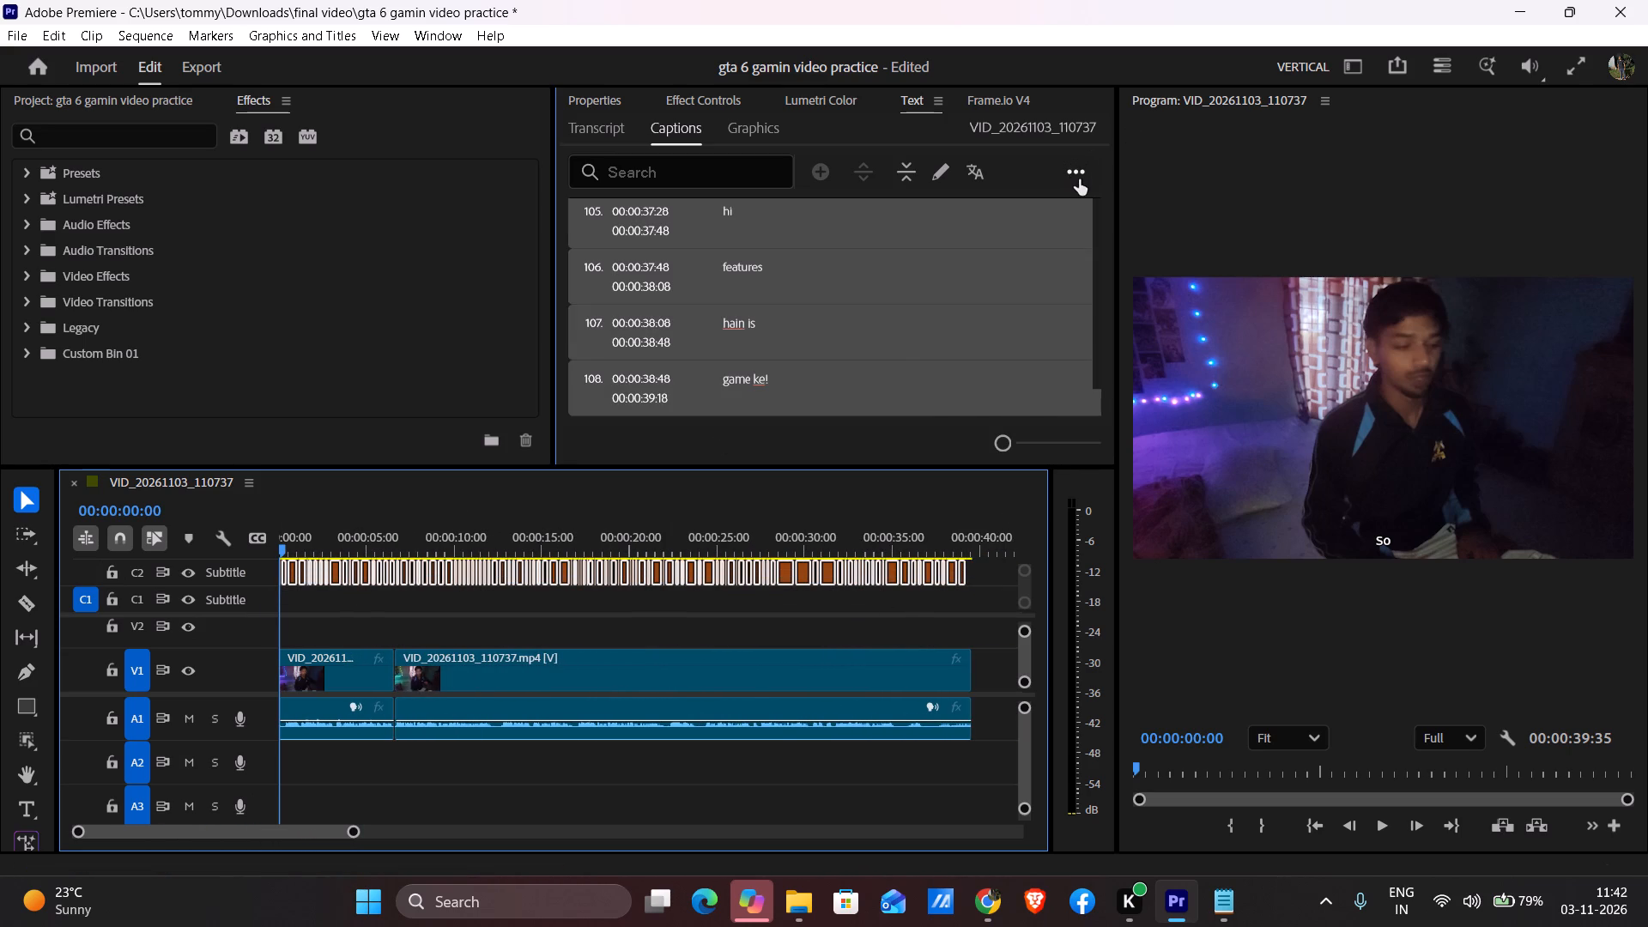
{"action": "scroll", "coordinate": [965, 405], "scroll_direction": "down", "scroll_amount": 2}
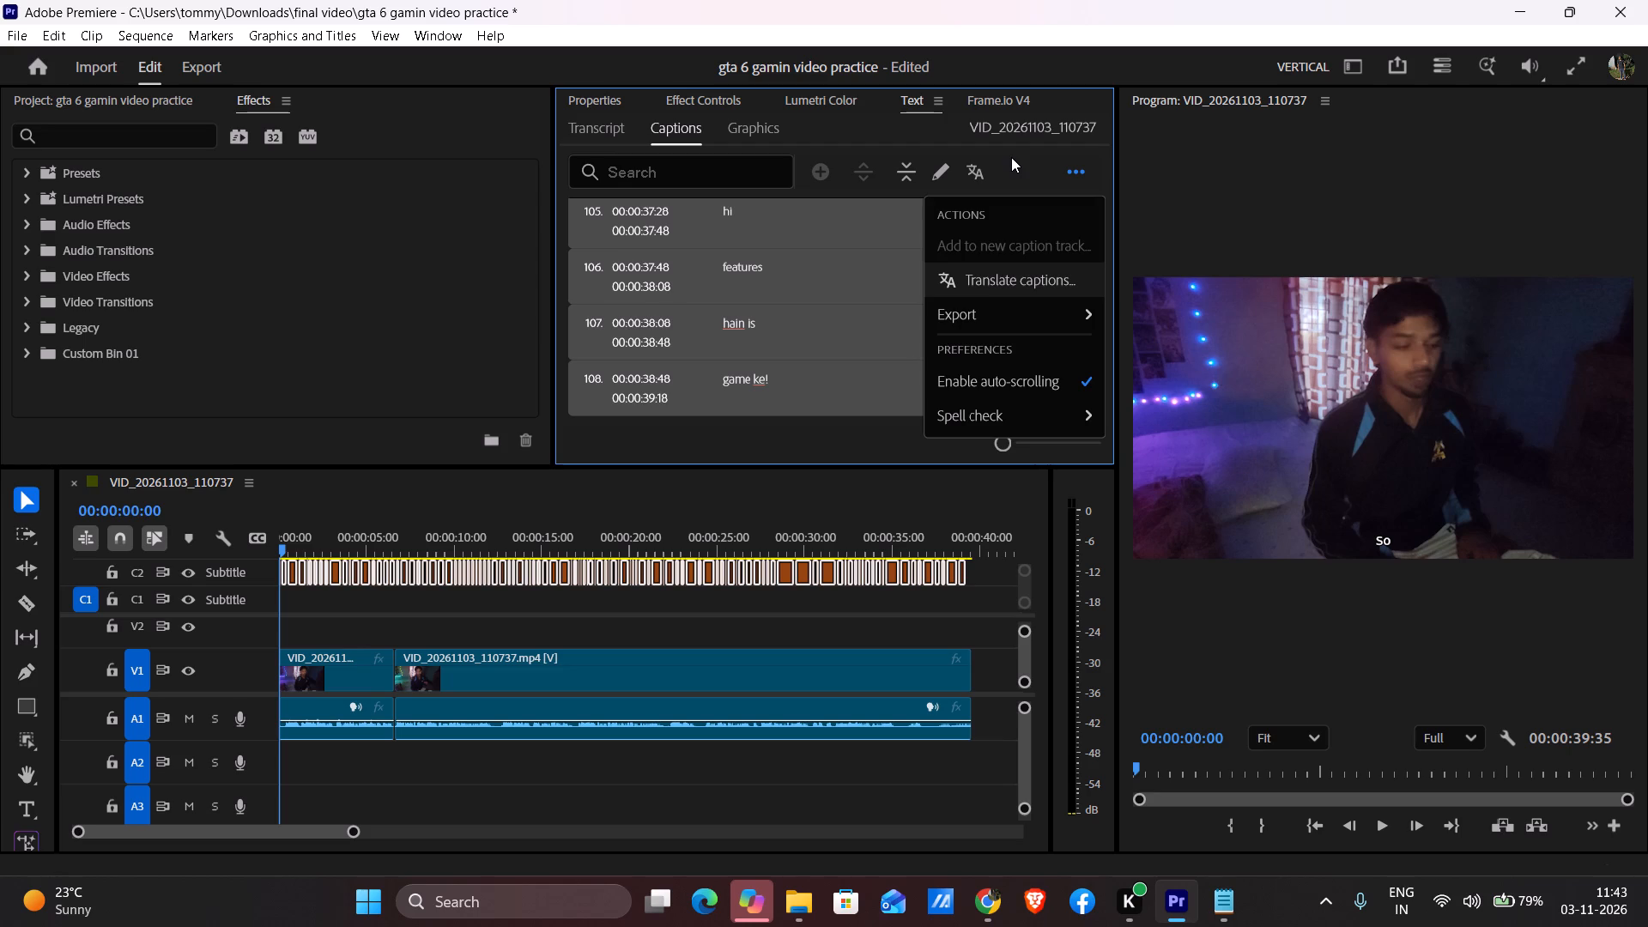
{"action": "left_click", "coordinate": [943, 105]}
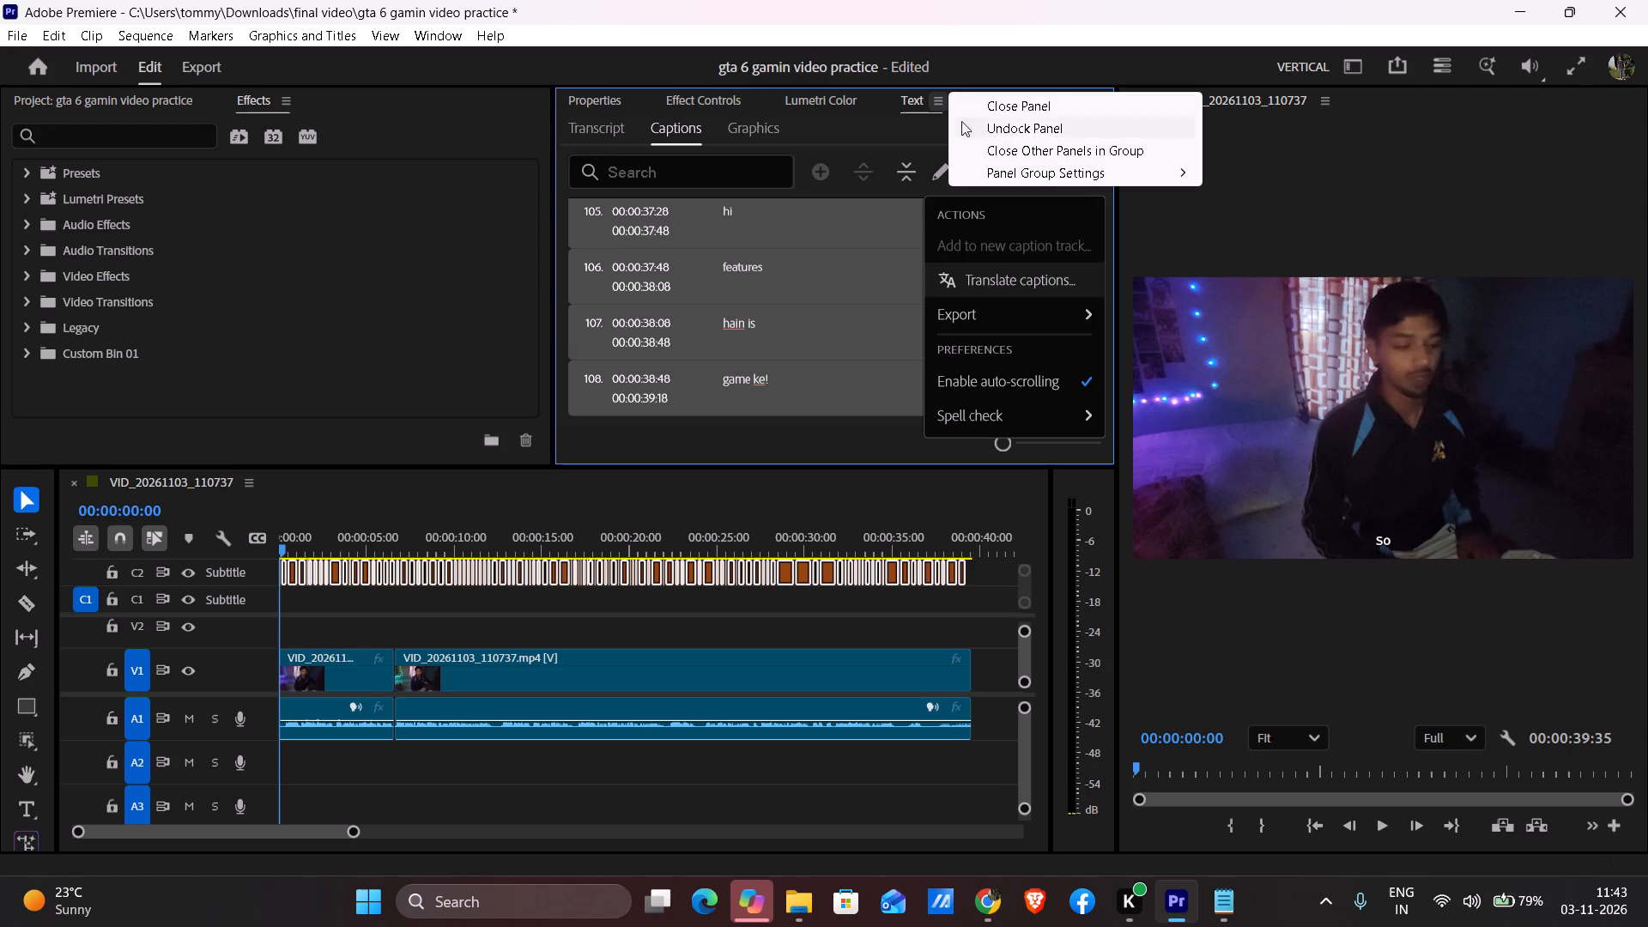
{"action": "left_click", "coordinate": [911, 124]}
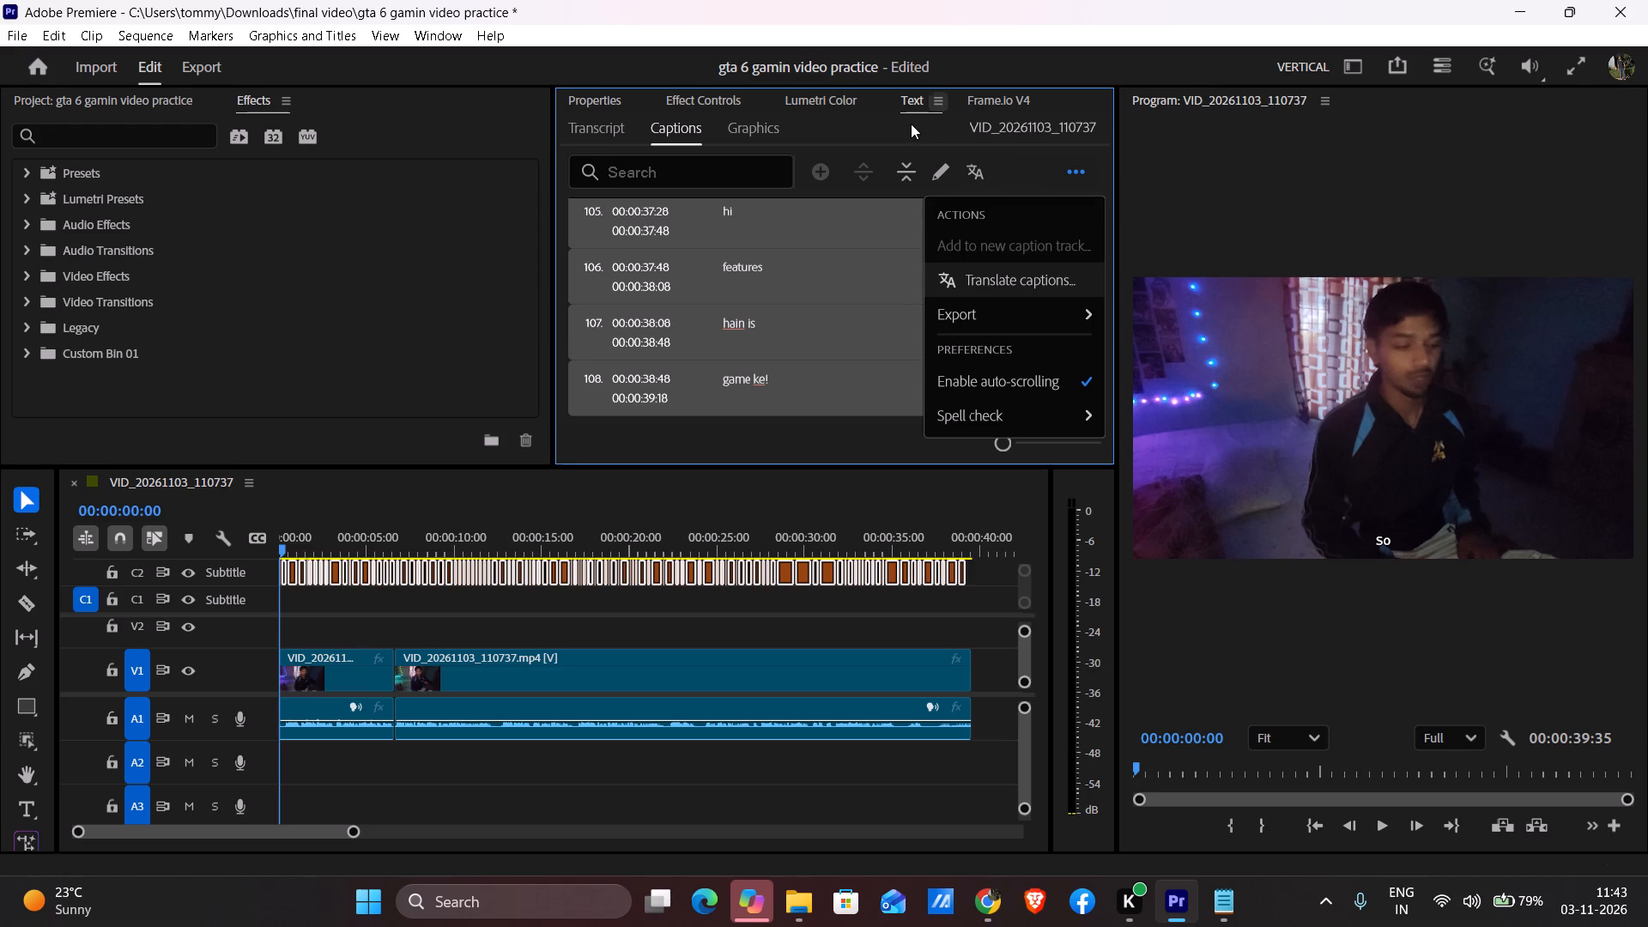
Look for a text font for the selected captions by searching the font list for "kom".
{"action": "left_click", "coordinate": [585, 98]}
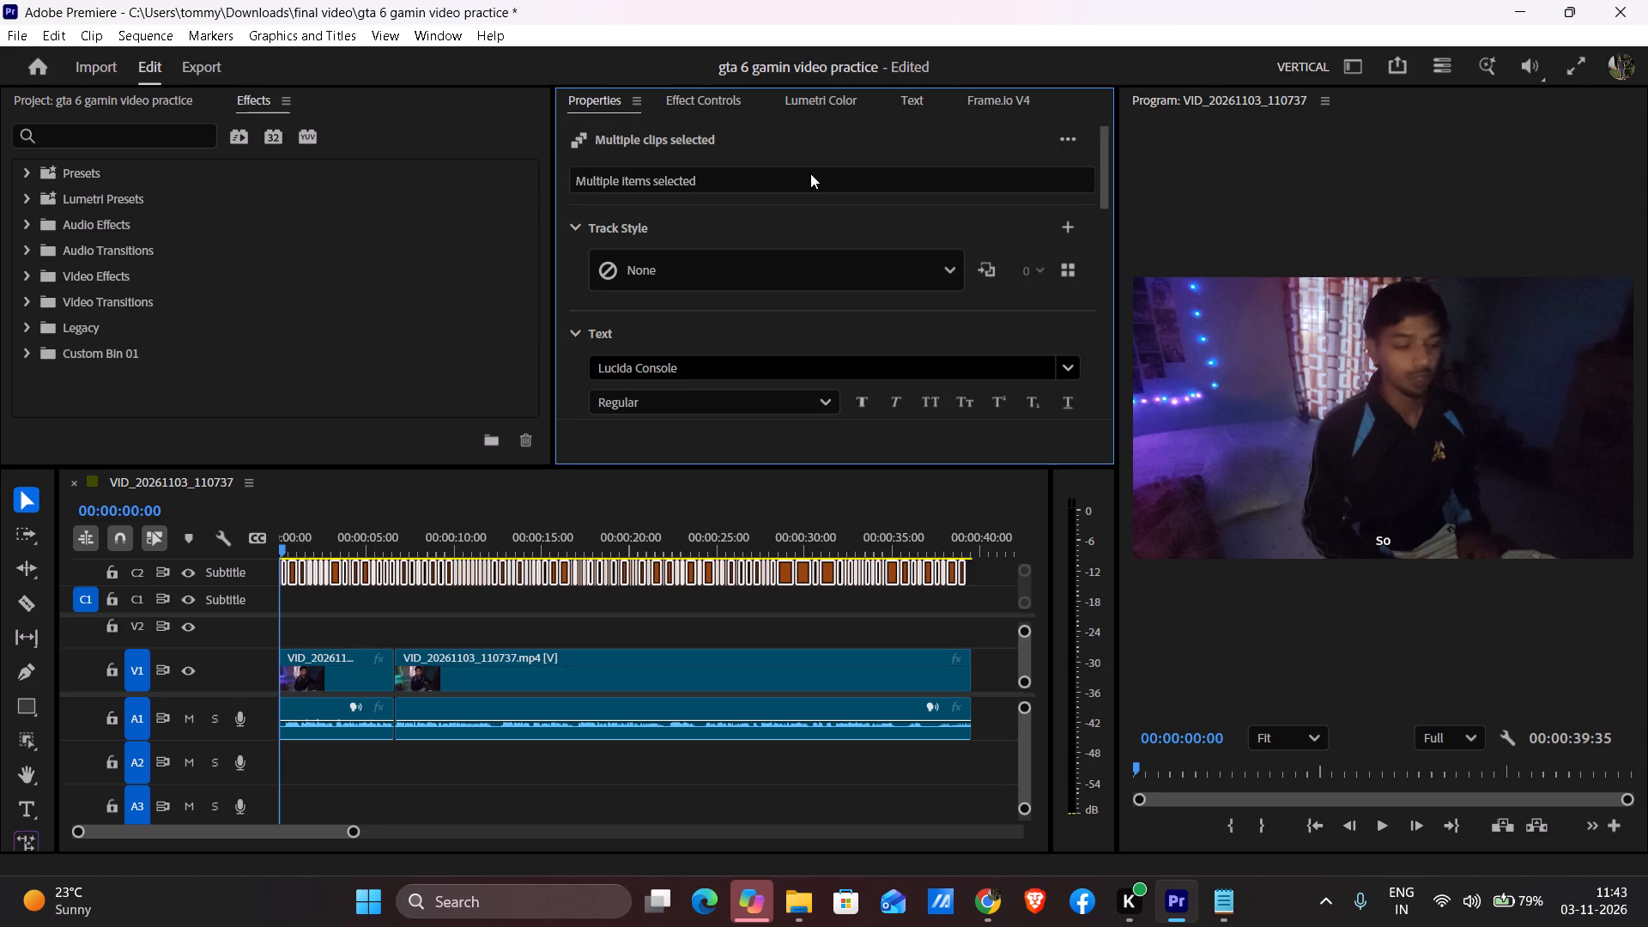
{"action": "scroll", "coordinate": [810, 173], "scroll_direction": "down", "scroll_amount": 3}
{"action": "left_click", "coordinate": [685, 307]}
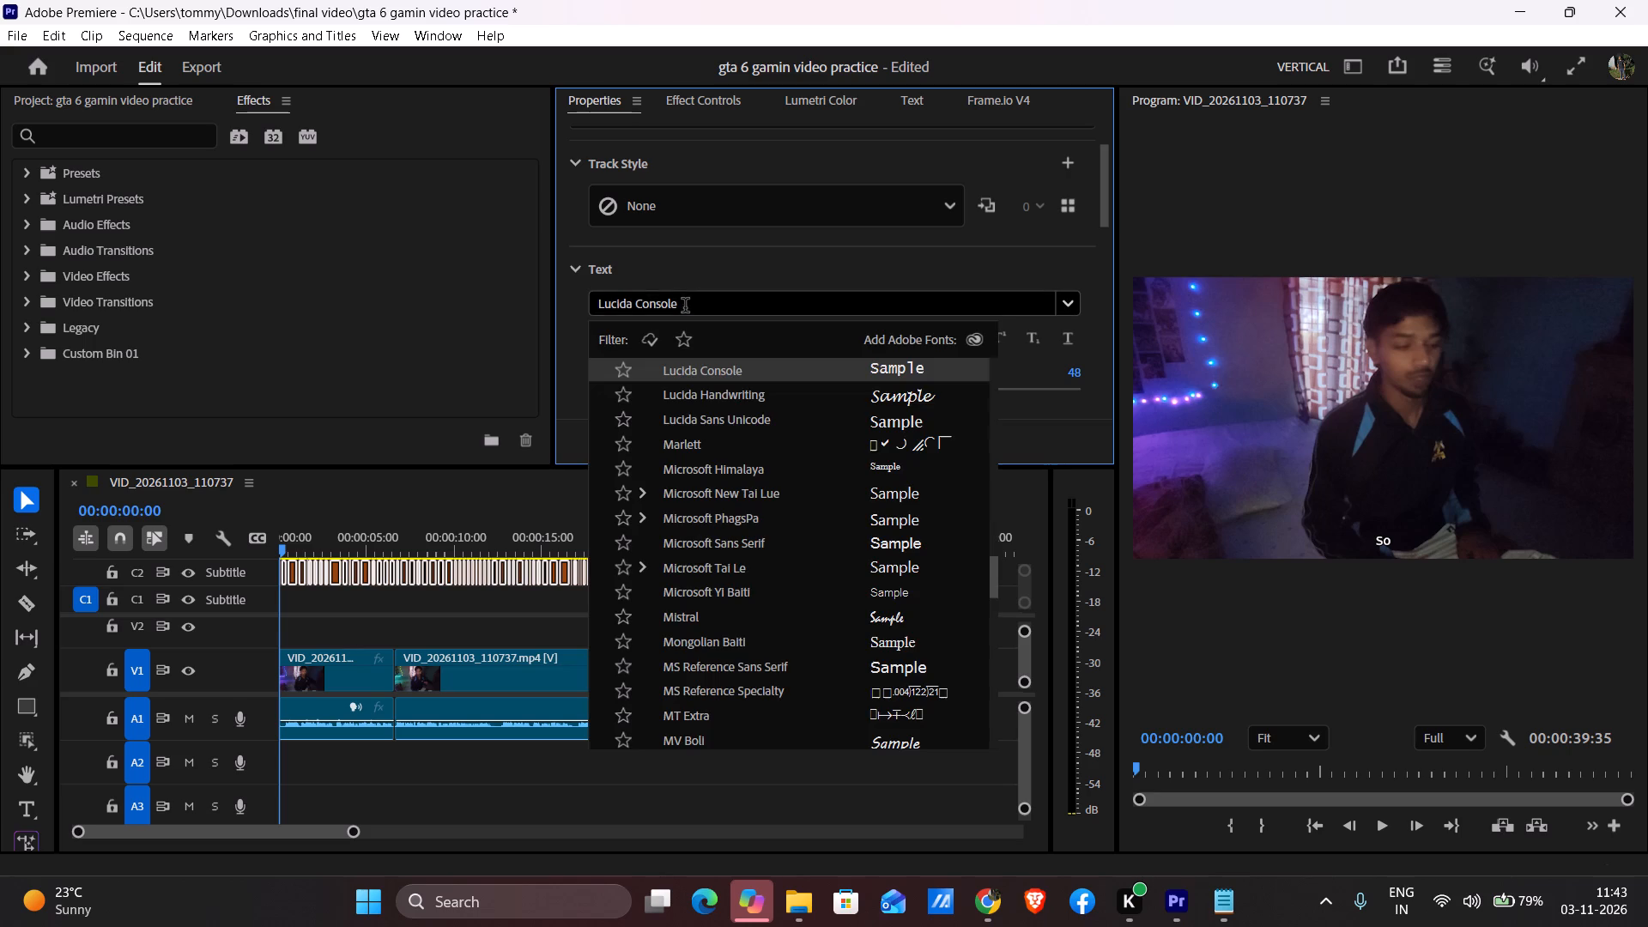
{"action": "scroll", "coordinate": [712, 433], "scroll_direction": "down", "scroll_amount": 8}
{"action": "scroll", "coordinate": [712, 433], "scroll_direction": "up", "scroll_amount": 18}
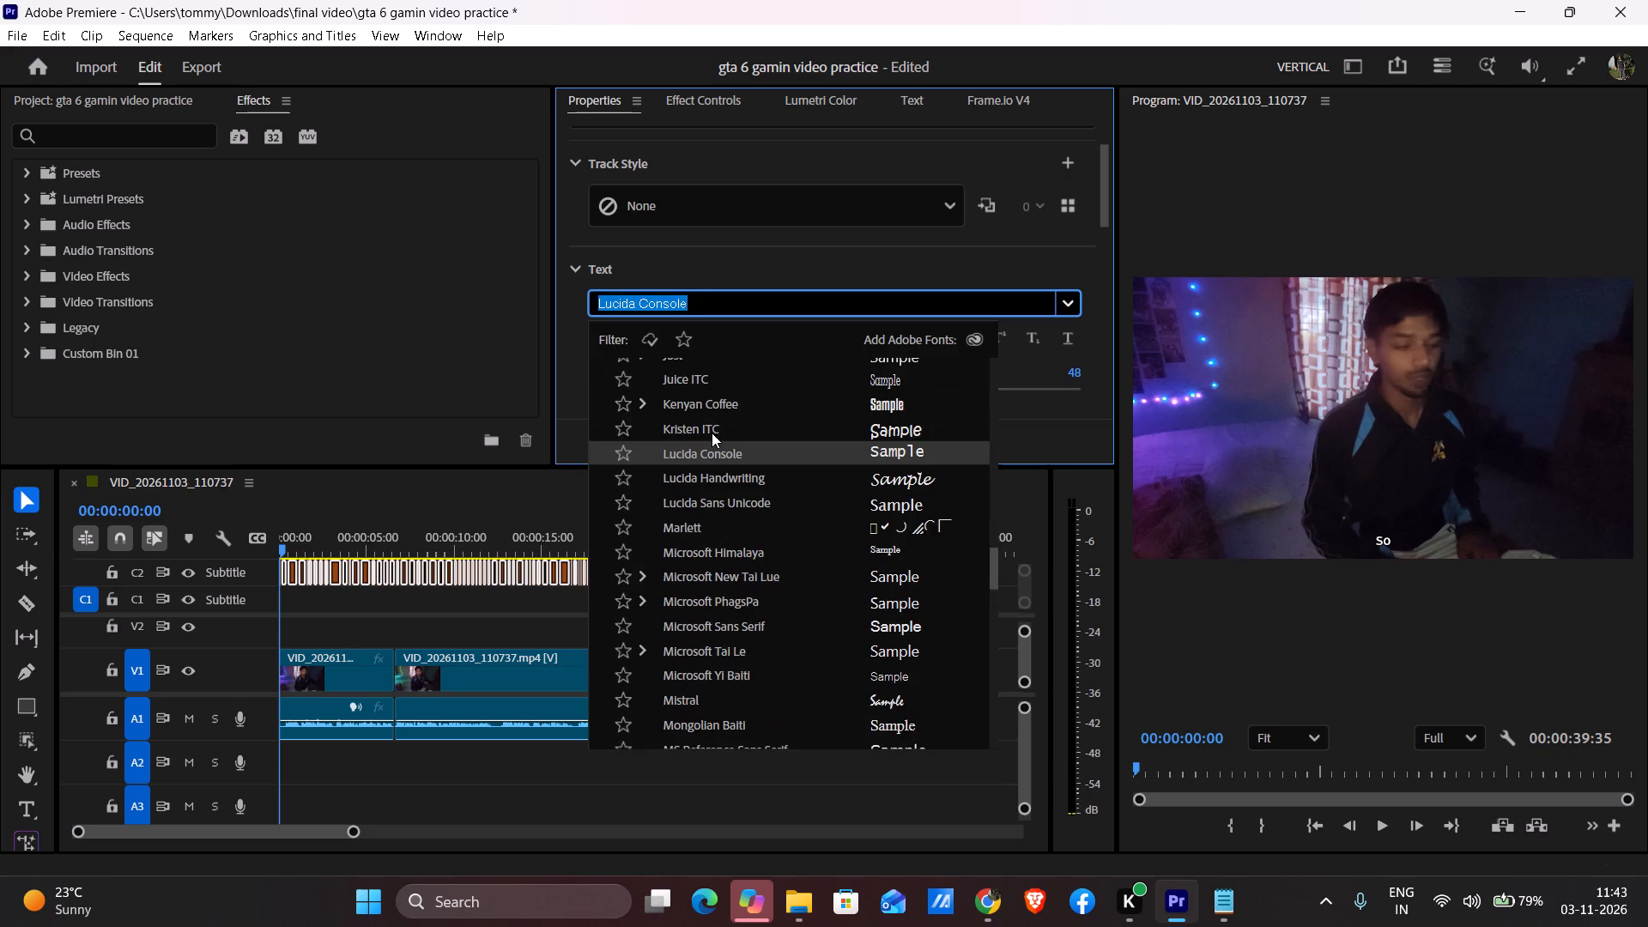
{"action": "key", "text": "BackSpace"}
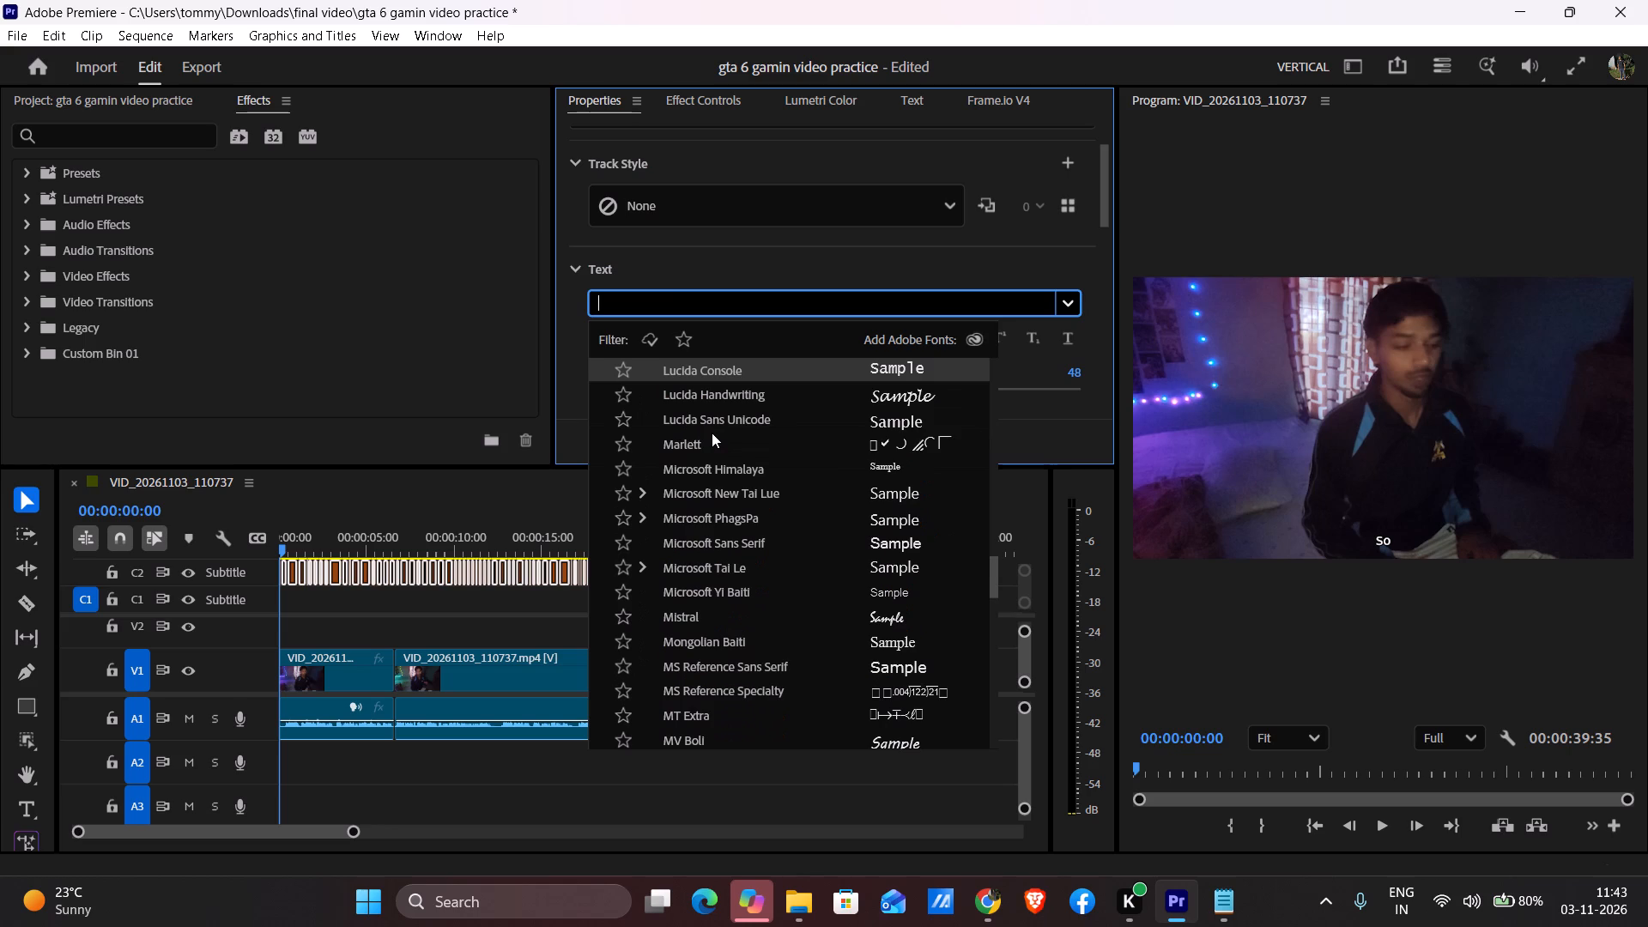
{"action": "type", "text": "kom"}
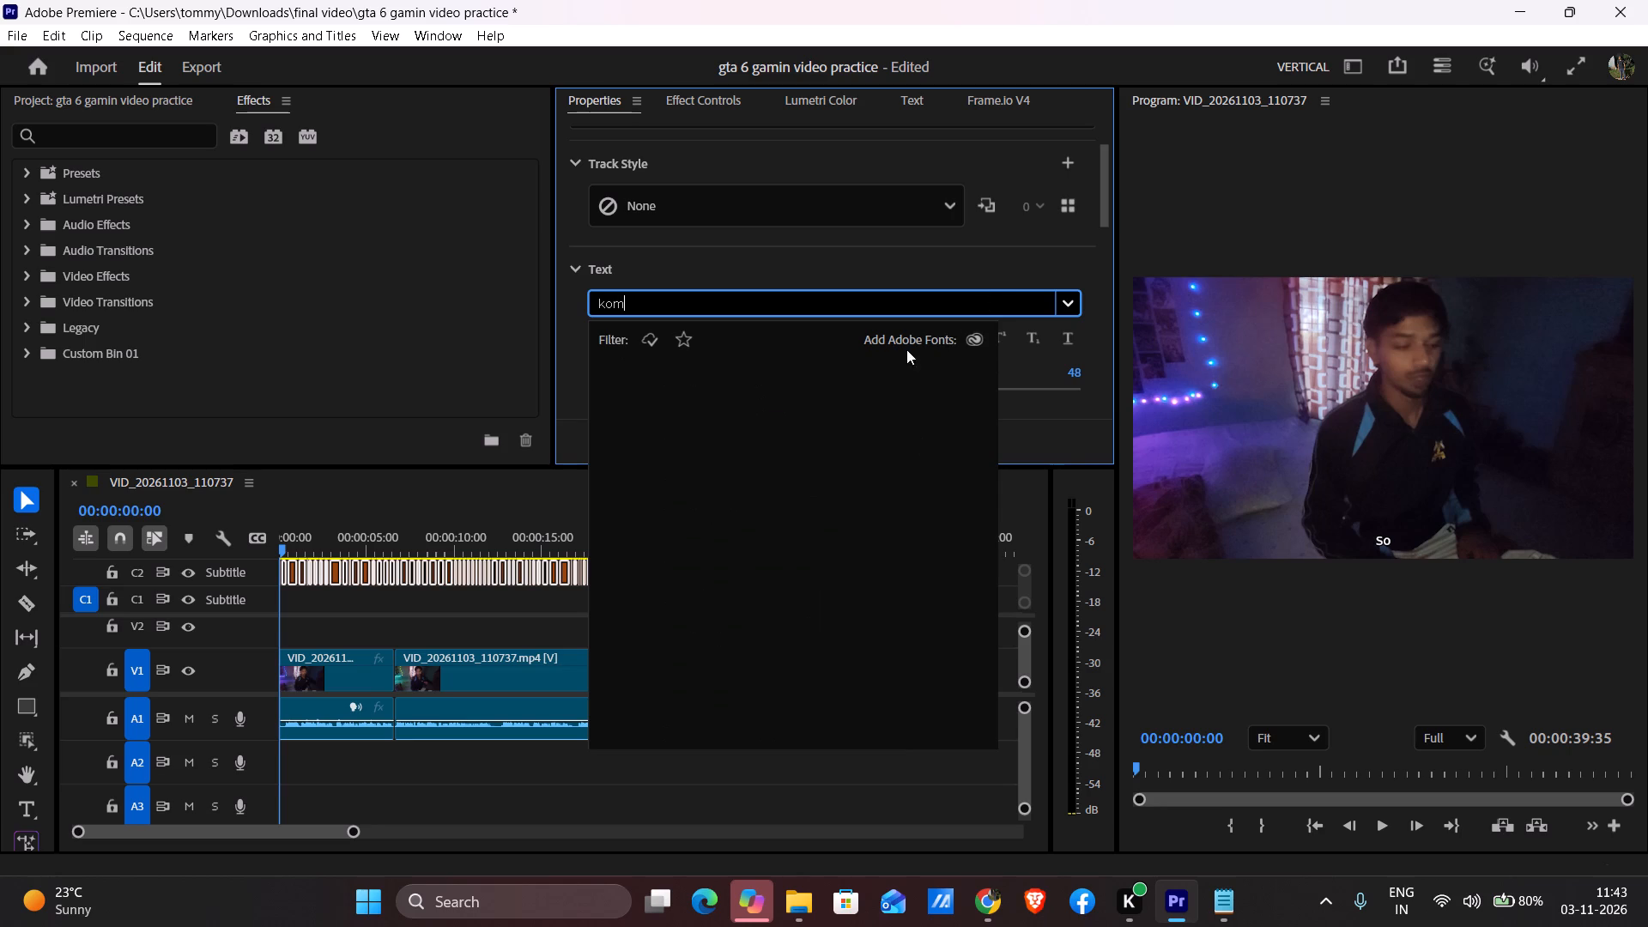
Open the Adobe Fonts website from the caption font list and search it for "komika axis".
{"action": "left_click", "coordinate": [974, 342]}
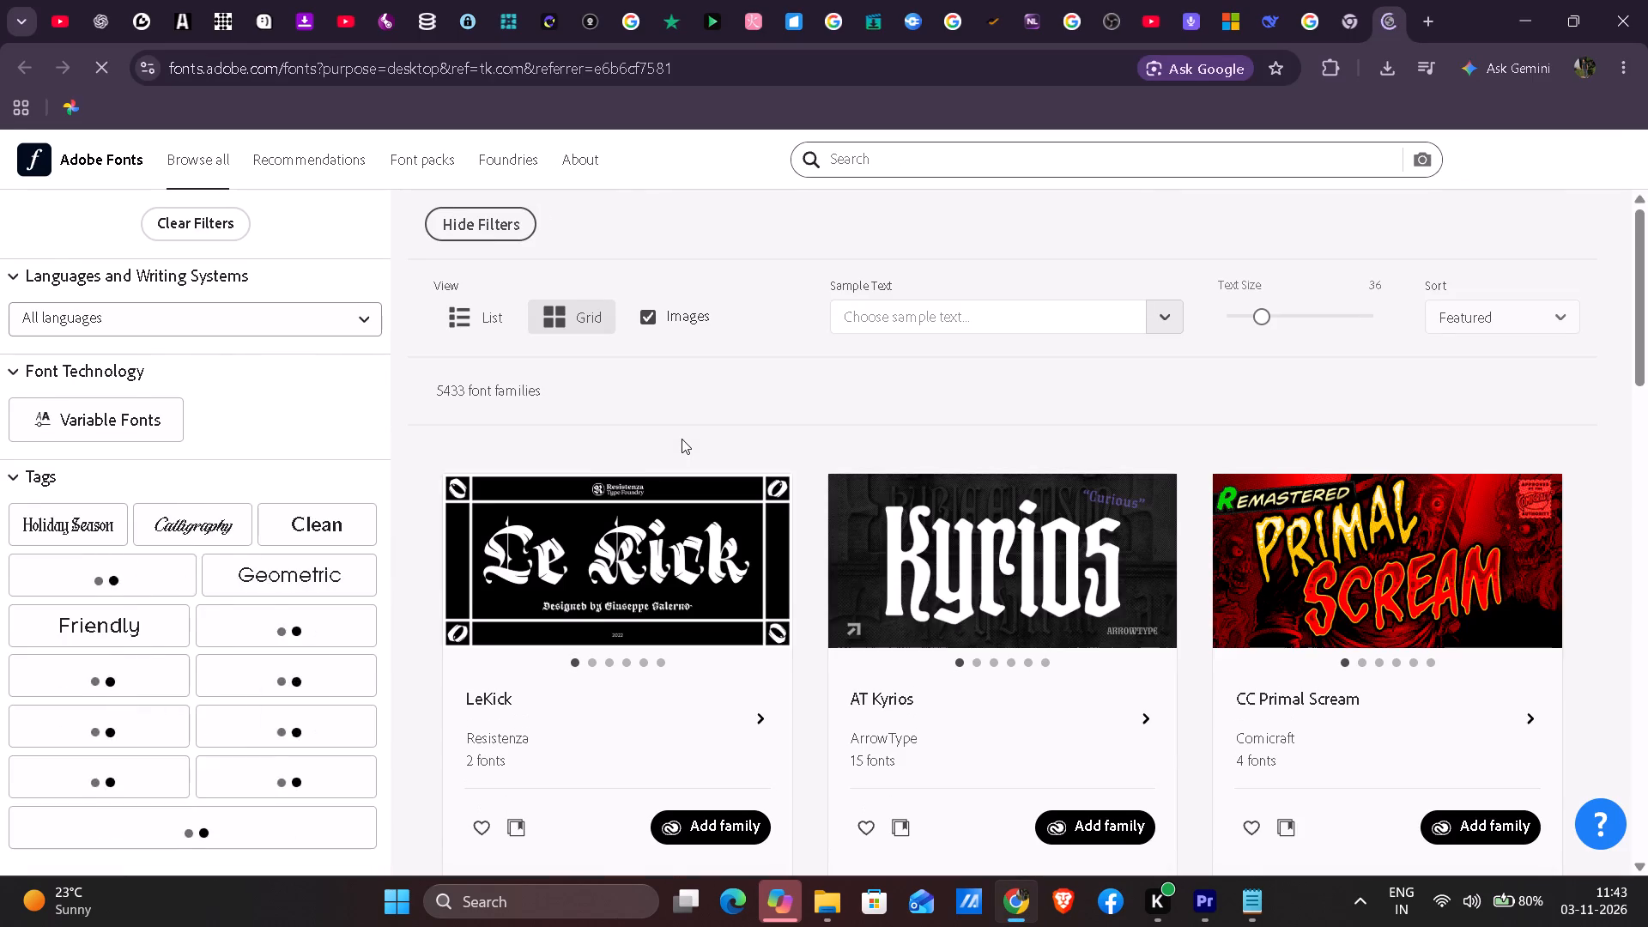
{"action": "scroll", "coordinate": [682, 439], "scroll_direction": "down", "scroll_amount": 3}
{"action": "scroll", "coordinate": [681, 439], "scroll_direction": "up", "scroll_amount": 3}
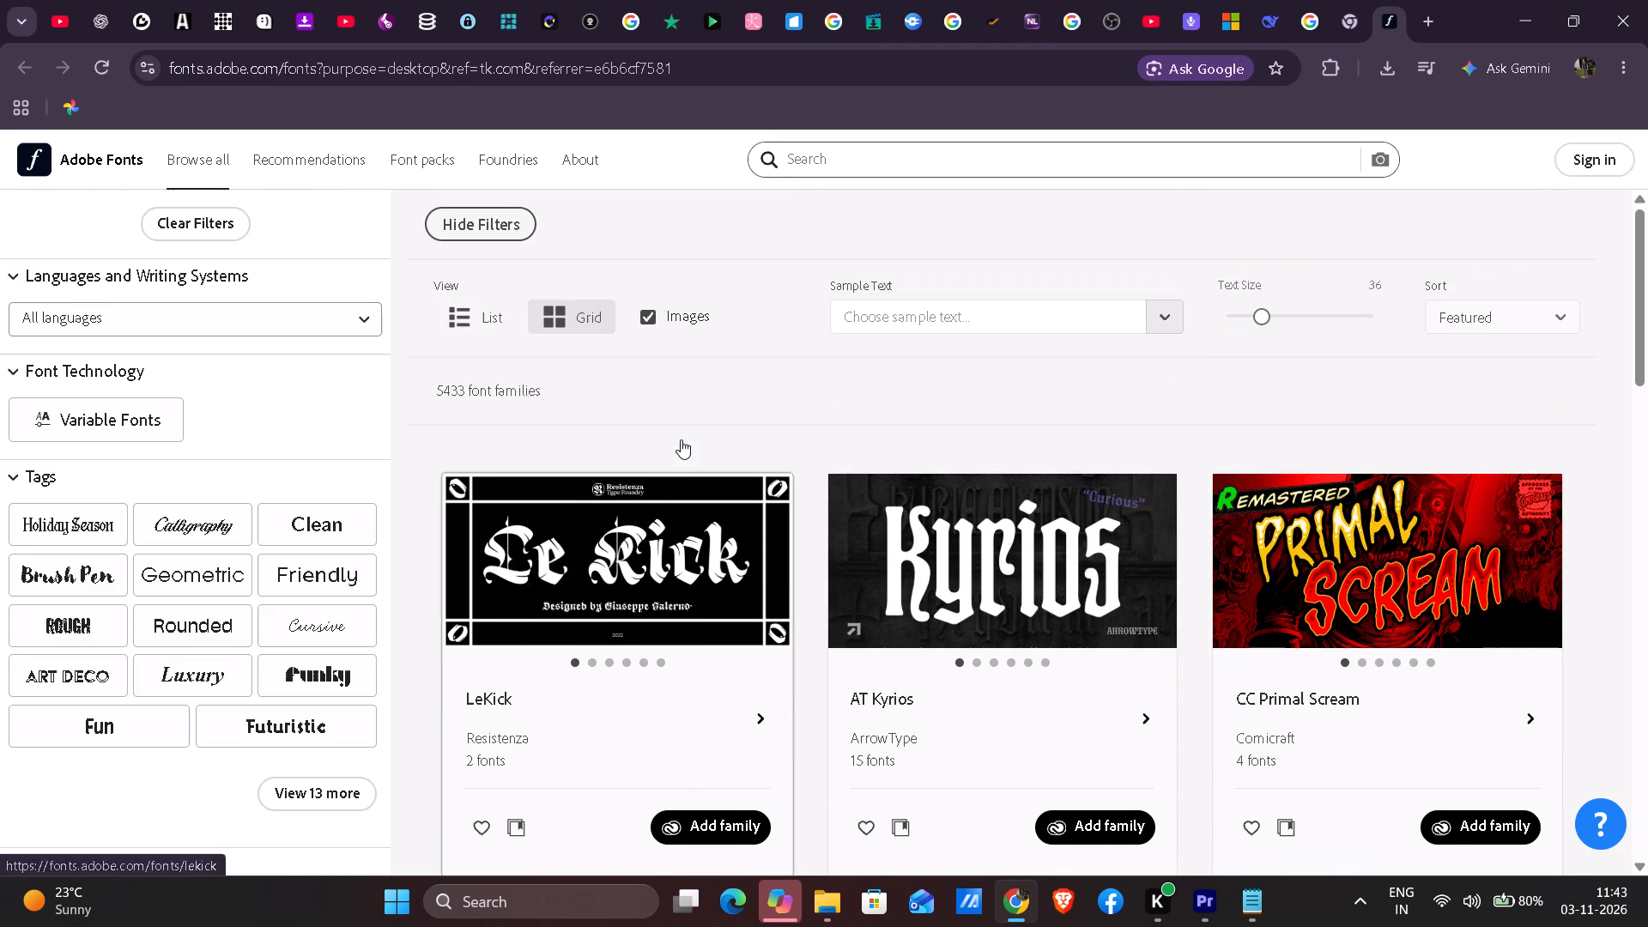
{"action": "scroll", "coordinate": [681, 439], "scroll_direction": "up", "scroll_amount": 5}
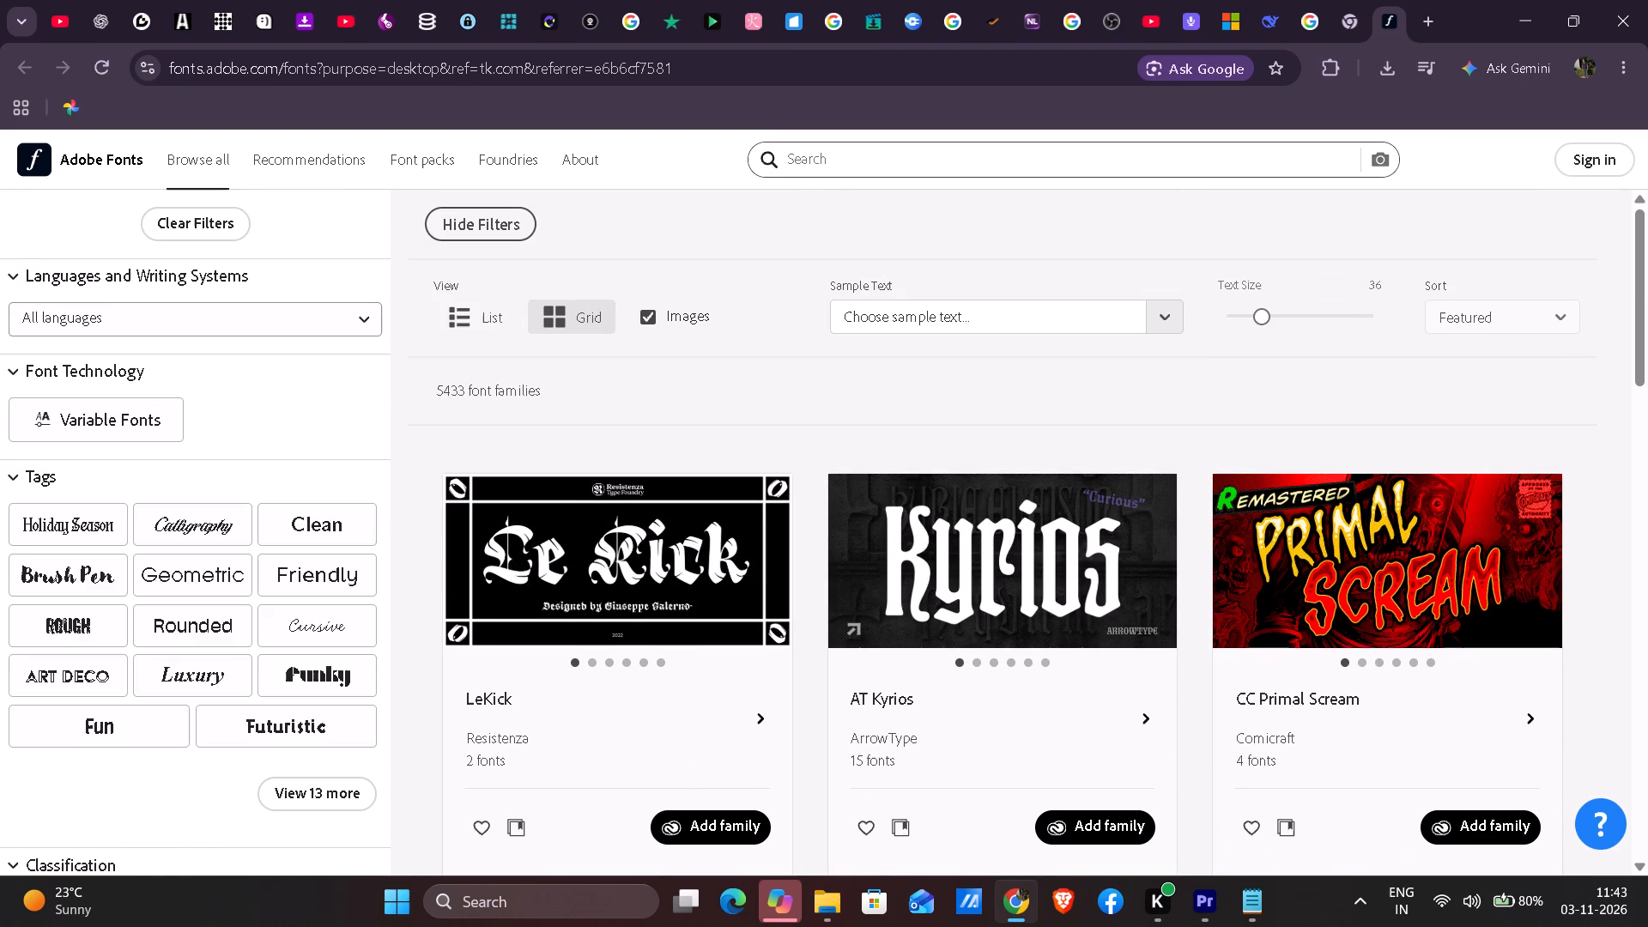
{"action": "left_click", "coordinate": [865, 165]}
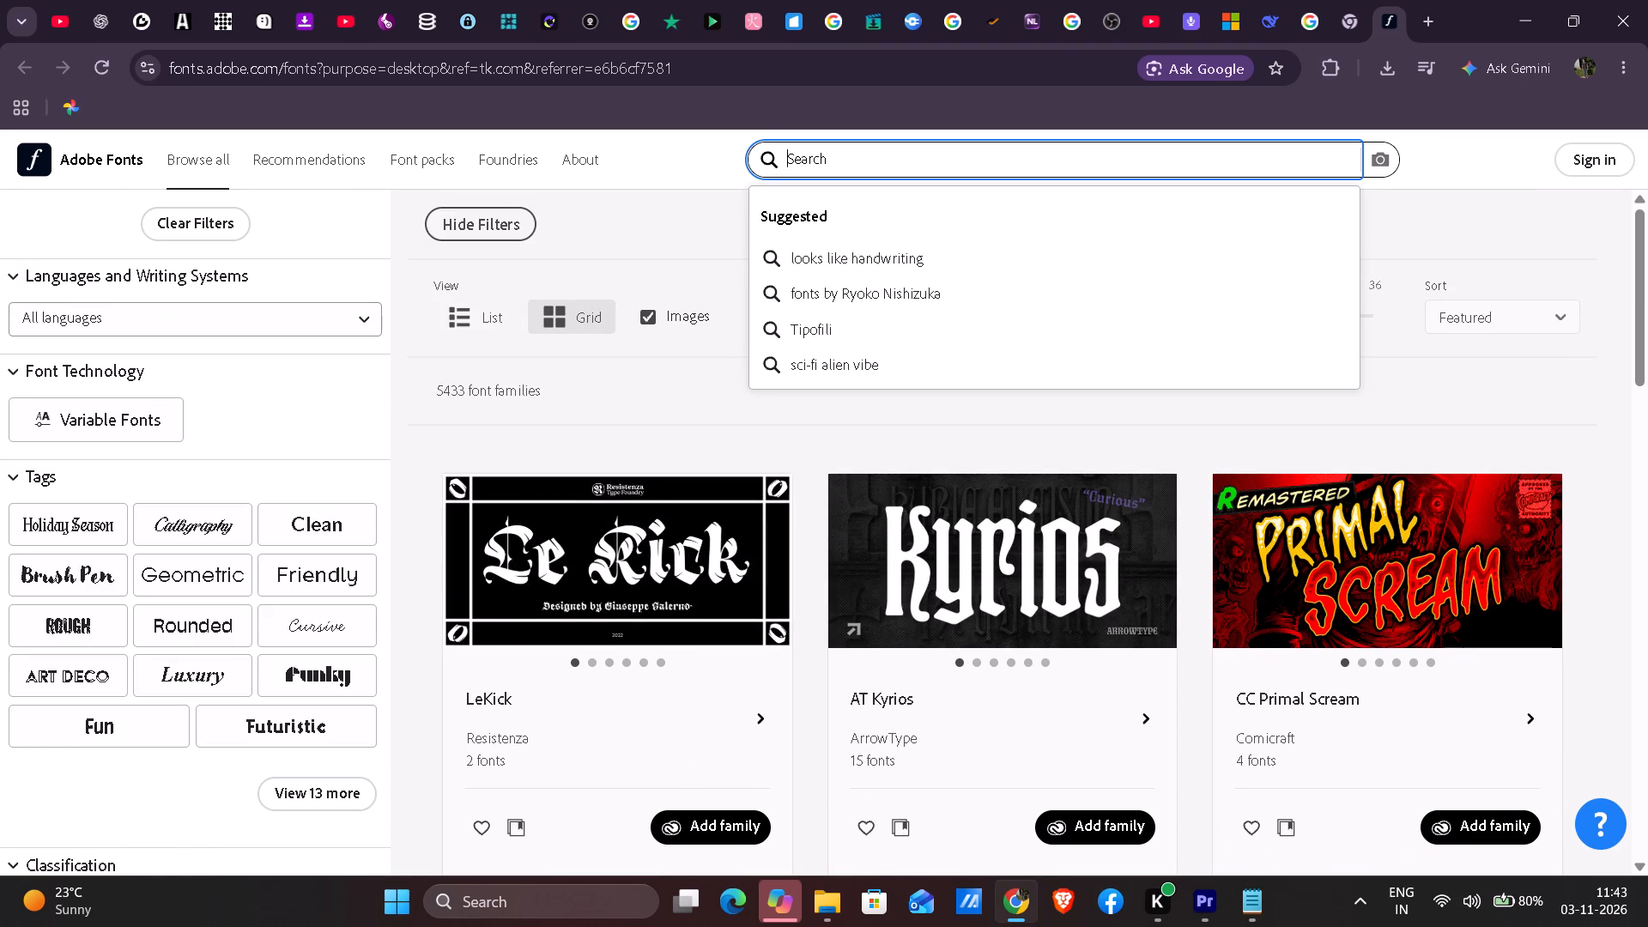
{"action": "type", "text": "komi"}
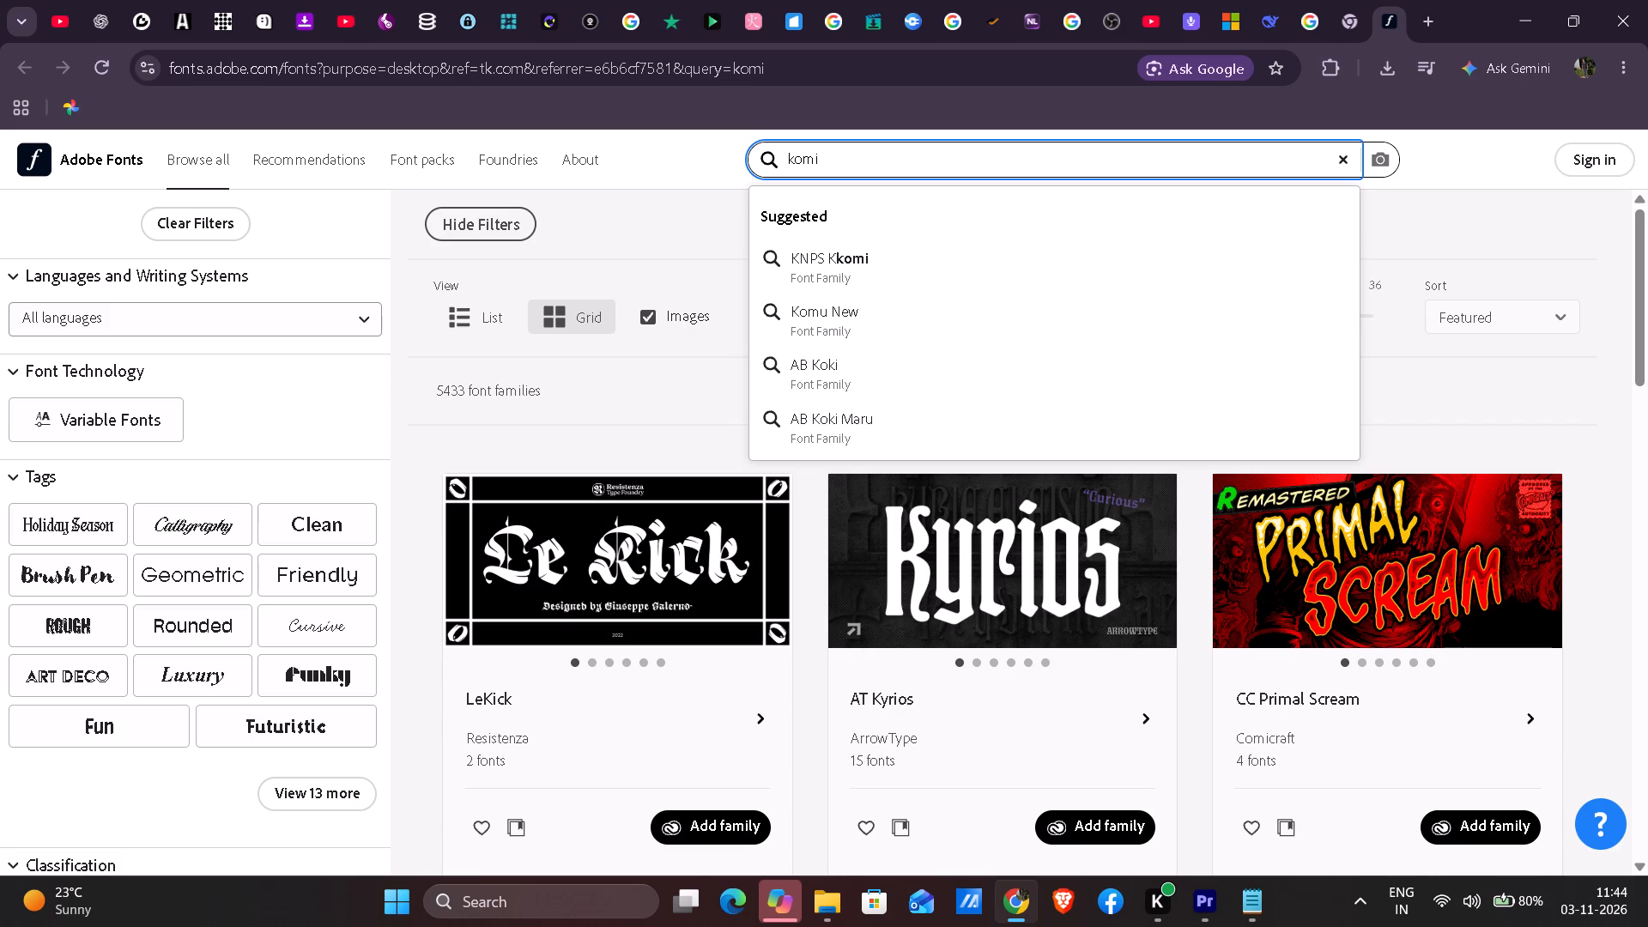
{"action": "type", "text": "ka"}
{"action": "key", "text": "space"}
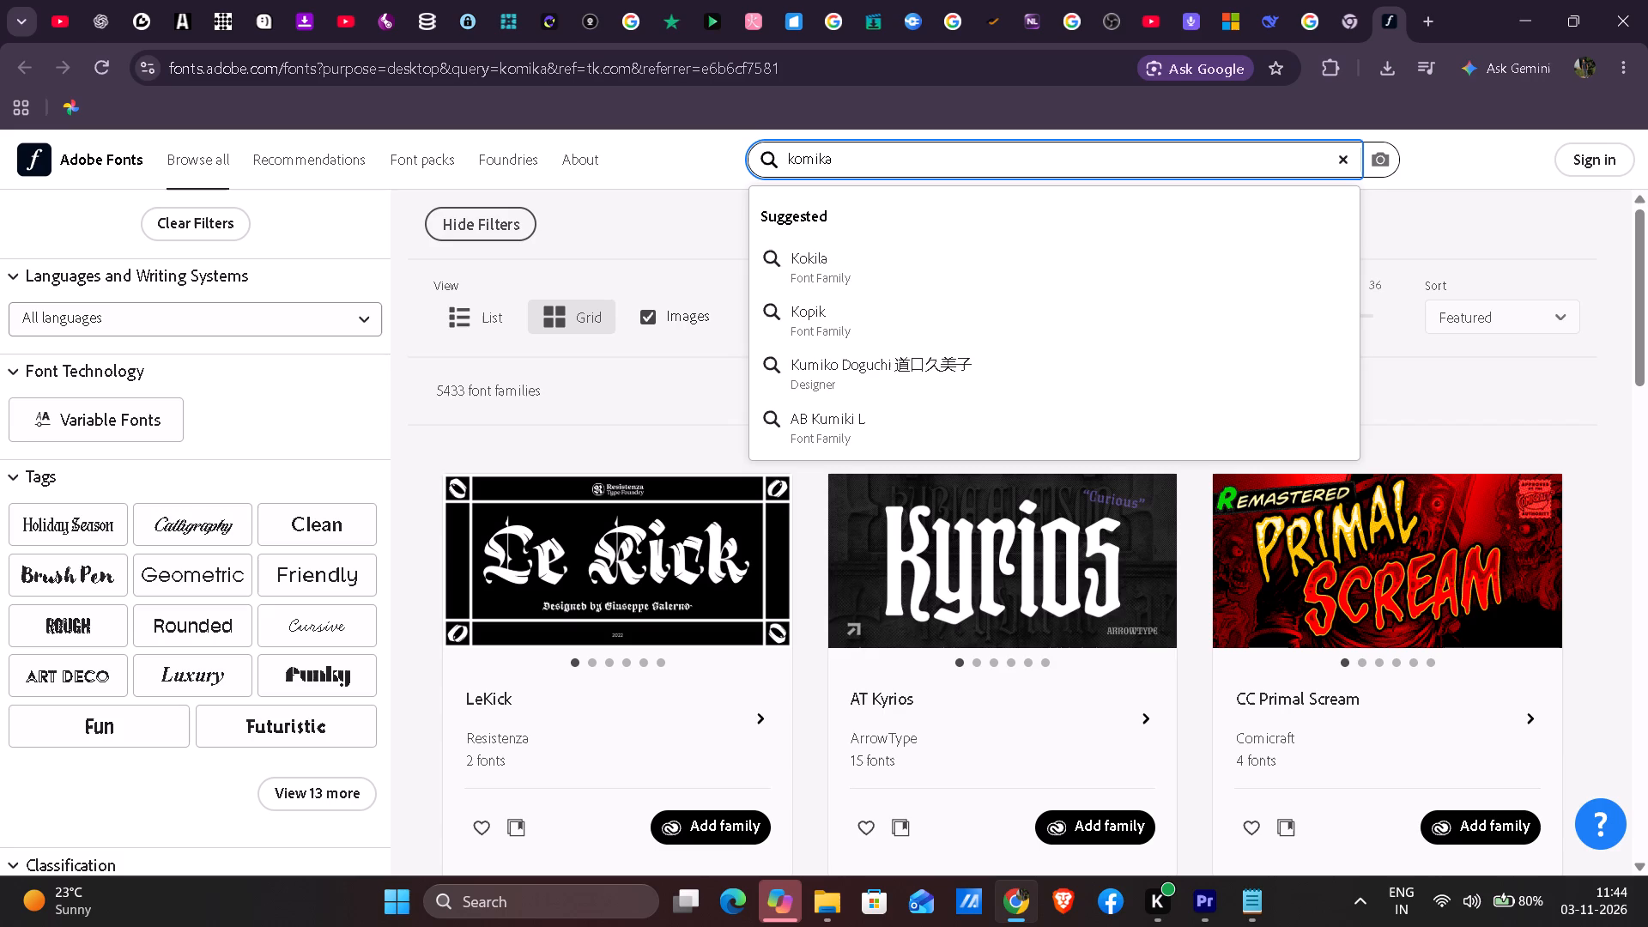
{"action": "type", "text": "axis"}
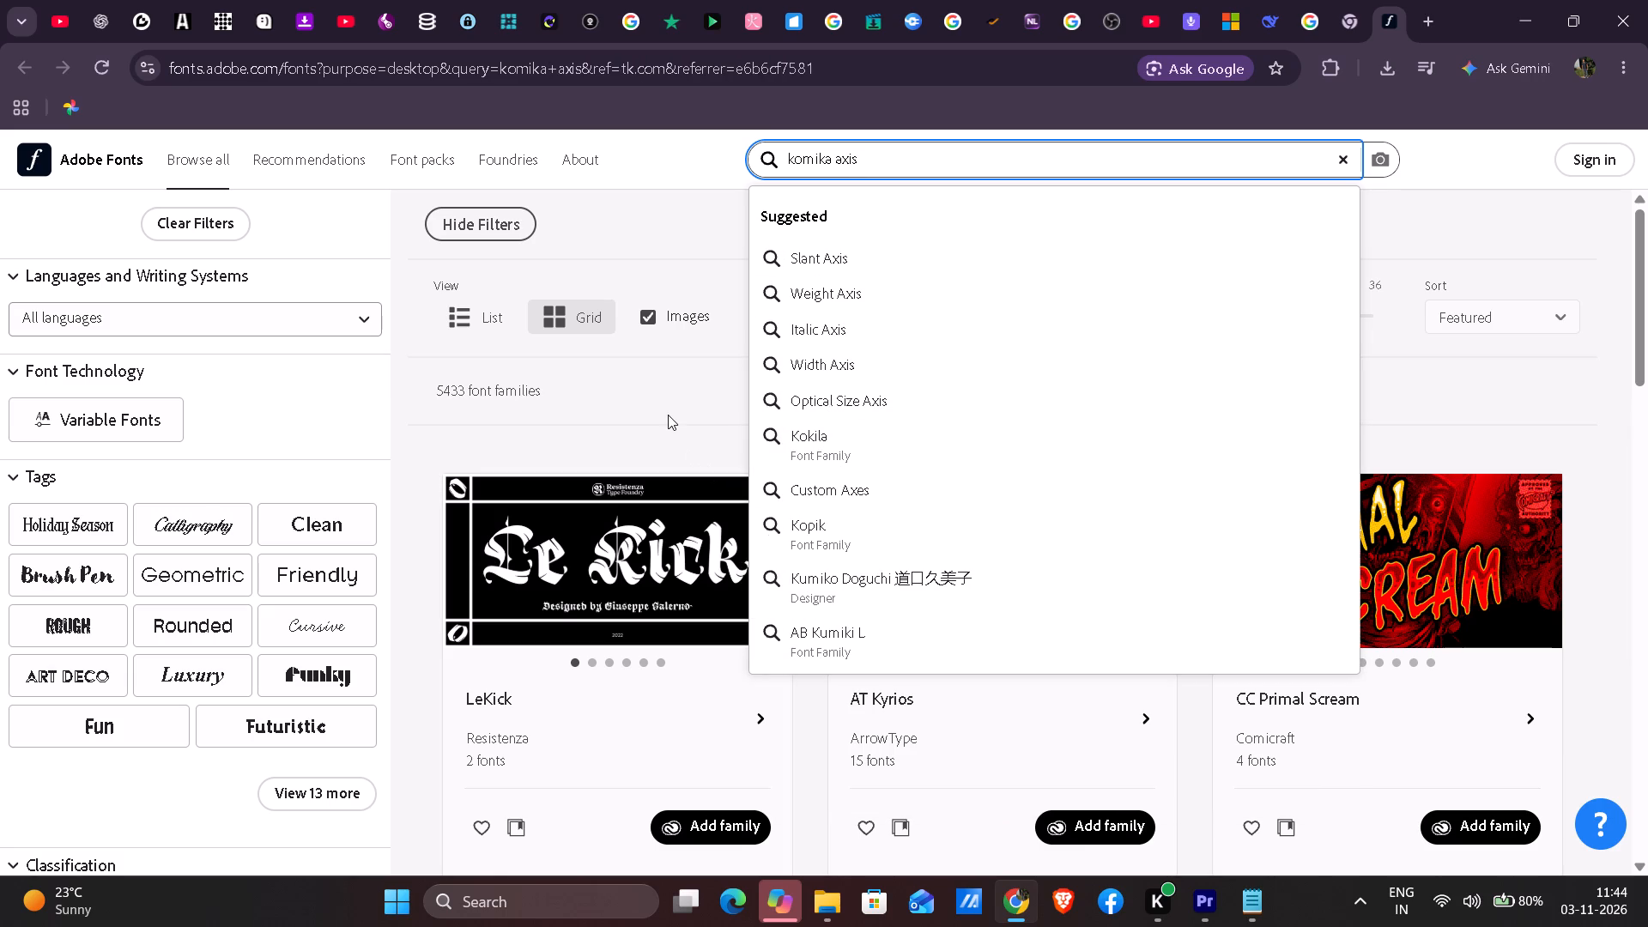
{"action": "scroll", "coordinate": [869, 368], "scroll_direction": "down", "scroll_amount": 4}
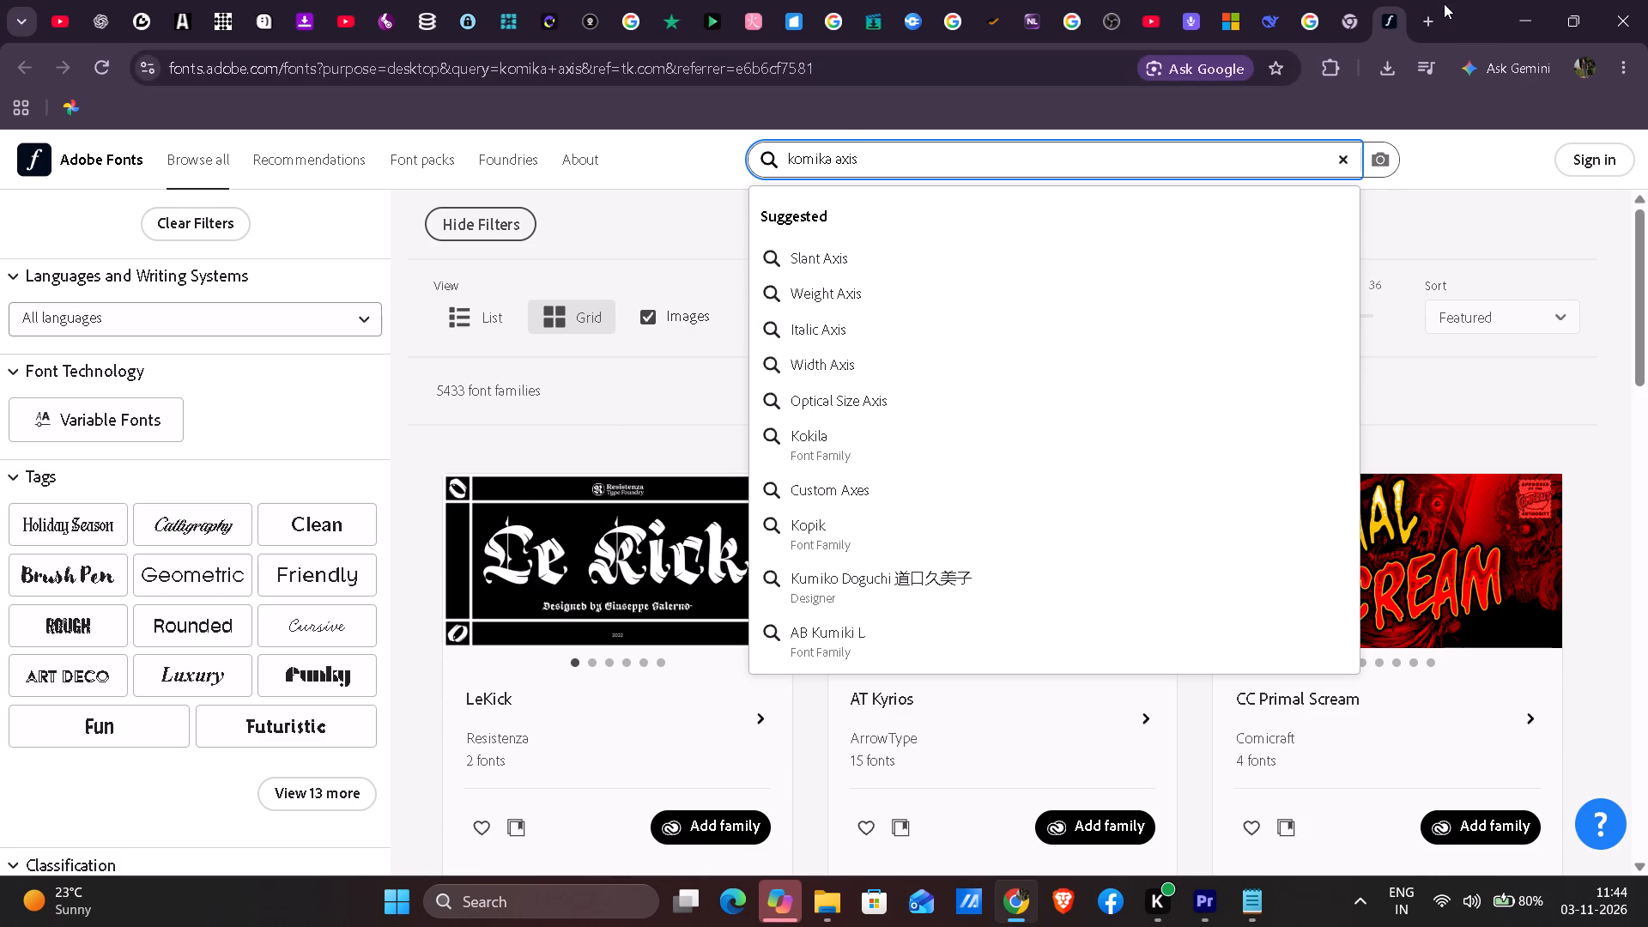
Search Google in a new browser tab for "komika axis font" and open the DaFont result.
{"action": "left_click", "coordinate": [1426, 10]}
{"action": "type", "text": "komika axis font"}
{"action": "key", "text": "Return"}
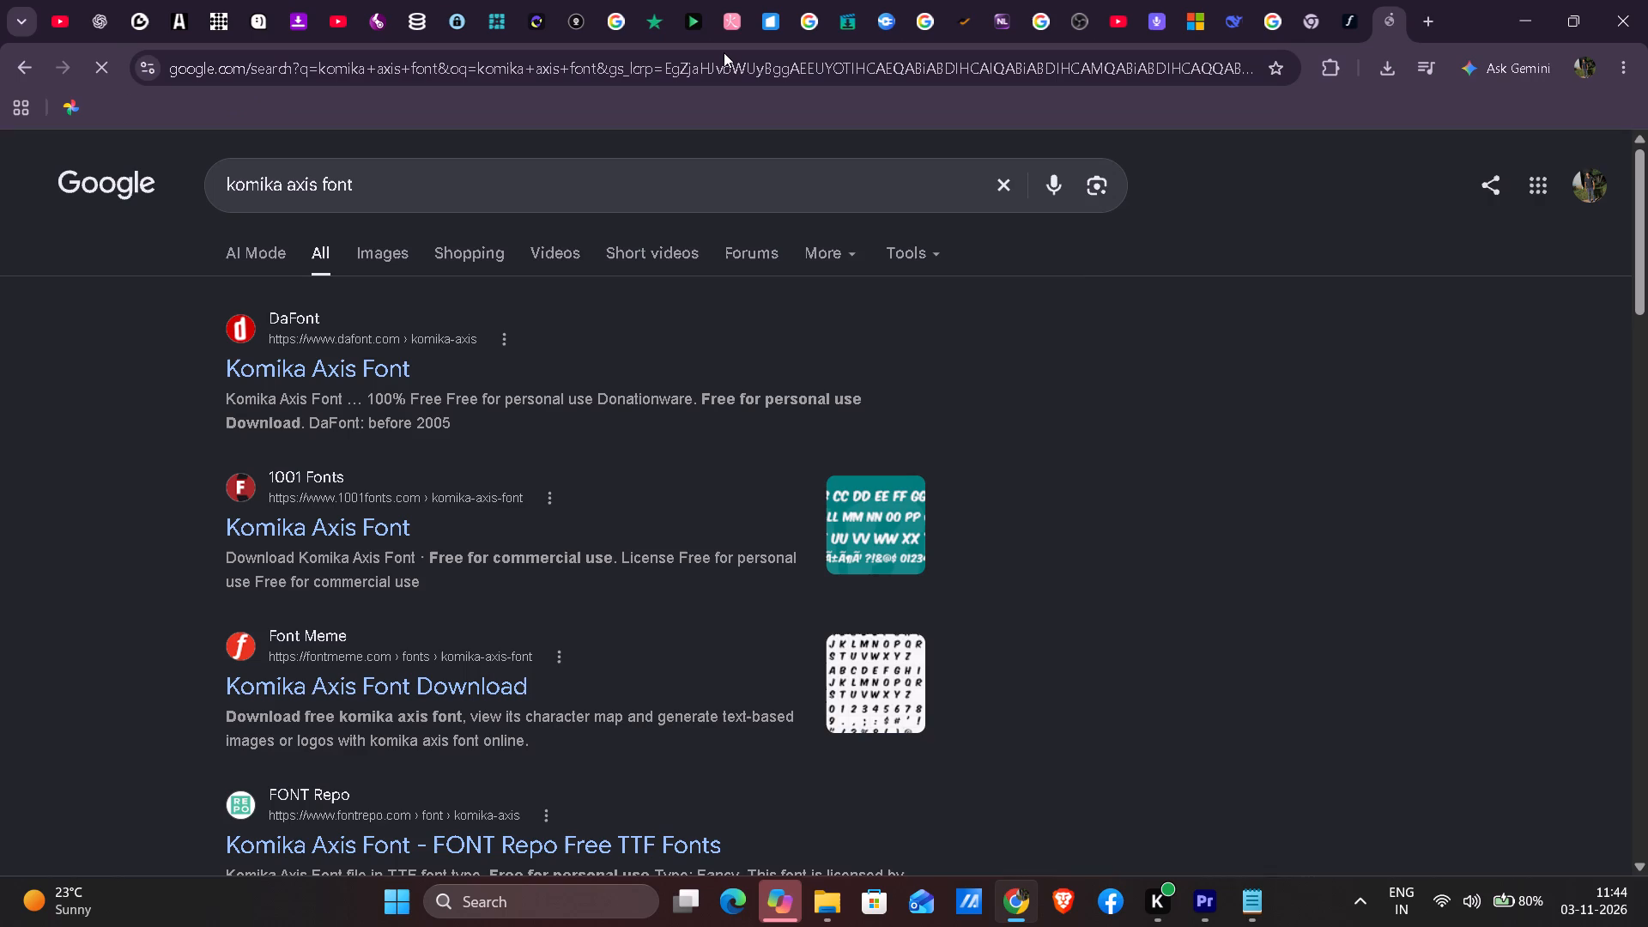
{"action": "left_click", "coordinate": [331, 367]}
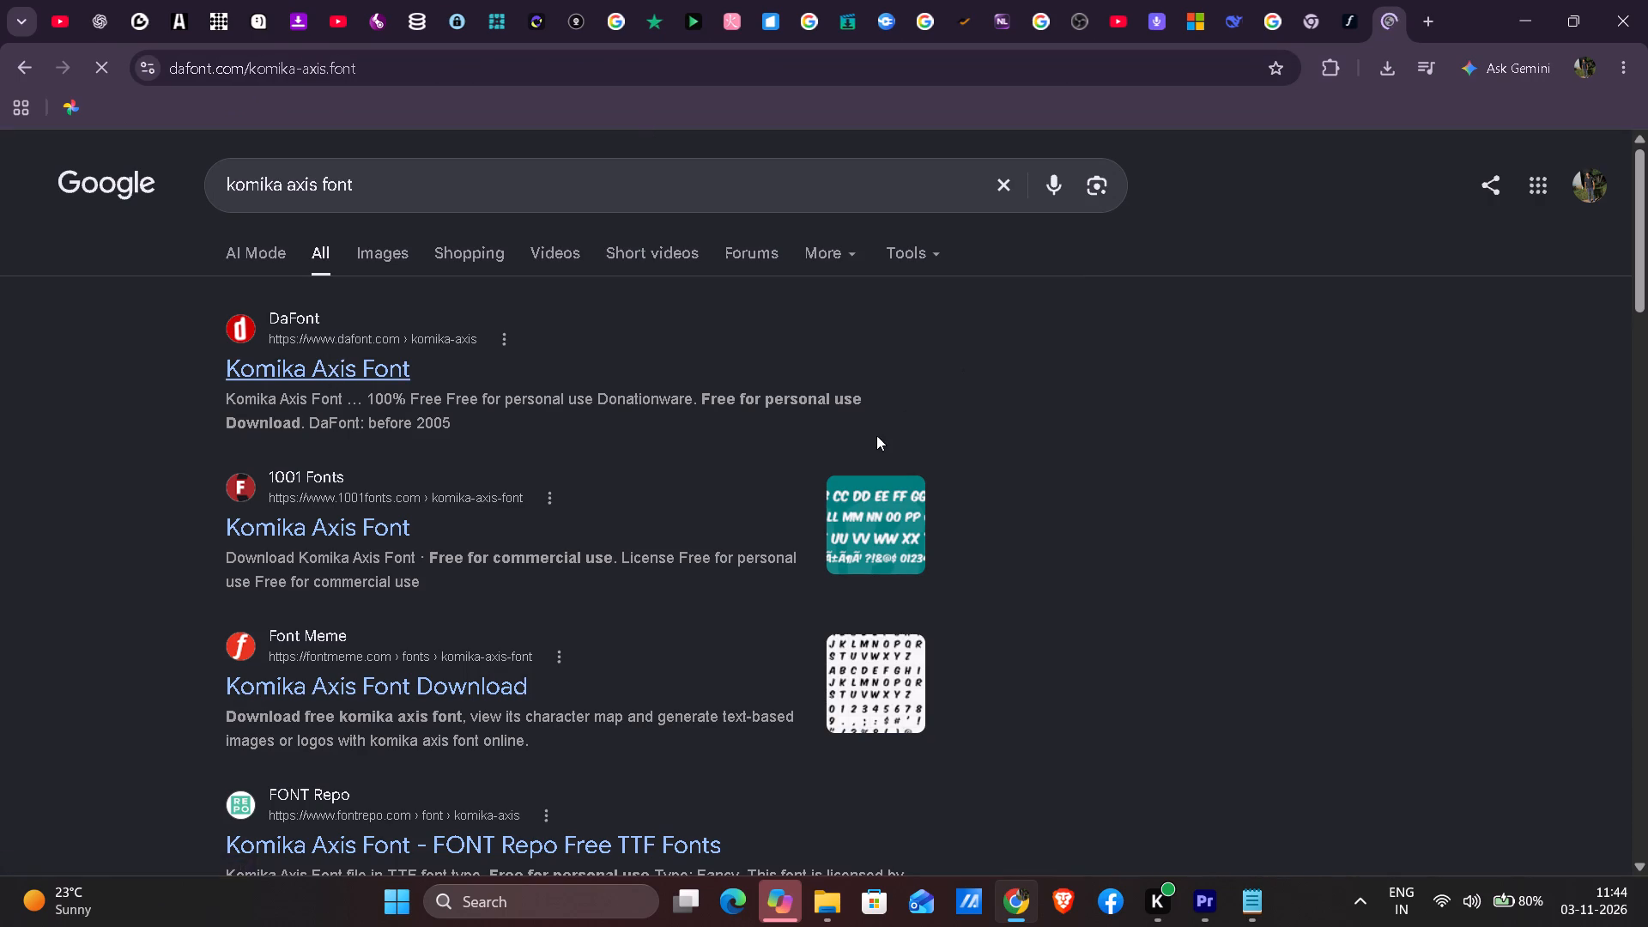
Examine the Komika Axis font's sample lettering and character map on the DaFont page.
{"action": "scroll", "coordinate": [876, 435], "scroll_direction": "down", "scroll_amount": 2}
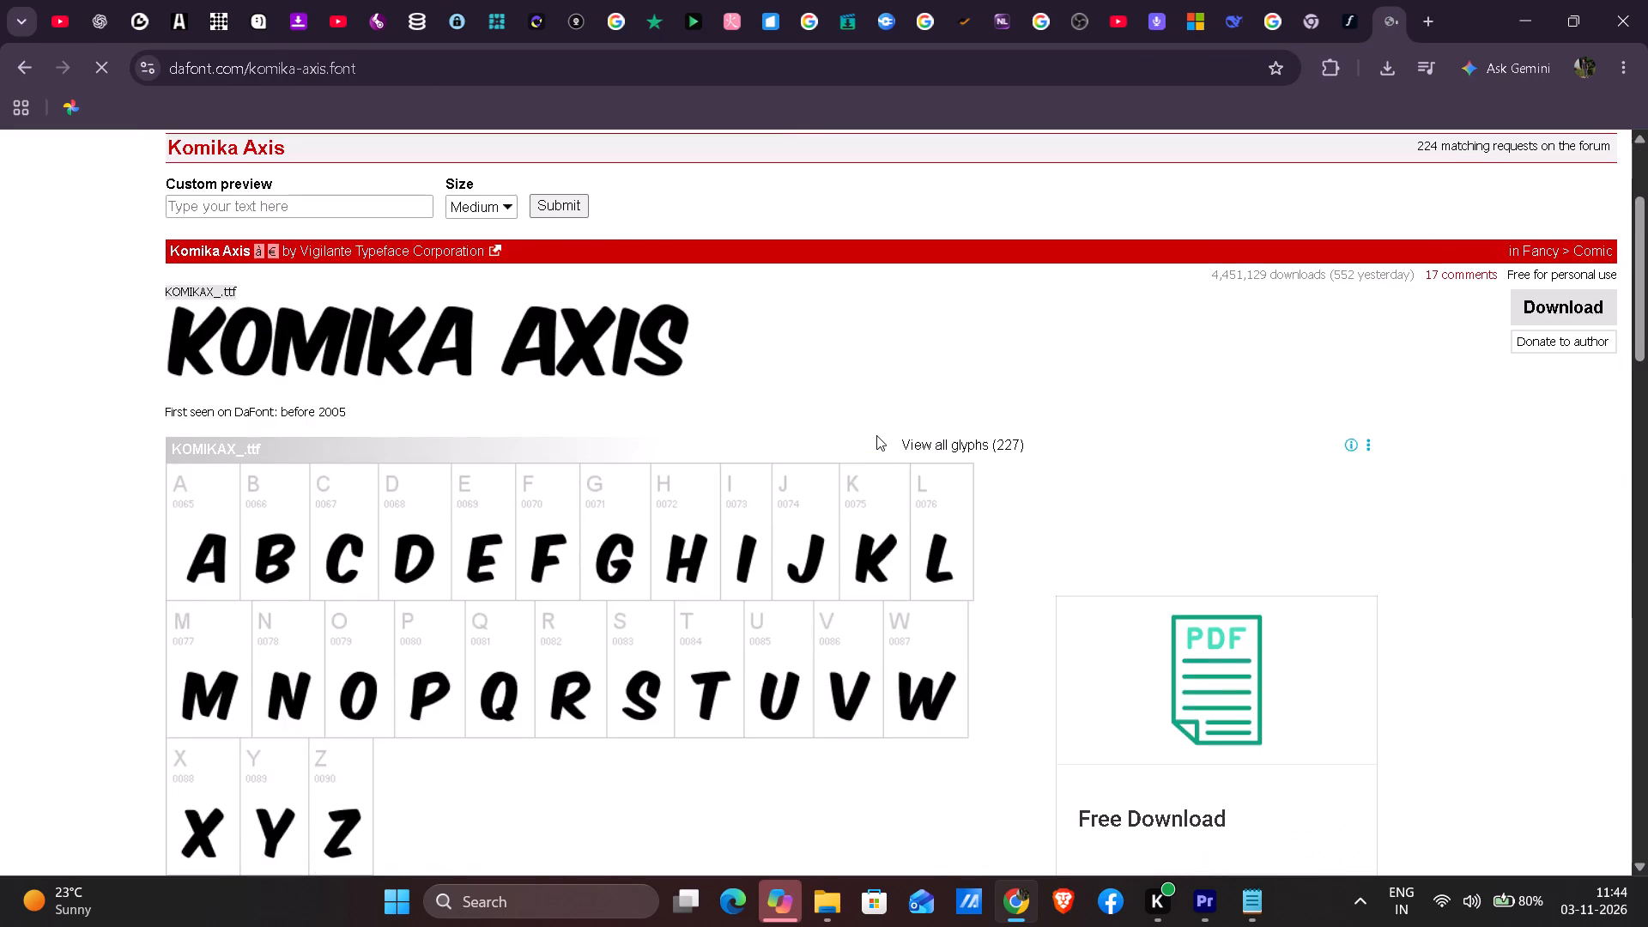
{"action": "scroll", "coordinate": [876, 435], "scroll_direction": "down", "scroll_amount": 2}
{"action": "scroll", "coordinate": [955, 603], "scroll_direction": "up", "scroll_amount": 4}
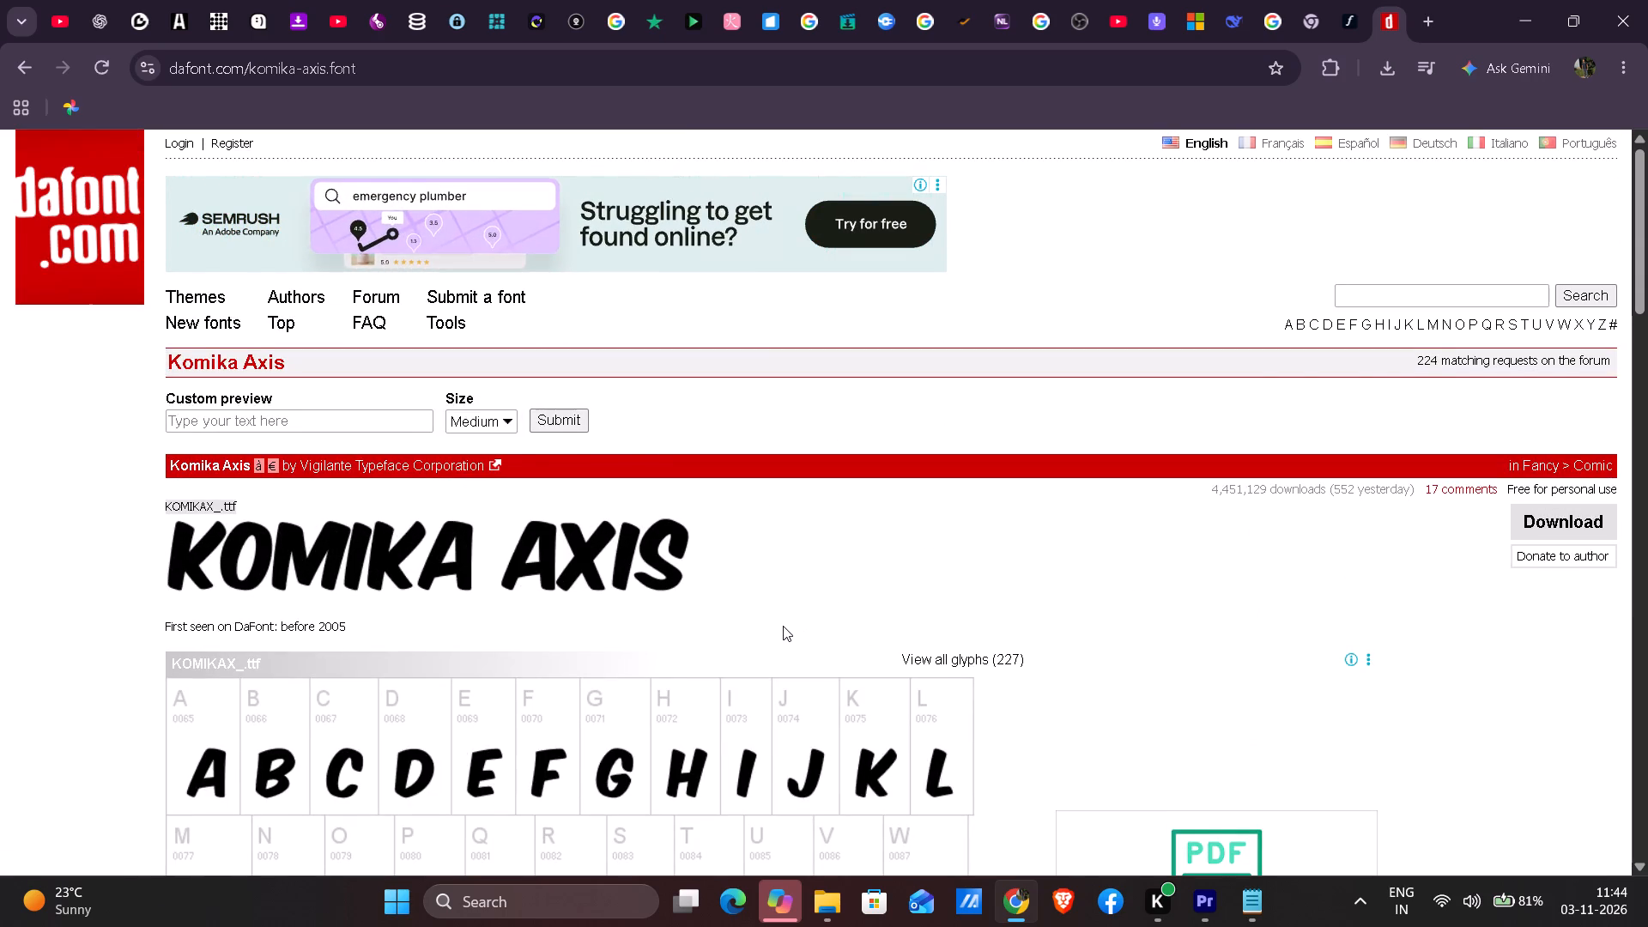
{"action": "scroll", "coordinate": [783, 626], "scroll_direction": "down", "scroll_amount": 7}
{"action": "scroll", "coordinate": [783, 626], "scroll_direction": "up", "scroll_amount": 7}
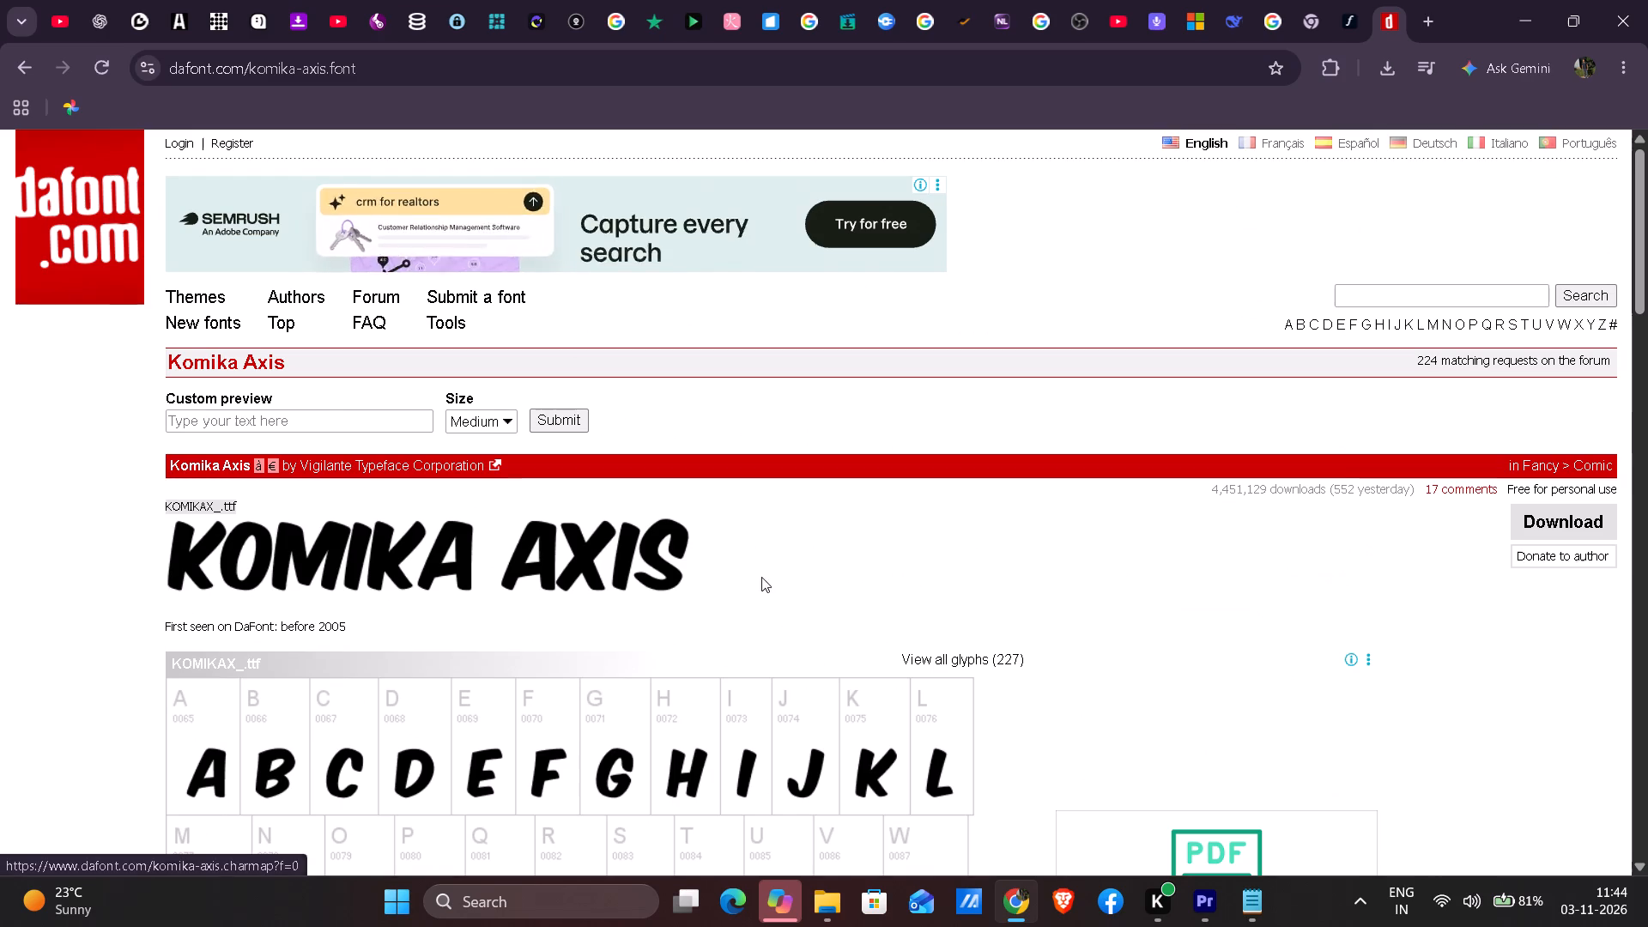
{"action": "left_click_drag", "start_coordinate": [736, 561], "coordinate": [217, 562]}
{"action": "left_click_drag", "start_coordinate": [113, 539], "coordinate": [843, 591]}
{"action": "left_click_drag", "start_coordinate": [847, 570], "coordinate": [93, 591]}
{"action": "left_click", "coordinate": [762, 579]}
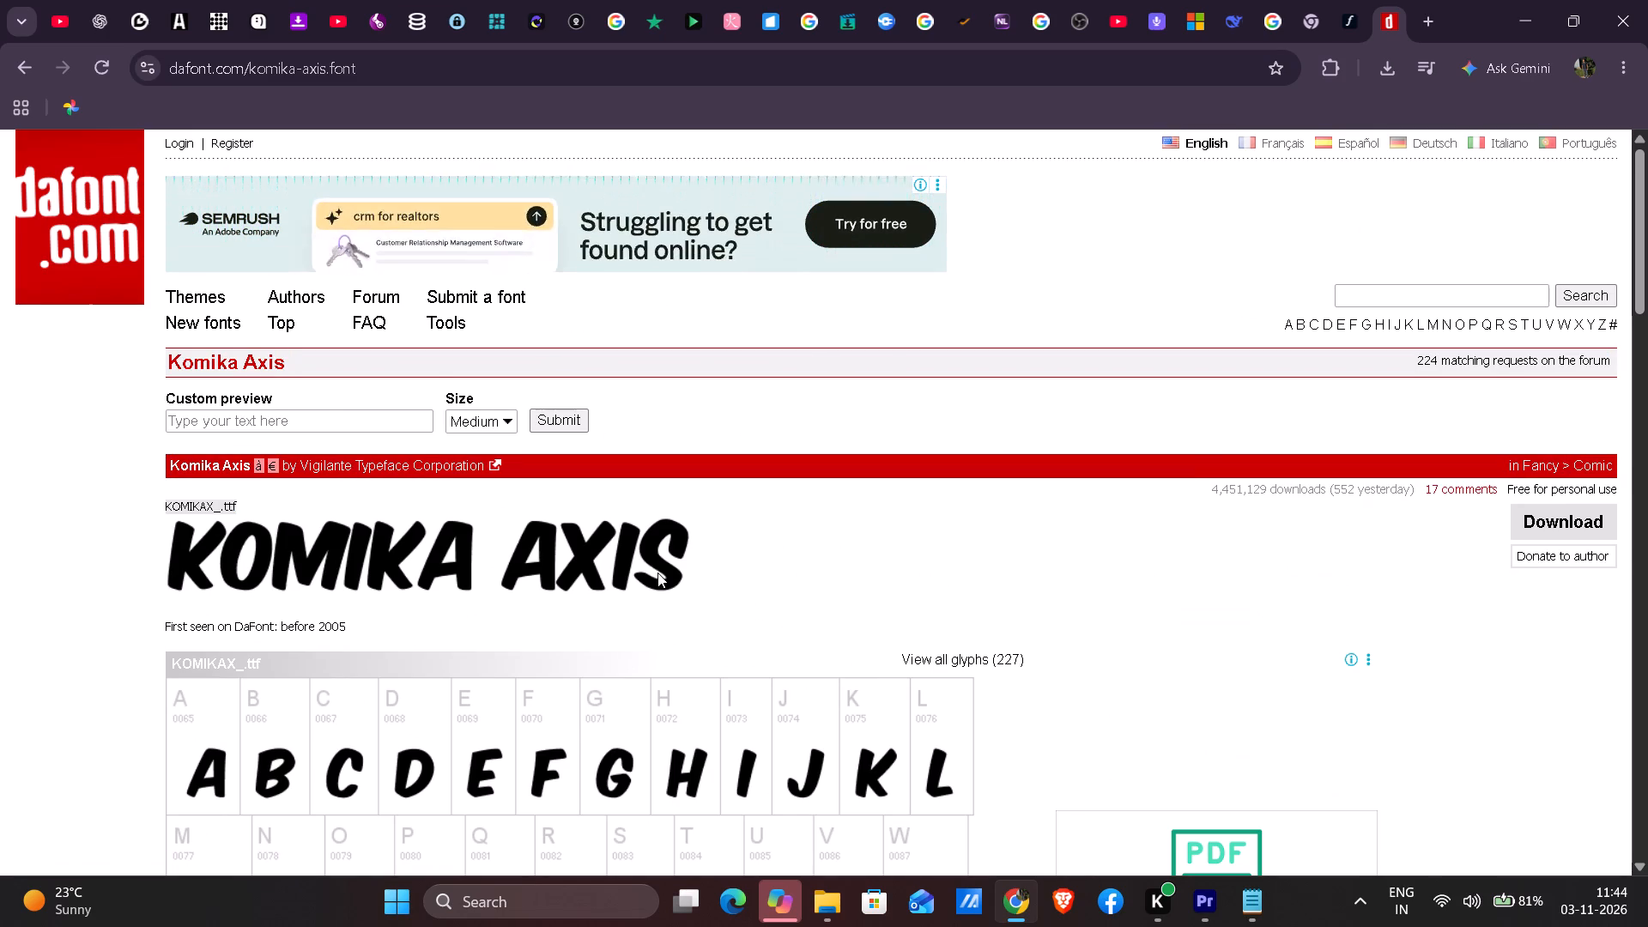
{"action": "left_click_drag", "start_coordinate": [693, 571], "coordinate": [173, 602]}
{"action": "left_click_drag", "start_coordinate": [153, 563], "coordinate": [497, 578]}
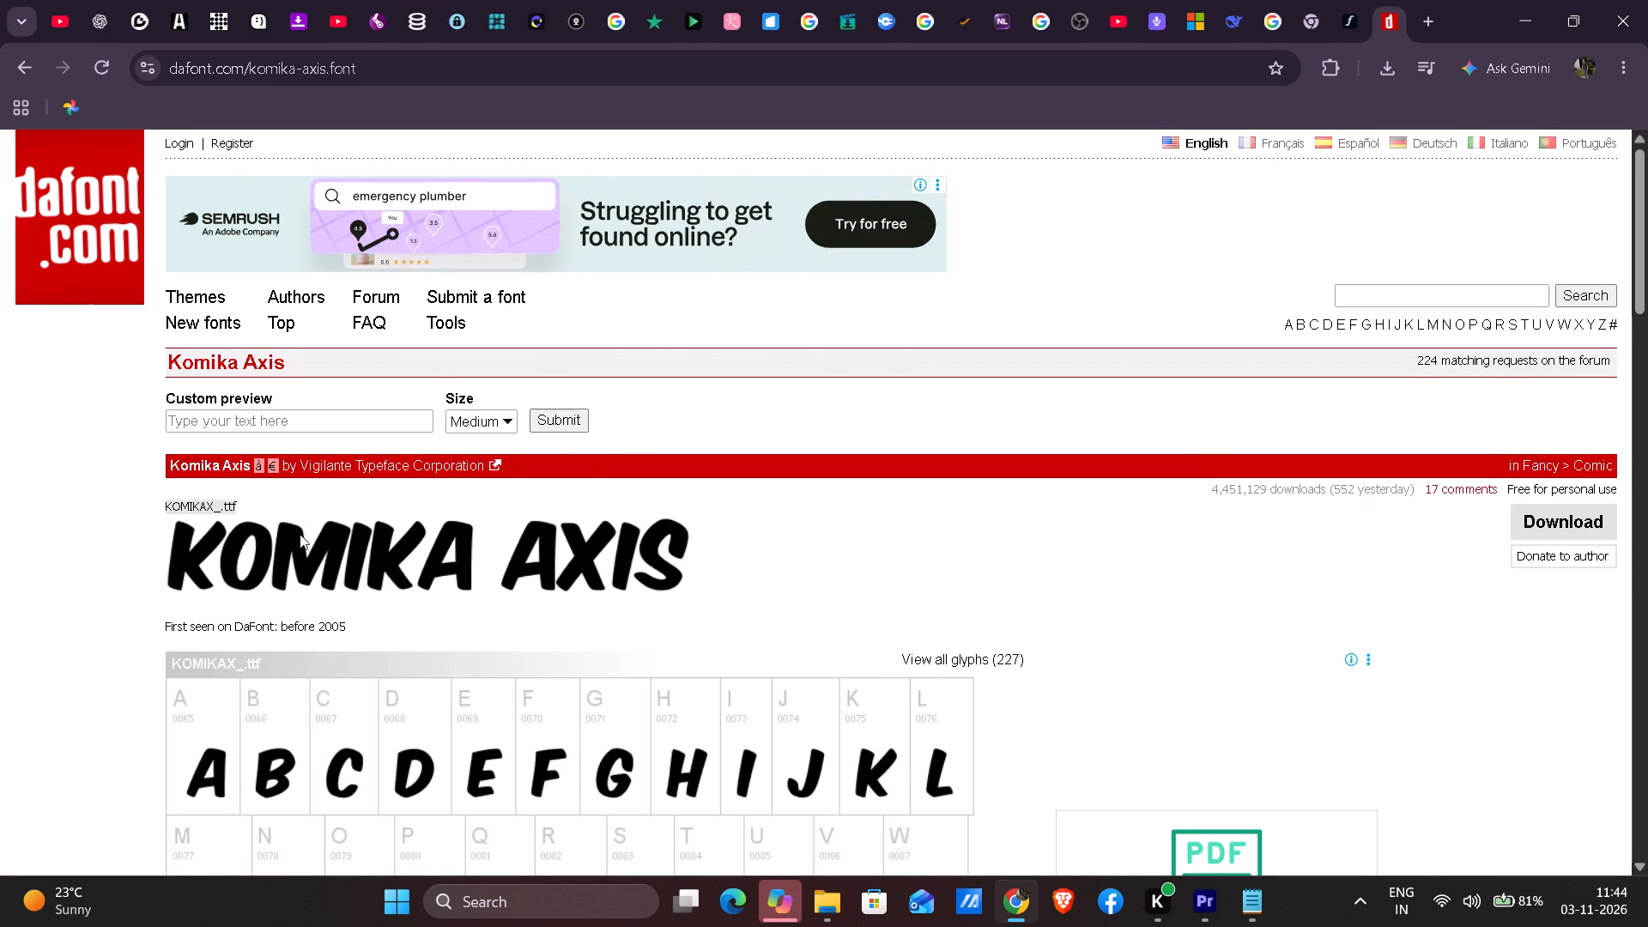
Open the full Komika Axis glyph list on DaFont and copy the capital A glyph.
{"action": "scroll", "coordinate": [934, 566], "scroll_direction": "down", "scroll_amount": 20}
{"action": "scroll", "coordinate": [934, 566], "scroll_direction": "down", "scroll_amount": 1}
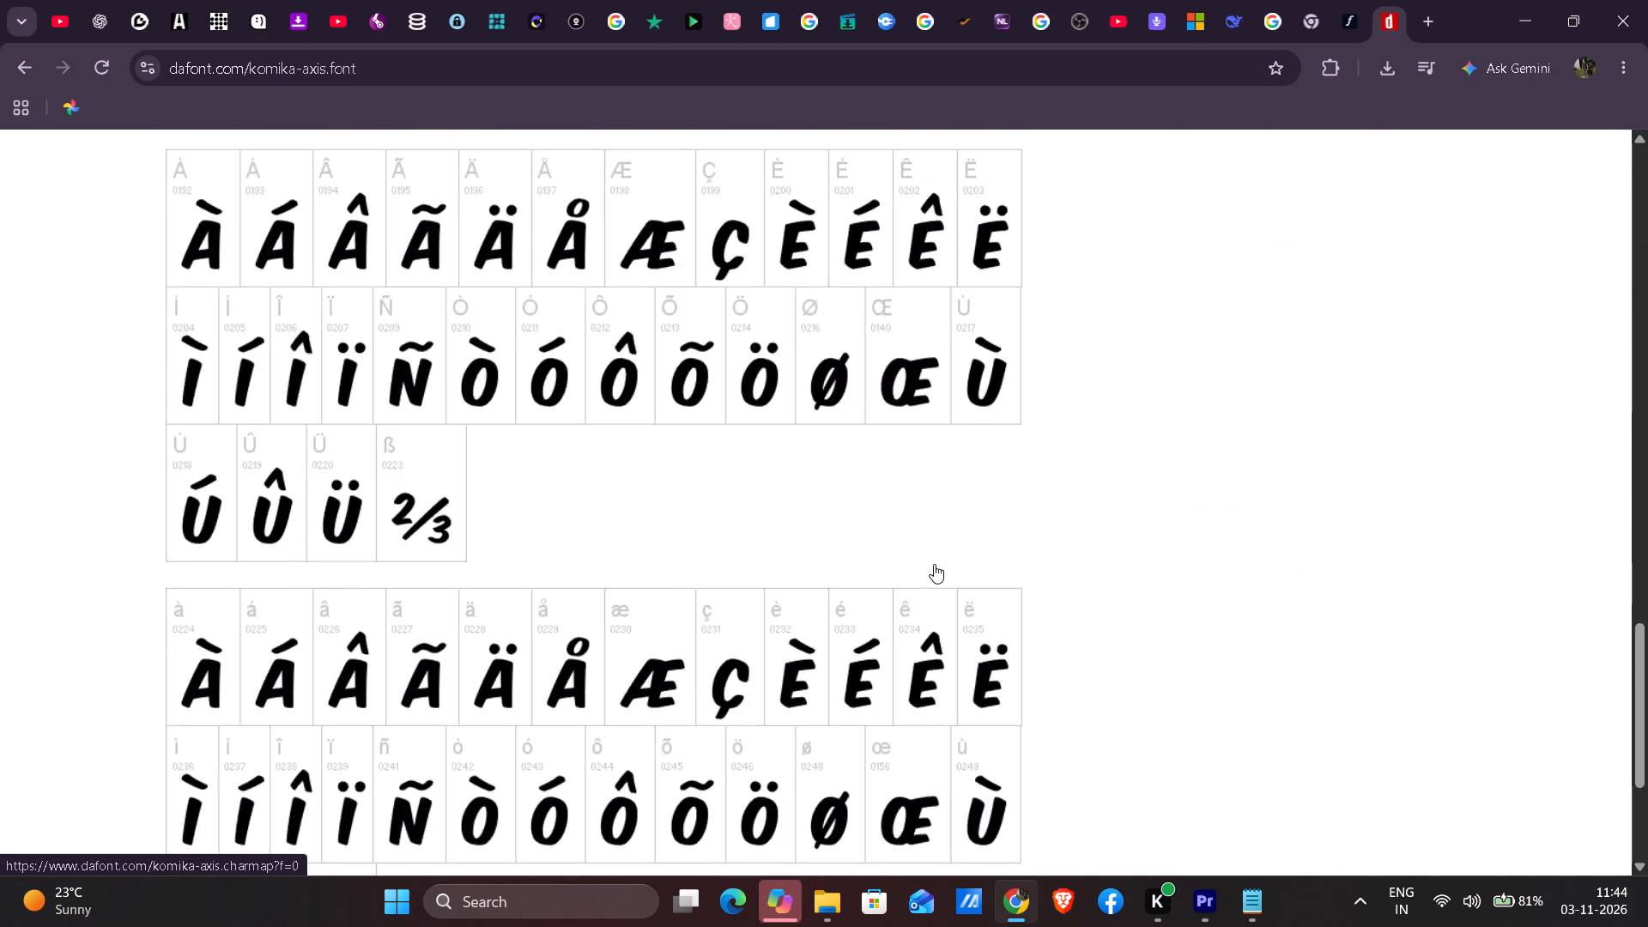
{"action": "scroll", "coordinate": [934, 564], "scroll_direction": "down", "scroll_amount": 12}
{"action": "scroll", "coordinate": [934, 565], "scroll_direction": "up", "scroll_amount": 19}
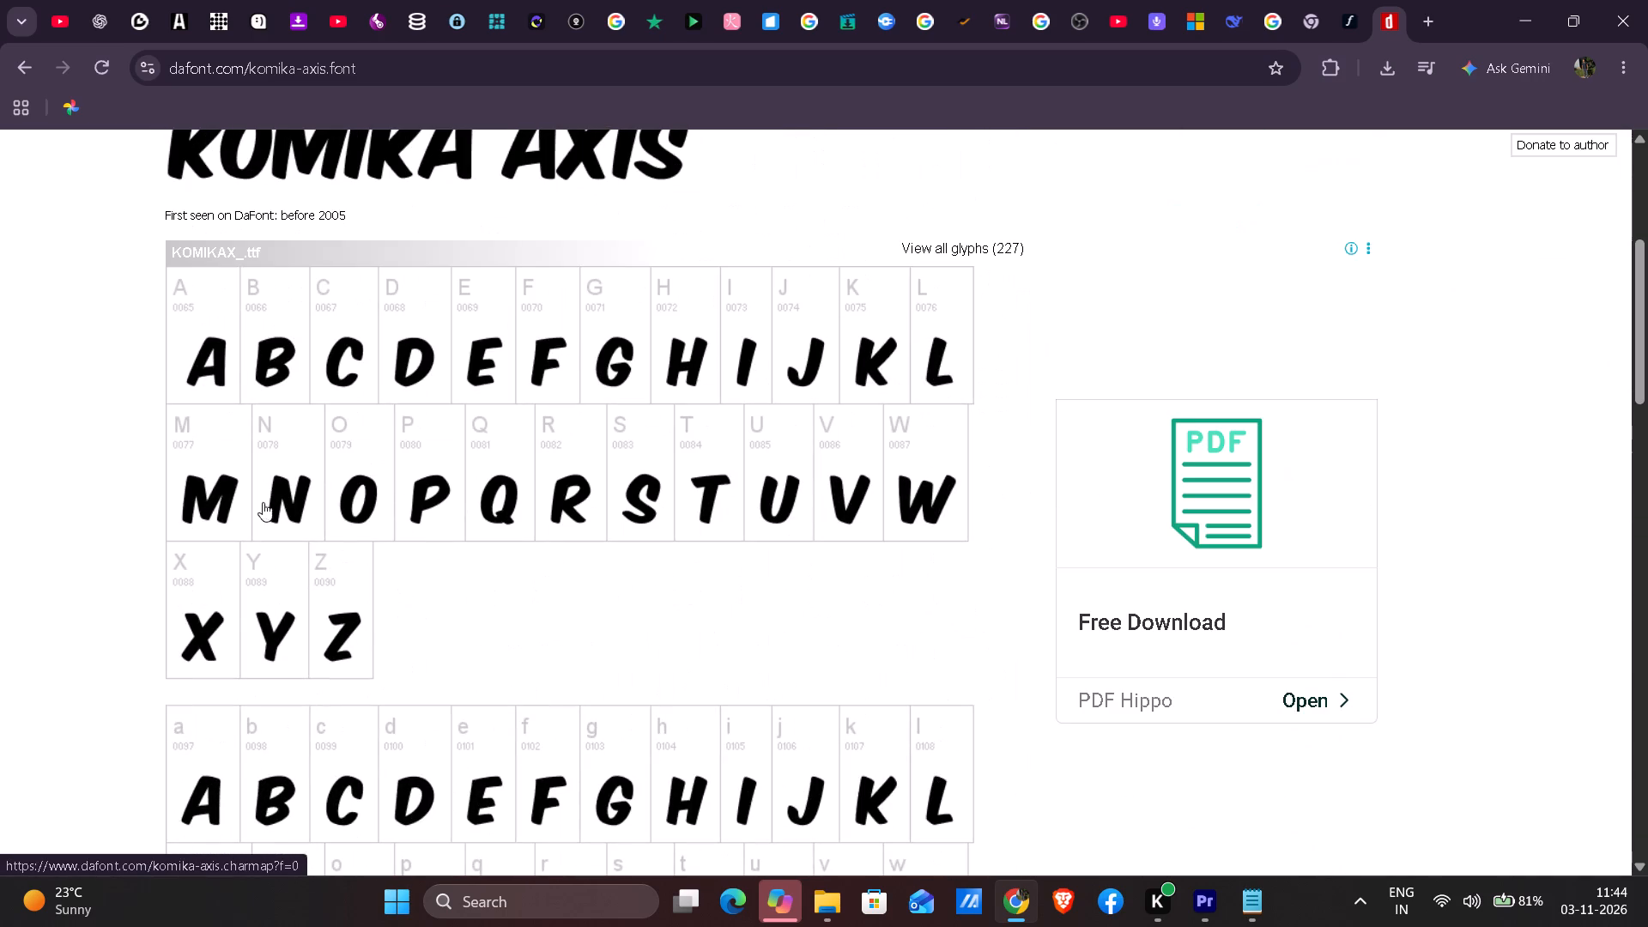
{"action": "left_click_drag", "start_coordinate": [105, 419], "coordinate": [415, 513]}
{"action": "left_click", "coordinate": [225, 486]}
{"action": "left_click", "coordinate": [203, 357]}
{"action": "scroll", "coordinate": [571, 494], "scroll_direction": "up", "scroll_amount": 2}
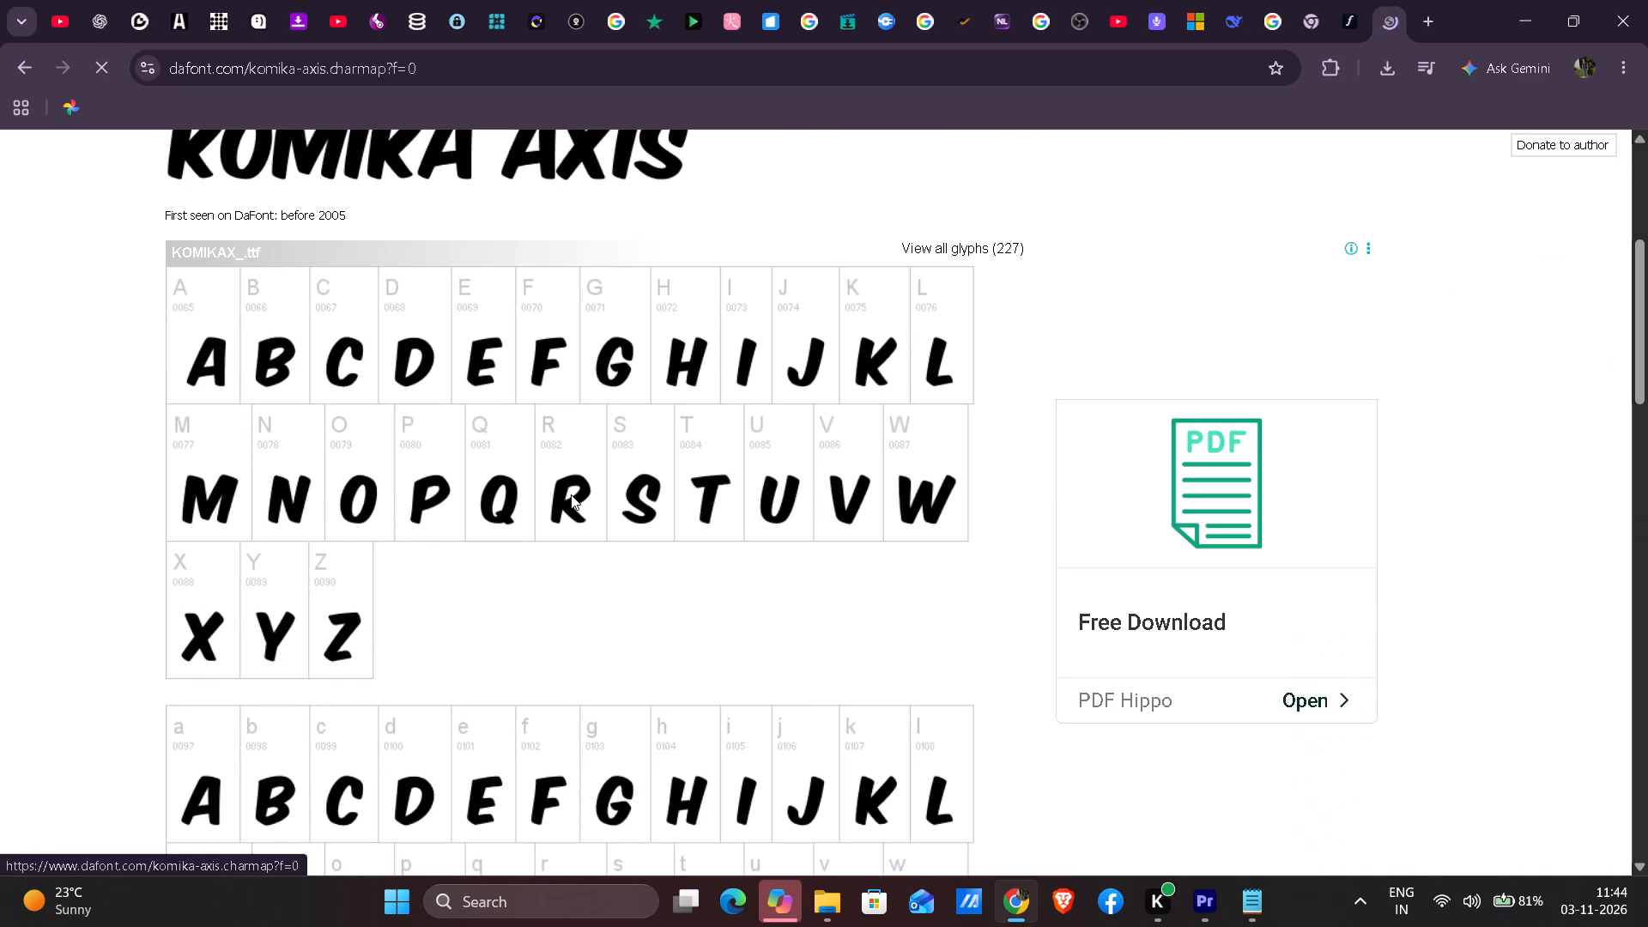
{"action": "scroll", "coordinate": [571, 494], "scroll_direction": "up", "scroll_amount": 5}
{"action": "scroll", "coordinate": [881, 623], "scroll_direction": "down", "scroll_amount": 3}
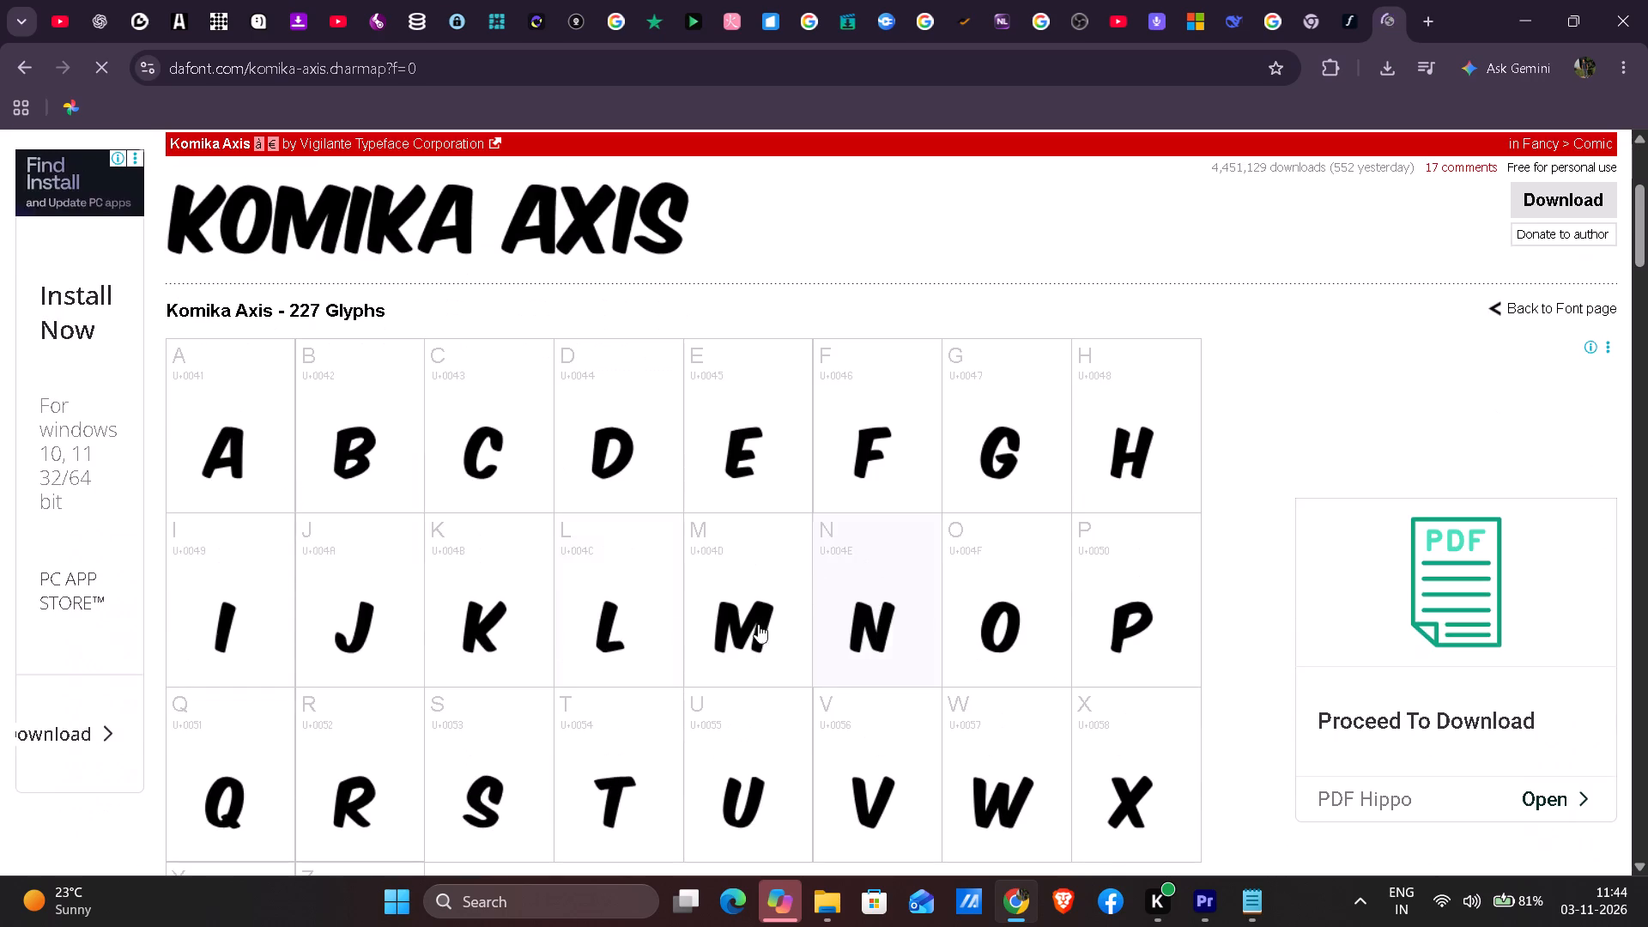
{"action": "left_click", "coordinate": [221, 452]}
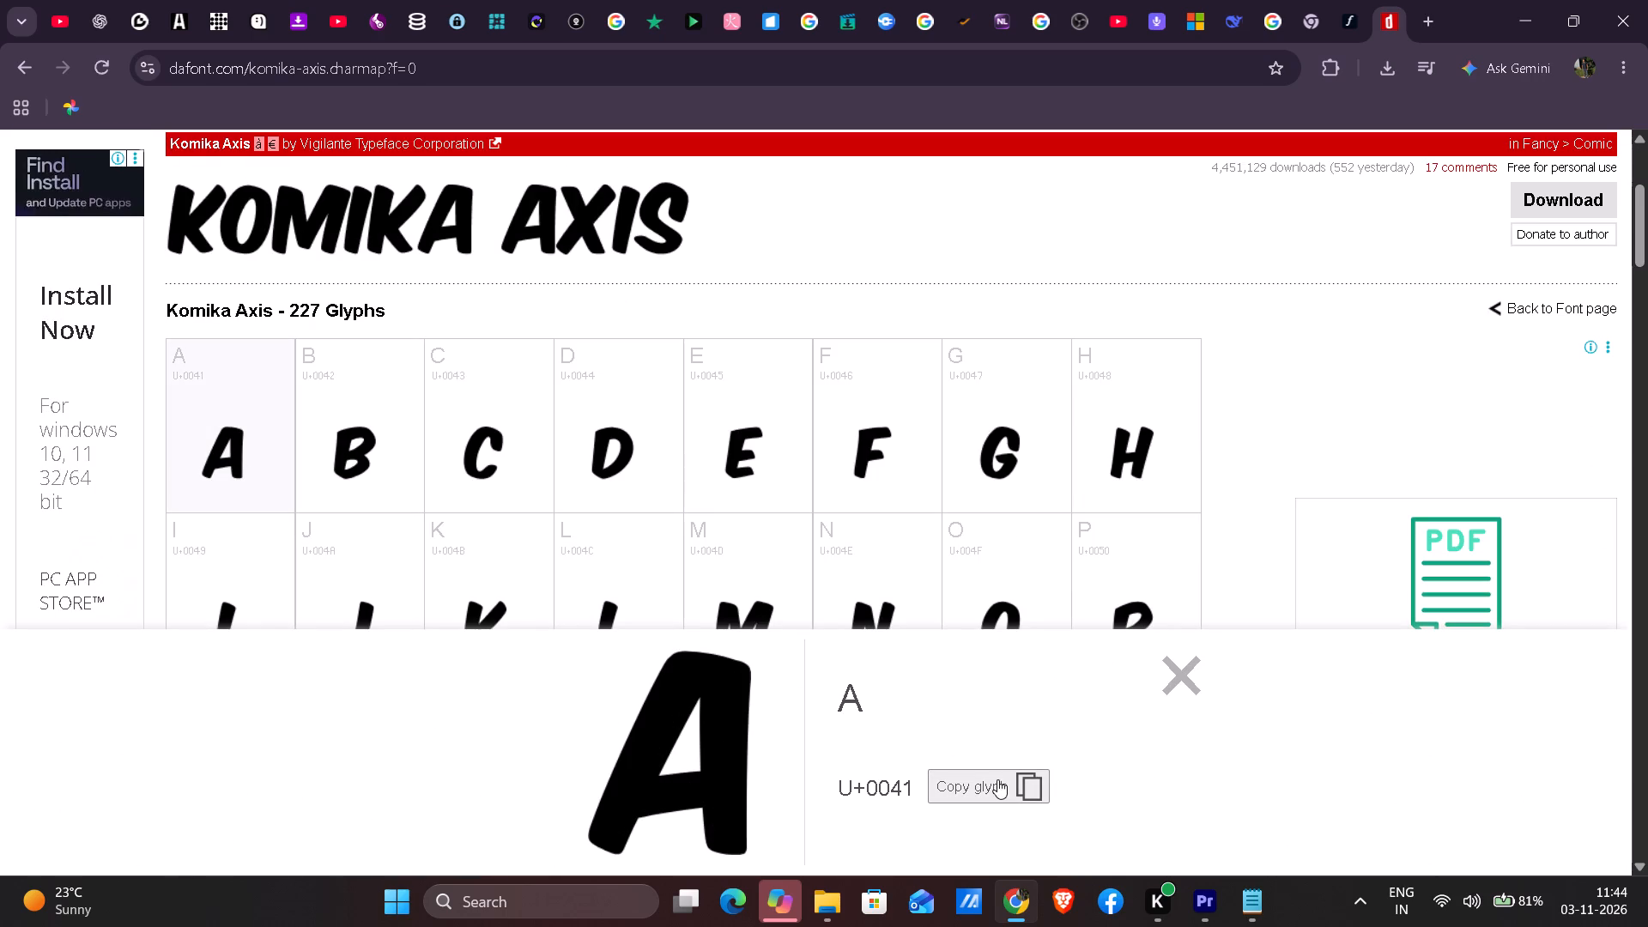
{"action": "left_click", "coordinate": [1026, 790]}
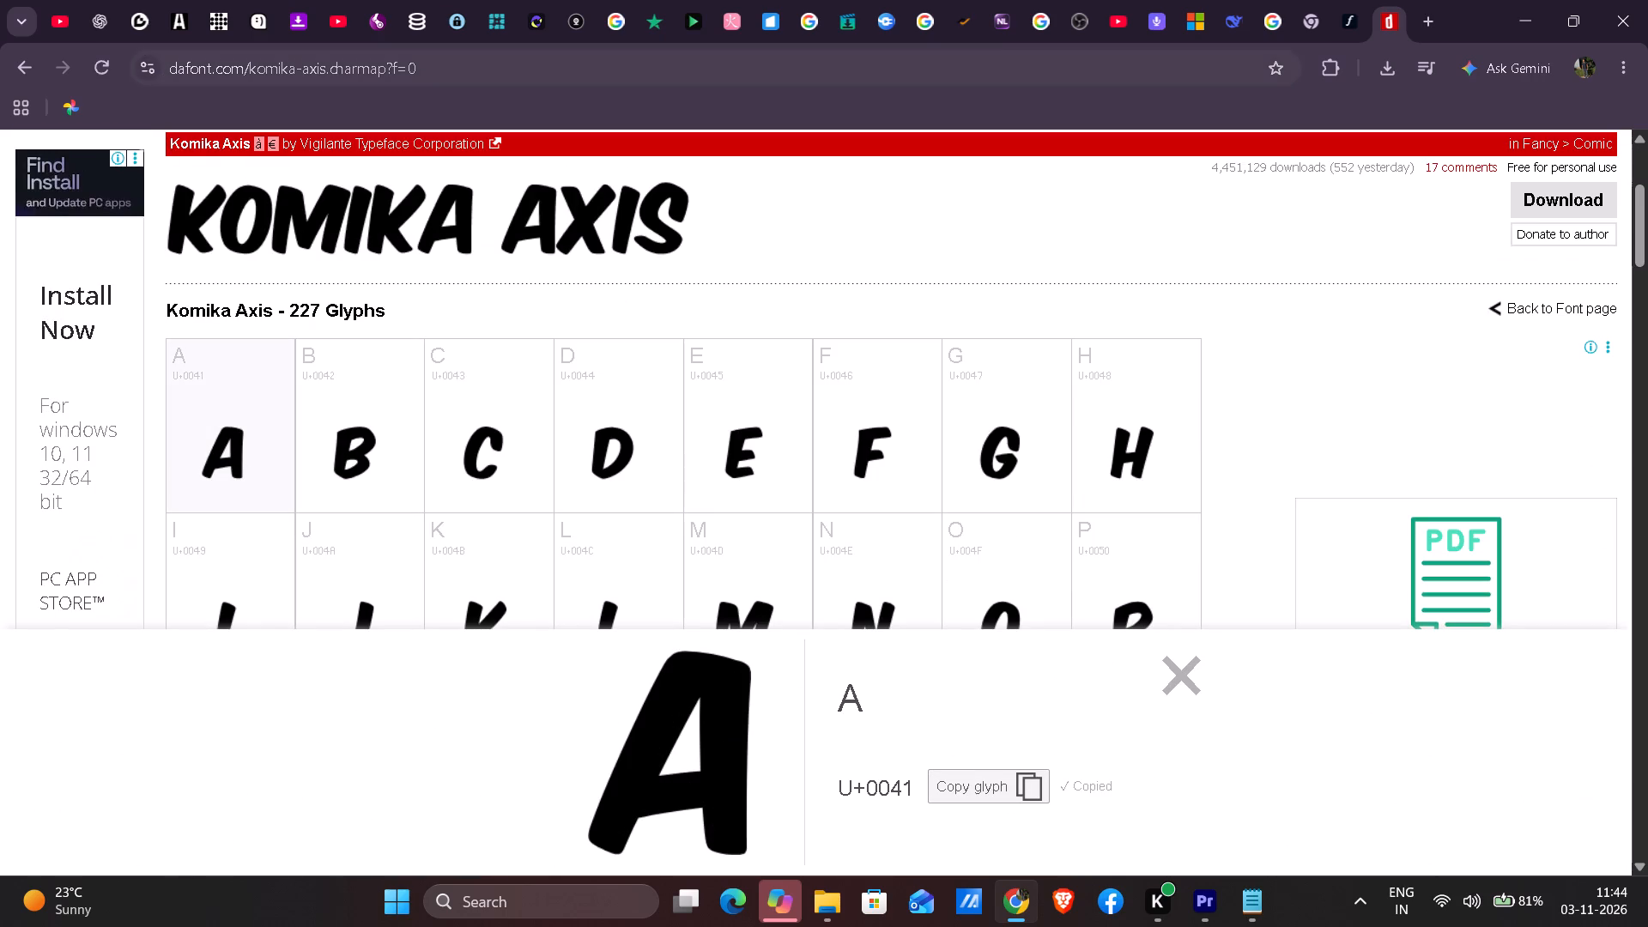
Return to the Adobe Fonts page and set the sample text to the copied letter A.
{"action": "left_click", "coordinate": [1332, 27]}
{"action": "left_click", "coordinate": [626, 233]}
{"action": "left_click", "coordinate": [859, 314]}
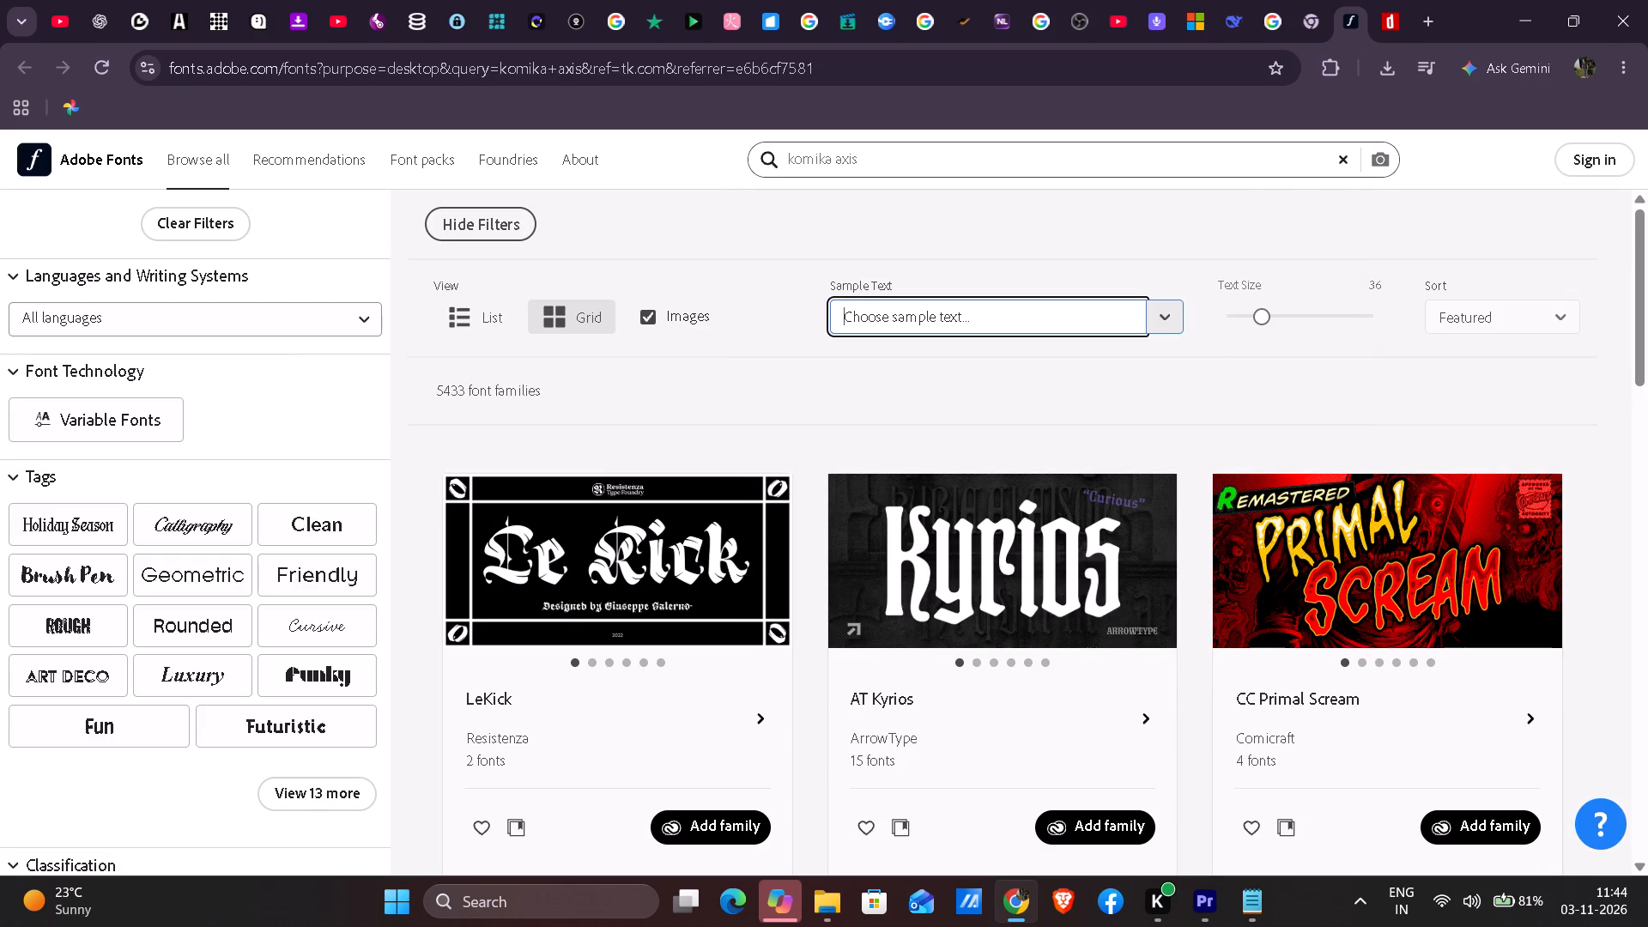
{"action": "key", "text": "ctrl+v"}
Examine how the letter A looks across the listed Adobe font families to find a match for Komika Axis.
{"action": "scroll", "coordinate": [596, 452], "scroll_direction": "down", "scroll_amount": 7}
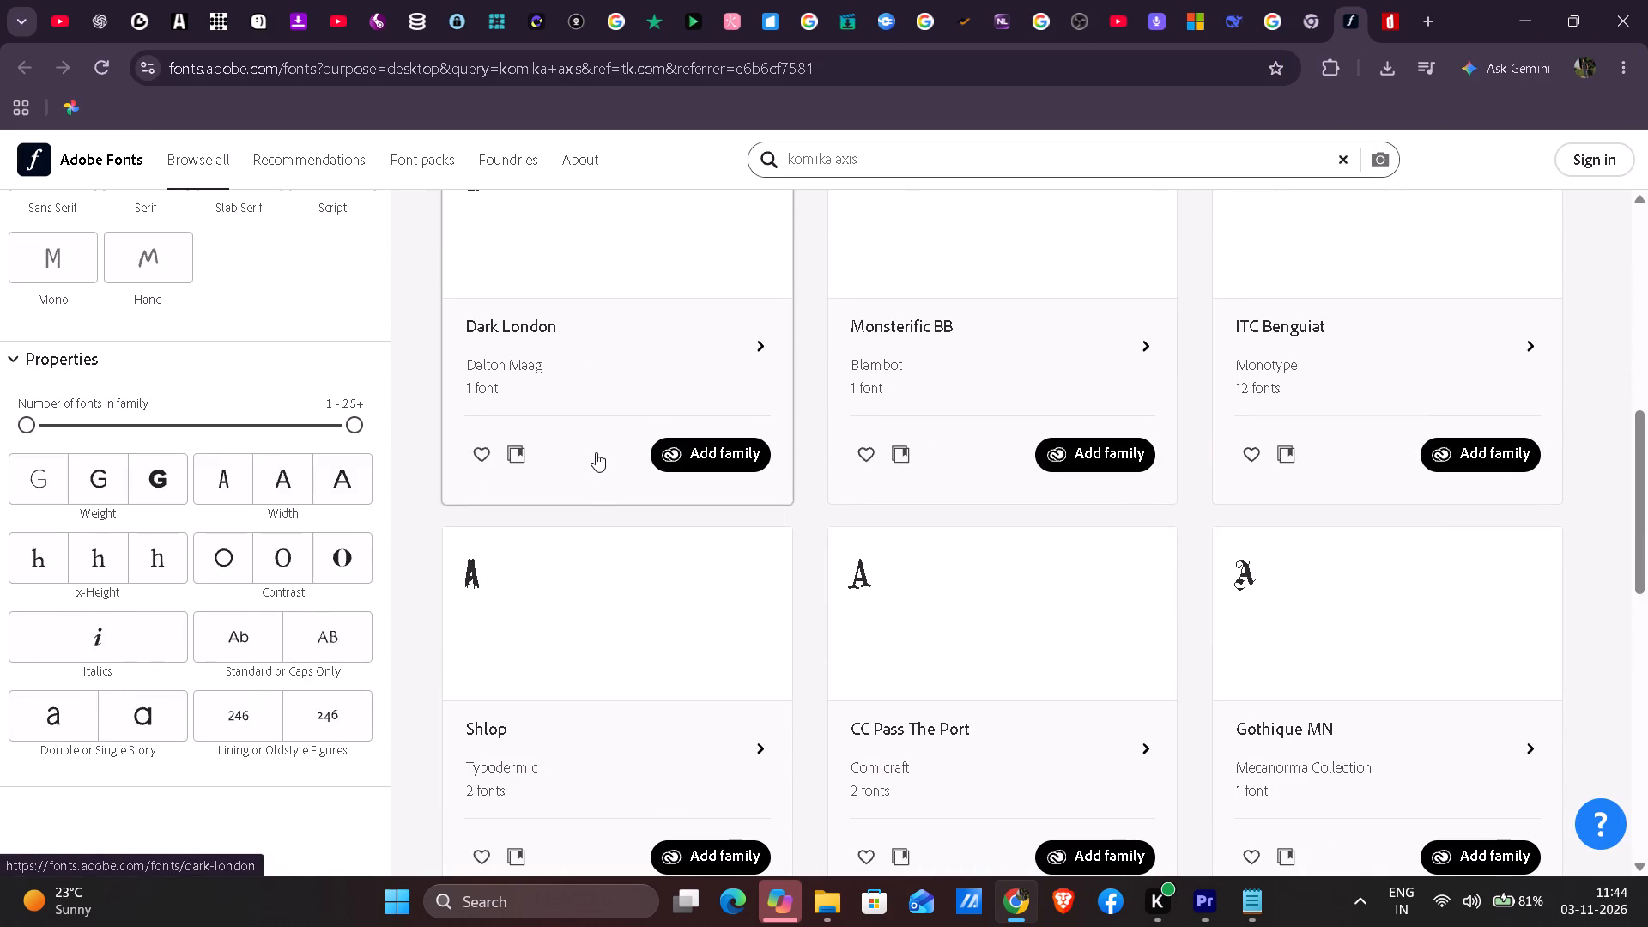
{"action": "scroll", "coordinate": [596, 452], "scroll_direction": "down", "scroll_amount": 3}
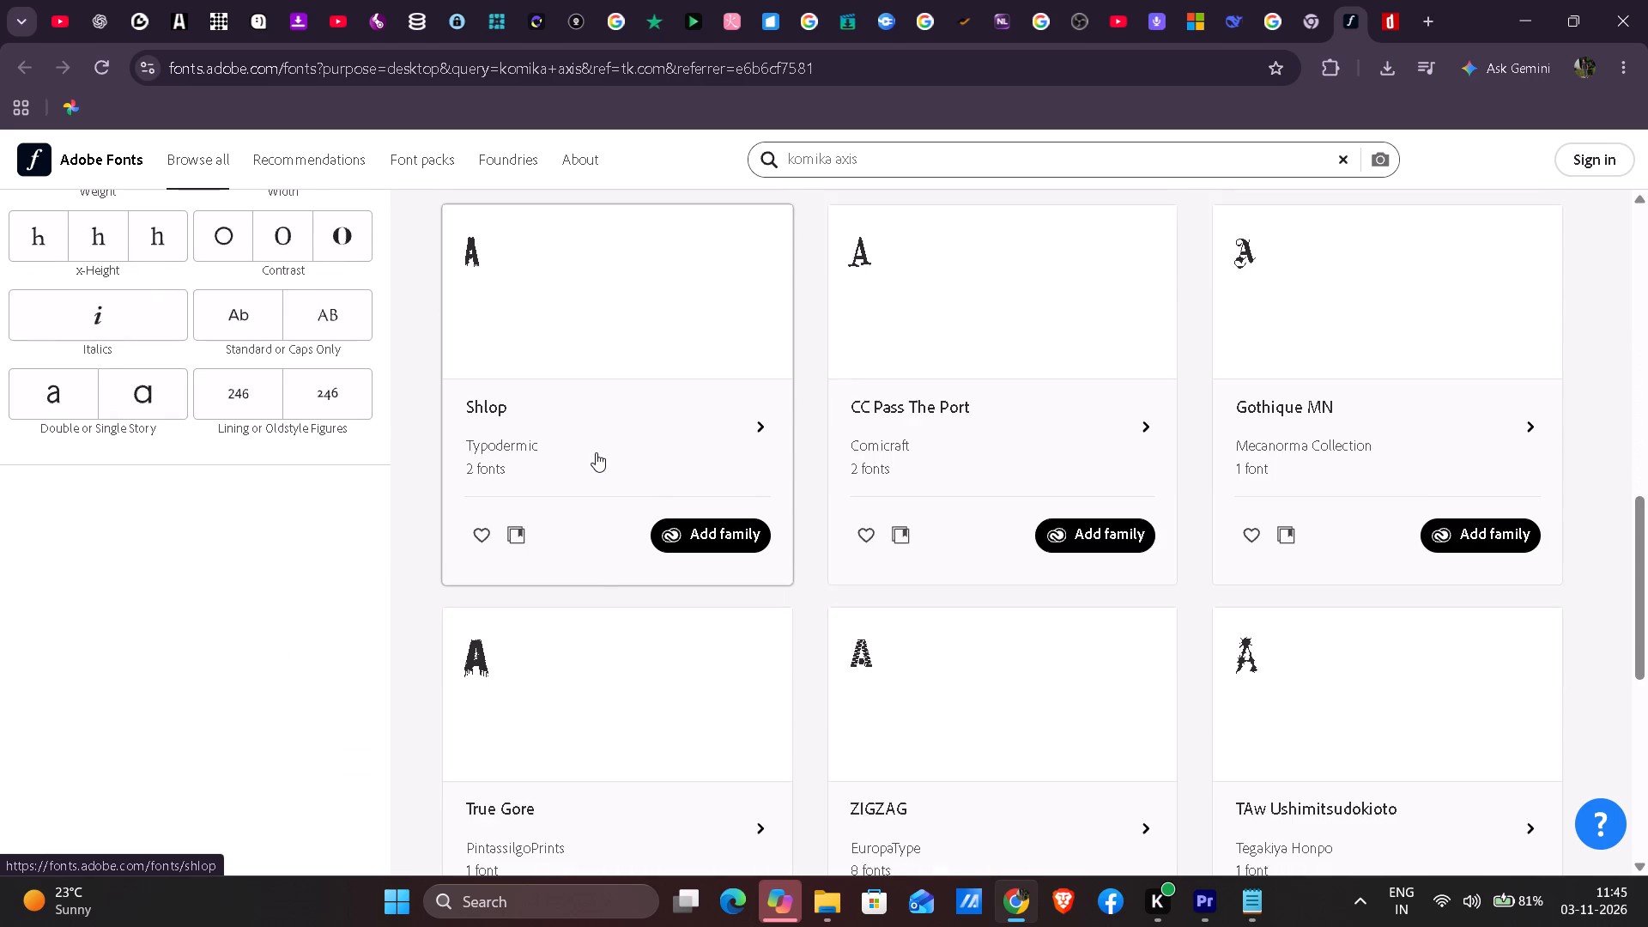
{"action": "scroll", "coordinate": [596, 451], "scroll_direction": "down", "scroll_amount": 5}
{"action": "scroll", "coordinate": [596, 451], "scroll_direction": "up", "scroll_amount": 5}
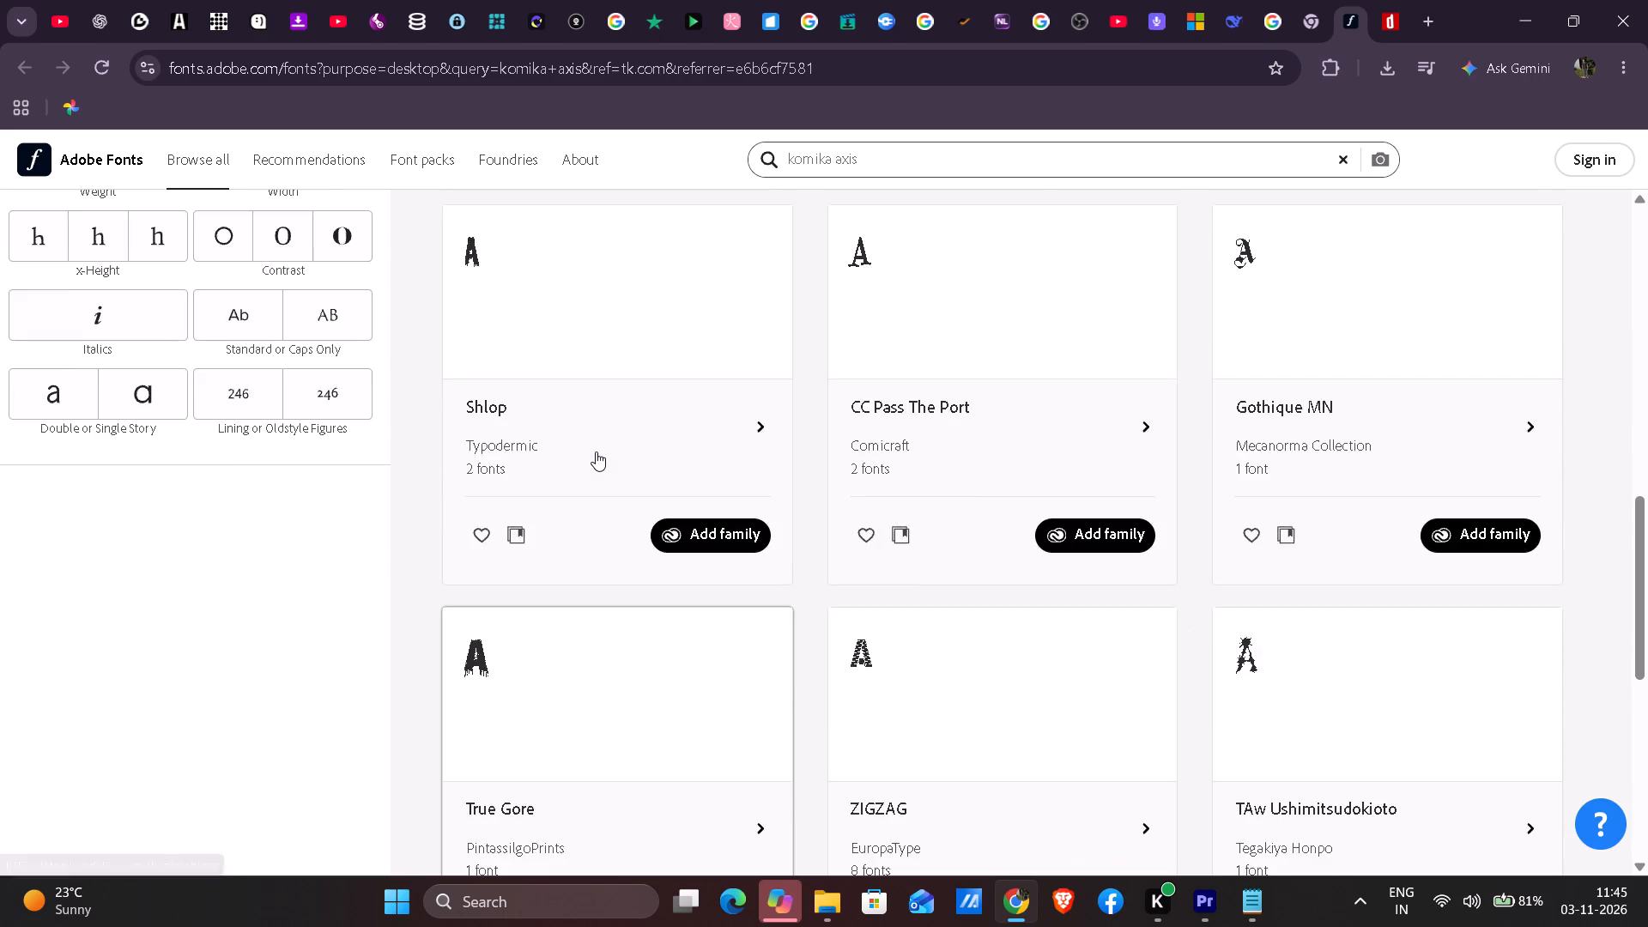
{"action": "scroll", "coordinate": [596, 451], "scroll_direction": "up", "scroll_amount": 10}
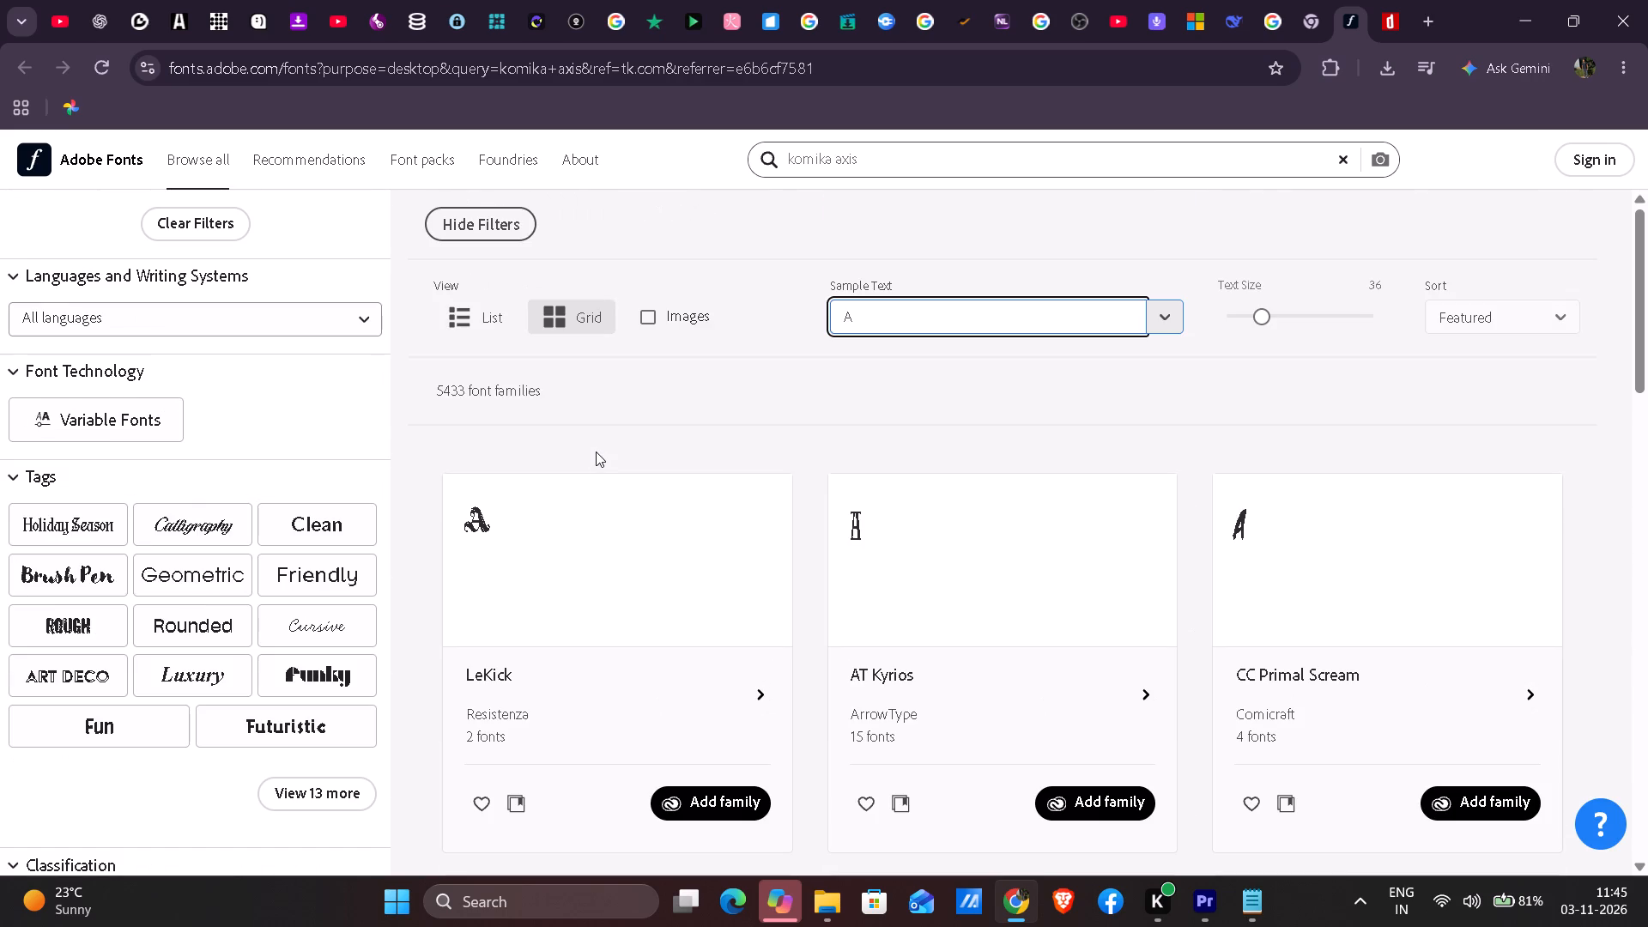
{"action": "scroll", "coordinate": [676, 380], "scroll_direction": "up", "scroll_amount": 4}
Run the Adobe Fonts search for "komika axis" and look through the resulting font families and tags.
{"action": "left_click", "coordinate": [973, 163]}
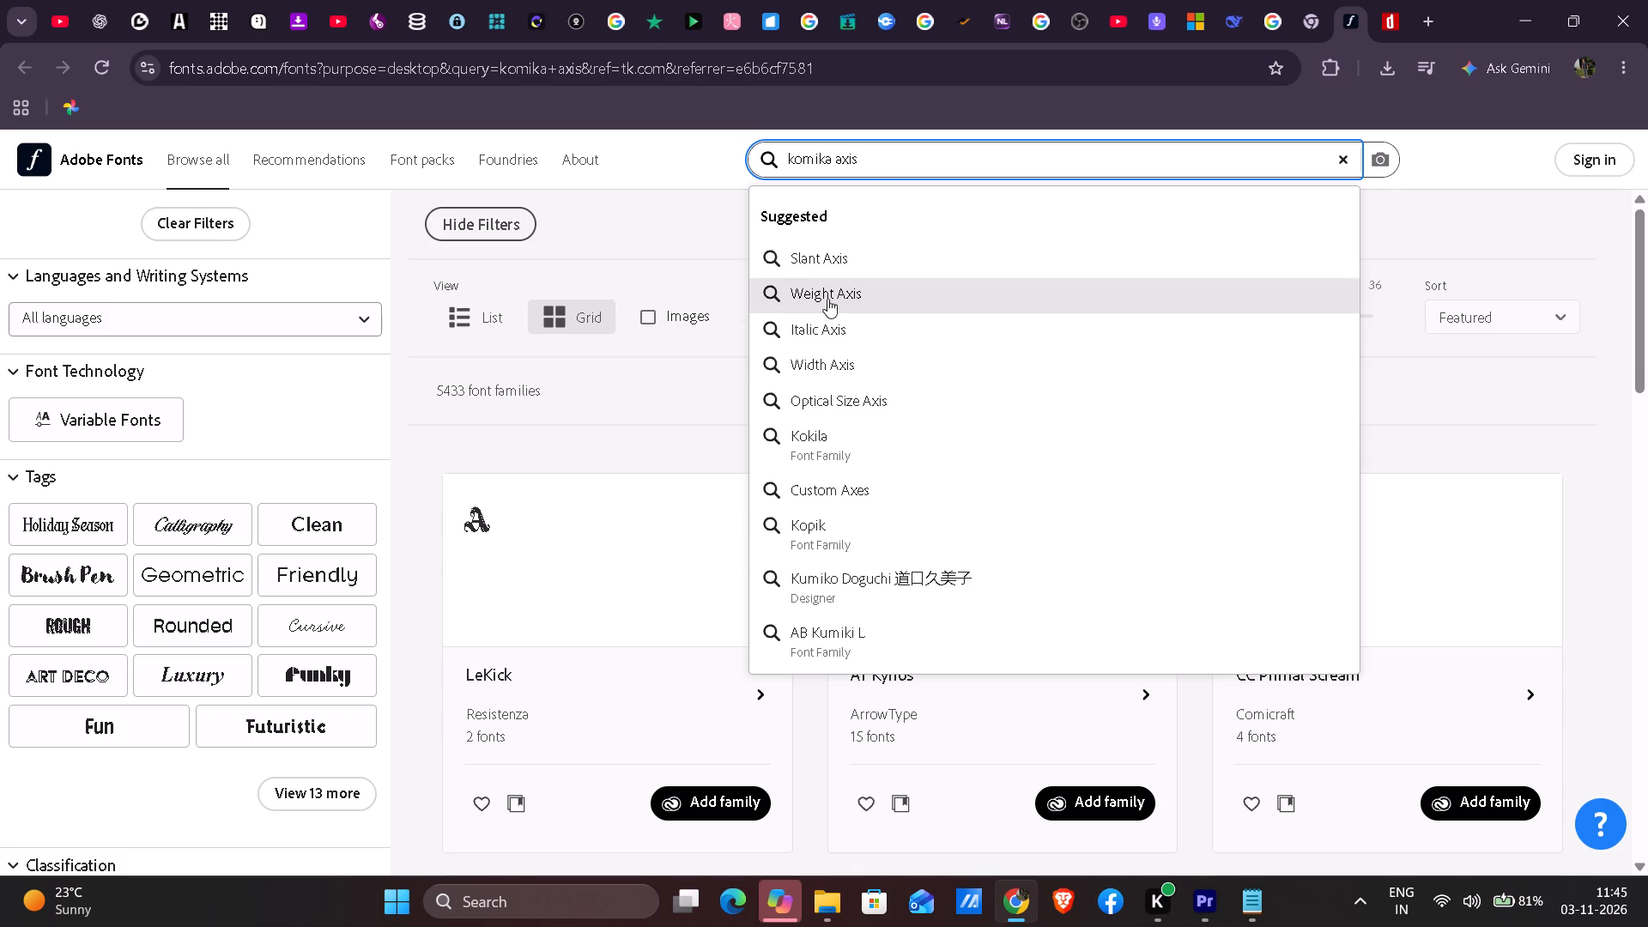
{"action": "scroll", "coordinate": [875, 639], "scroll_direction": "down", "scroll_amount": 2}
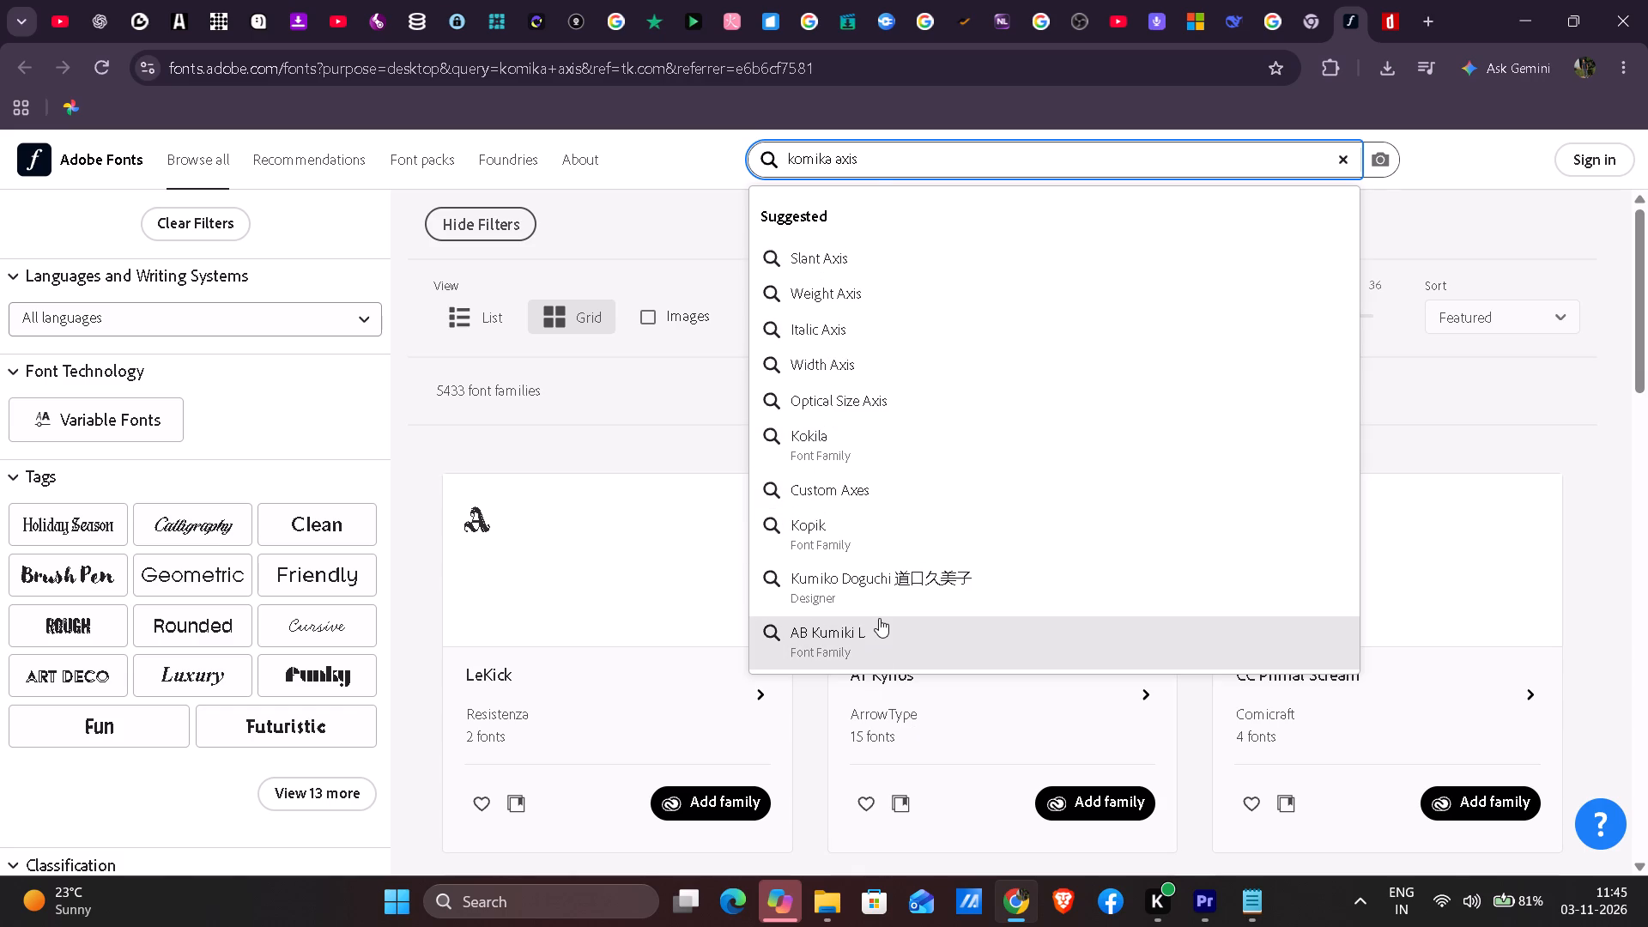
{"action": "key", "text": "Return"}
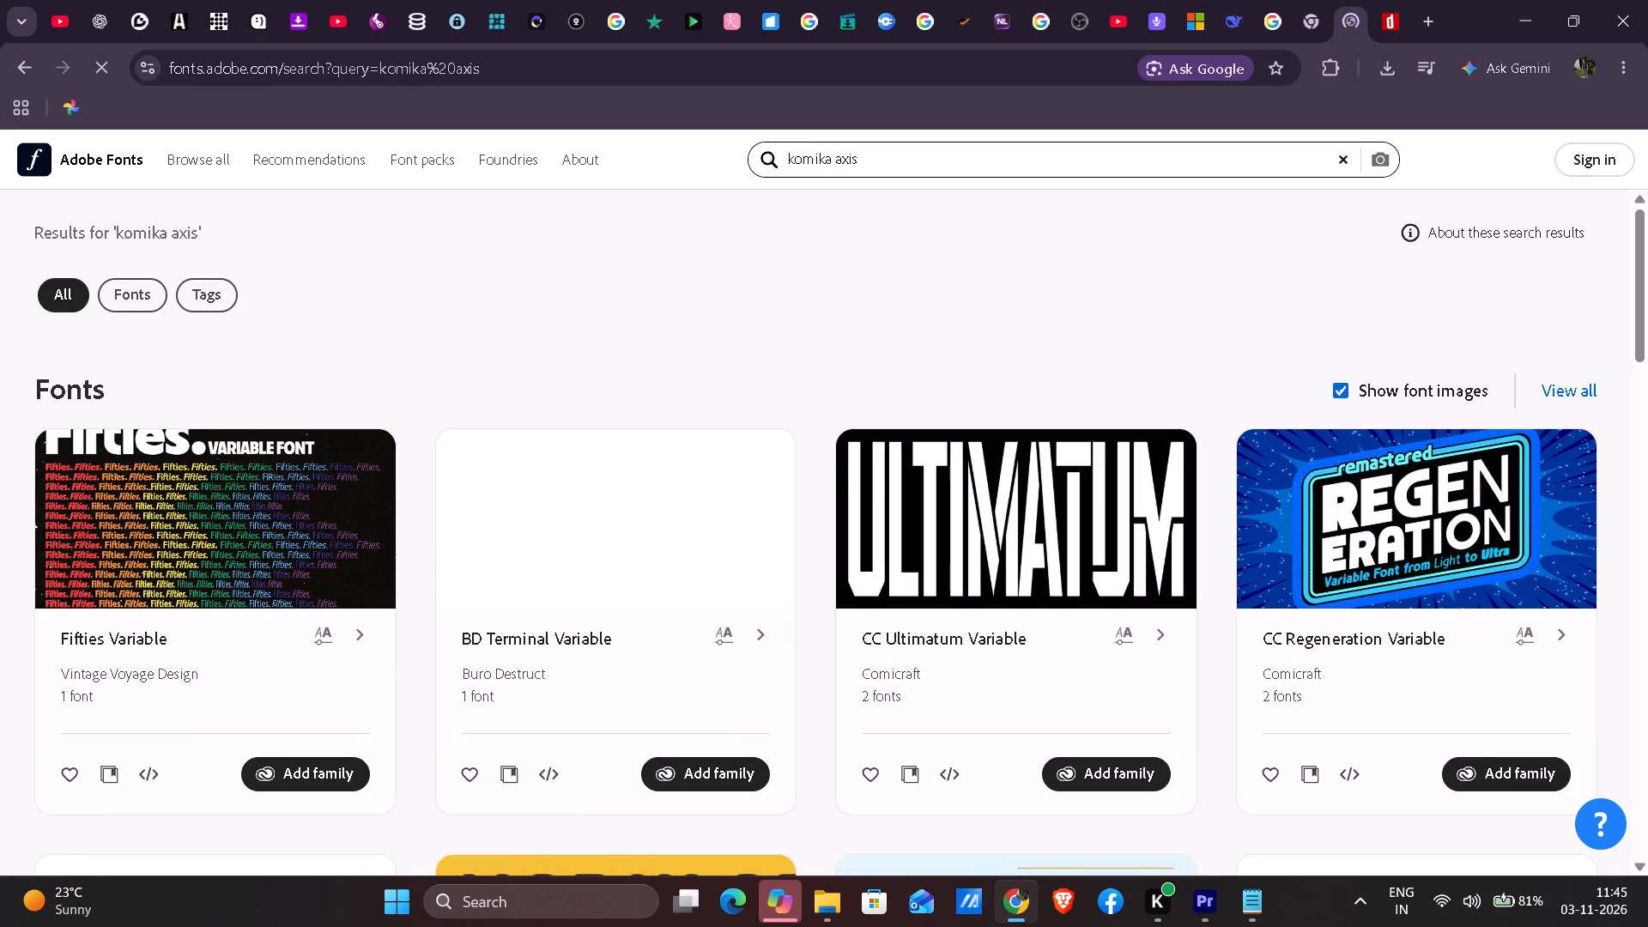
{"action": "scroll", "coordinate": [796, 263], "scroll_direction": "down", "scroll_amount": 3}
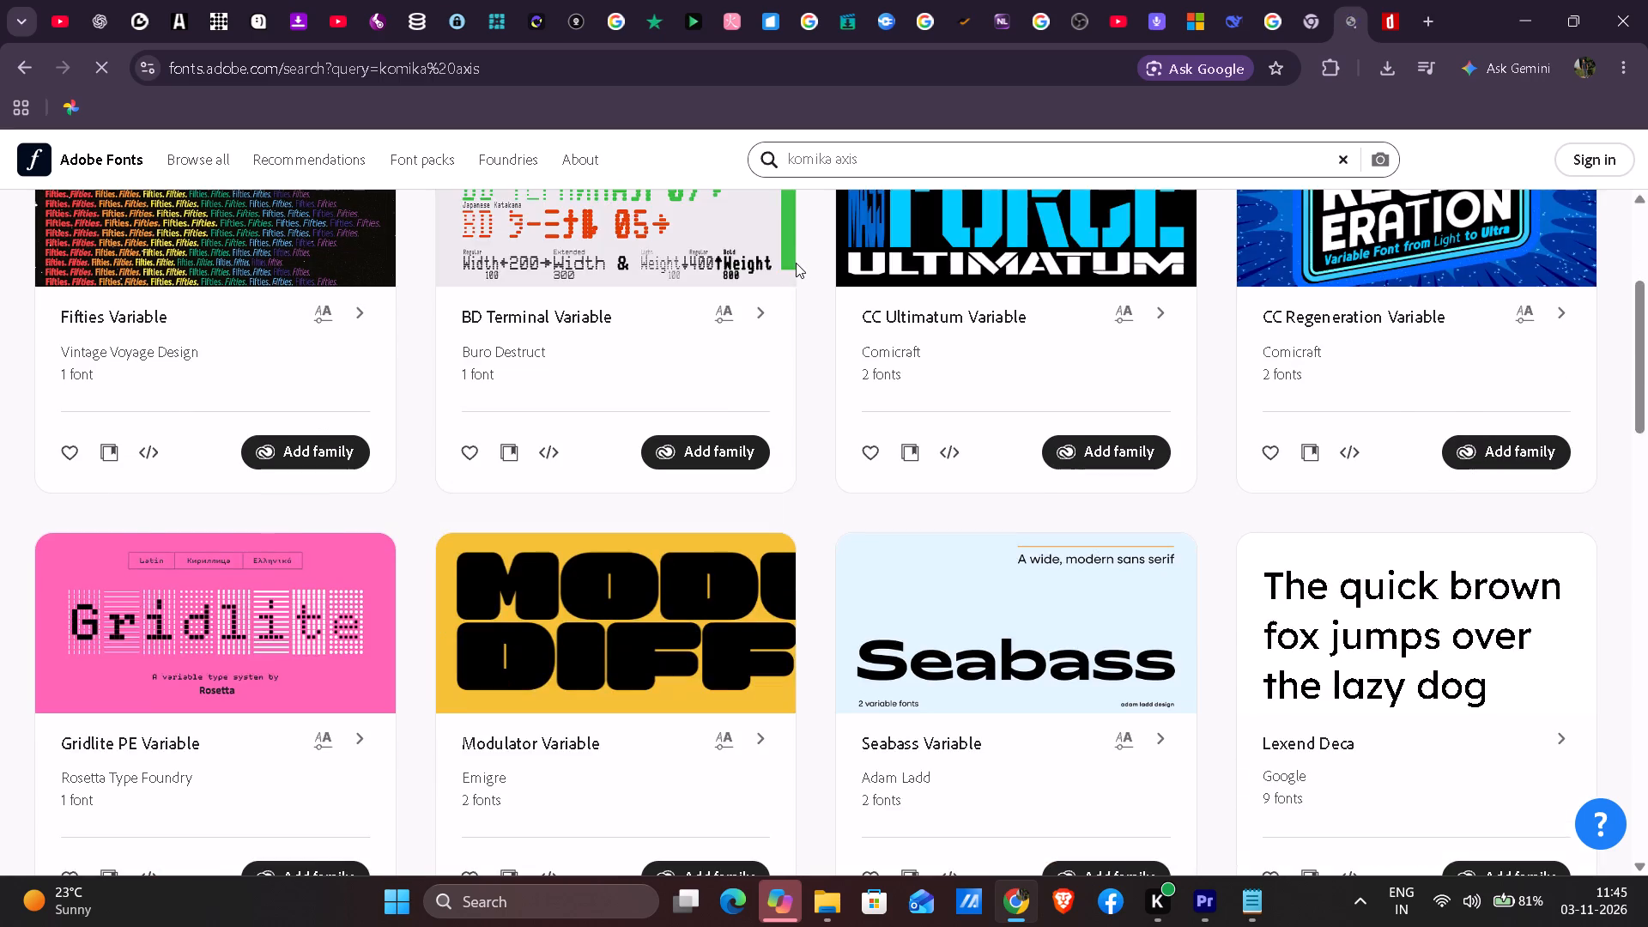
{"action": "scroll", "coordinate": [796, 263], "scroll_direction": "down", "scroll_amount": 9}
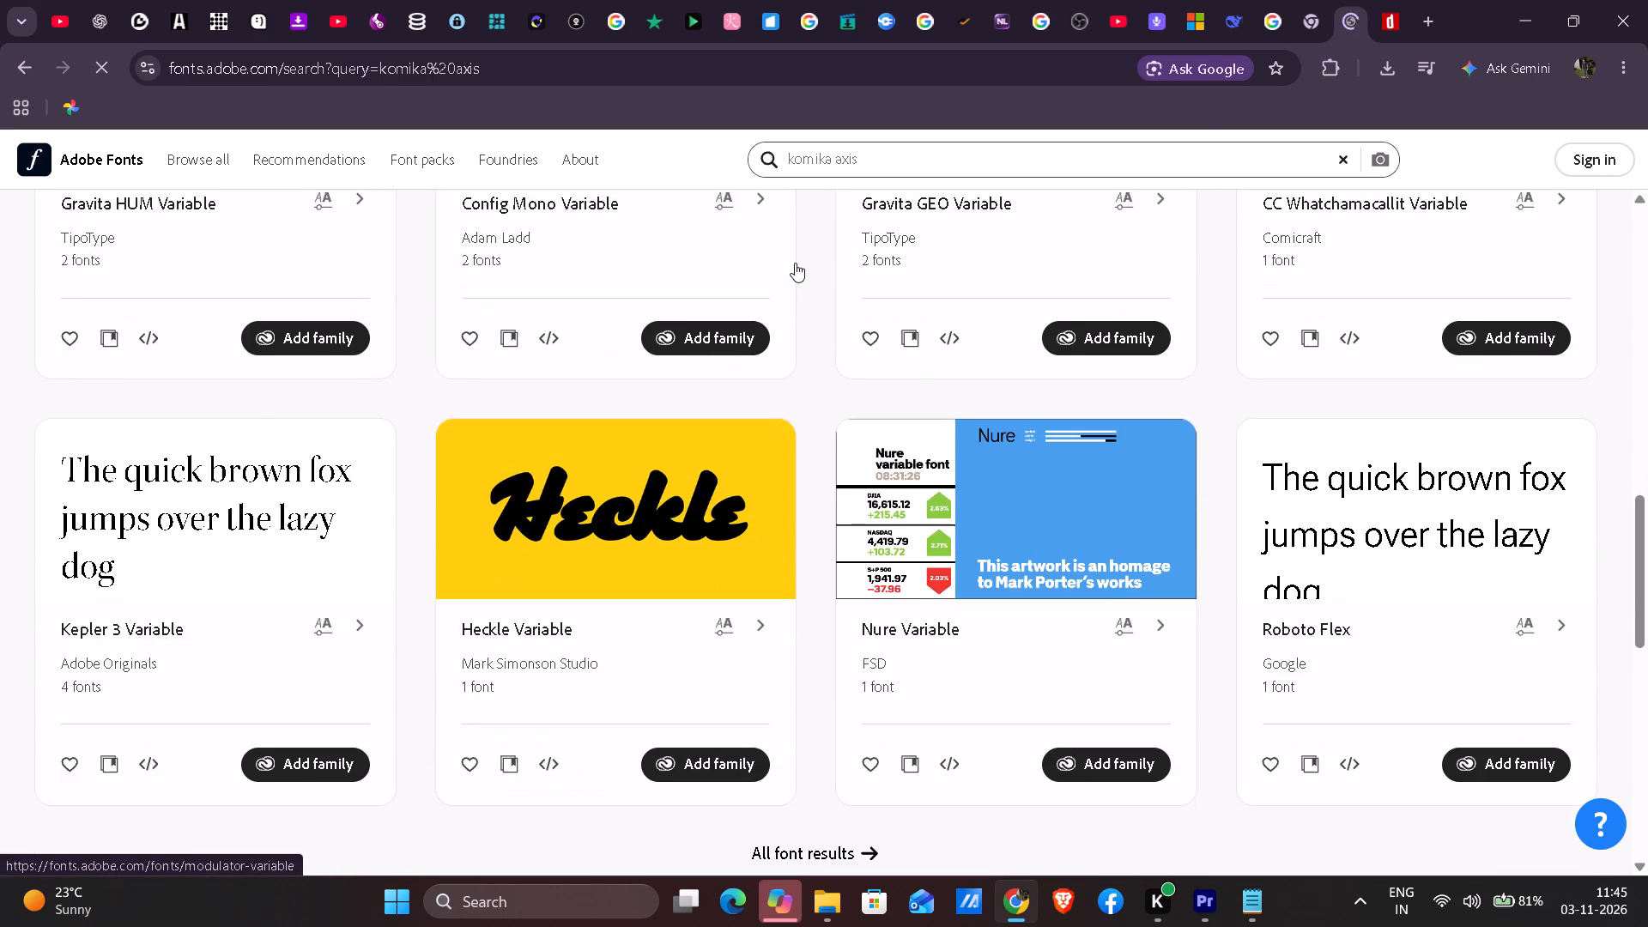
{"action": "scroll", "coordinate": [795, 263], "scroll_direction": "down", "scroll_amount": 6}
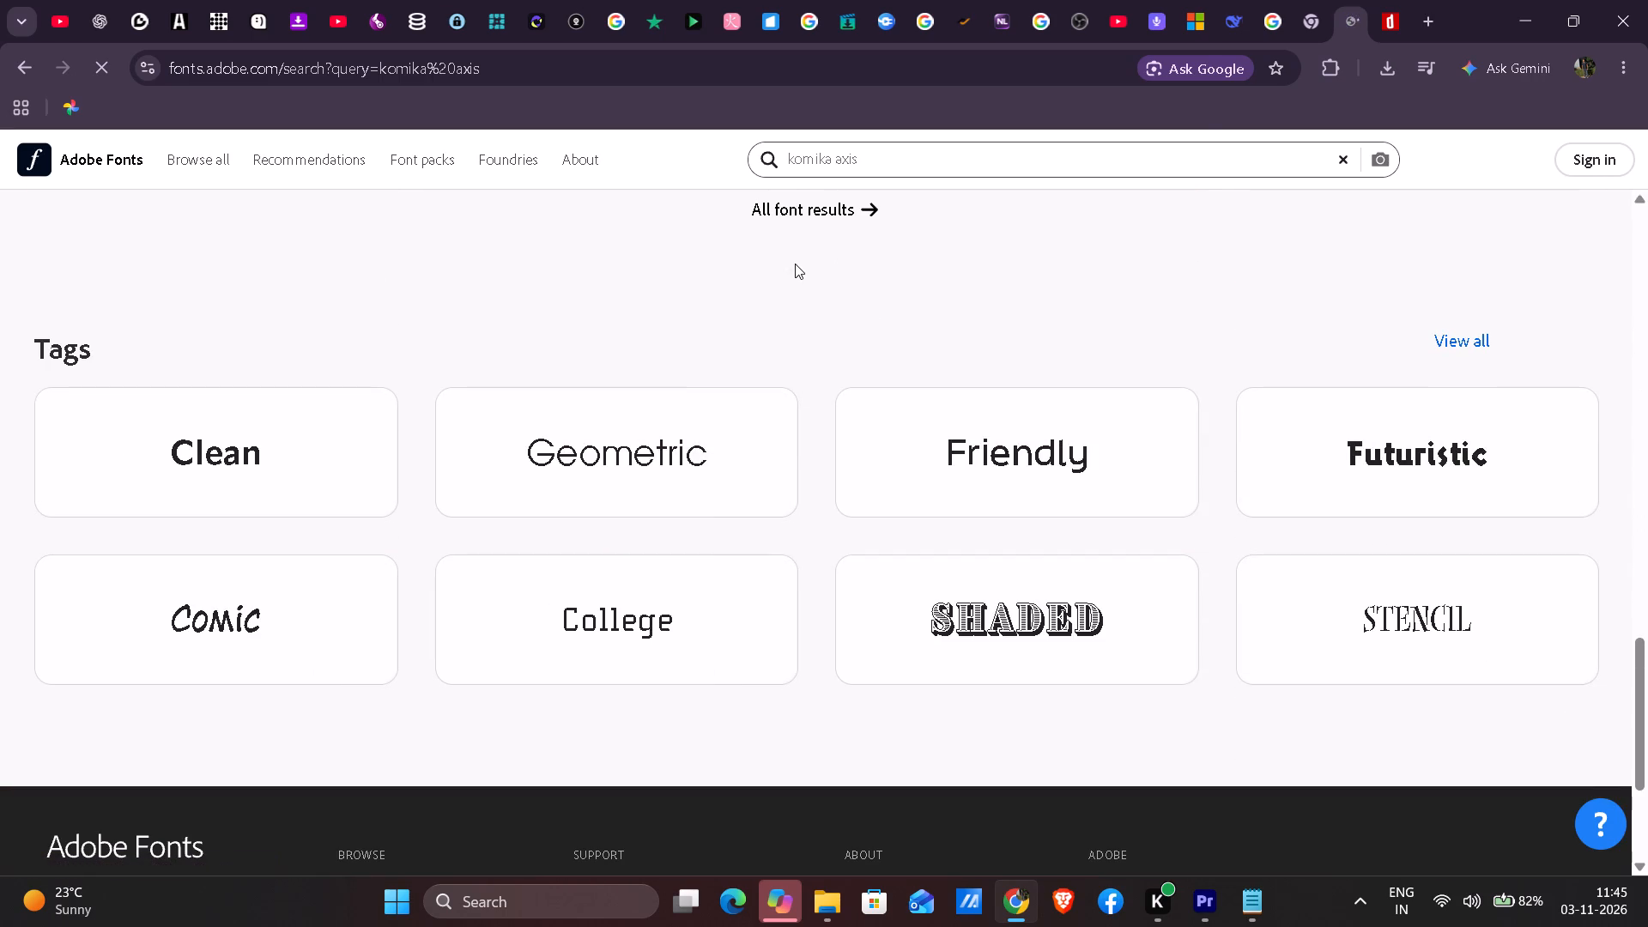
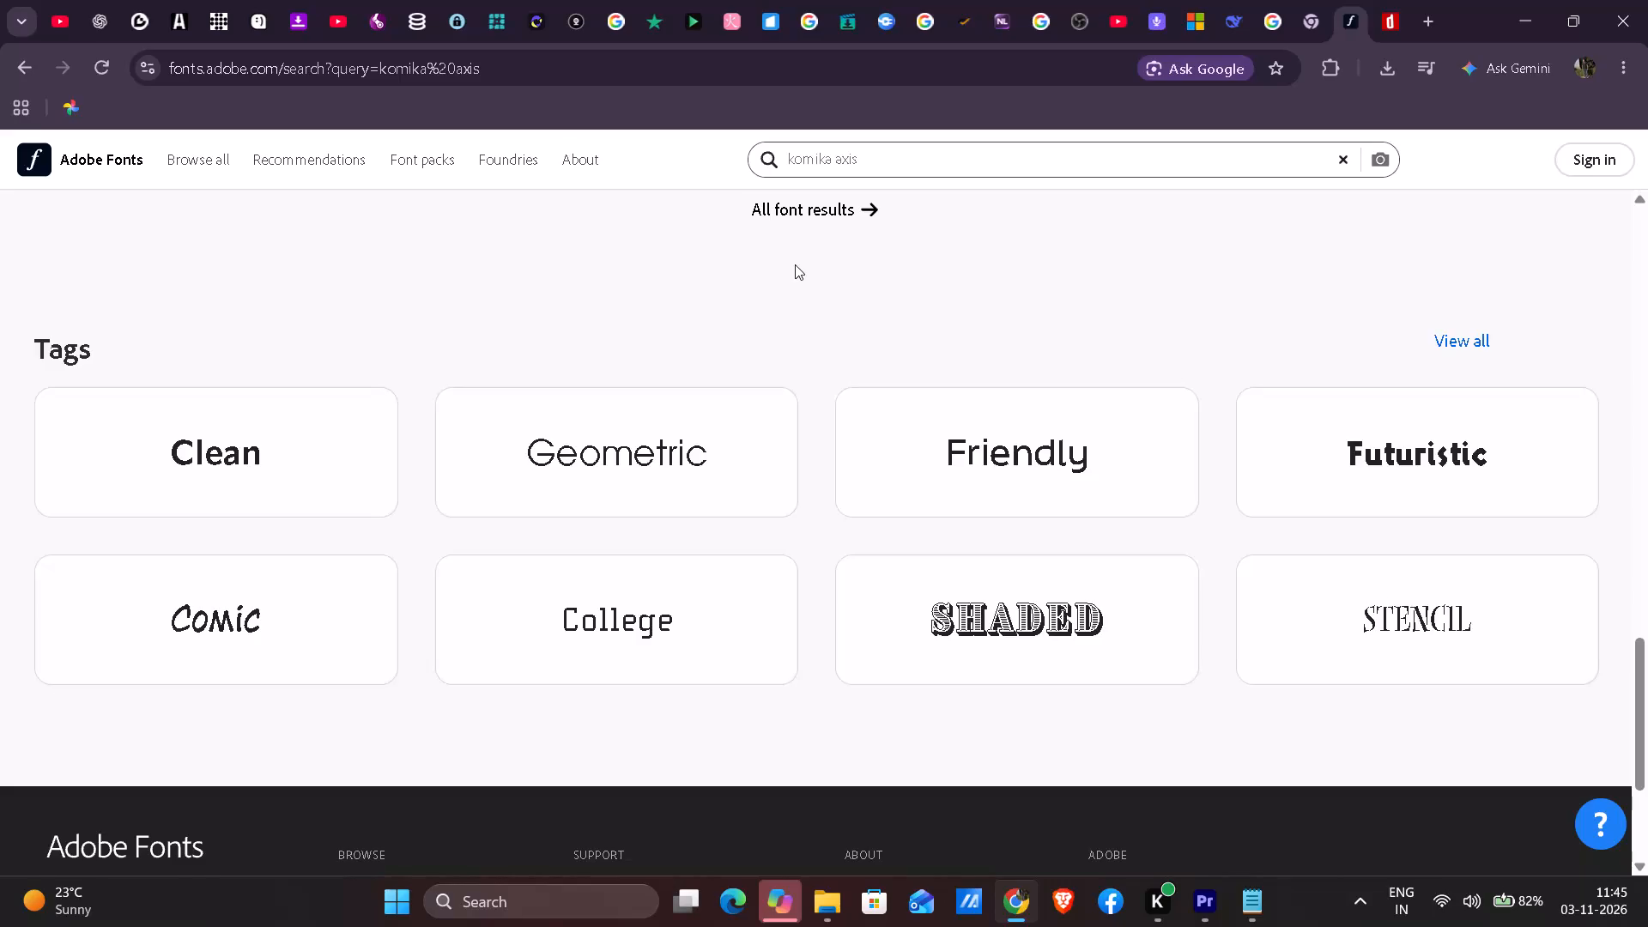
Review the Adobe Fonts families and tags for "komika axis" again, looking for a comic-style match.
{"action": "scroll", "coordinate": [1069, 446], "scroll_direction": "up", "scroll_amount": 2}
{"action": "scroll", "coordinate": [1069, 446], "scroll_direction": "down", "scroll_amount": 2}
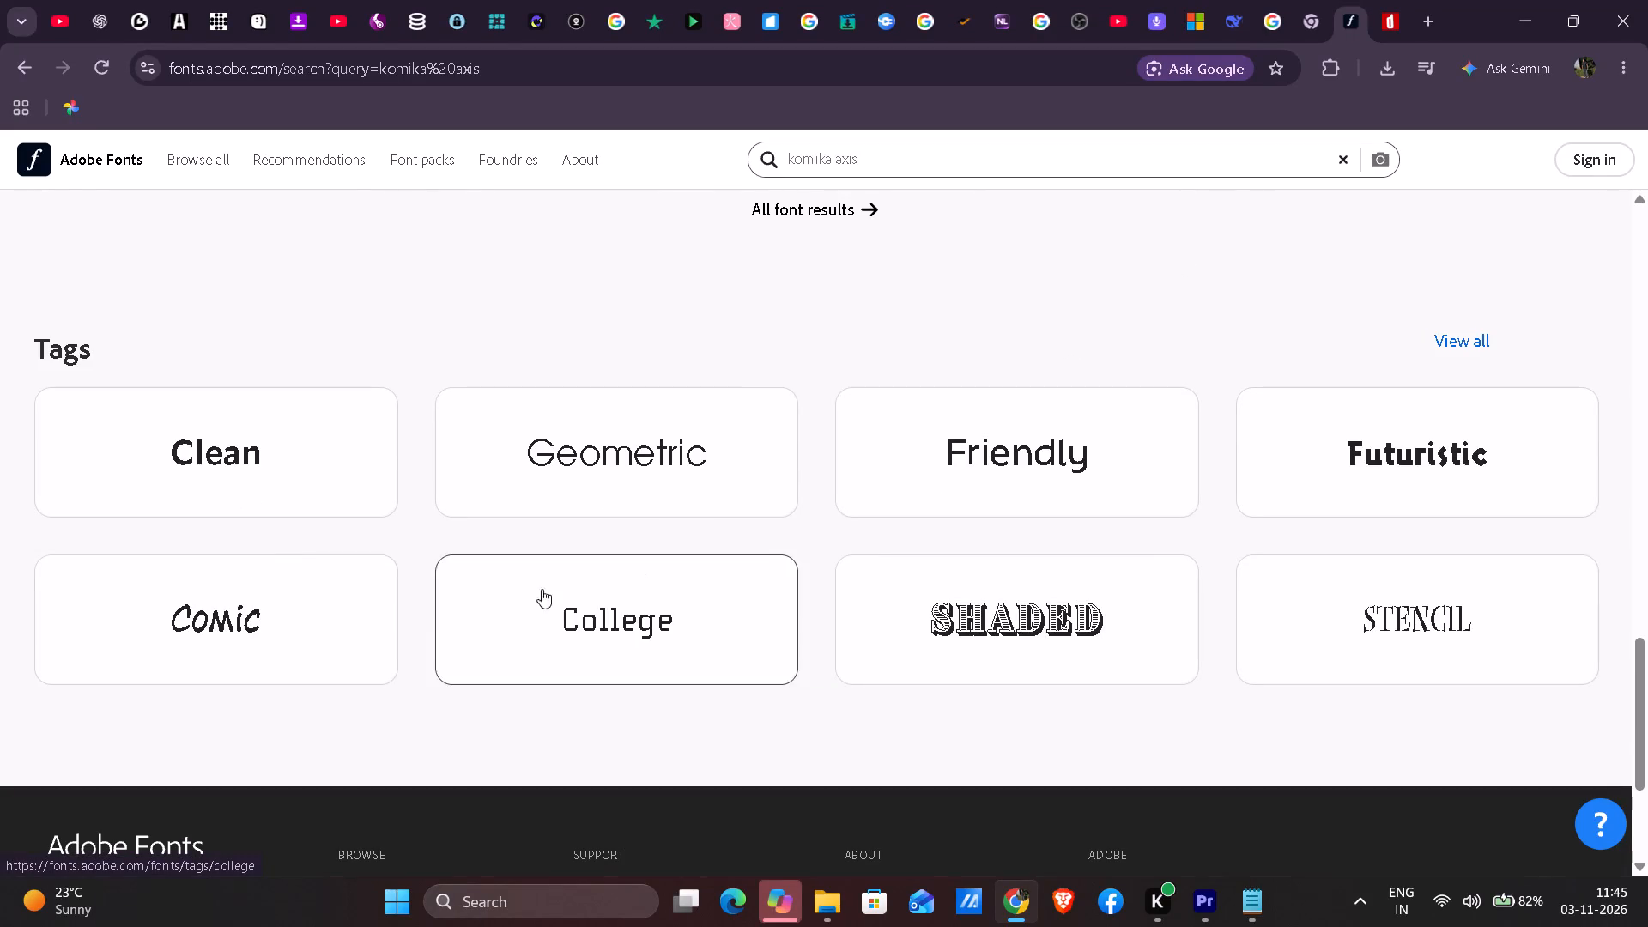
{"action": "scroll", "coordinate": [617, 480], "scroll_direction": "up", "scroll_amount": 4}
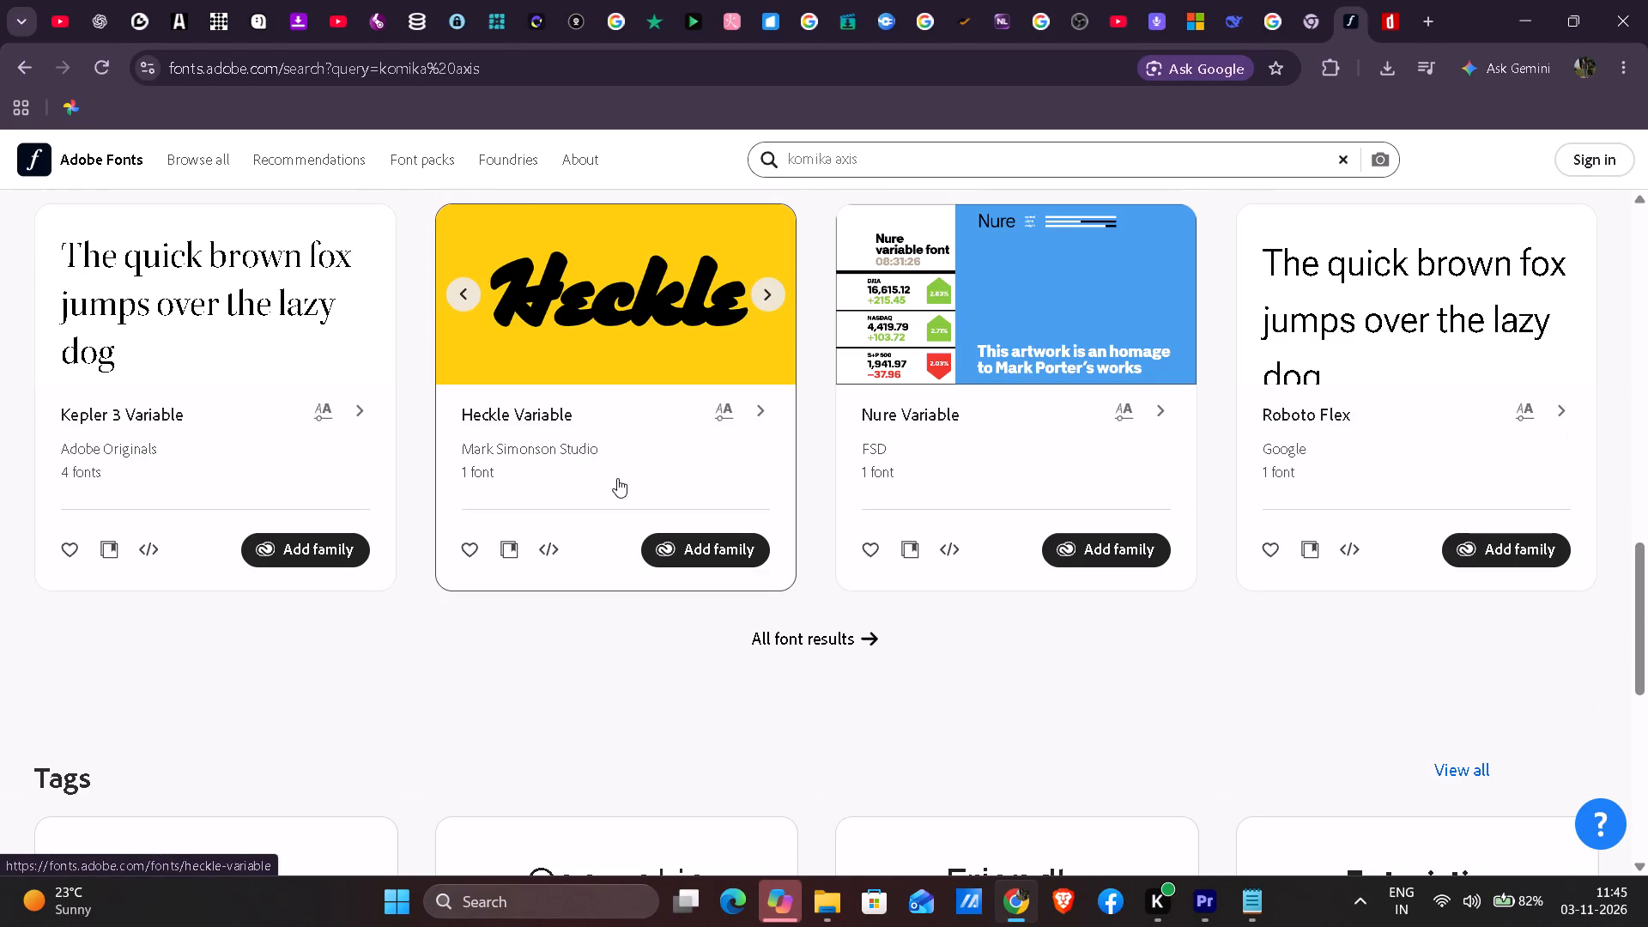
{"action": "scroll", "coordinate": [617, 478], "scroll_direction": "up", "scroll_amount": 14}
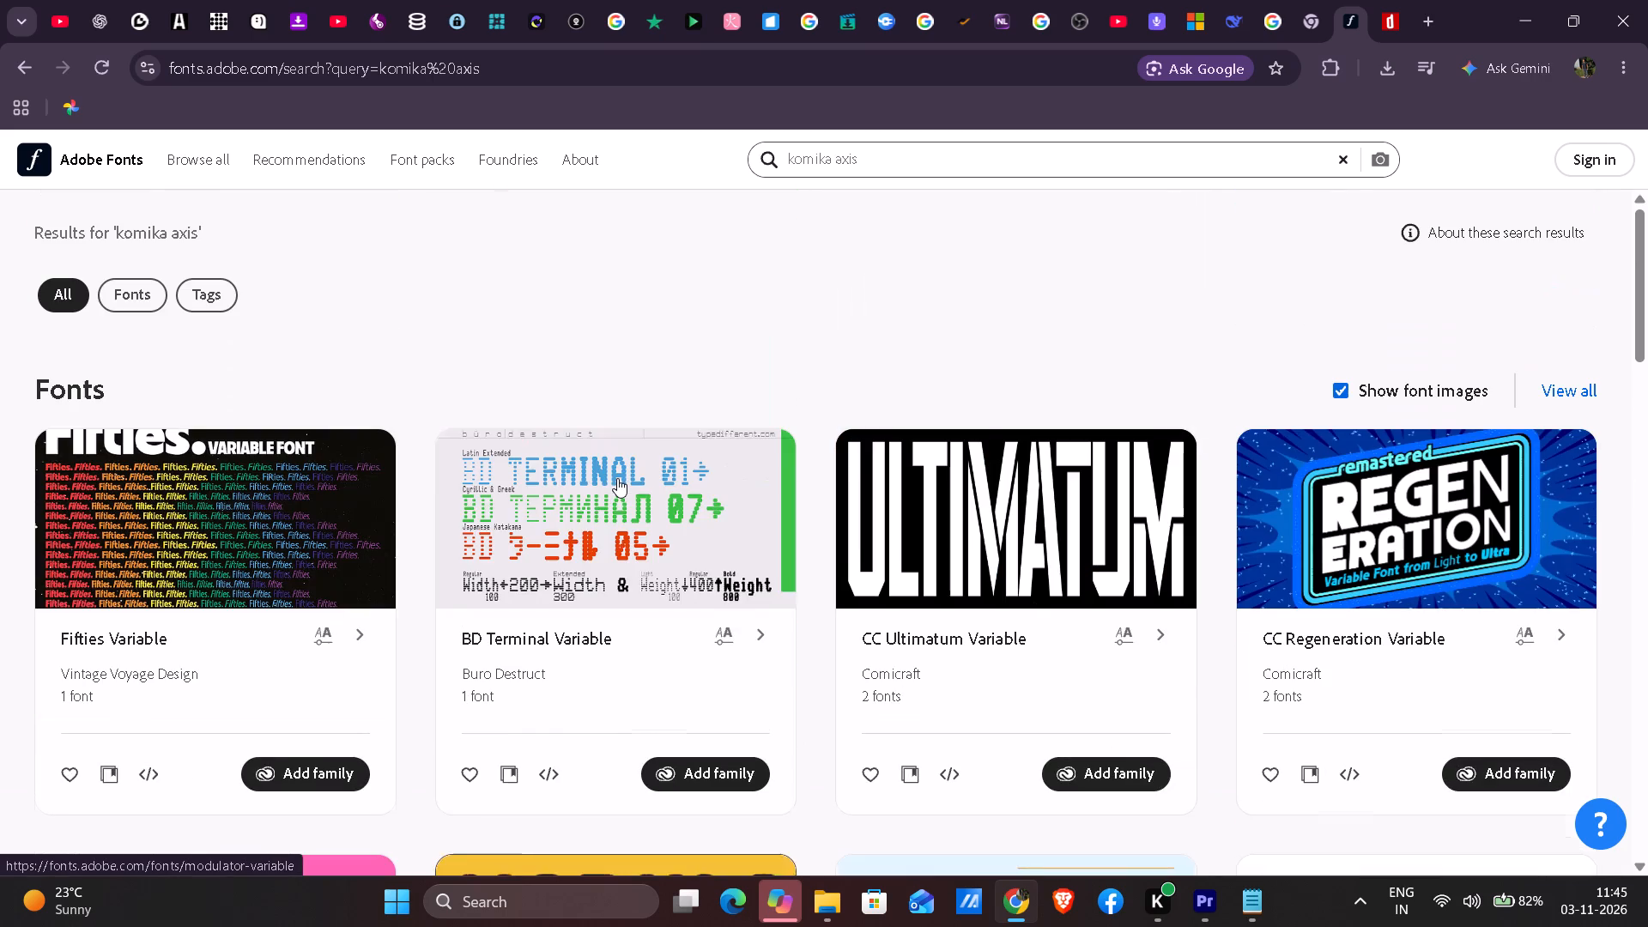
{"action": "scroll", "coordinate": [617, 479], "scroll_direction": "up", "scroll_amount": 3}
Search Adobe Fonts for the suggested term "Slant Axis" and look through the font families for a match.
{"action": "left_click", "coordinate": [876, 170]}
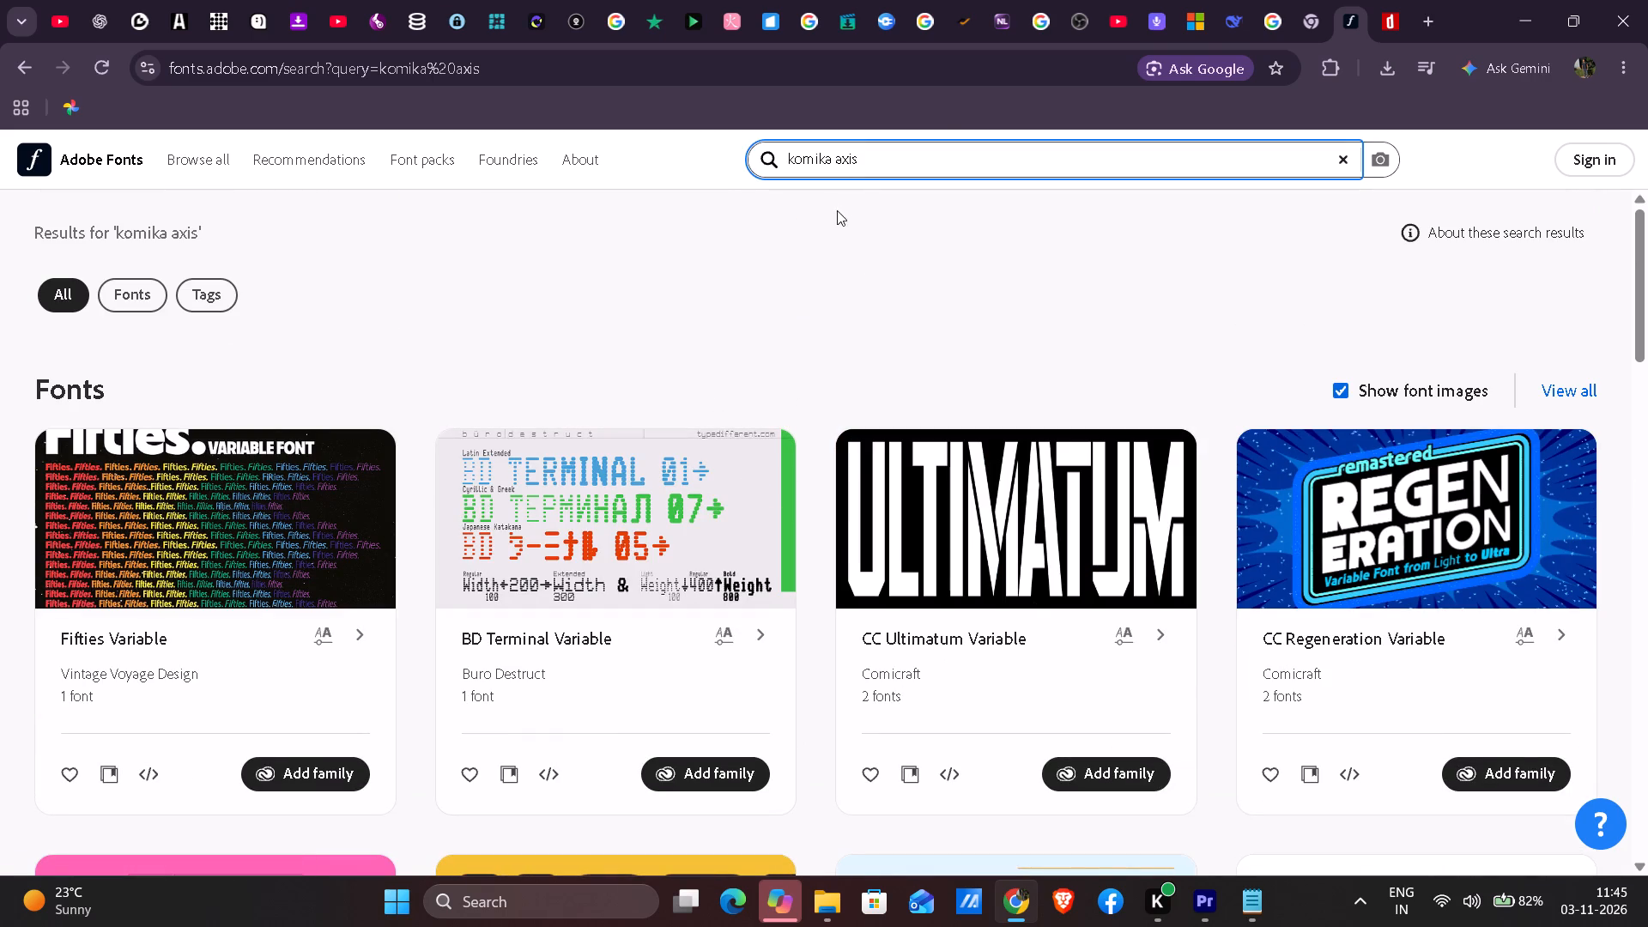
{"action": "key", "text": "BackSpace"}
{"action": "key", "text": "s"}
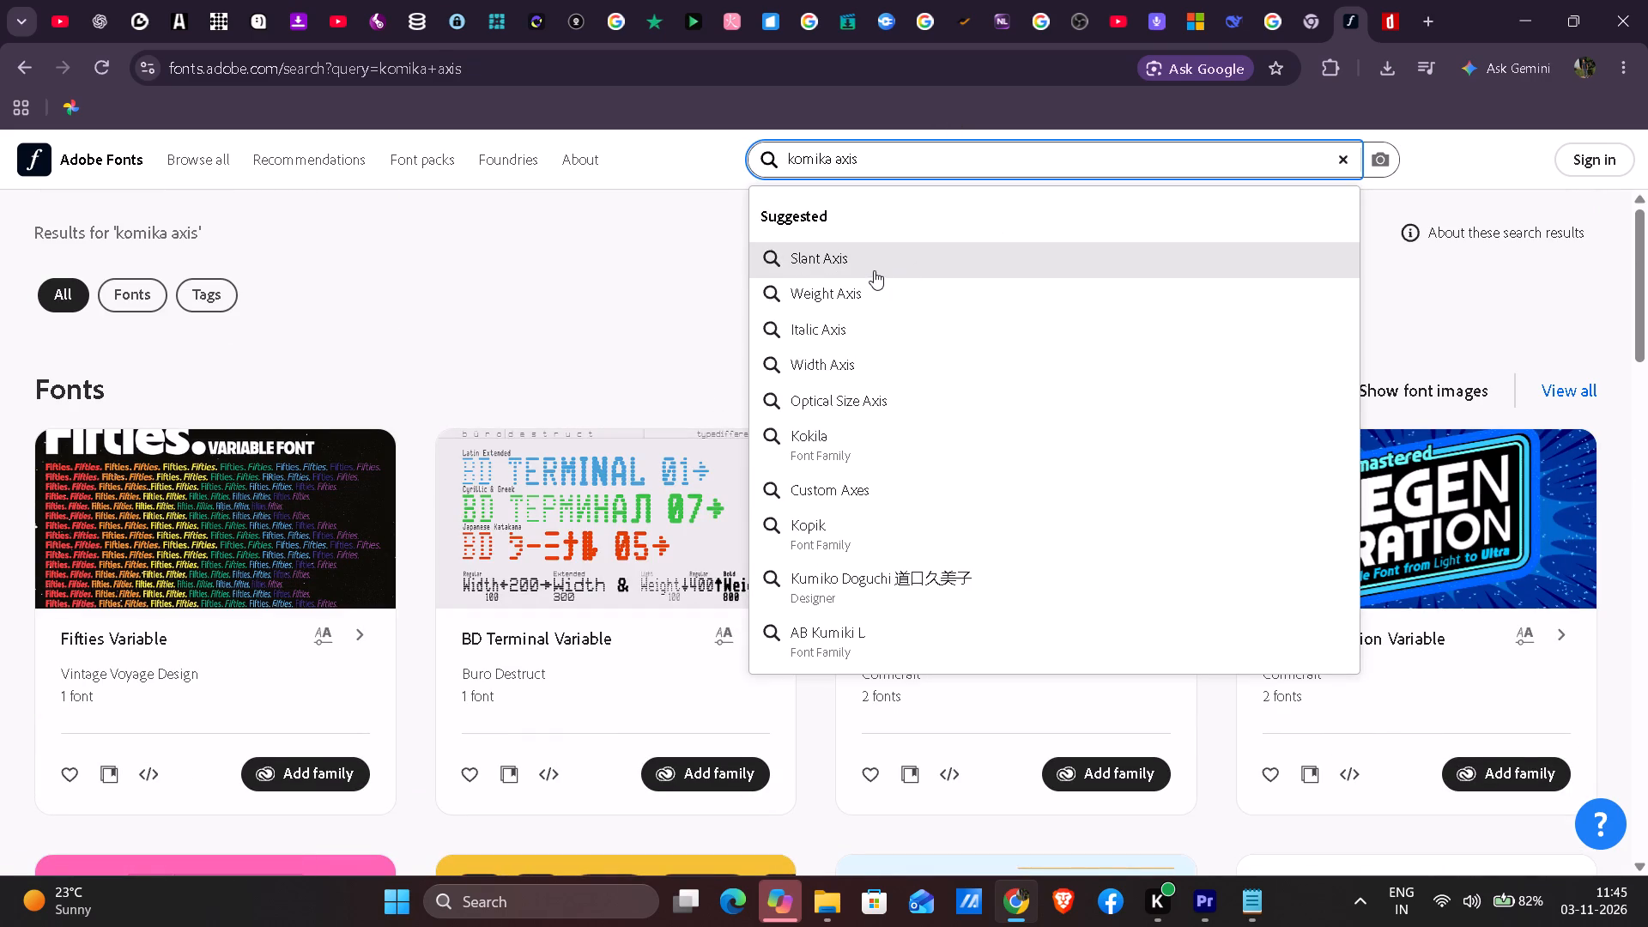
{"action": "left_click", "coordinate": [874, 270]}
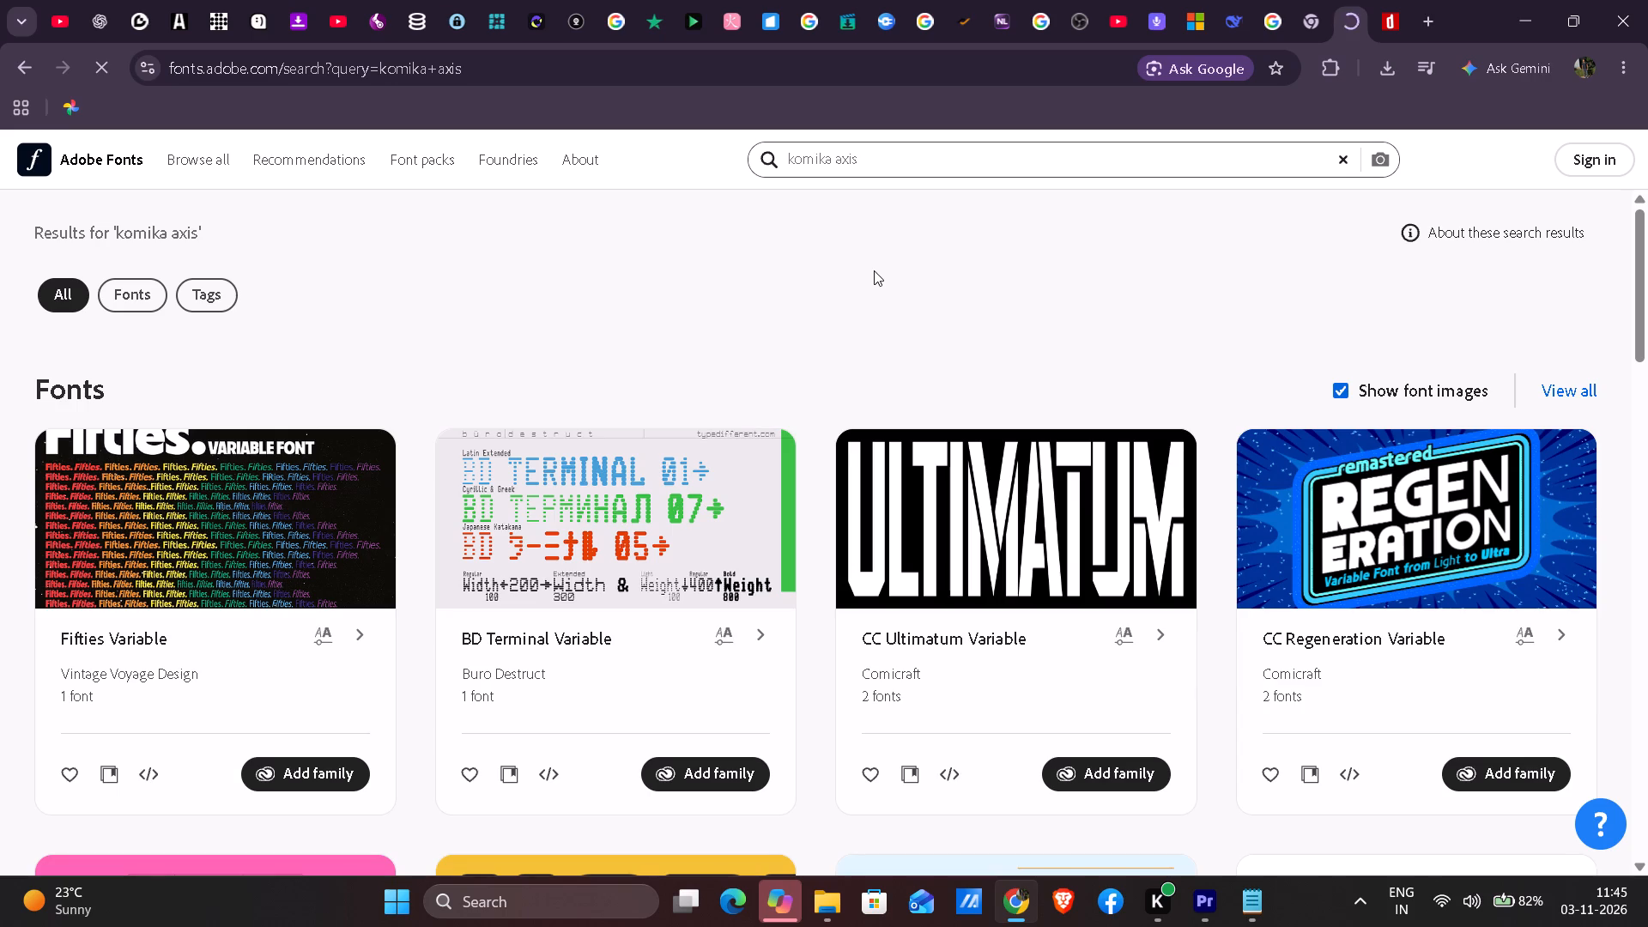
{"action": "scroll", "coordinate": [874, 270], "scroll_direction": "down", "scroll_amount": 1}
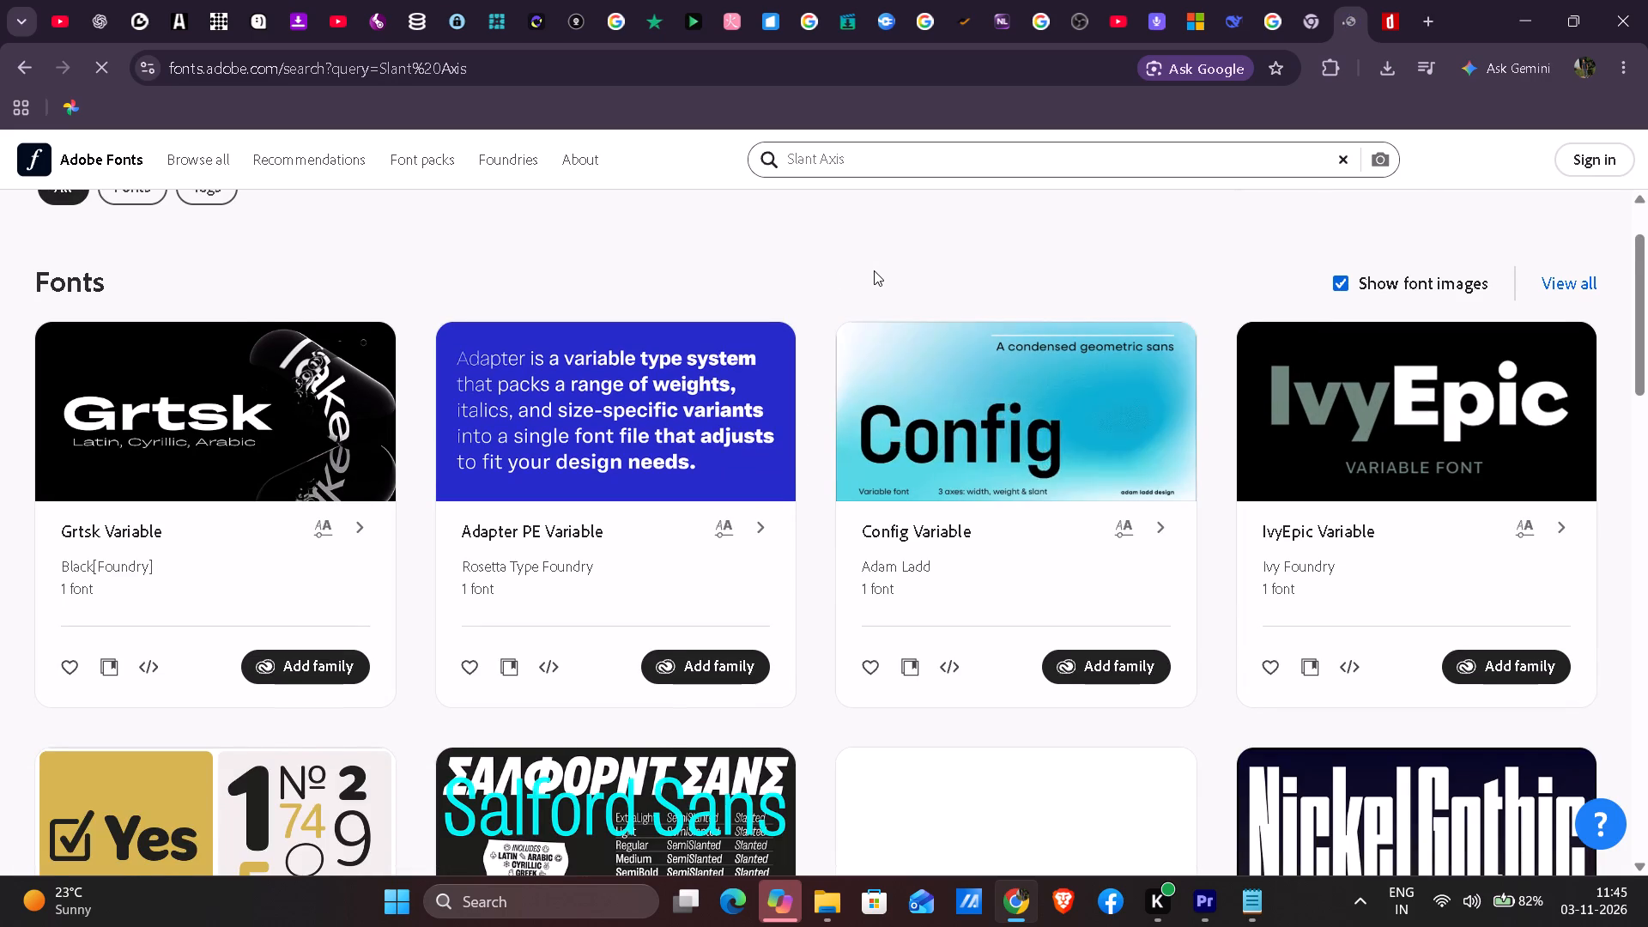
{"action": "scroll", "coordinate": [874, 270], "scroll_direction": "down", "scroll_amount": 3}
{"action": "scroll", "coordinate": [802, 424], "scroll_direction": "down", "scroll_amount": 4}
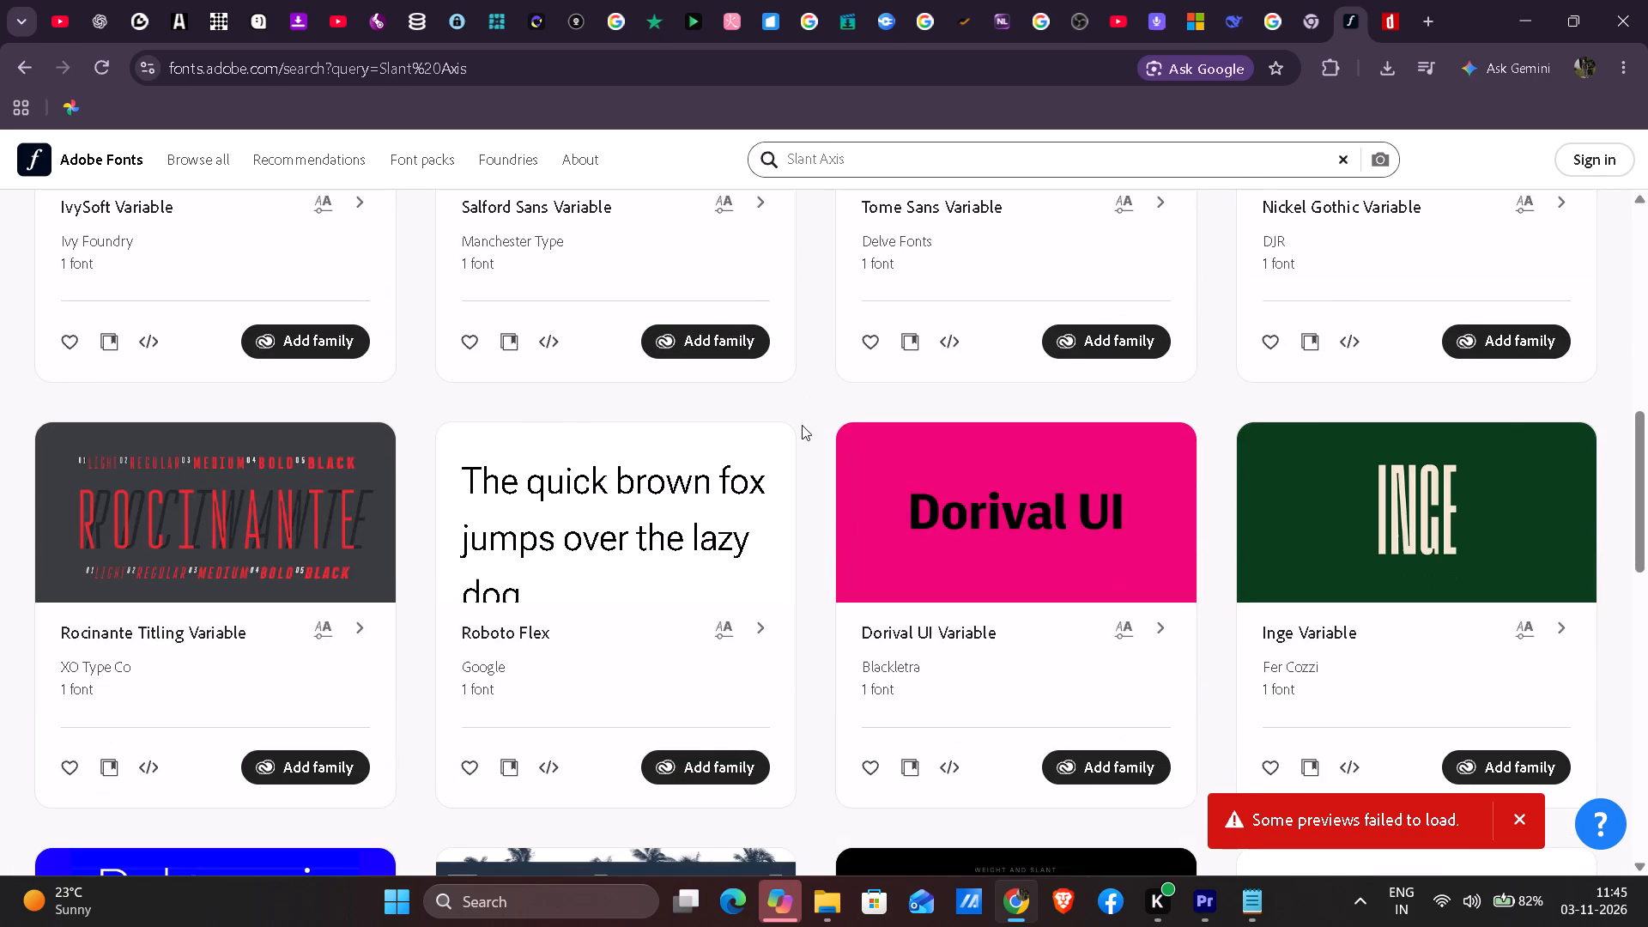
{"action": "scroll", "coordinate": [802, 425], "scroll_direction": "down", "scroll_amount": 7}
{"action": "scroll", "coordinate": [802, 424], "scroll_direction": "up", "scroll_amount": 11}
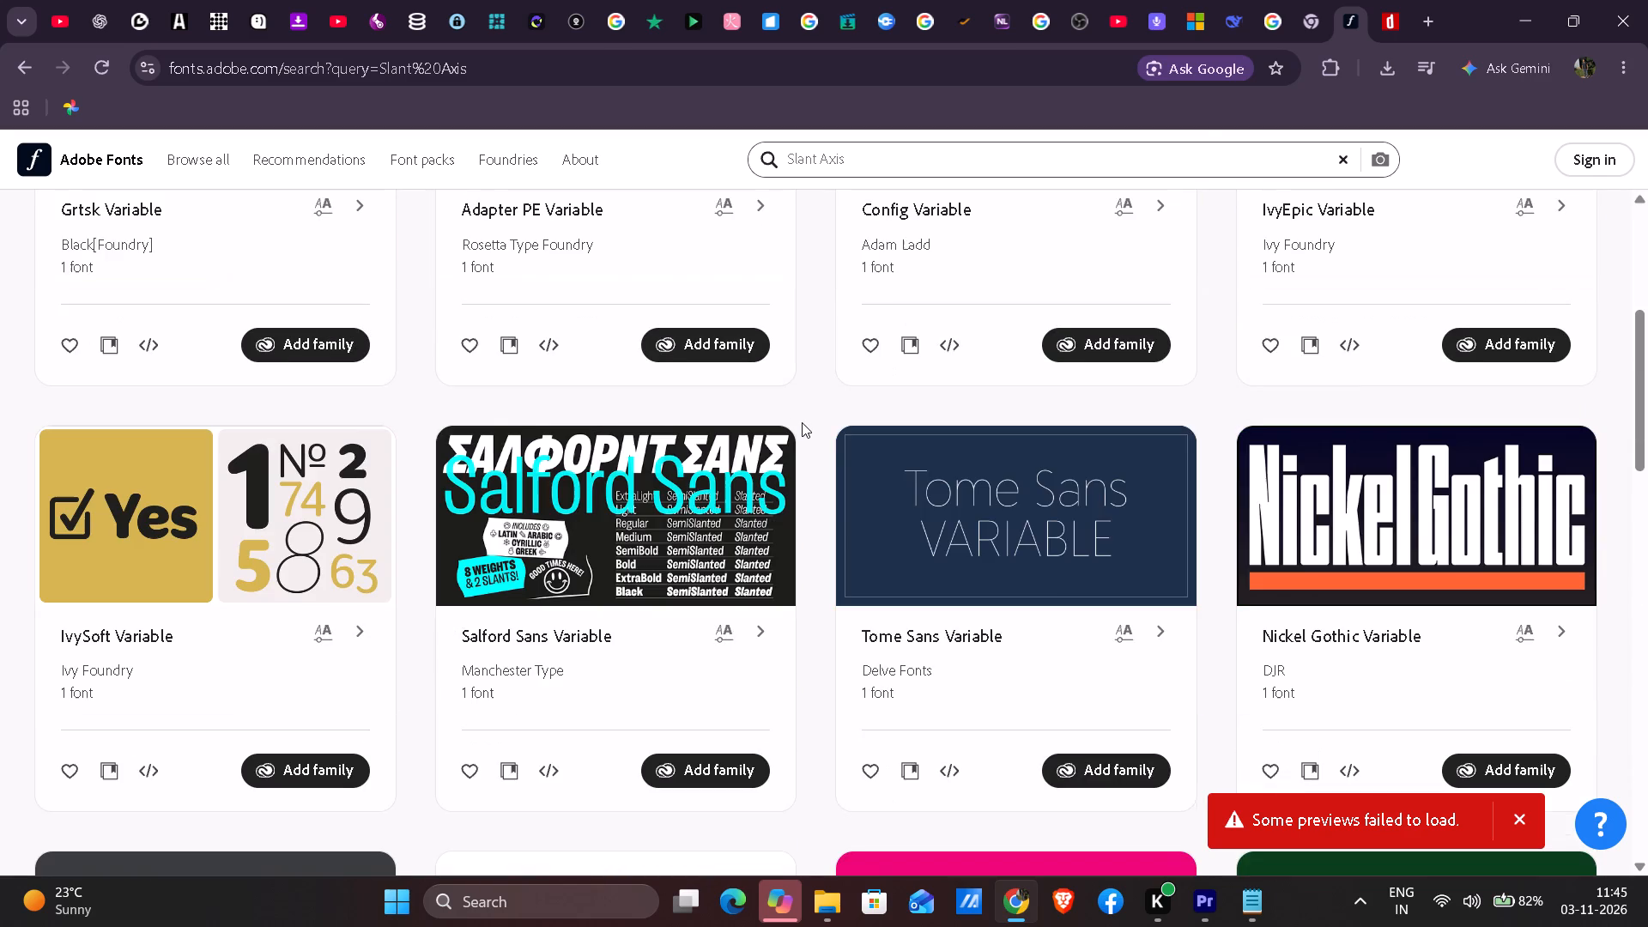
Switch to Premiere, open the caption text's font choices, and examine the installed font samples for one resembling Komika Axis.
{"action": "left_click", "coordinate": [1209, 896]}
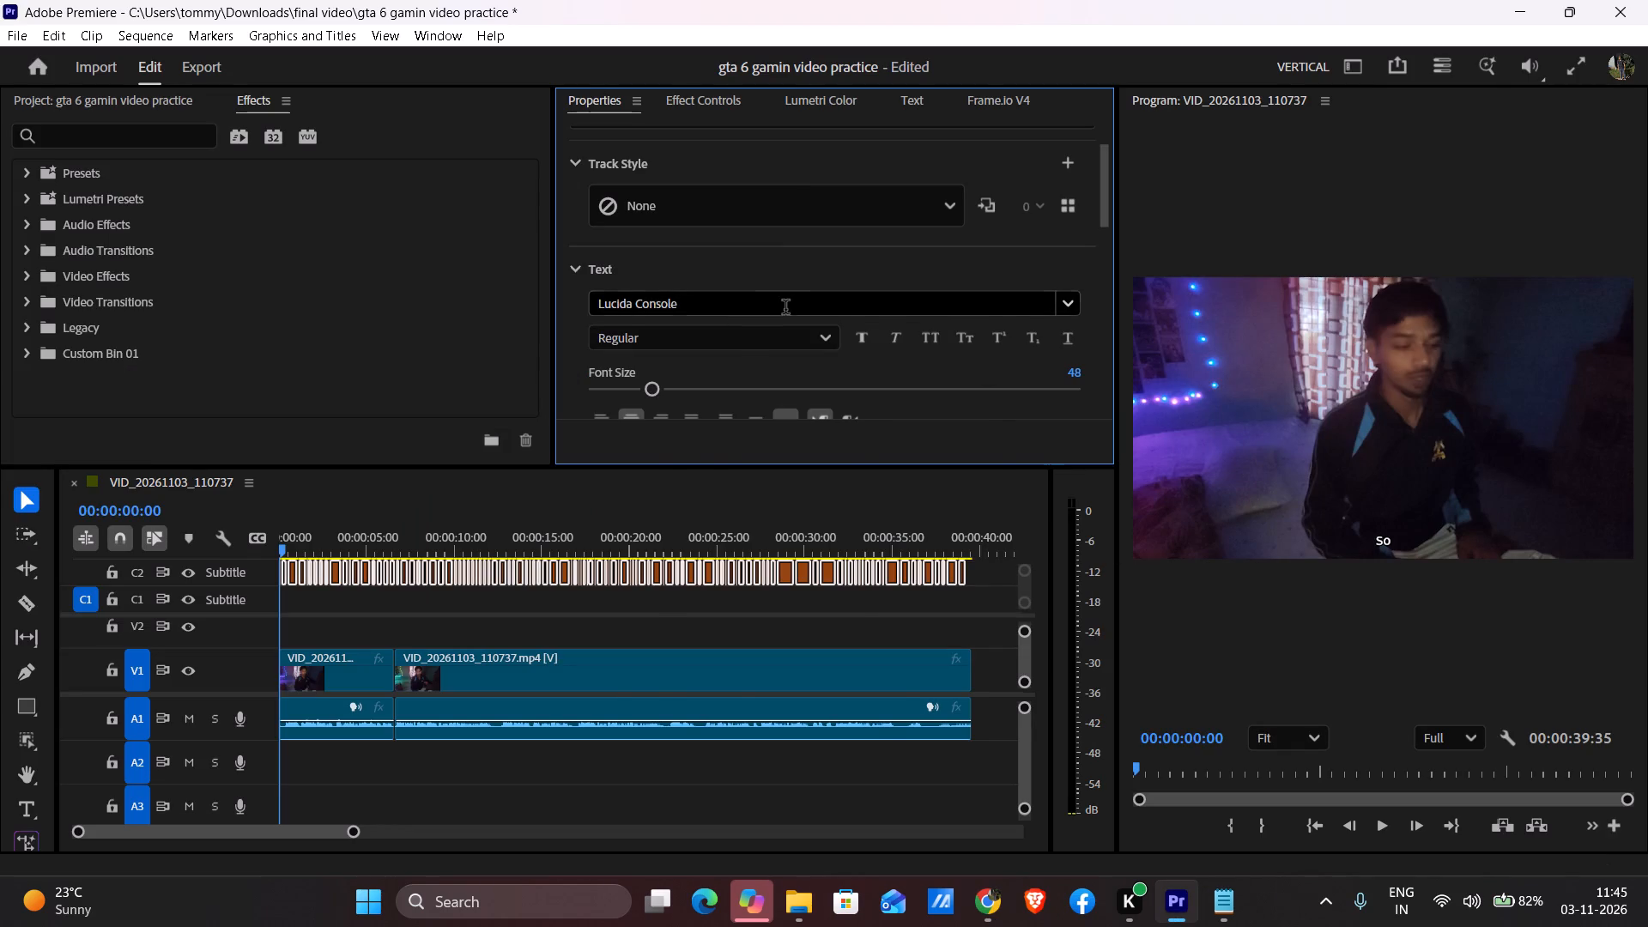
{"action": "left_click", "coordinate": [786, 307]}
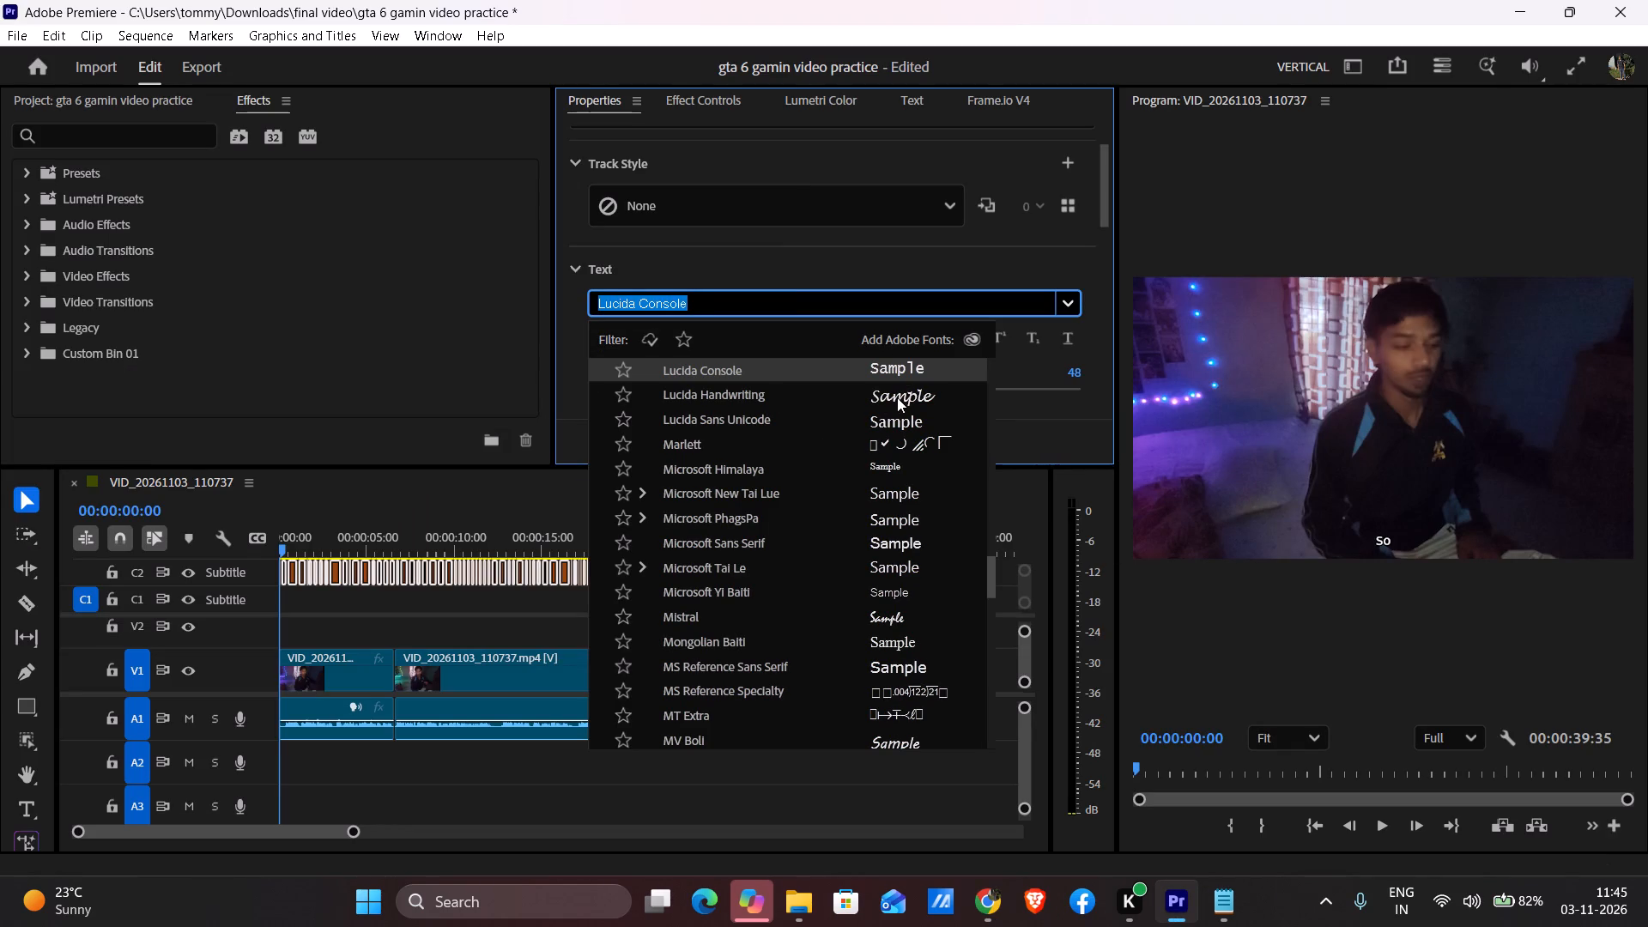
{"action": "scroll", "coordinate": [900, 540], "scroll_direction": "down", "scroll_amount": 4}
{"action": "scroll", "coordinate": [900, 540], "scroll_direction": "down", "scroll_amount": 20}
{"action": "scroll", "coordinate": [900, 540], "scroll_direction": "down", "scroll_amount": 7}
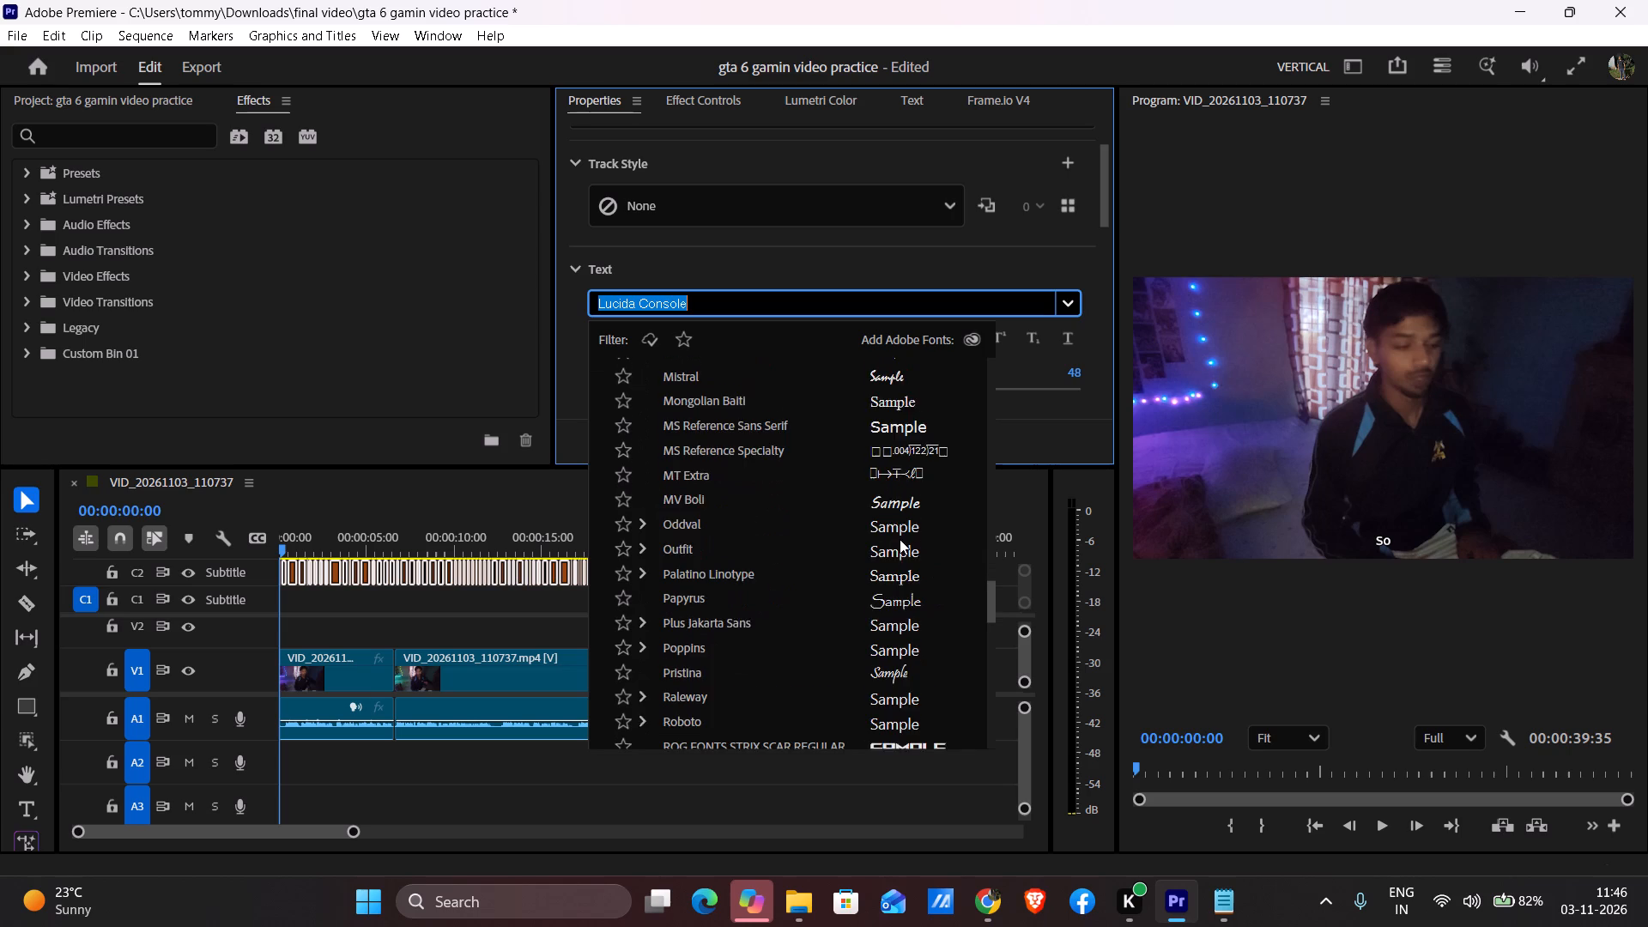
{"action": "scroll", "coordinate": [900, 539], "scroll_direction": "down", "scroll_amount": 20}
{"action": "scroll", "coordinate": [900, 539], "scroll_direction": "down", "scroll_amount": 5}
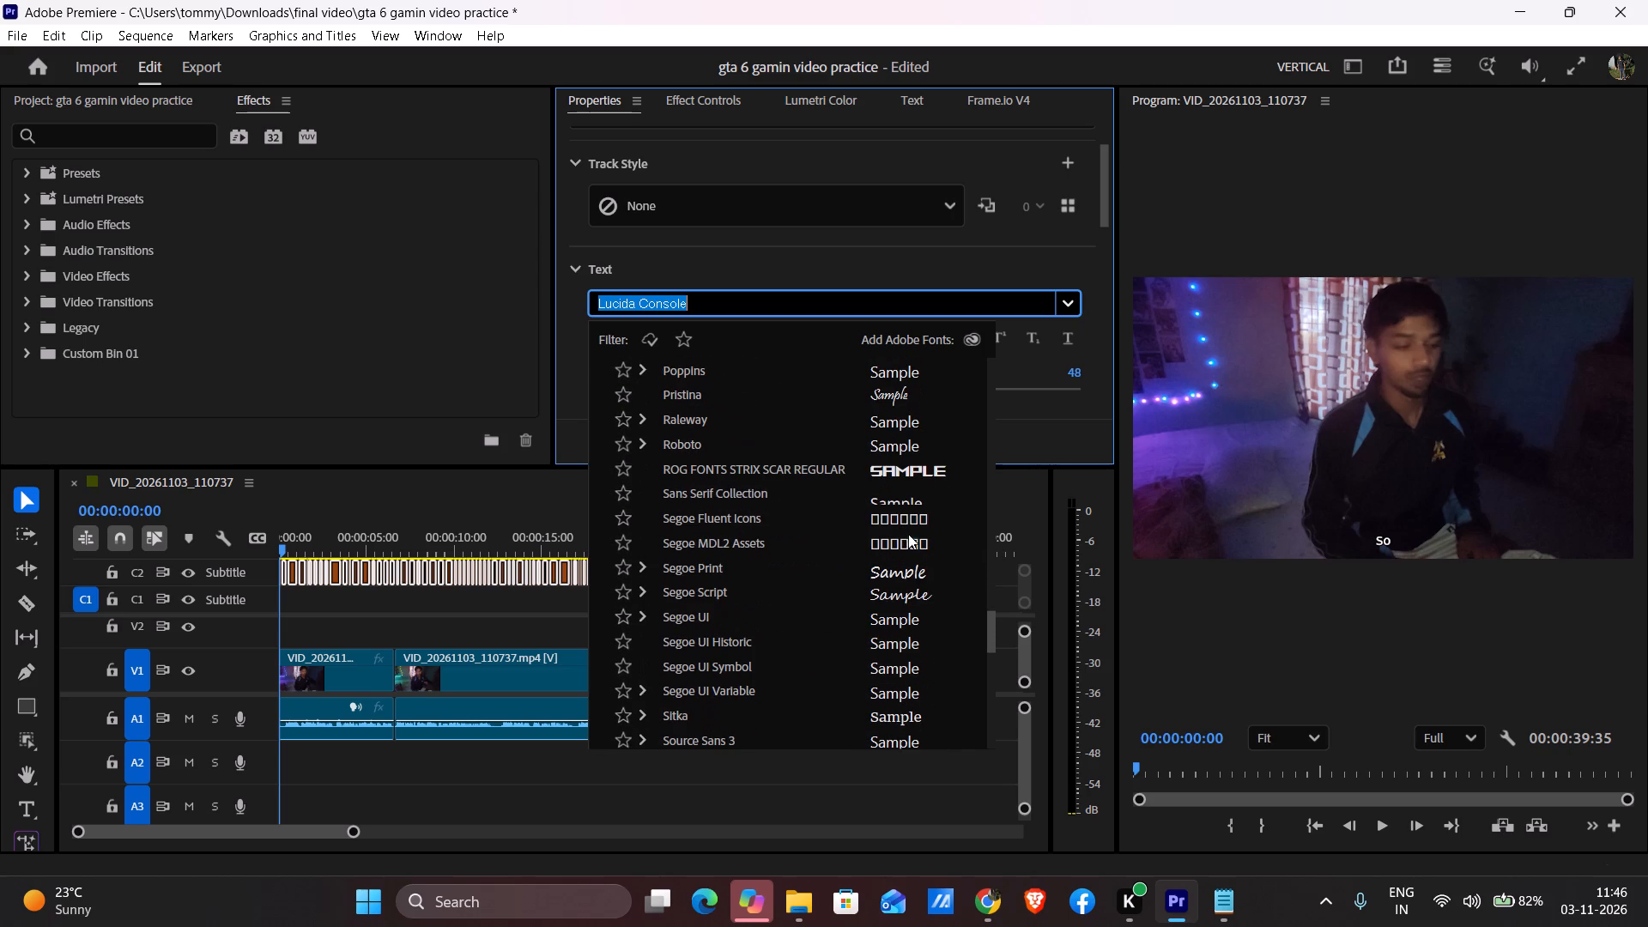
{"action": "scroll", "coordinate": [888, 396], "scroll_direction": "up", "scroll_amount": 12}
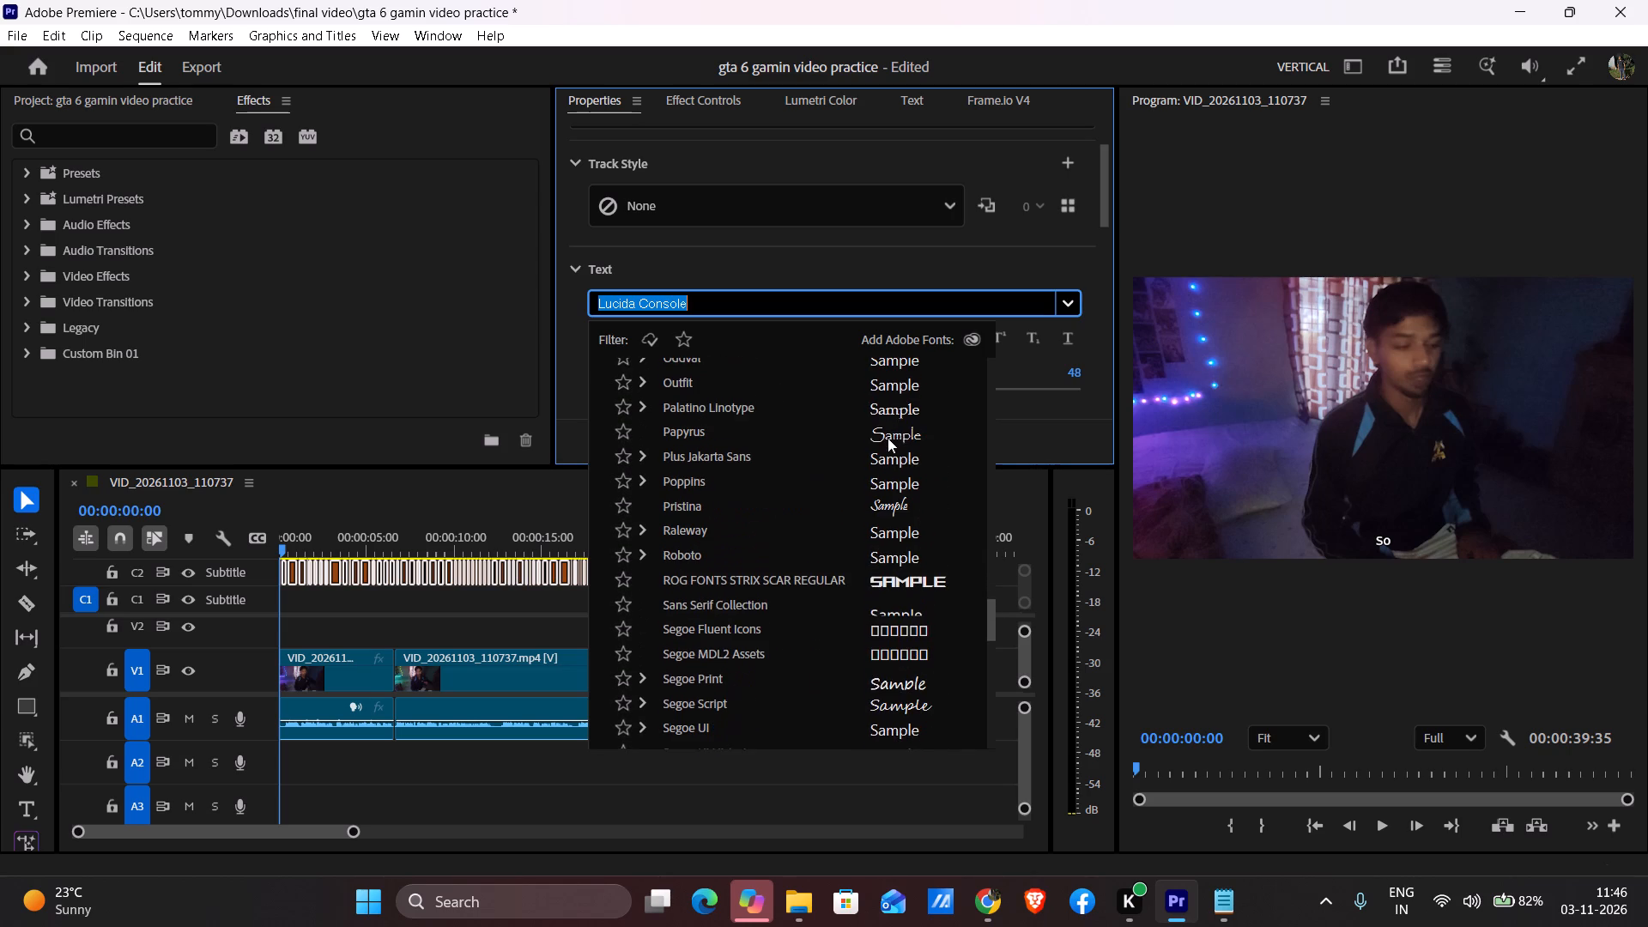
{"action": "scroll", "coordinate": [888, 443], "scroll_direction": "up", "scroll_amount": 12}
{"action": "scroll", "coordinate": [888, 443], "scroll_direction": "up", "scroll_amount": 20}
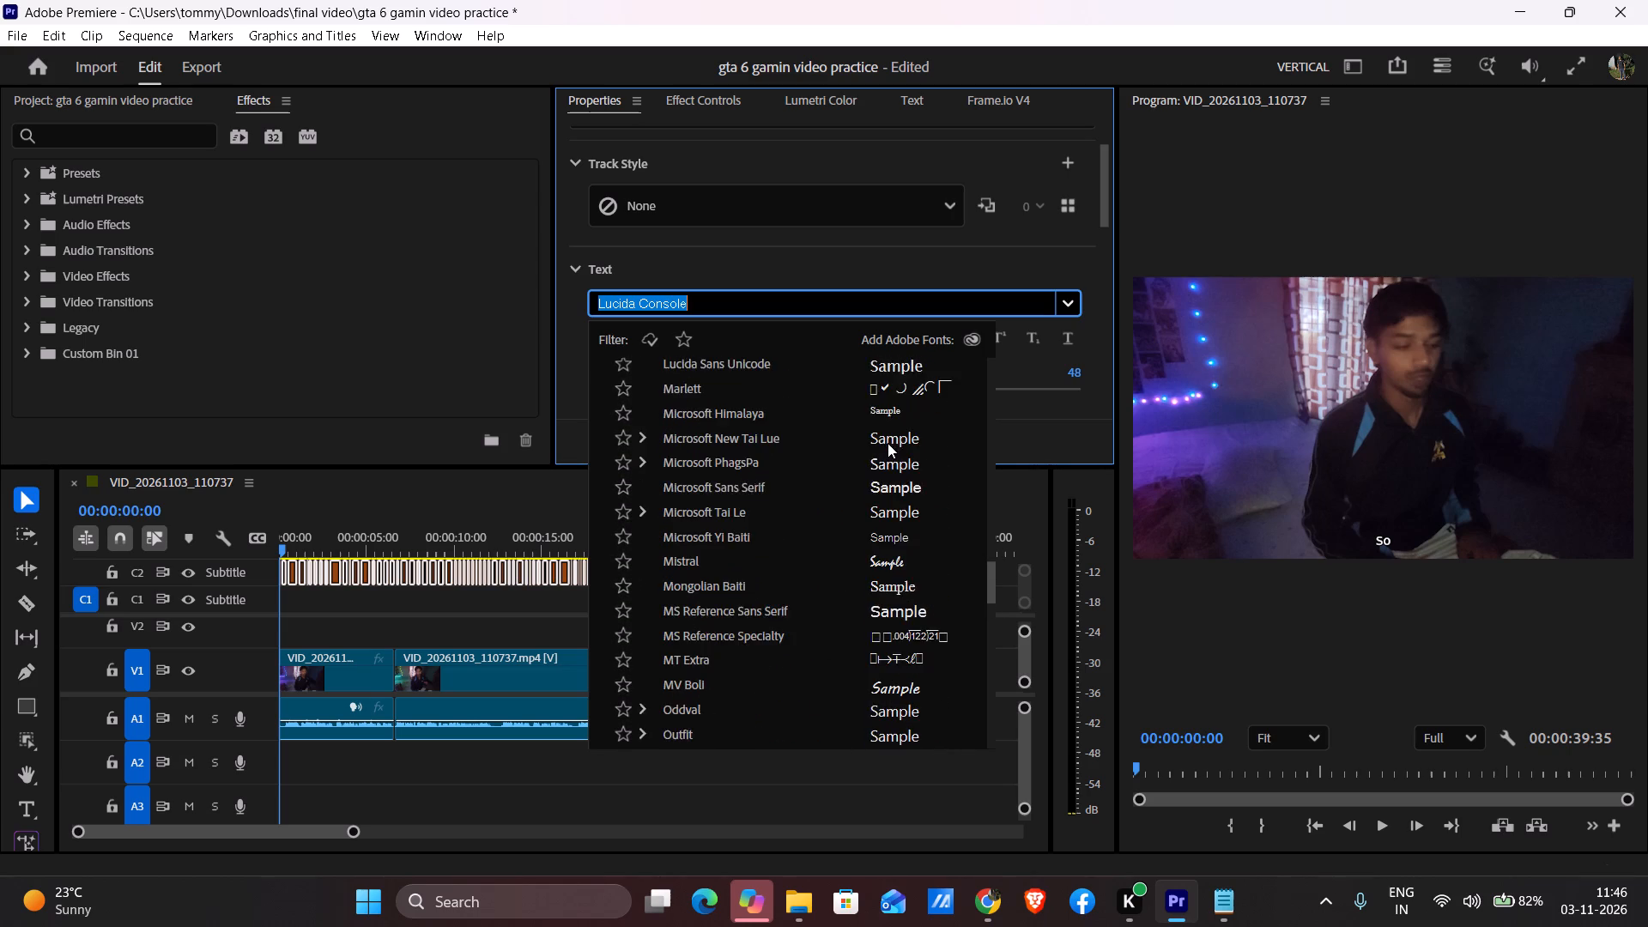
{"action": "scroll", "coordinate": [888, 443], "scroll_direction": "up", "scroll_amount": 20}
{"action": "scroll", "coordinate": [888, 443], "scroll_direction": "up", "scroll_amount": 20}
{"action": "scroll", "coordinate": [888, 443], "scroll_direction": "up", "scroll_amount": 8}
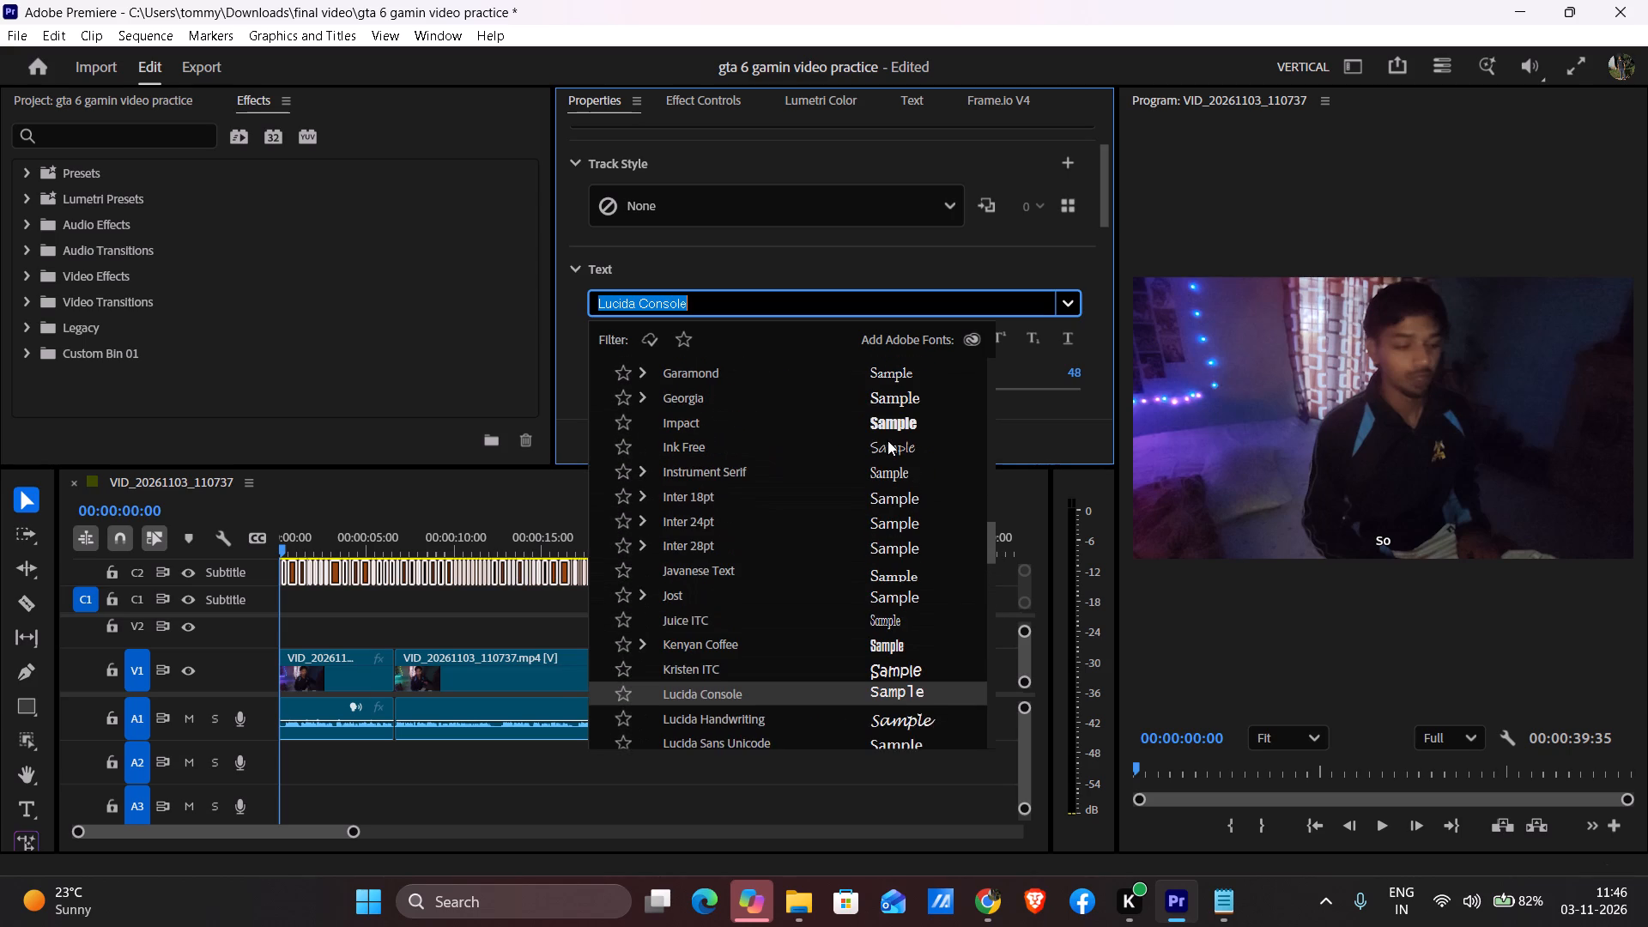
{"action": "scroll", "coordinate": [888, 440], "scroll_direction": "up", "scroll_amount": 1}
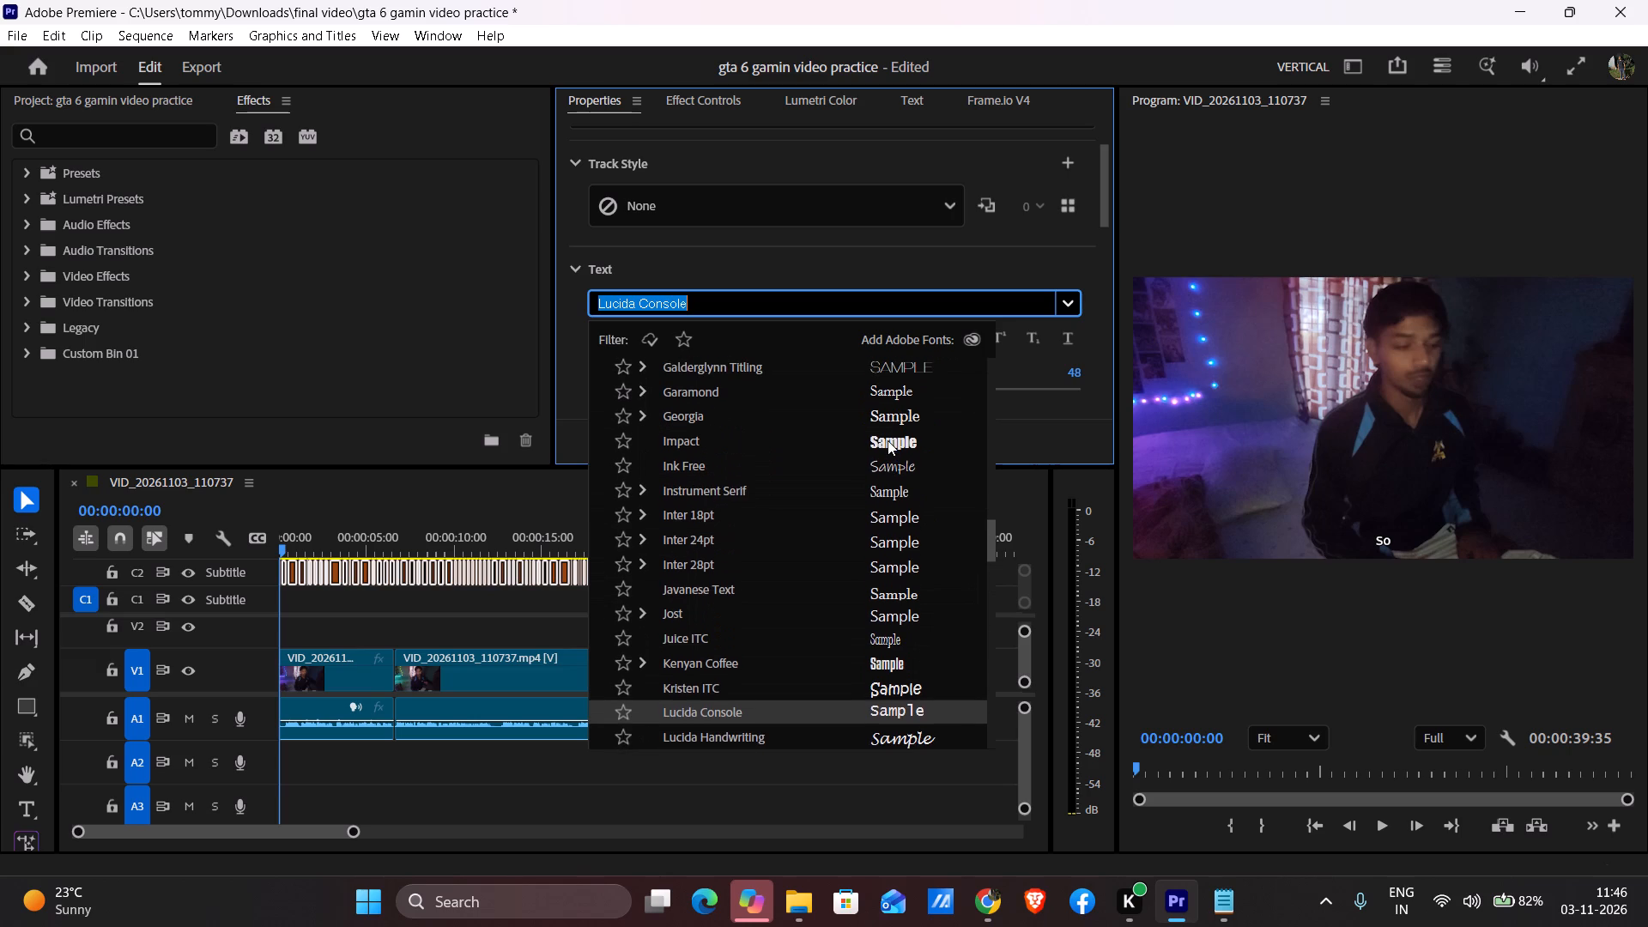
{"action": "scroll", "coordinate": [888, 440], "scroll_direction": "up", "scroll_amount": 18}
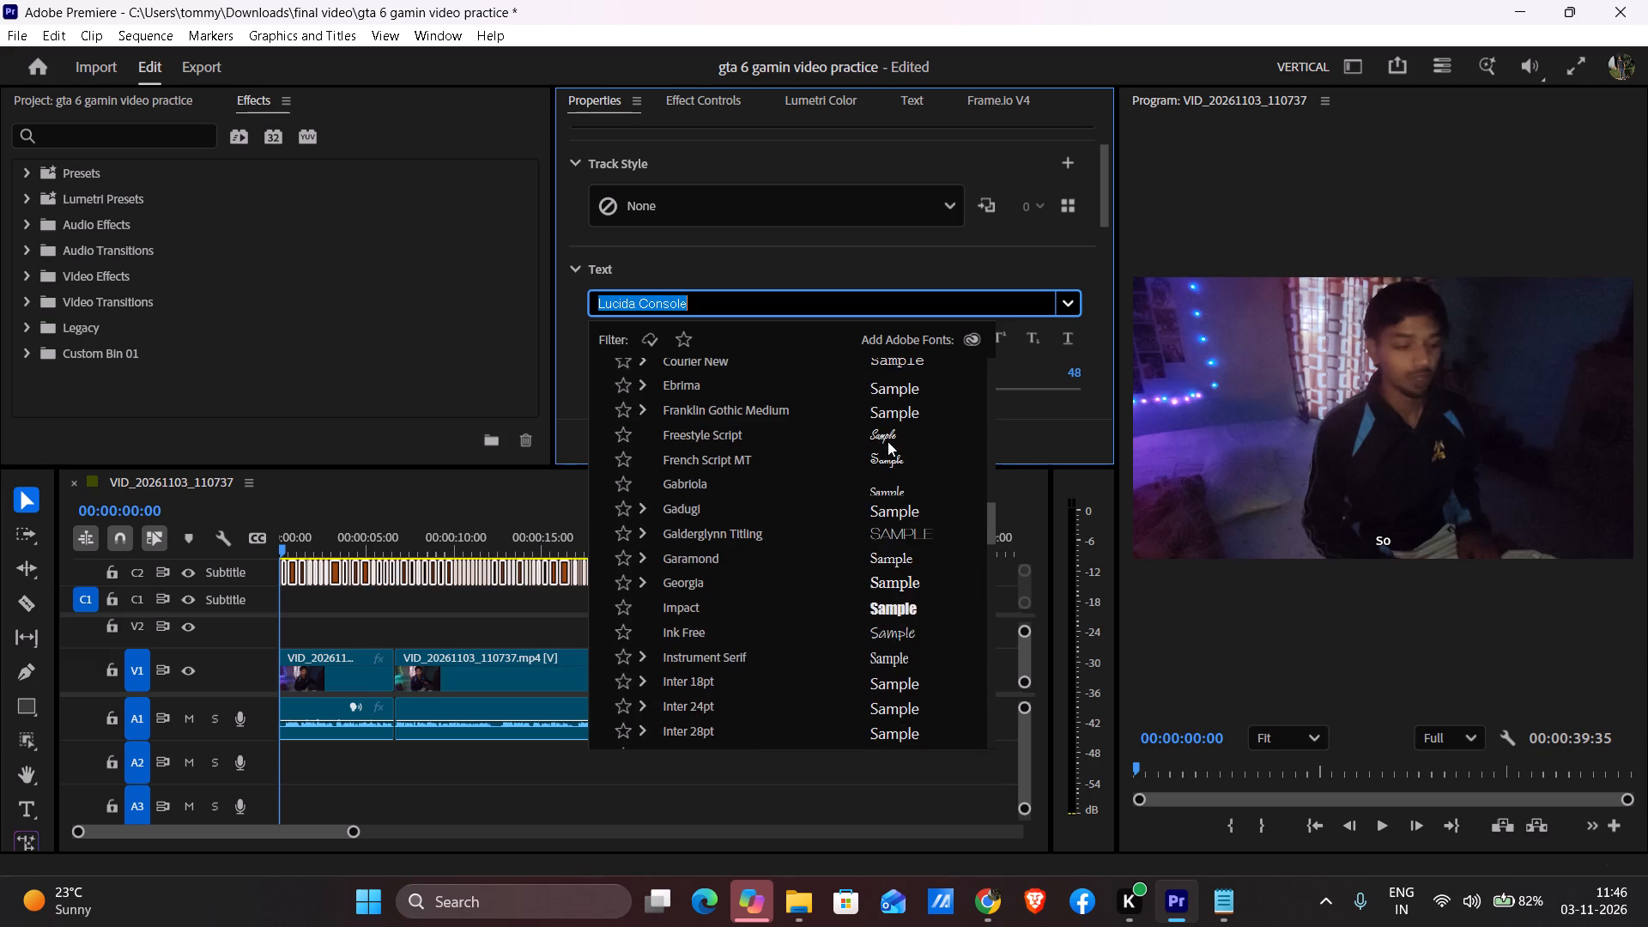
{"action": "scroll", "coordinate": [888, 441], "scroll_direction": "up", "scroll_amount": 15}
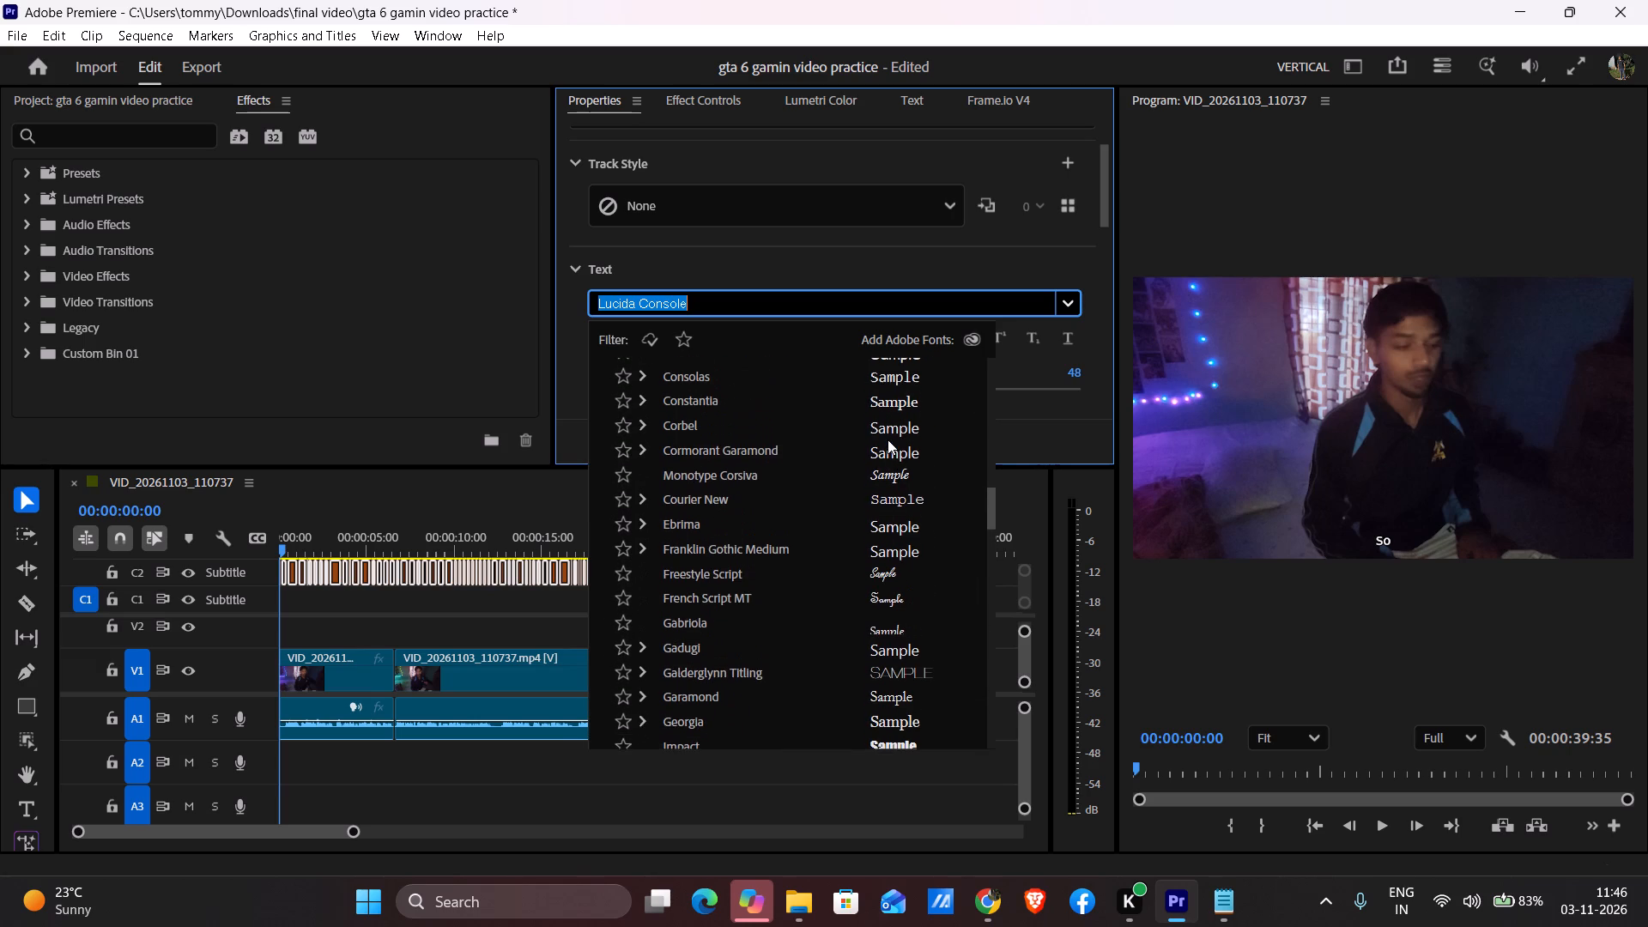
{"action": "scroll", "coordinate": [888, 439], "scroll_direction": "up", "scroll_amount": 12}
{"action": "scroll", "coordinate": [888, 439], "scroll_direction": "up", "scroll_amount": 19}
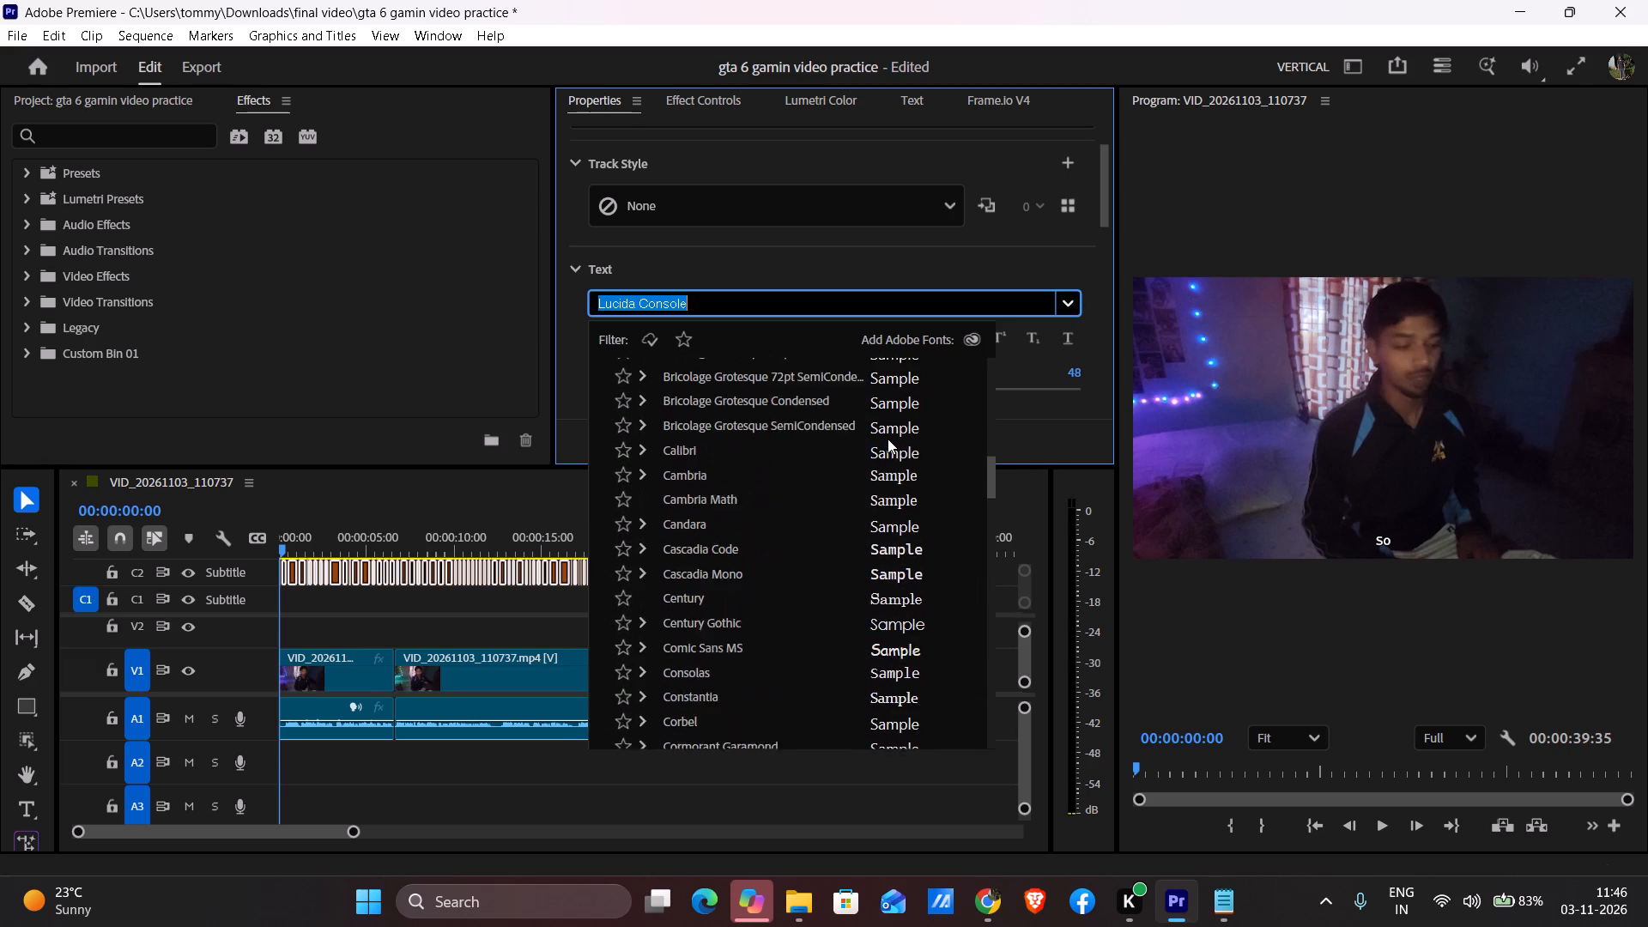
{"action": "scroll", "coordinate": [888, 439], "scroll_direction": "up", "scroll_amount": 20}
{"action": "scroll", "coordinate": [888, 439], "scroll_direction": "up", "scroll_amount": 20}
{"action": "scroll", "coordinate": [888, 439], "scroll_direction": "up", "scroll_amount": 3}
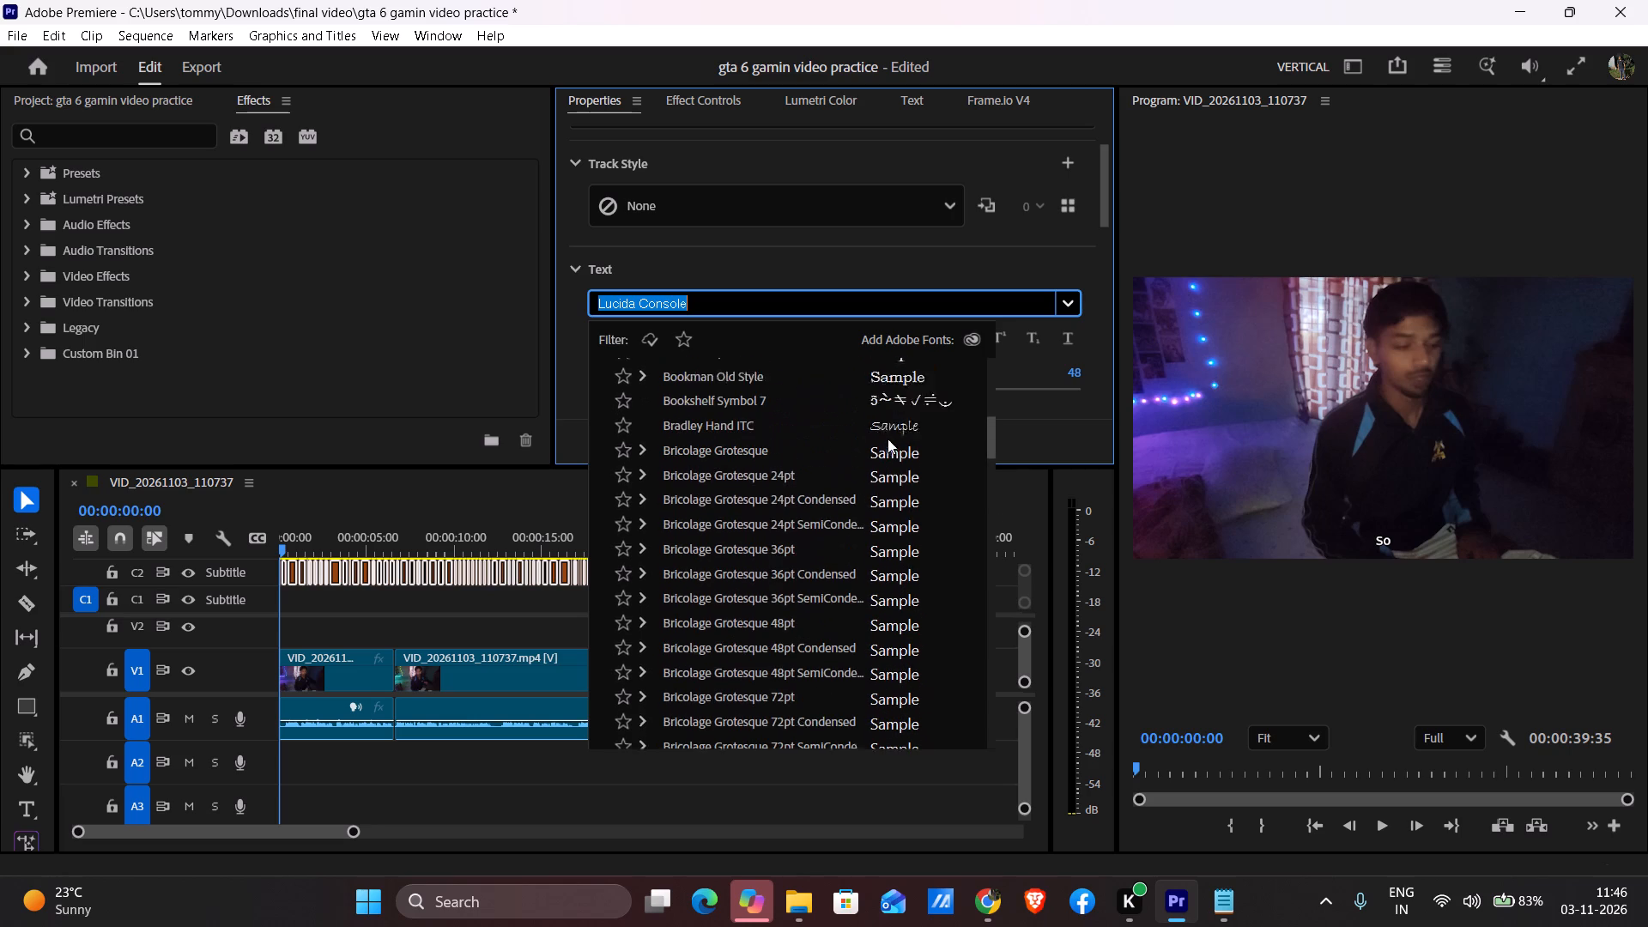
{"action": "scroll", "coordinate": [888, 439], "scroll_direction": "up", "scroll_amount": 12}
{"action": "scroll", "coordinate": [888, 439], "scroll_direction": "up", "scroll_amount": 20}
{"action": "scroll", "coordinate": [888, 439], "scroll_direction": "up", "scroll_amount": 7}
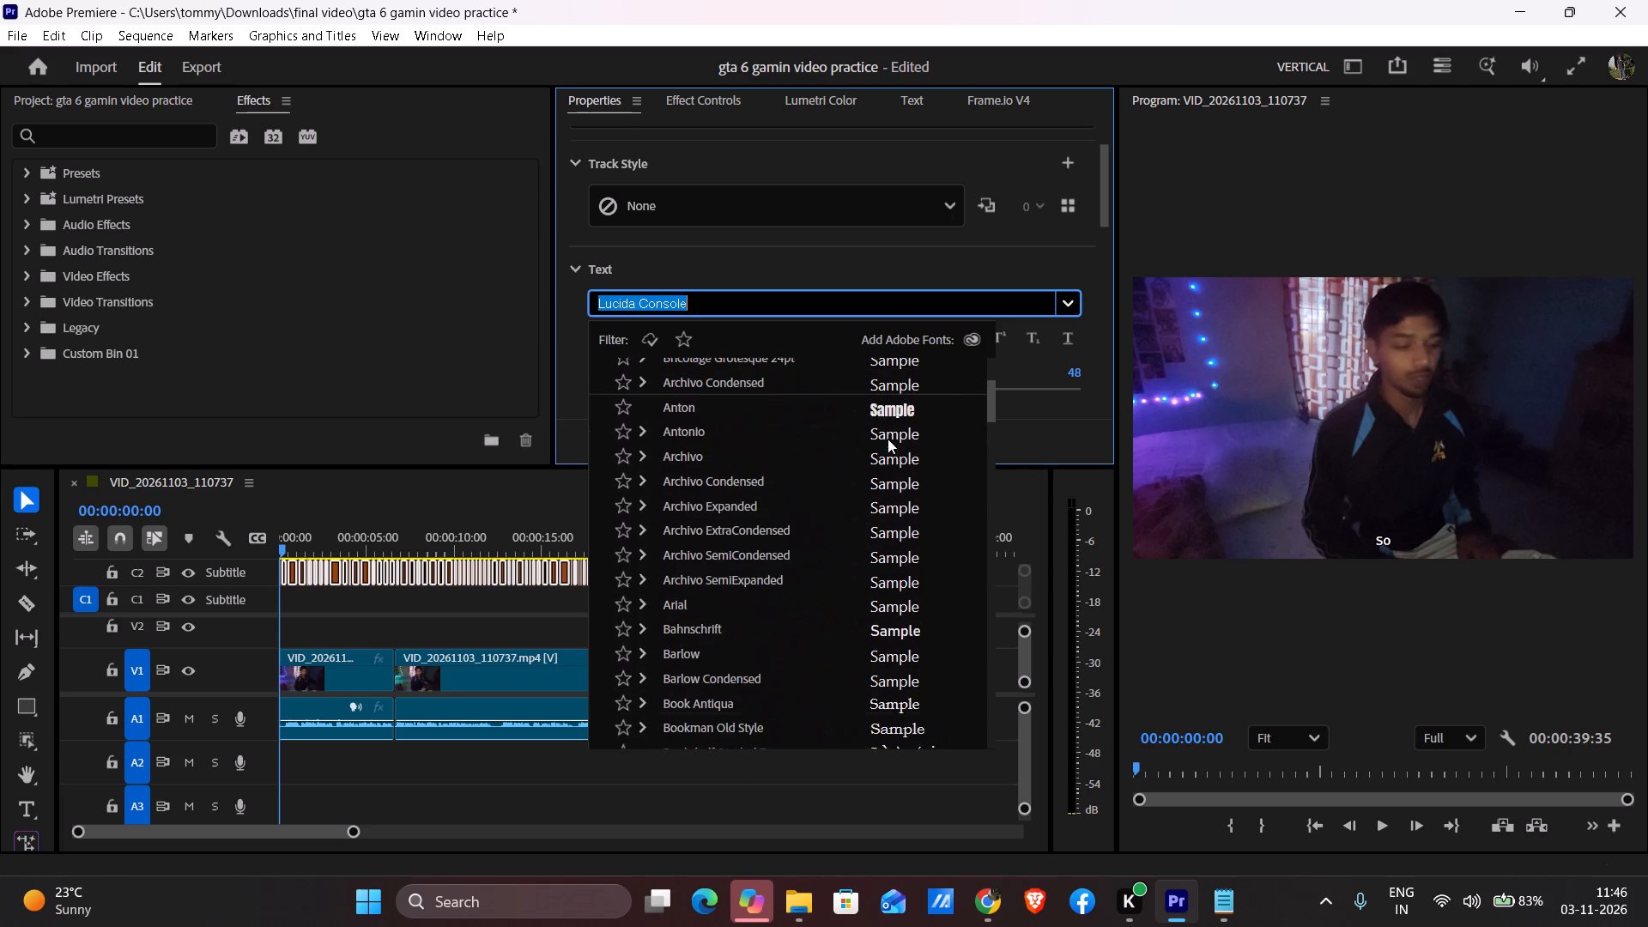
{"action": "scroll", "coordinate": [888, 439], "scroll_direction": "up", "scroll_amount": 4}
{"action": "scroll", "coordinate": [888, 438], "scroll_direction": "up", "scroll_amount": 20}
{"action": "scroll", "coordinate": [888, 438], "scroll_direction": "up", "scroll_amount": 9}
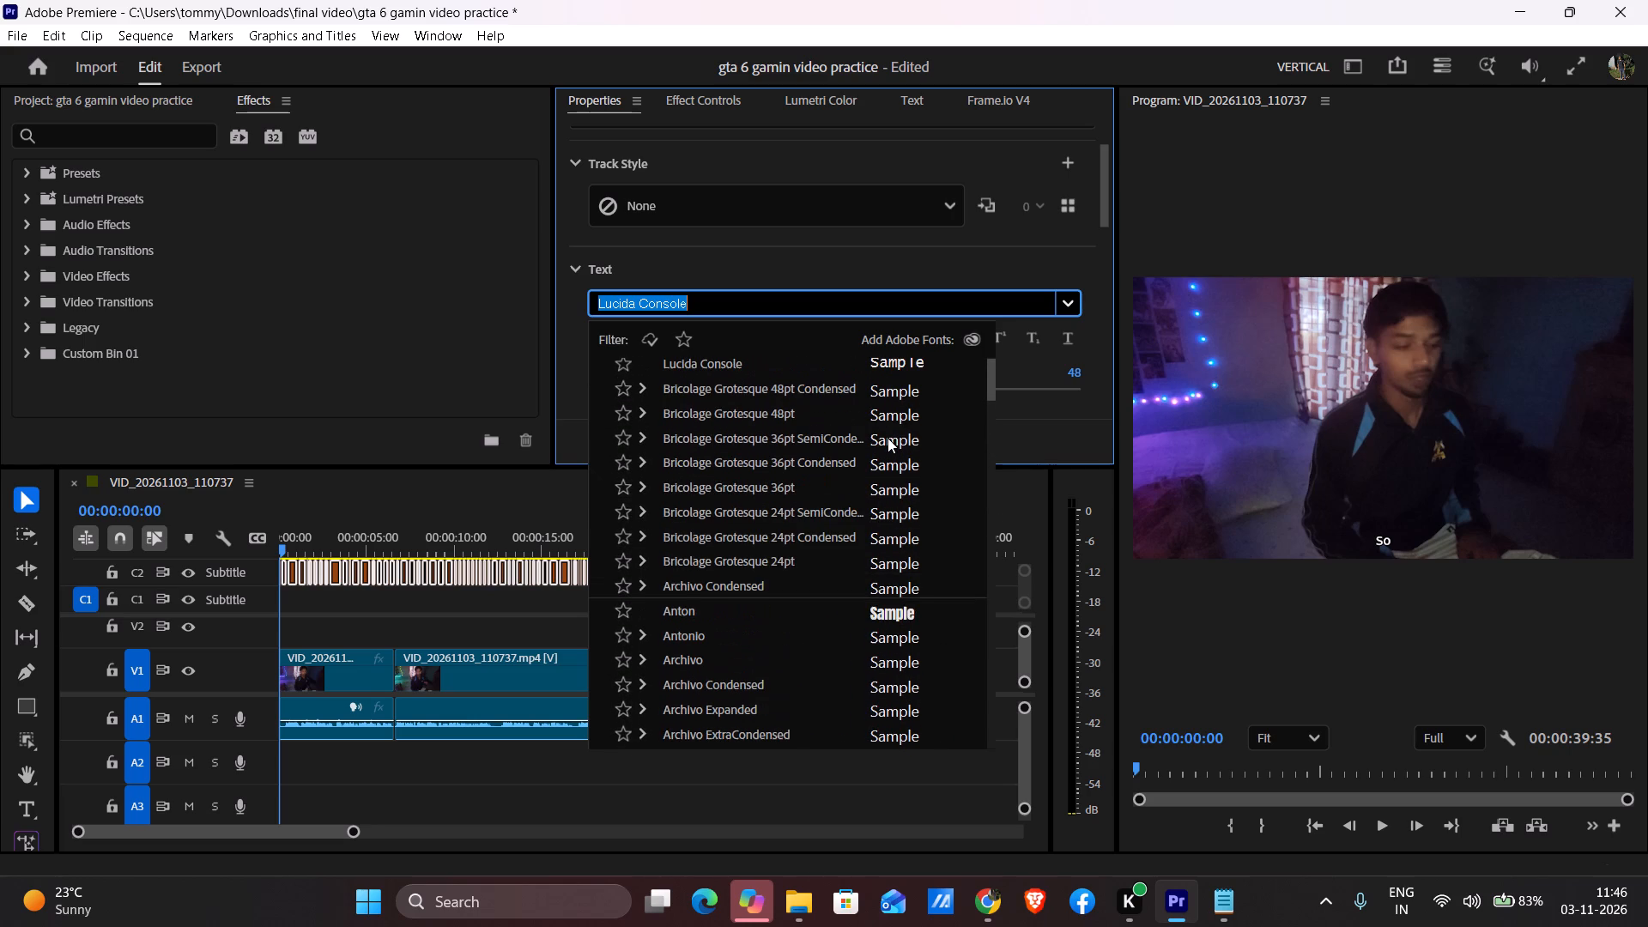
{"action": "scroll", "coordinate": [888, 438], "scroll_direction": "down", "scroll_amount": 20}
{"action": "scroll", "coordinate": [888, 438], "scroll_direction": "down", "scroll_amount": 20}
{"action": "scroll", "coordinate": [888, 438], "scroll_direction": "down", "scroll_amount": 4}
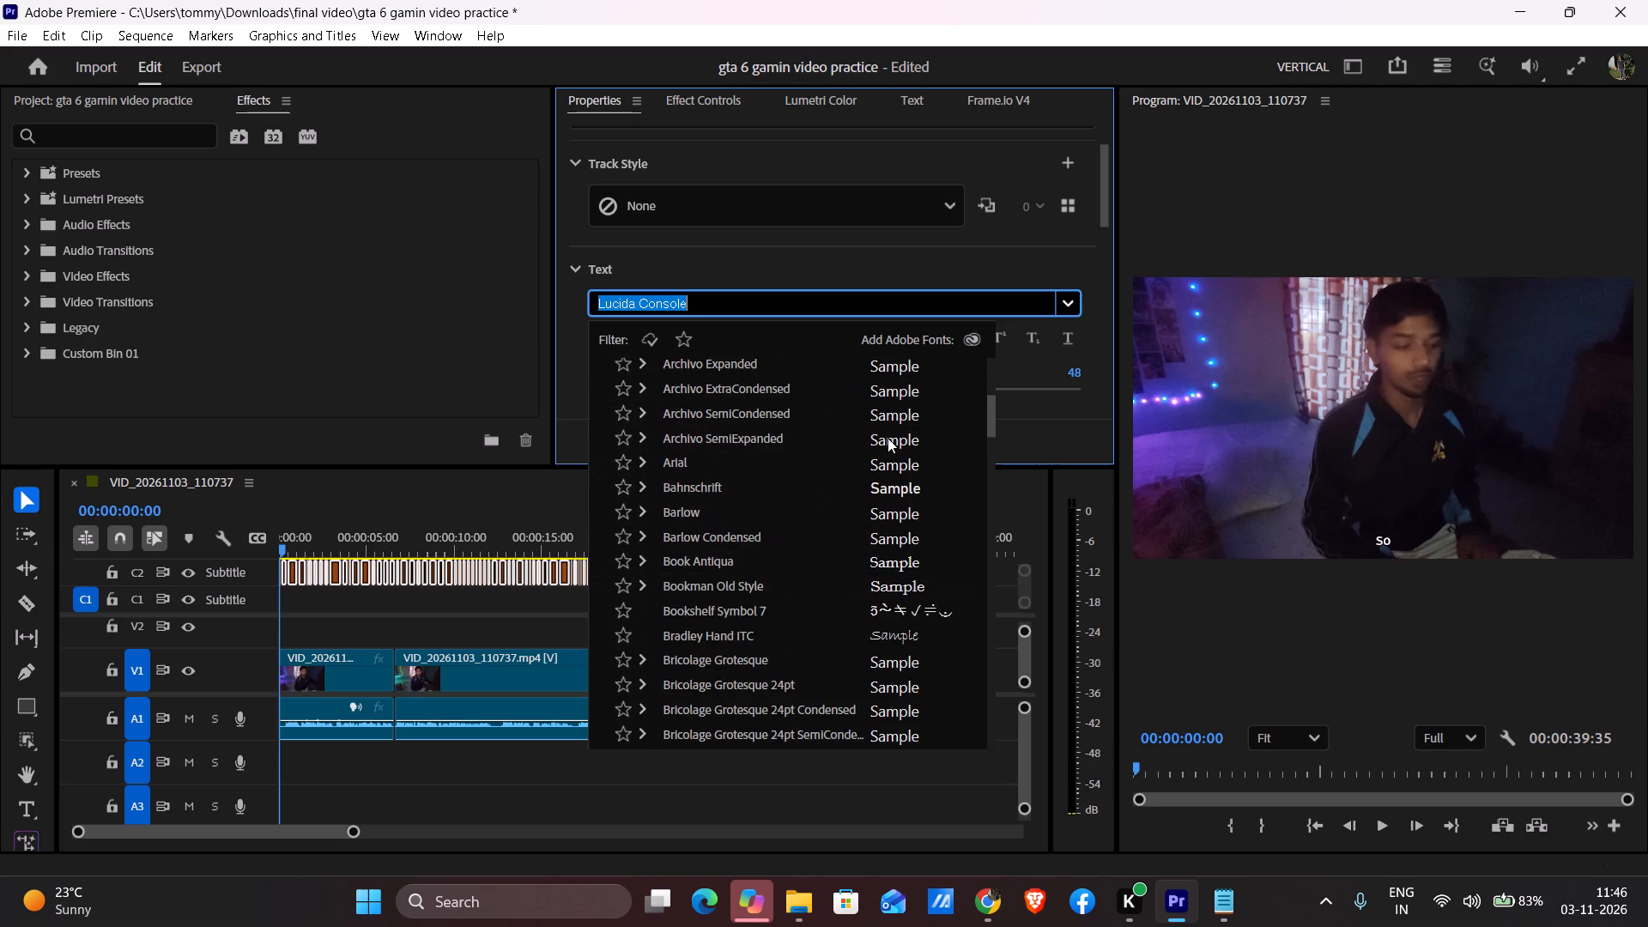
{"action": "scroll", "coordinate": [888, 438], "scroll_direction": "down", "scroll_amount": 20}
{"action": "scroll", "coordinate": [888, 438], "scroll_direction": "down", "scroll_amount": 20}
{"action": "scroll", "coordinate": [888, 438], "scroll_direction": "down", "scroll_amount": 10}
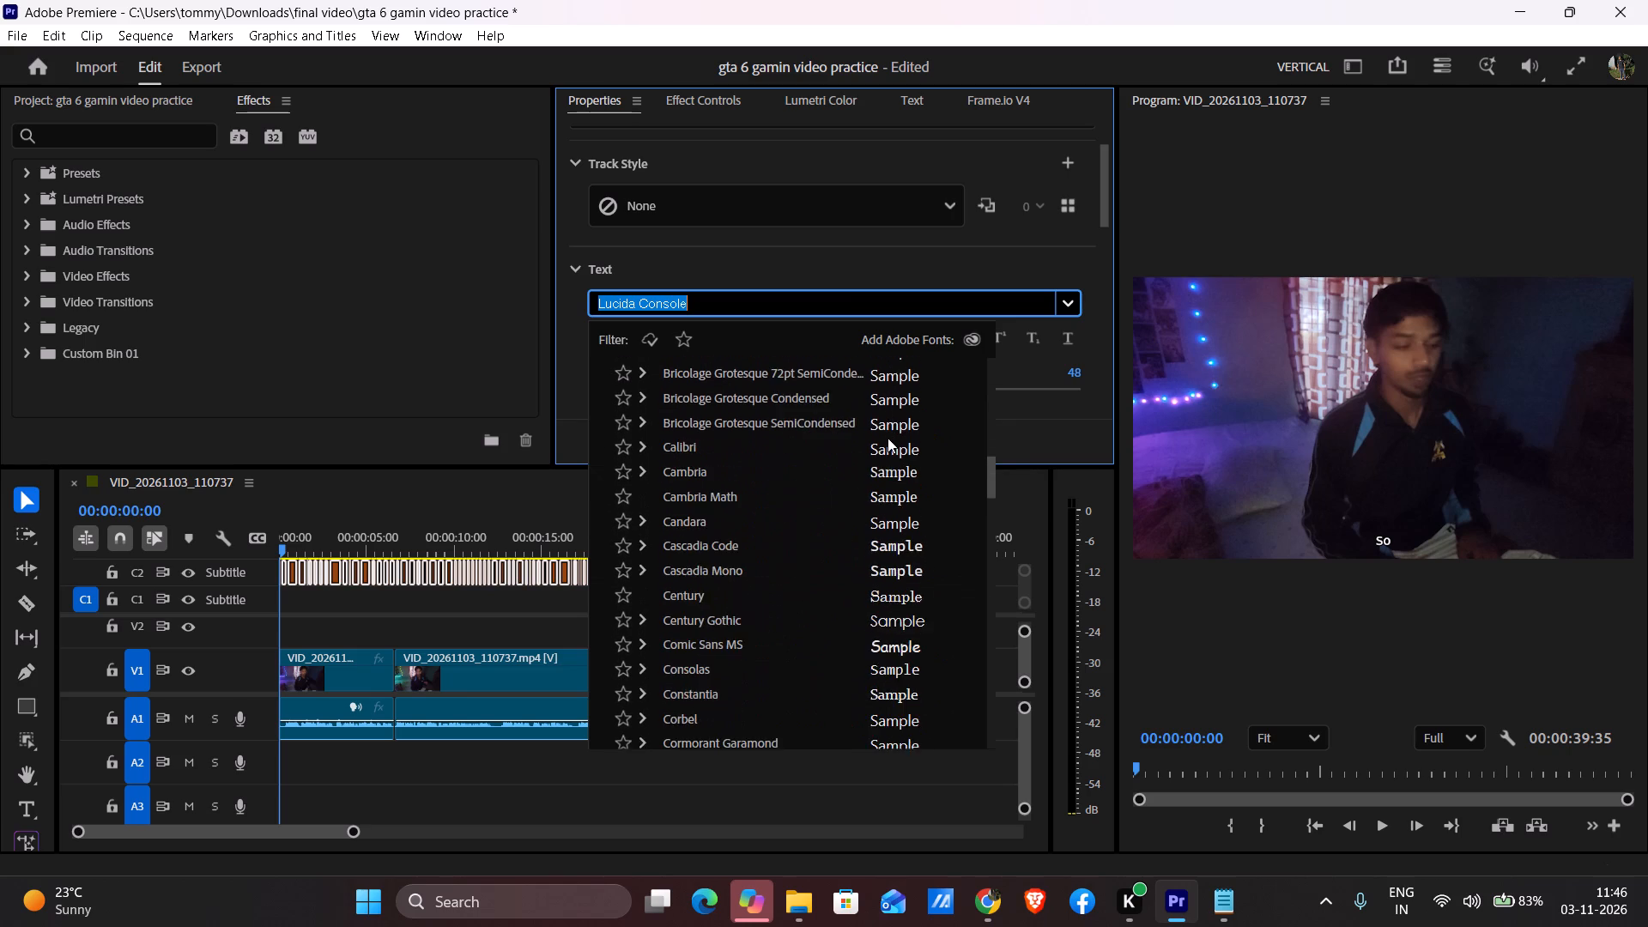
{"action": "scroll", "coordinate": [888, 438], "scroll_direction": "down", "scroll_amount": 20}
{"action": "scroll", "coordinate": [888, 438], "scroll_direction": "down", "scroll_amount": 20}
{"action": "scroll", "coordinate": [888, 438], "scroll_direction": "down", "scroll_amount": 1}
{"action": "scroll", "coordinate": [888, 438], "scroll_direction": "up", "scroll_amount": 1}
{"action": "scroll", "coordinate": [888, 438], "scroll_direction": "down", "scroll_amount": 5}
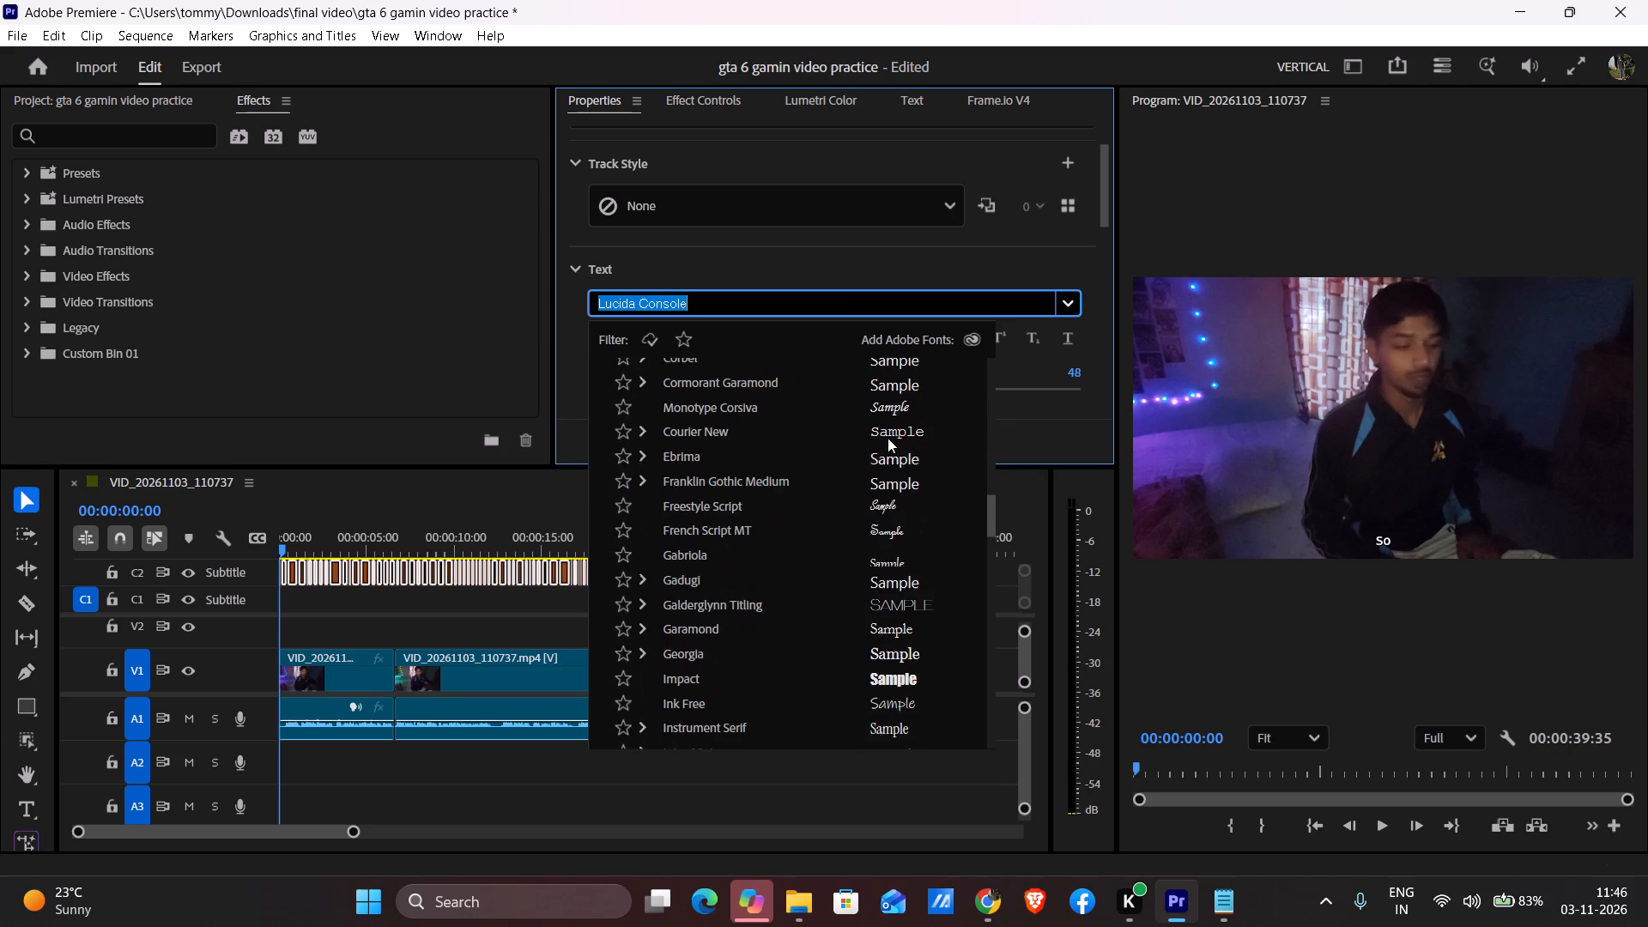
{"action": "scroll", "coordinate": [888, 438], "scroll_direction": "down", "scroll_amount": 20}
{"action": "scroll", "coordinate": [888, 438], "scroll_direction": "down", "scroll_amount": 3}
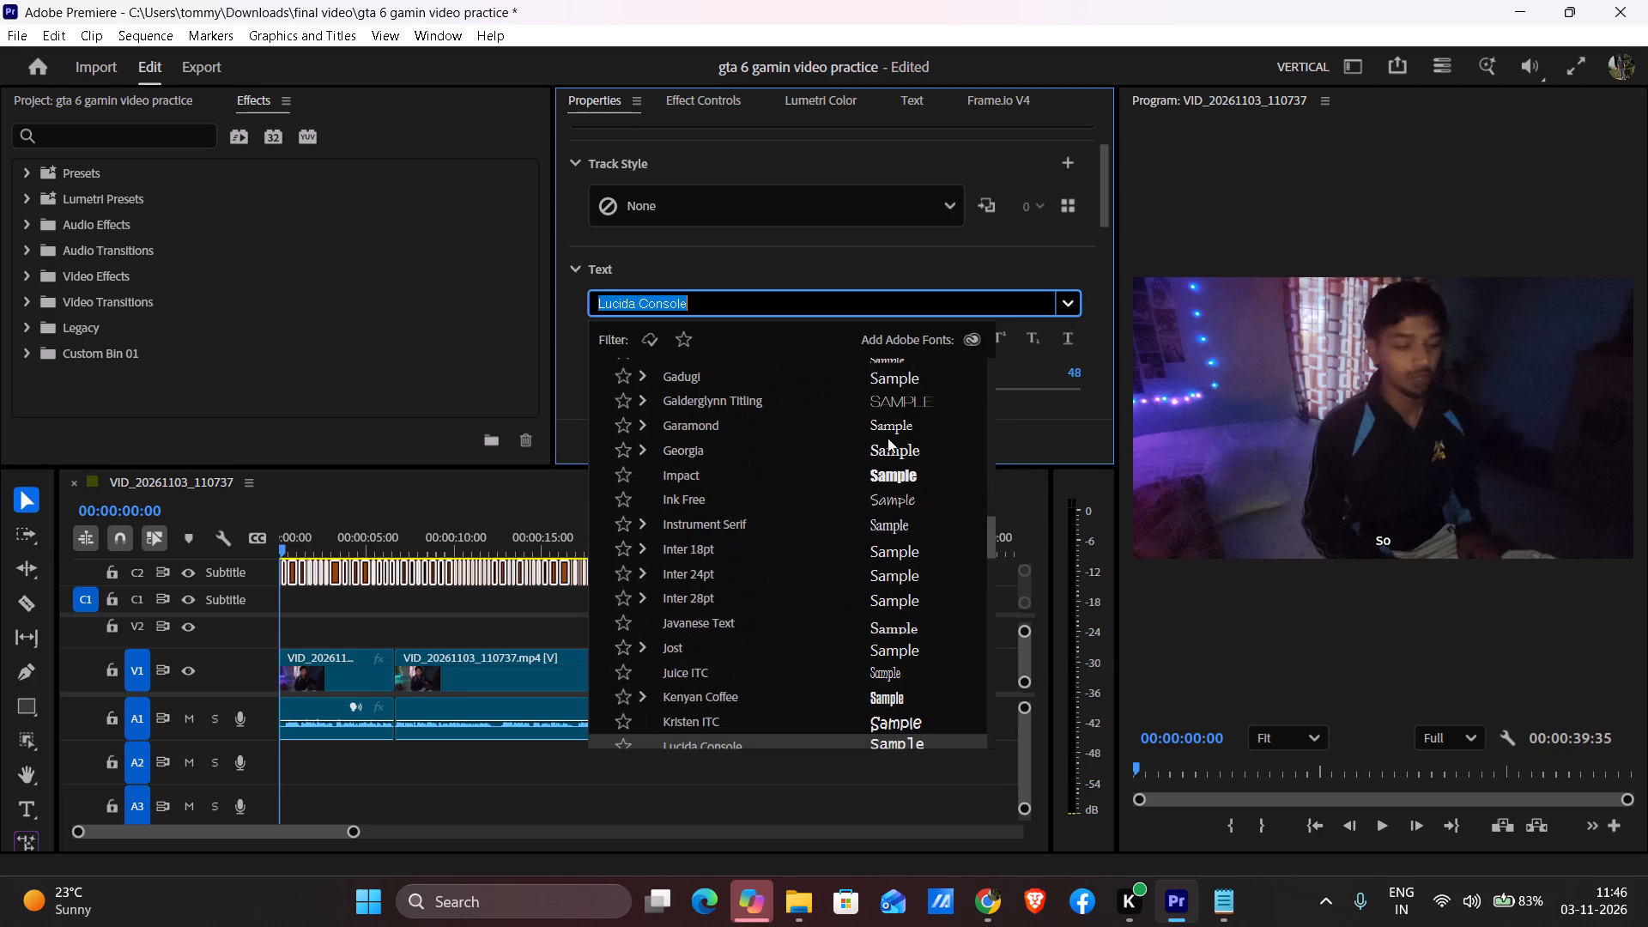
{"action": "scroll", "coordinate": [888, 438], "scroll_direction": "down", "scroll_amount": 6}
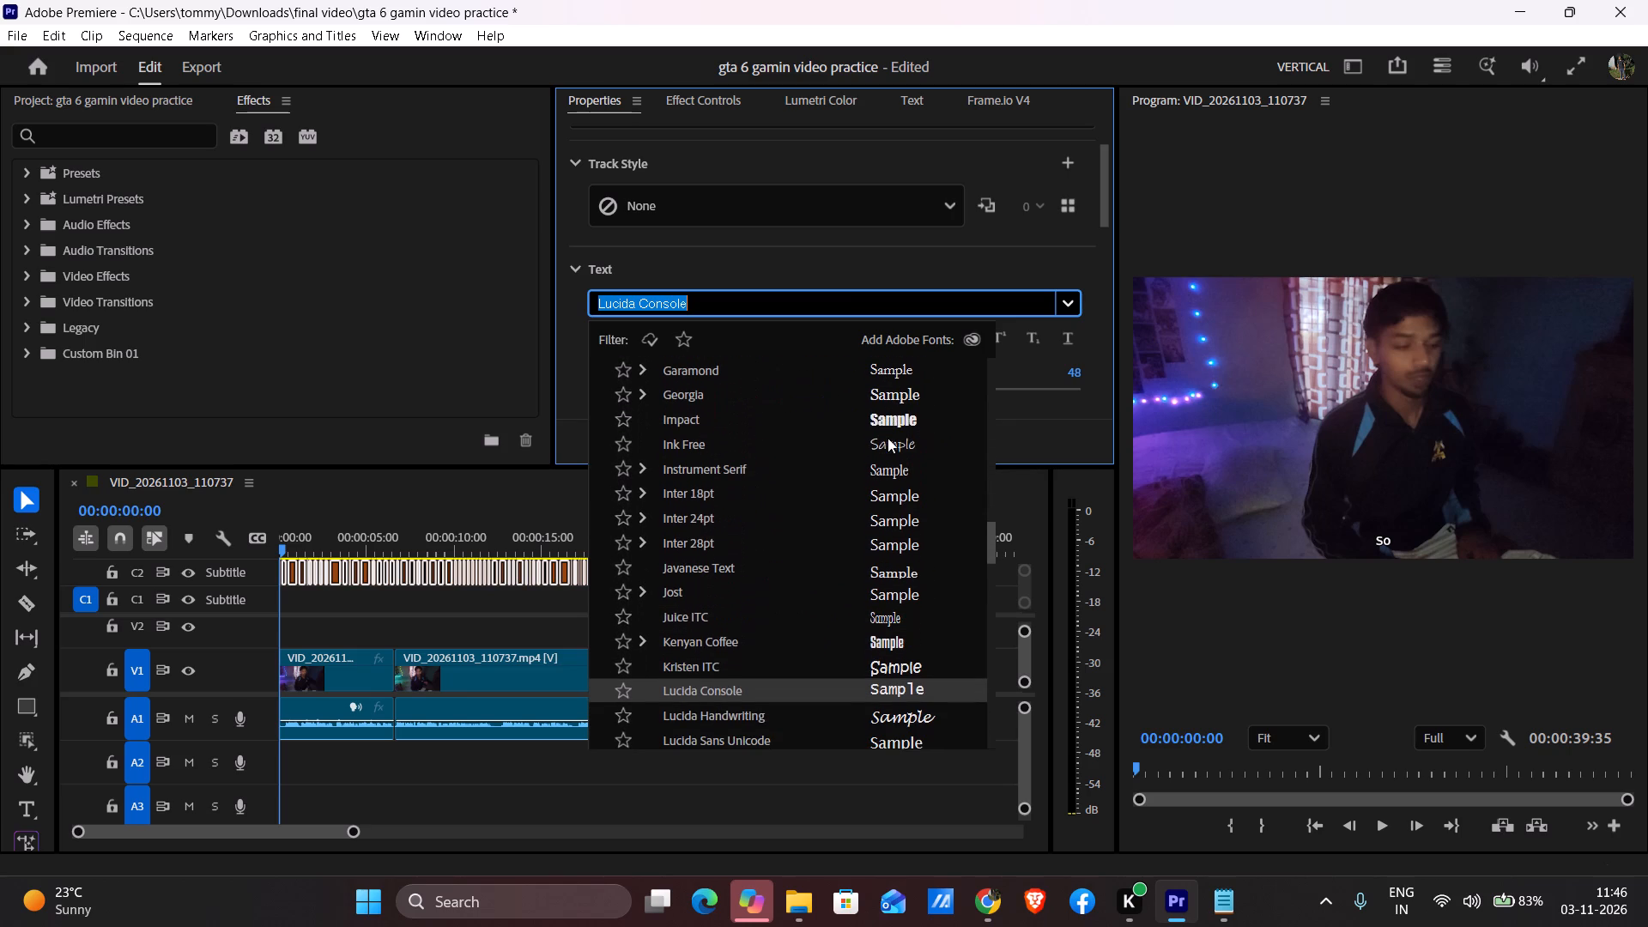
{"action": "scroll", "coordinate": [888, 438], "scroll_direction": "down", "scroll_amount": 20}
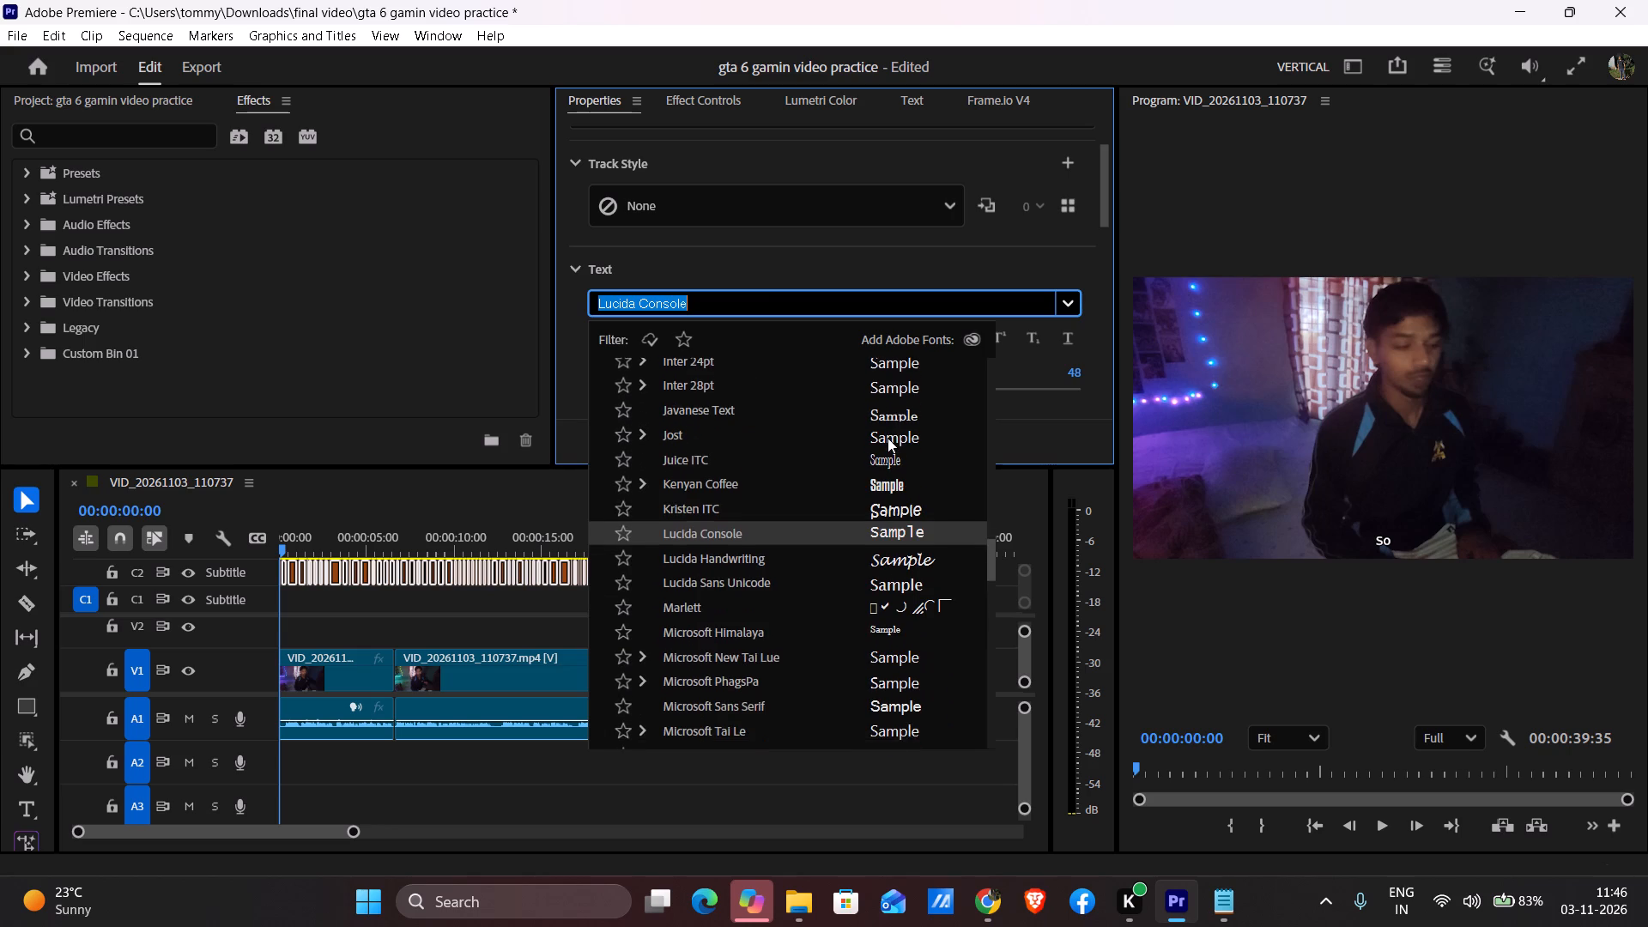
{"action": "scroll", "coordinate": [888, 438], "scroll_direction": "down", "scroll_amount": 19}
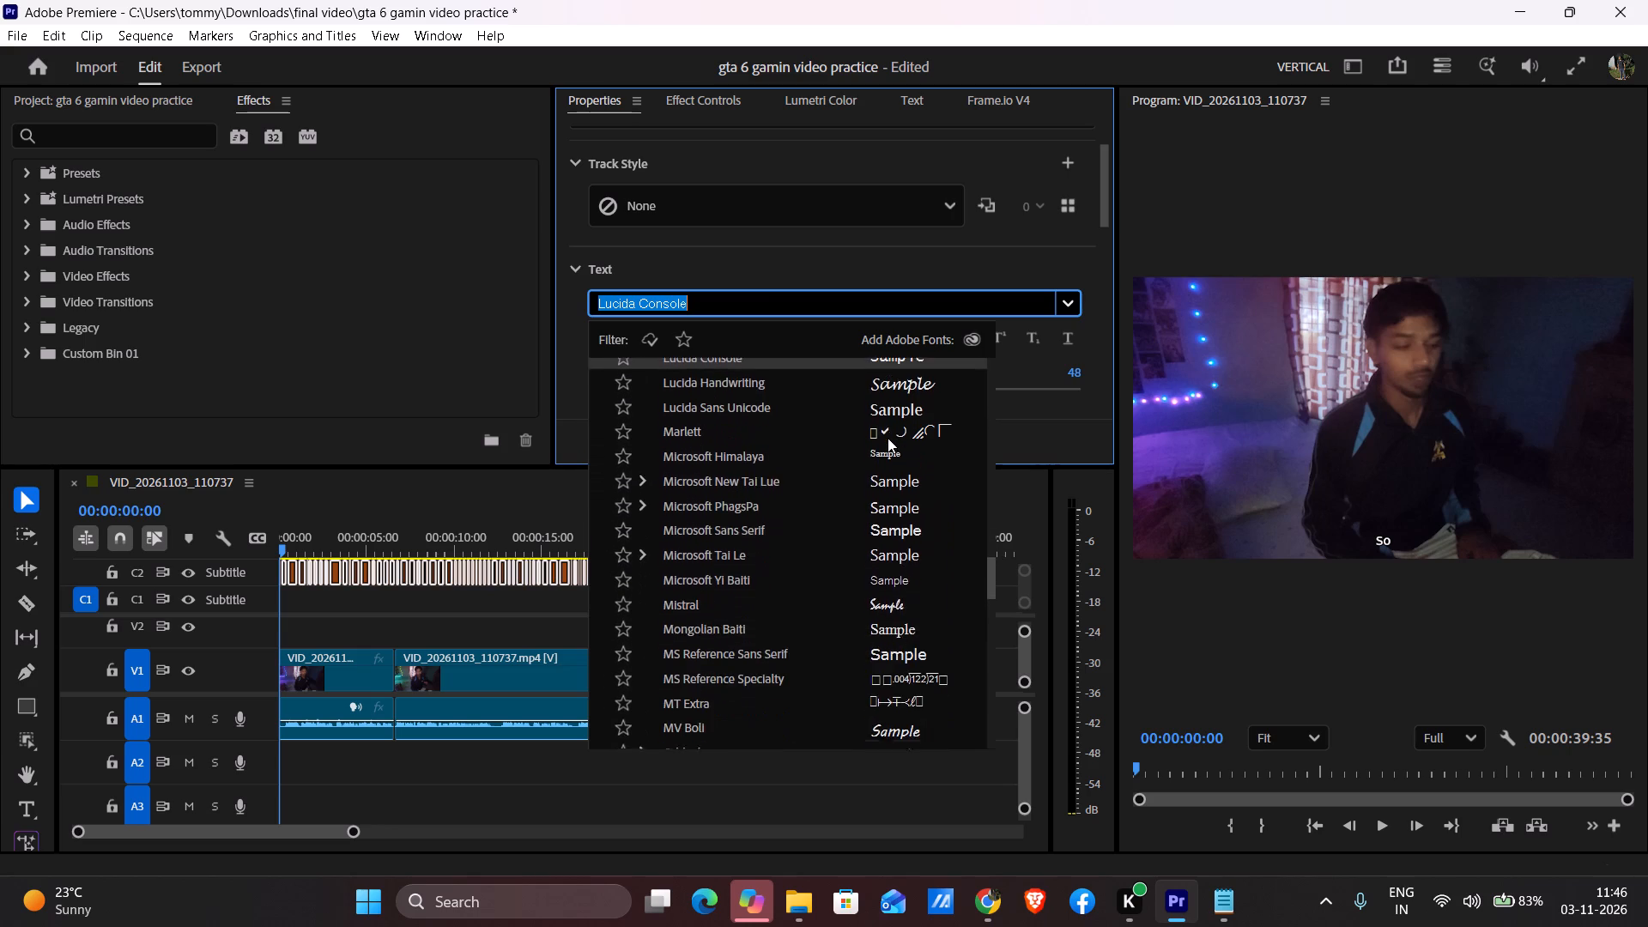
{"action": "scroll", "coordinate": [888, 438], "scroll_direction": "down", "scroll_amount": 2}
{"action": "scroll", "coordinate": [888, 438], "scroll_direction": "down", "scroll_amount": 20}
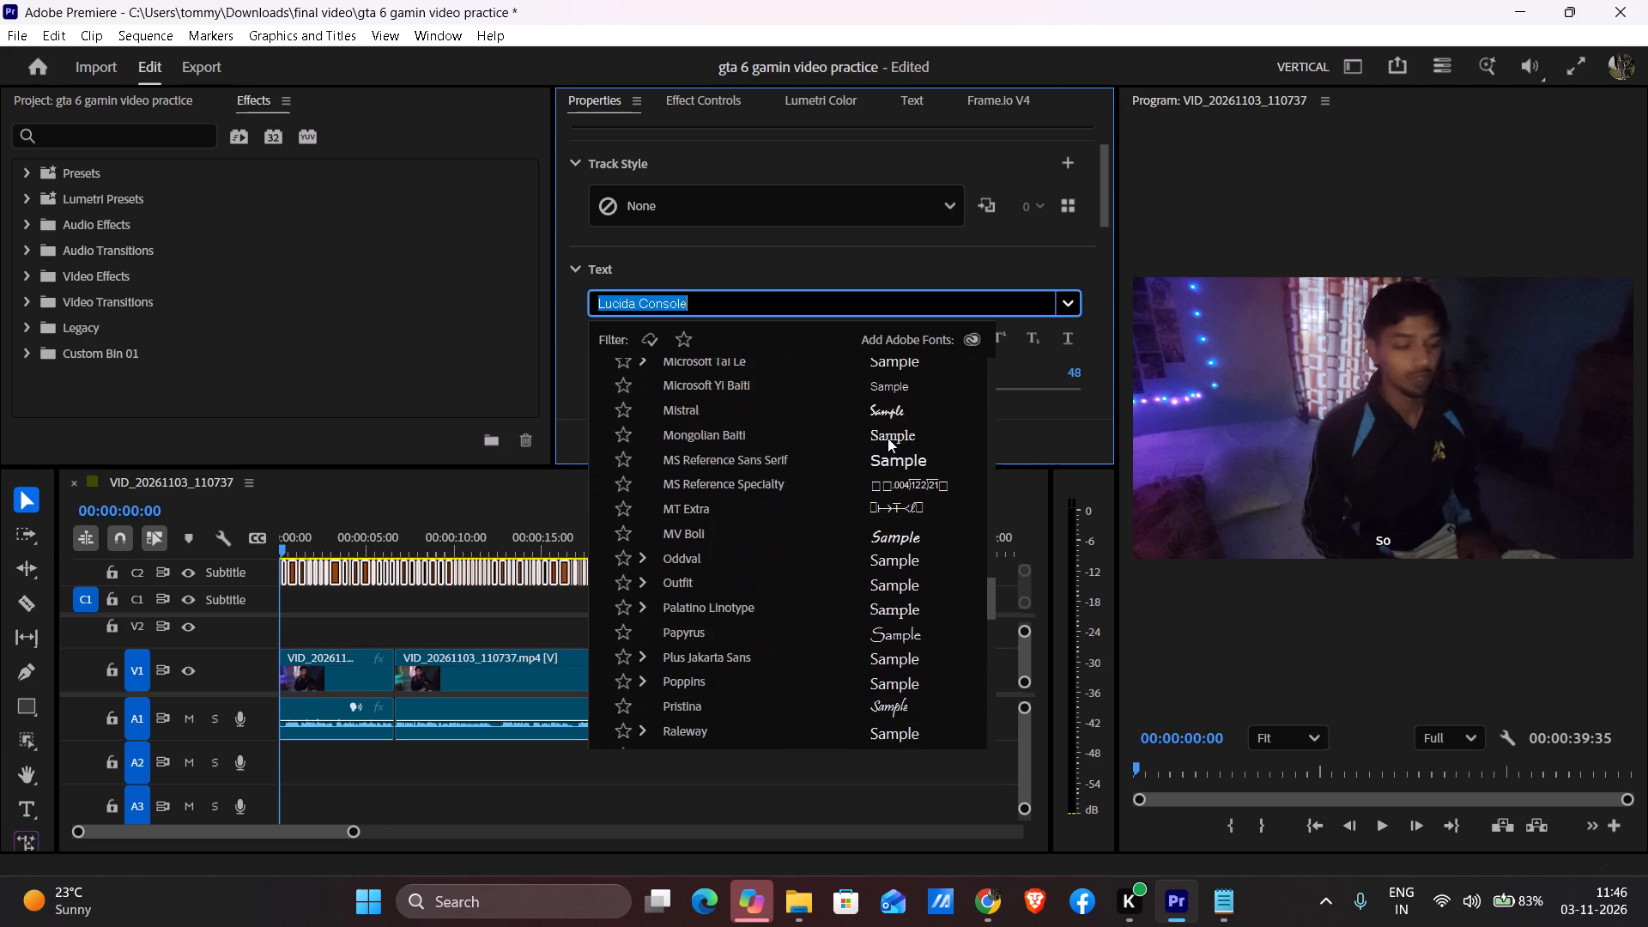
{"action": "scroll", "coordinate": [888, 438], "scroll_direction": "down", "scroll_amount": 13}
{"action": "scroll", "coordinate": [888, 438], "scroll_direction": "down", "scroll_amount": 14}
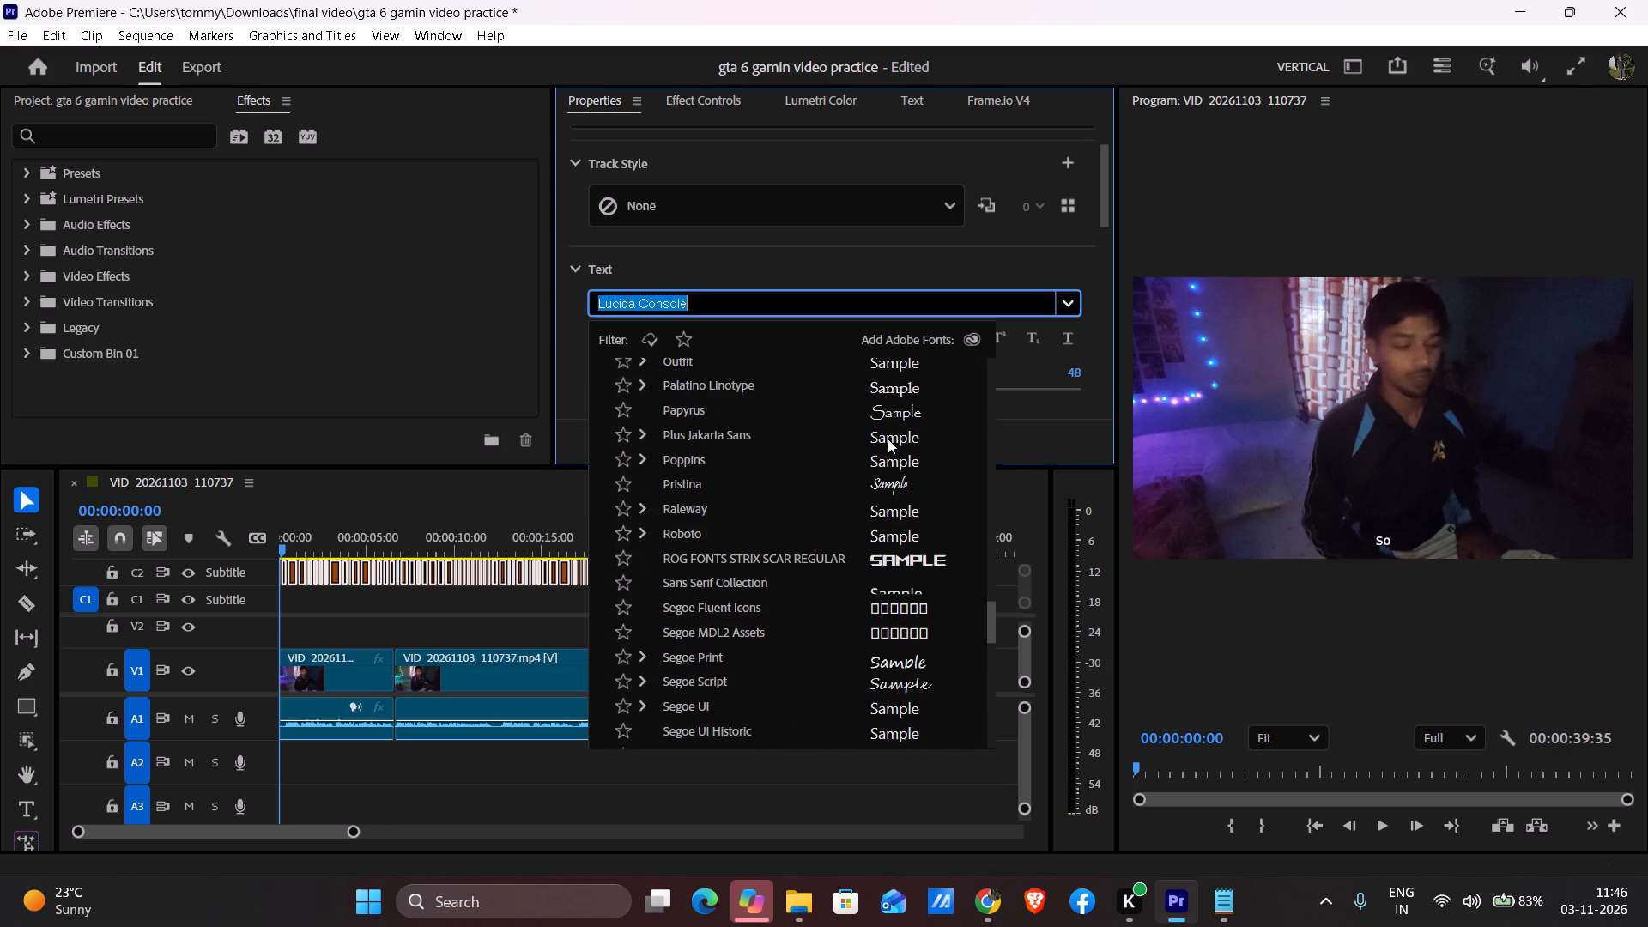
{"action": "scroll", "coordinate": [888, 439], "scroll_direction": "down", "scroll_amount": 20}
{"action": "scroll", "coordinate": [888, 439], "scroll_direction": "down", "scroll_amount": 16}
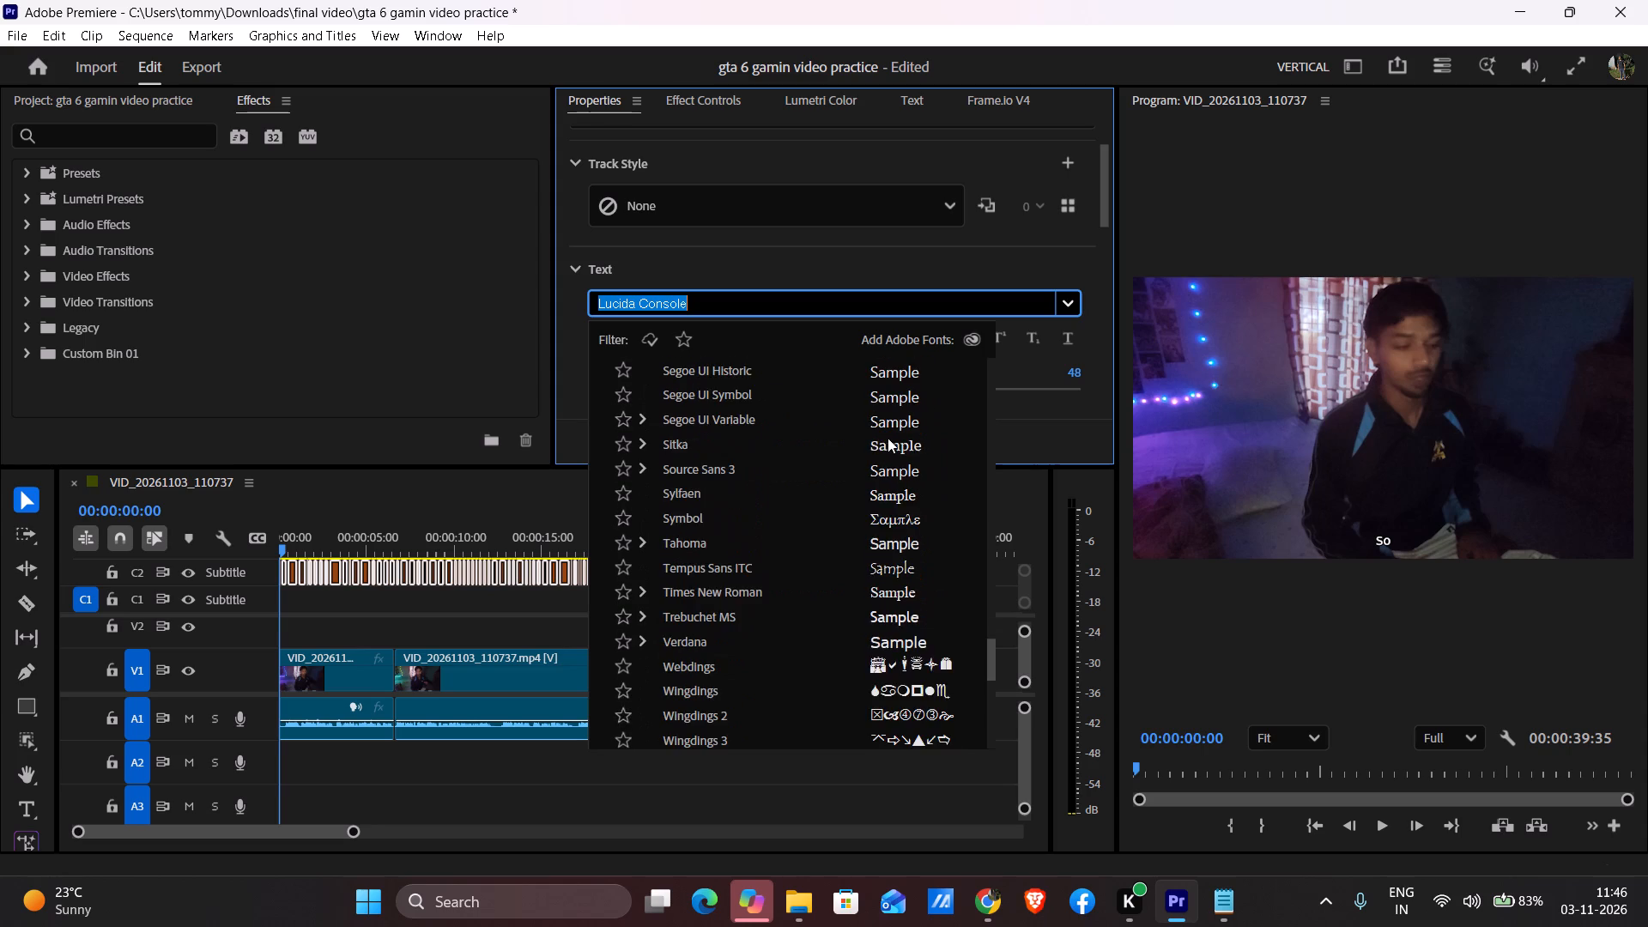
{"action": "scroll", "coordinate": [888, 438], "scroll_direction": "down", "scroll_amount": 20}
{"action": "scroll", "coordinate": [888, 438], "scroll_direction": "down", "scroll_amount": 20}
{"action": "scroll", "coordinate": [888, 438], "scroll_direction": "down", "scroll_amount": 16}
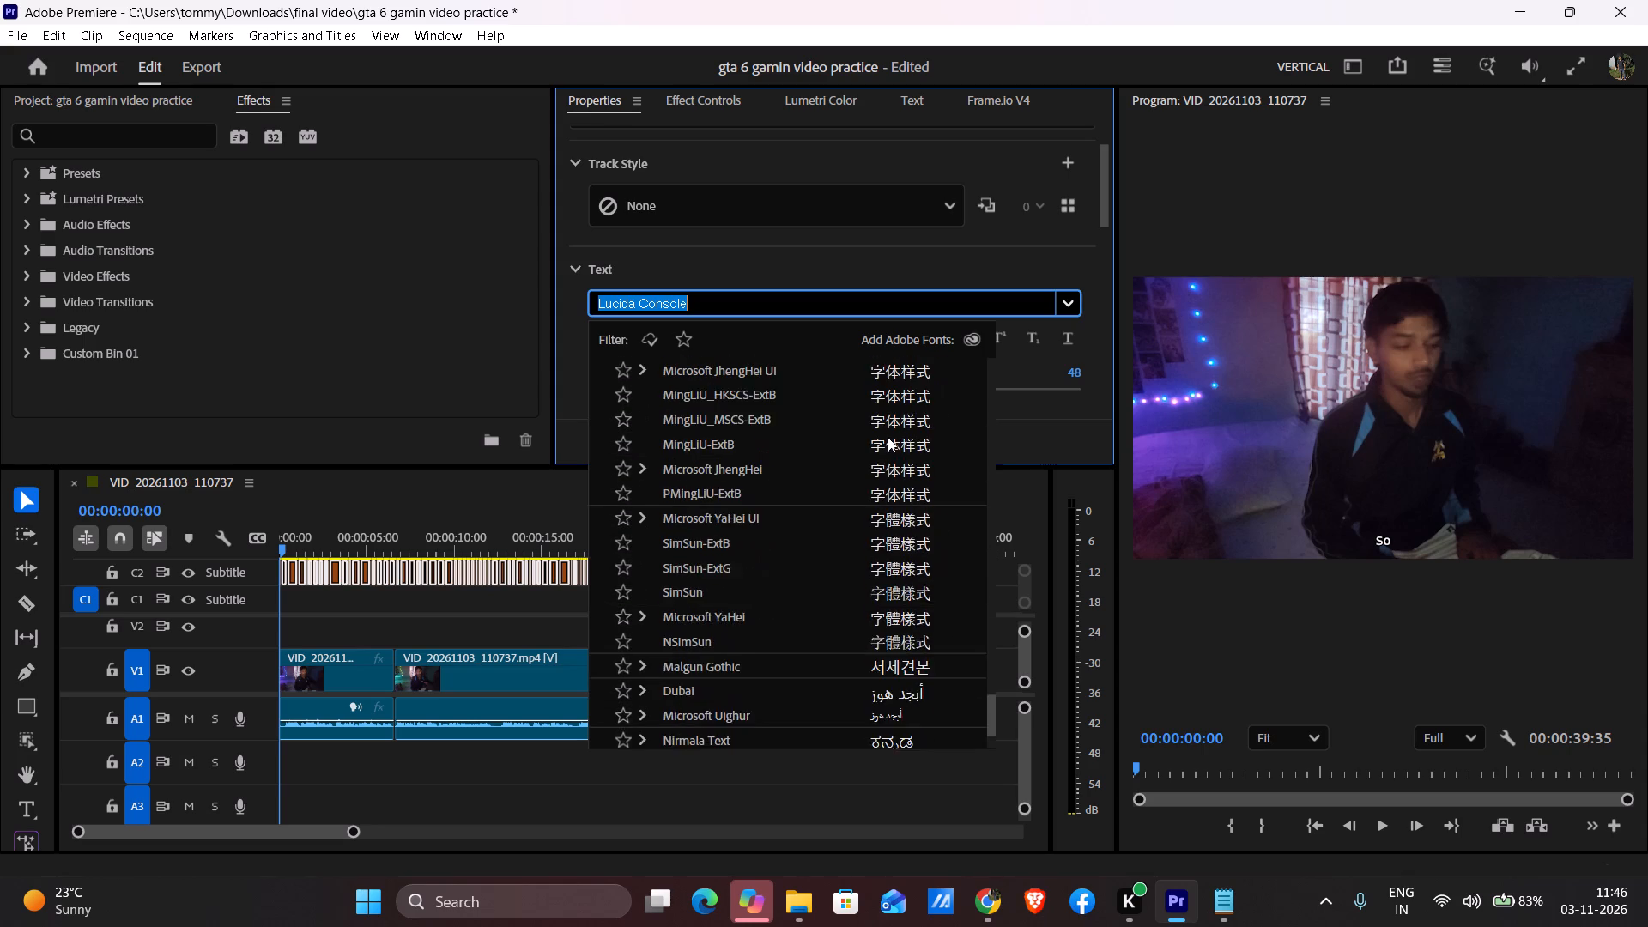
{"action": "scroll", "coordinate": [888, 437], "scroll_direction": "down", "scroll_amount": 17}
{"action": "scroll", "coordinate": [888, 437], "scroll_direction": "down", "scroll_amount": 7}
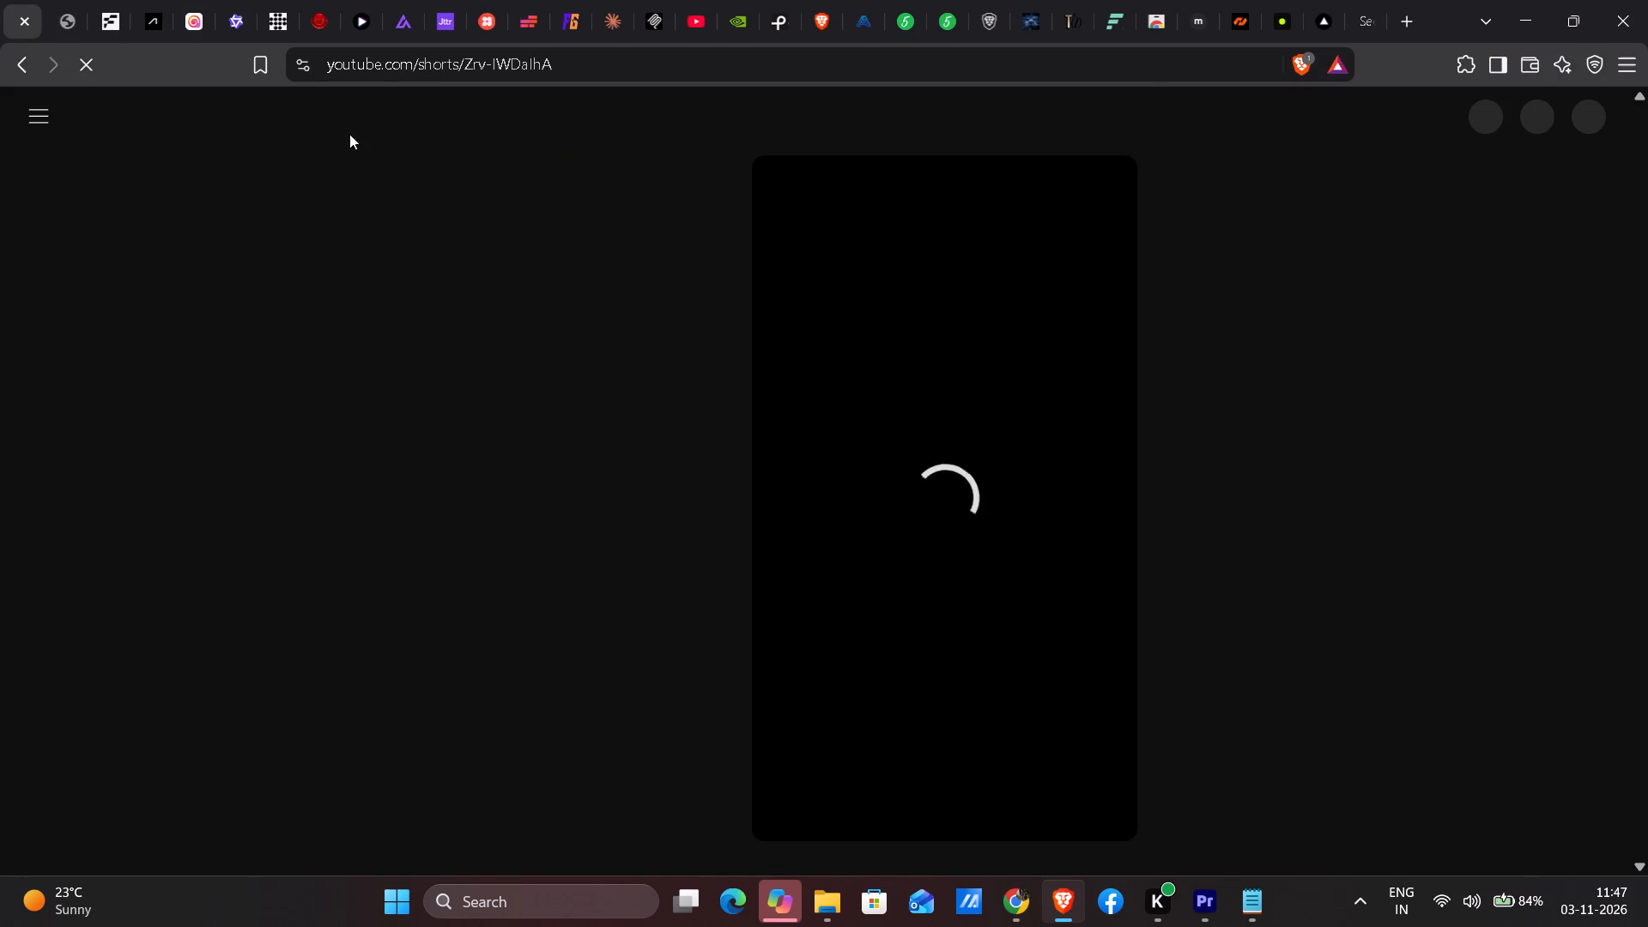
{"action": "left_click", "coordinate": [563, 104]}
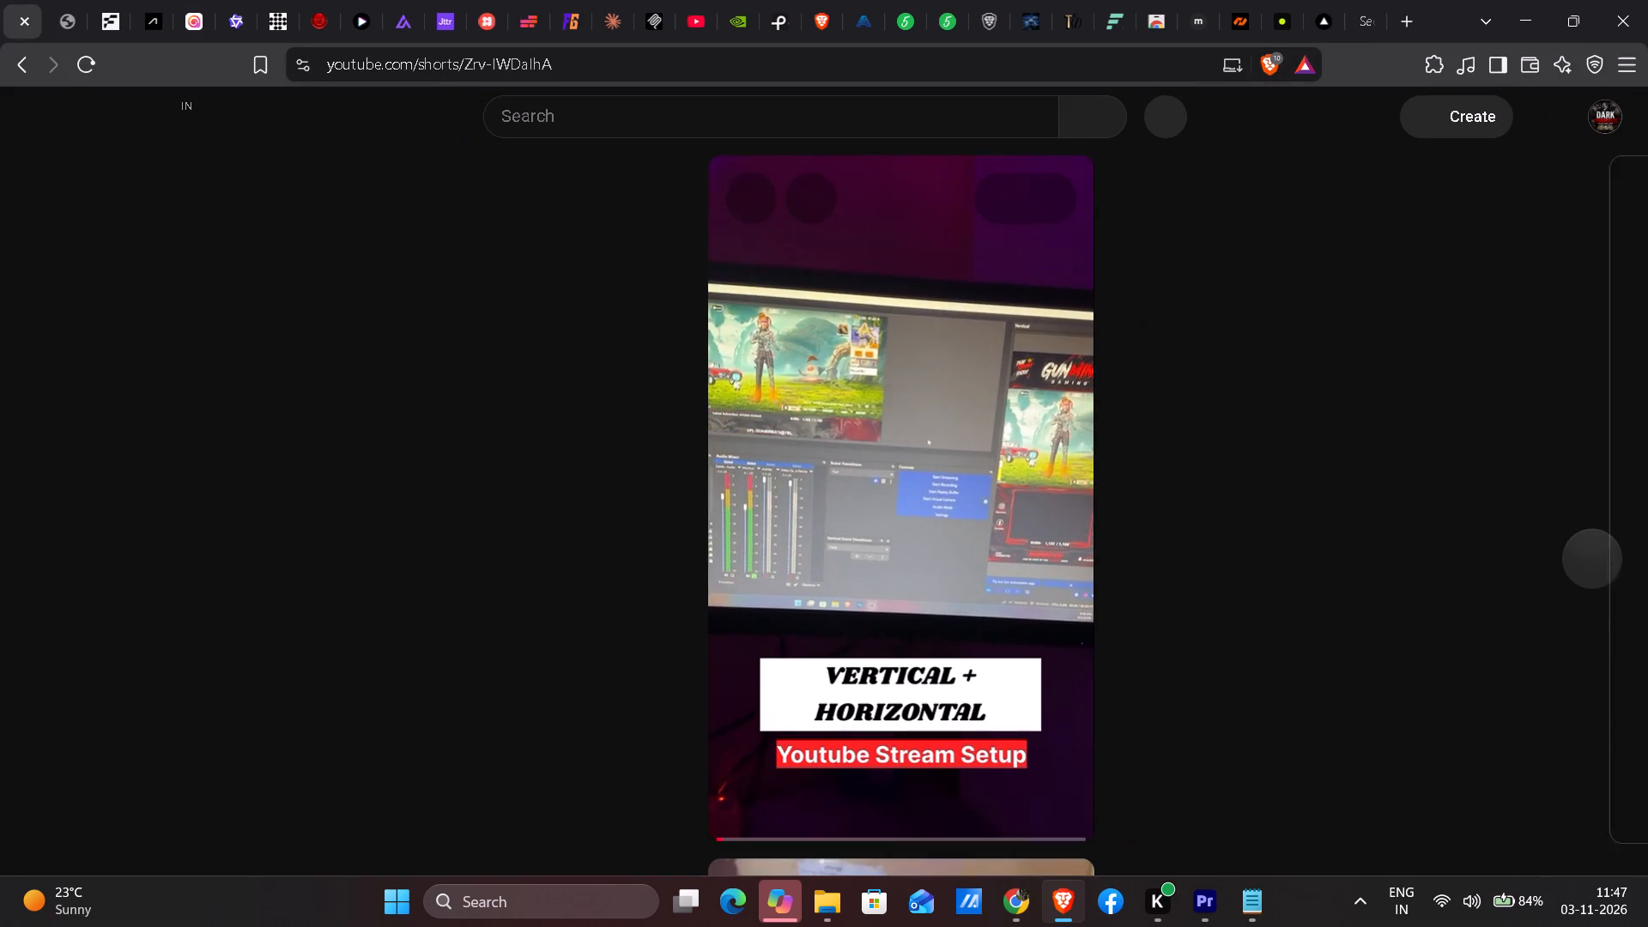
{"action": "type", "text": "pre"}
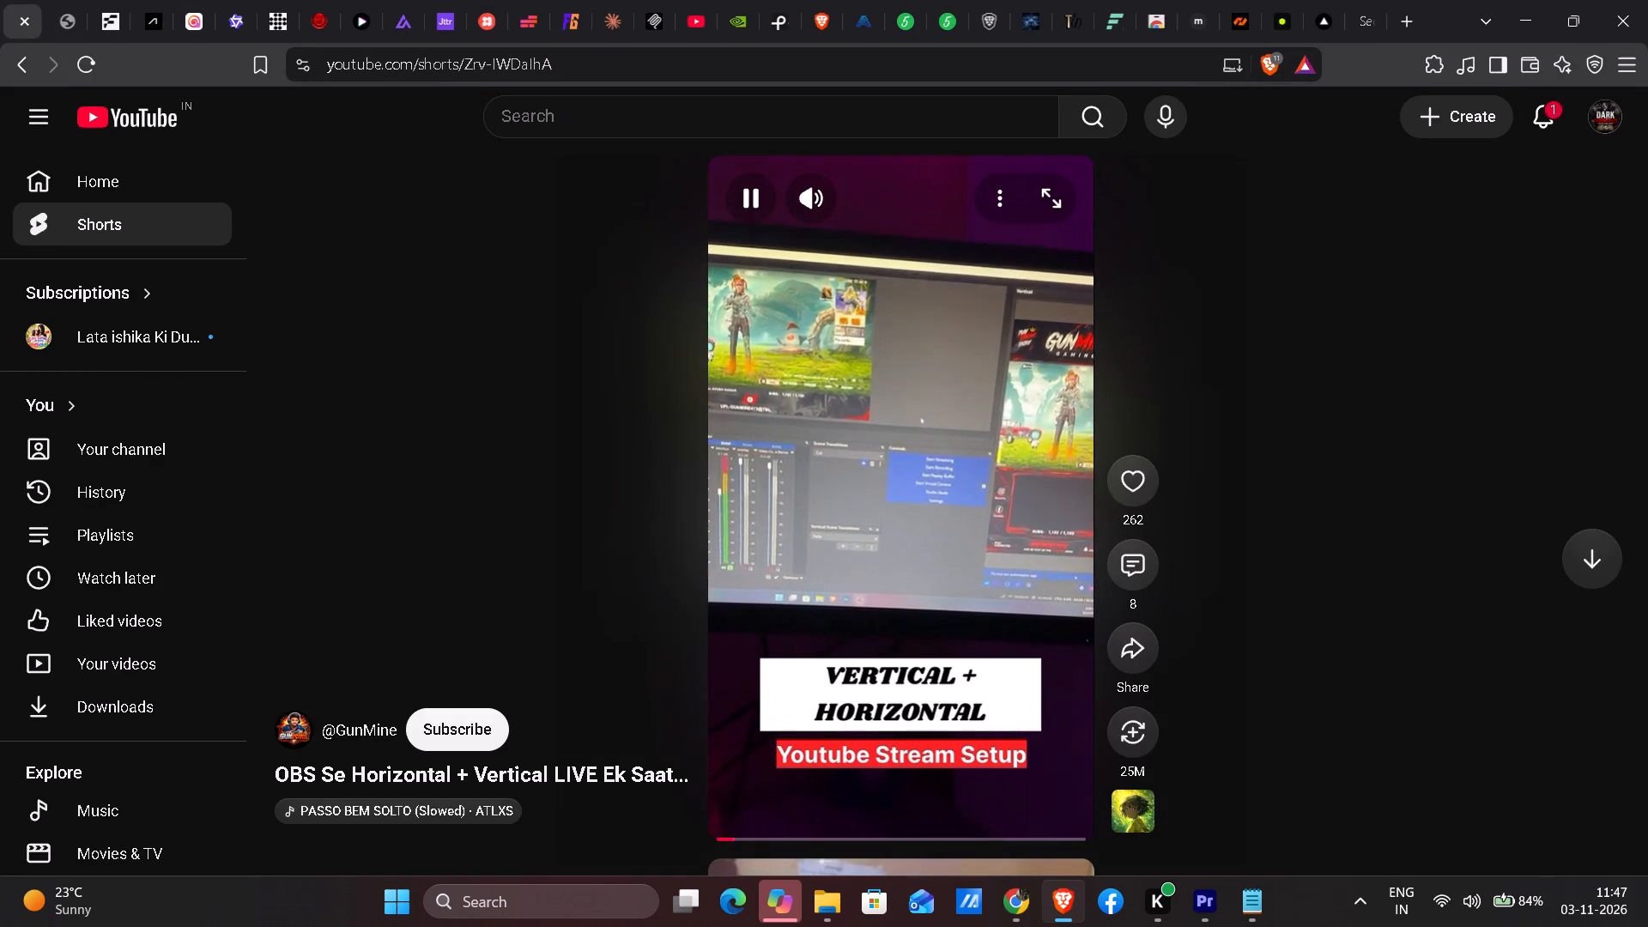
{"action": "left_click", "coordinate": [563, 105]}
{"action": "type", "text": "premir pro mai"}
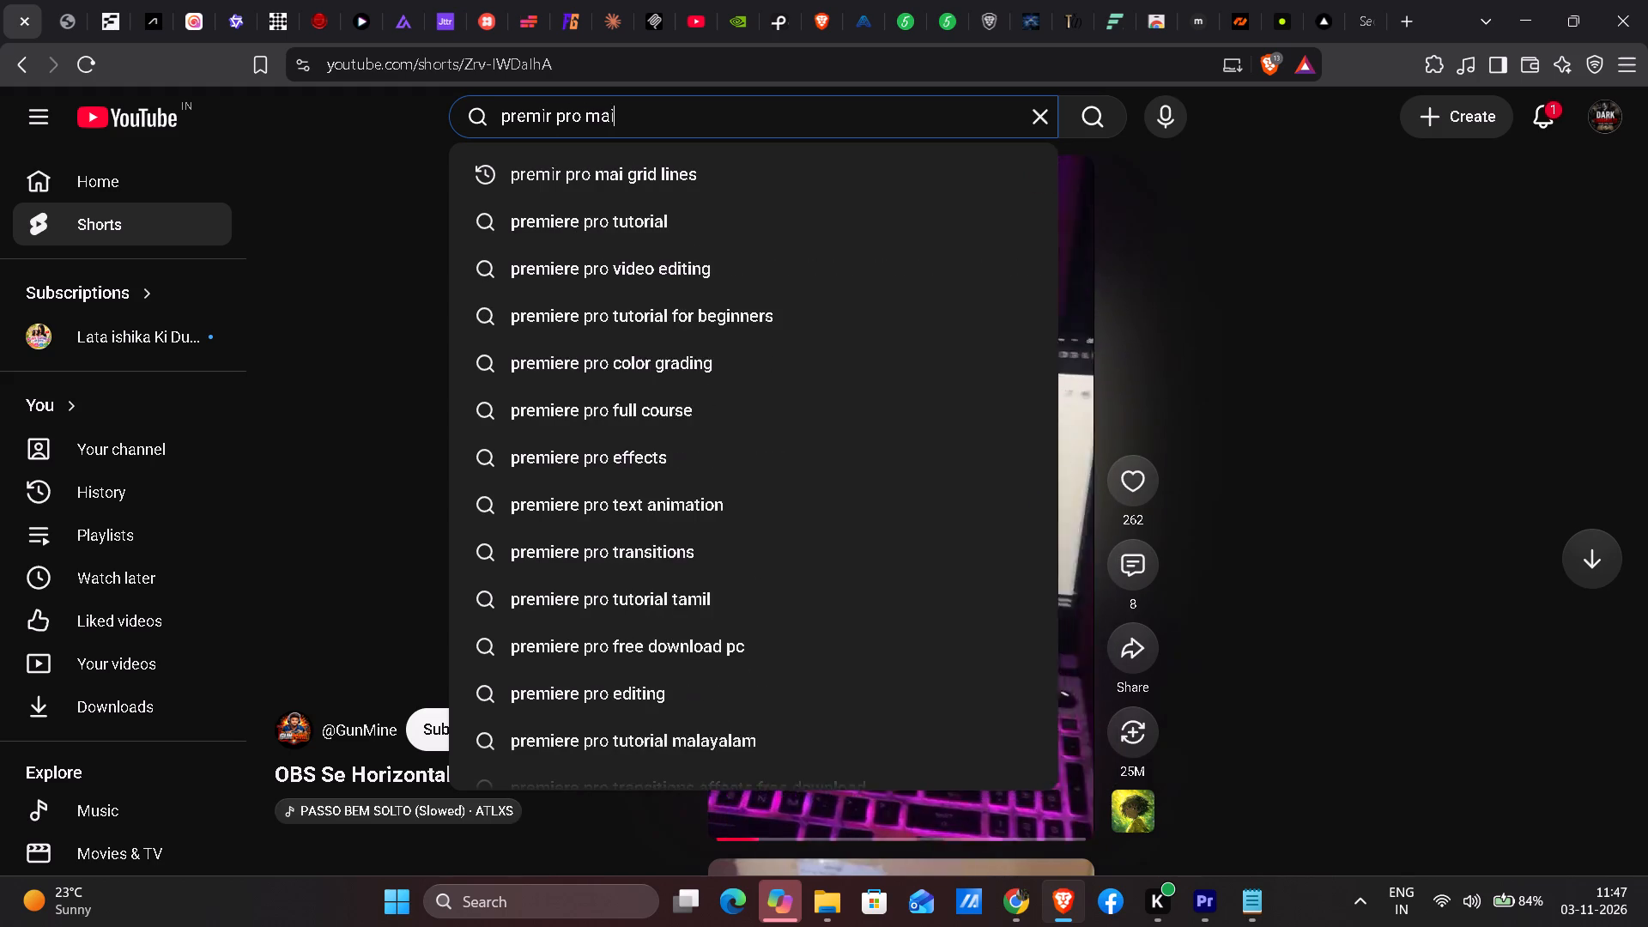
{"action": "key", "text": "space"}
{"action": "type", "text": "font kese import kre"}
{"action": "key", "text": "space"}
{"action": "key", "text": "Return"}
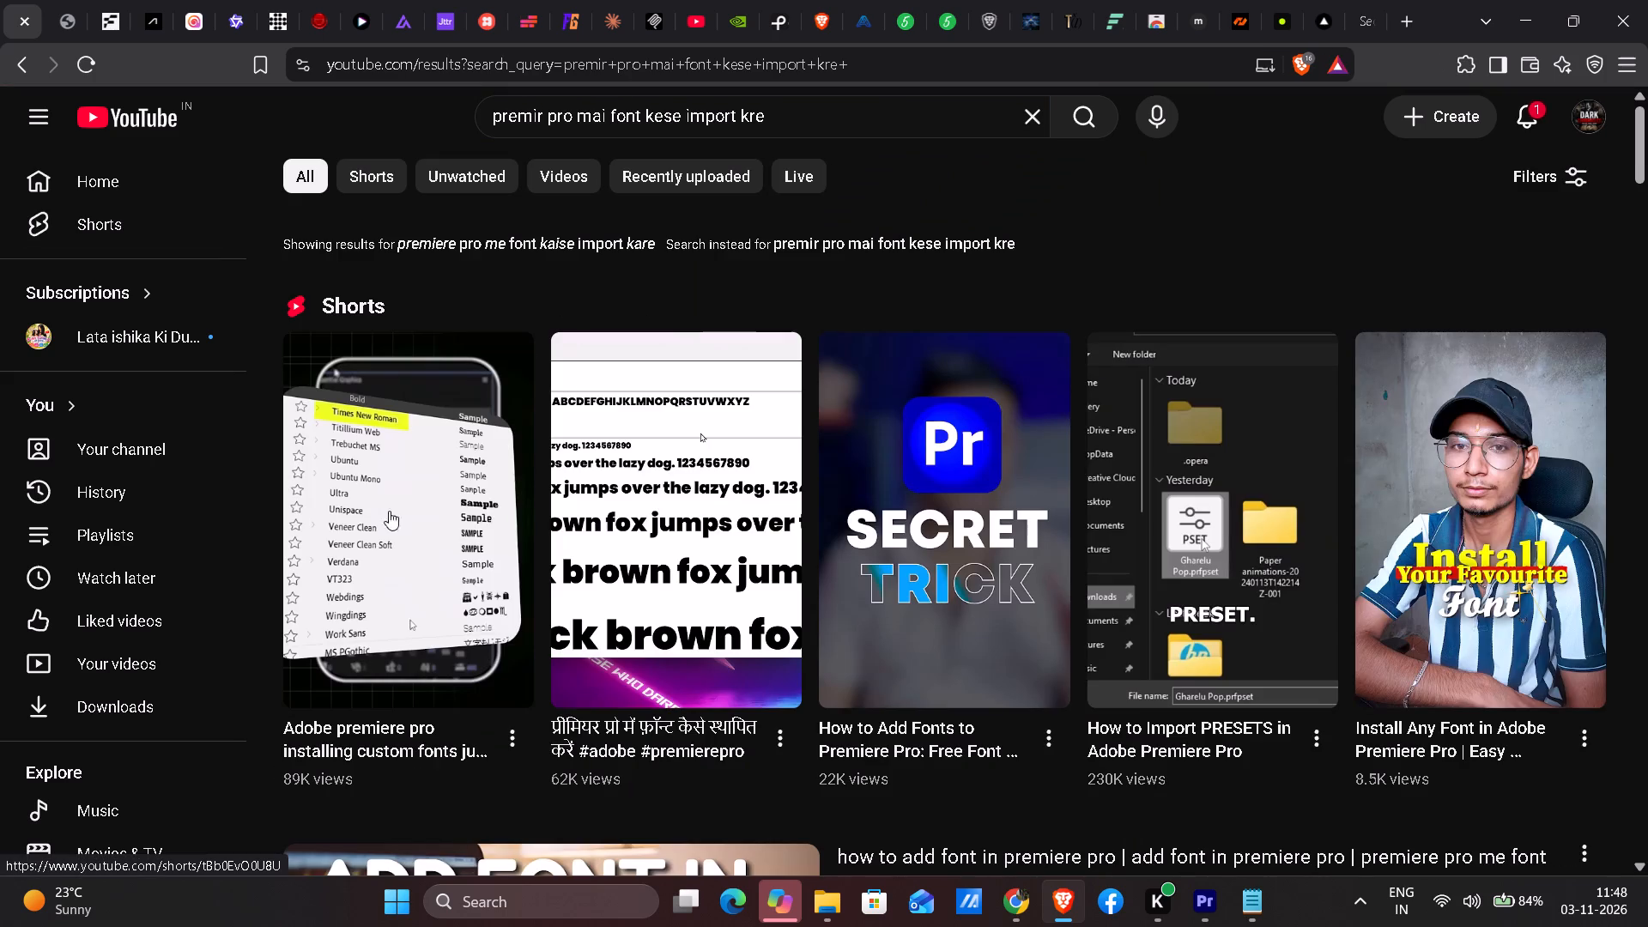
Watch the Short on installing custom fonts in Premiere Pro, return to the results and look for a fuller tutorial.
{"action": "left_click", "coordinate": [334, 509]}
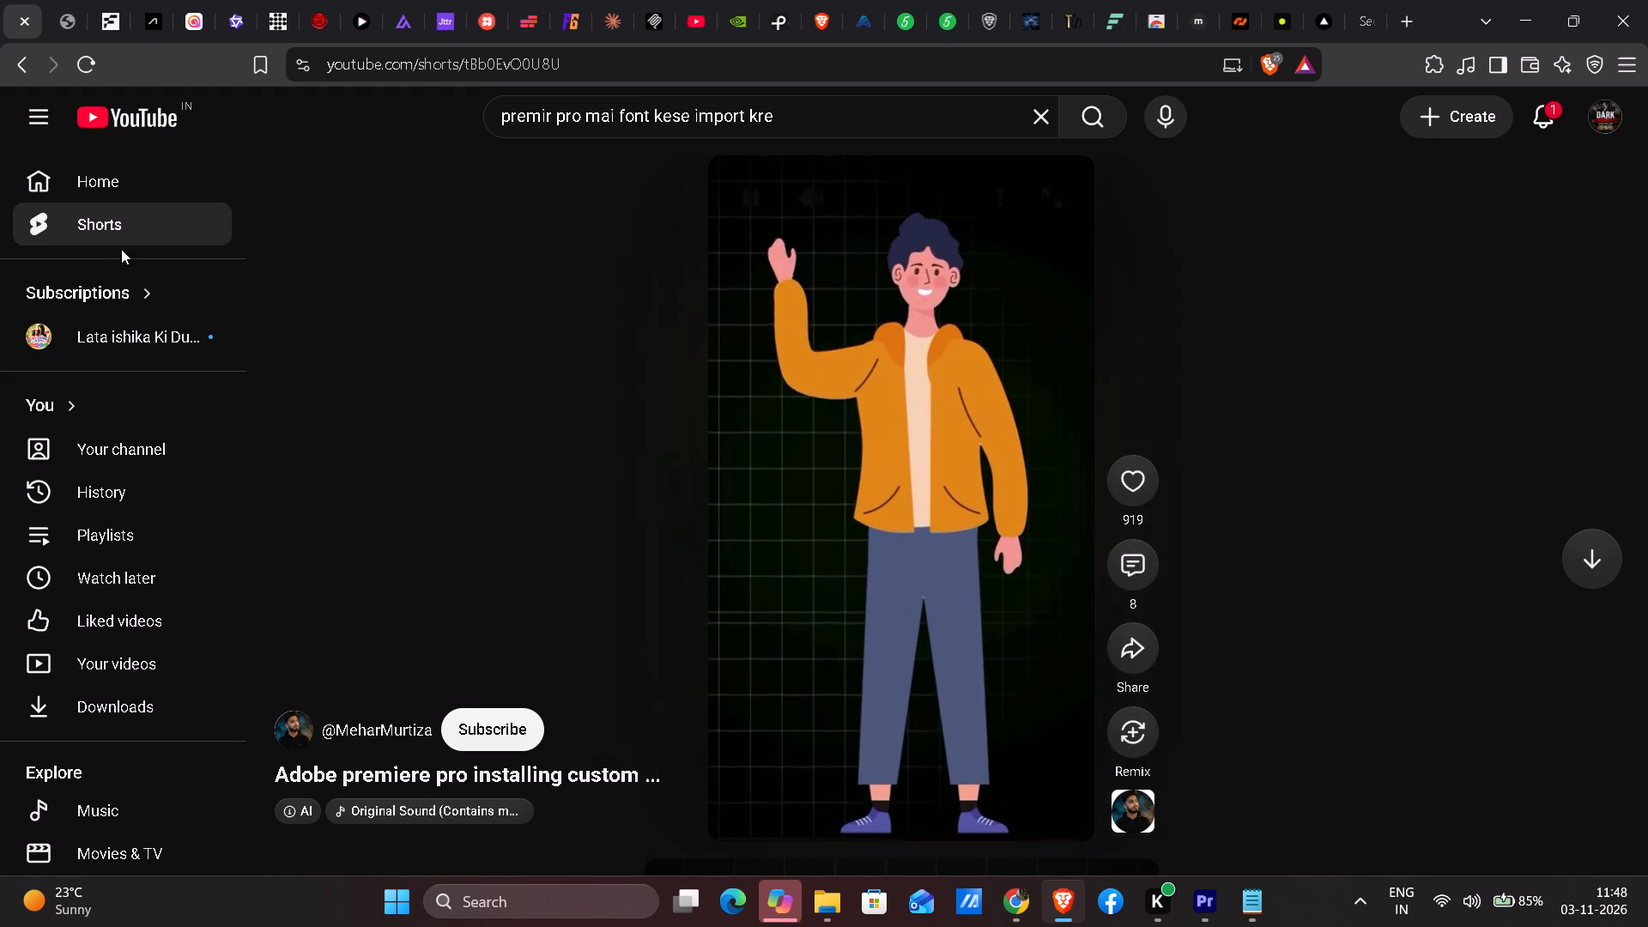
{"action": "left_click", "coordinate": [17, 76]}
{"action": "scroll", "coordinate": [967, 457], "scroll_direction": "down", "scroll_amount": 2}
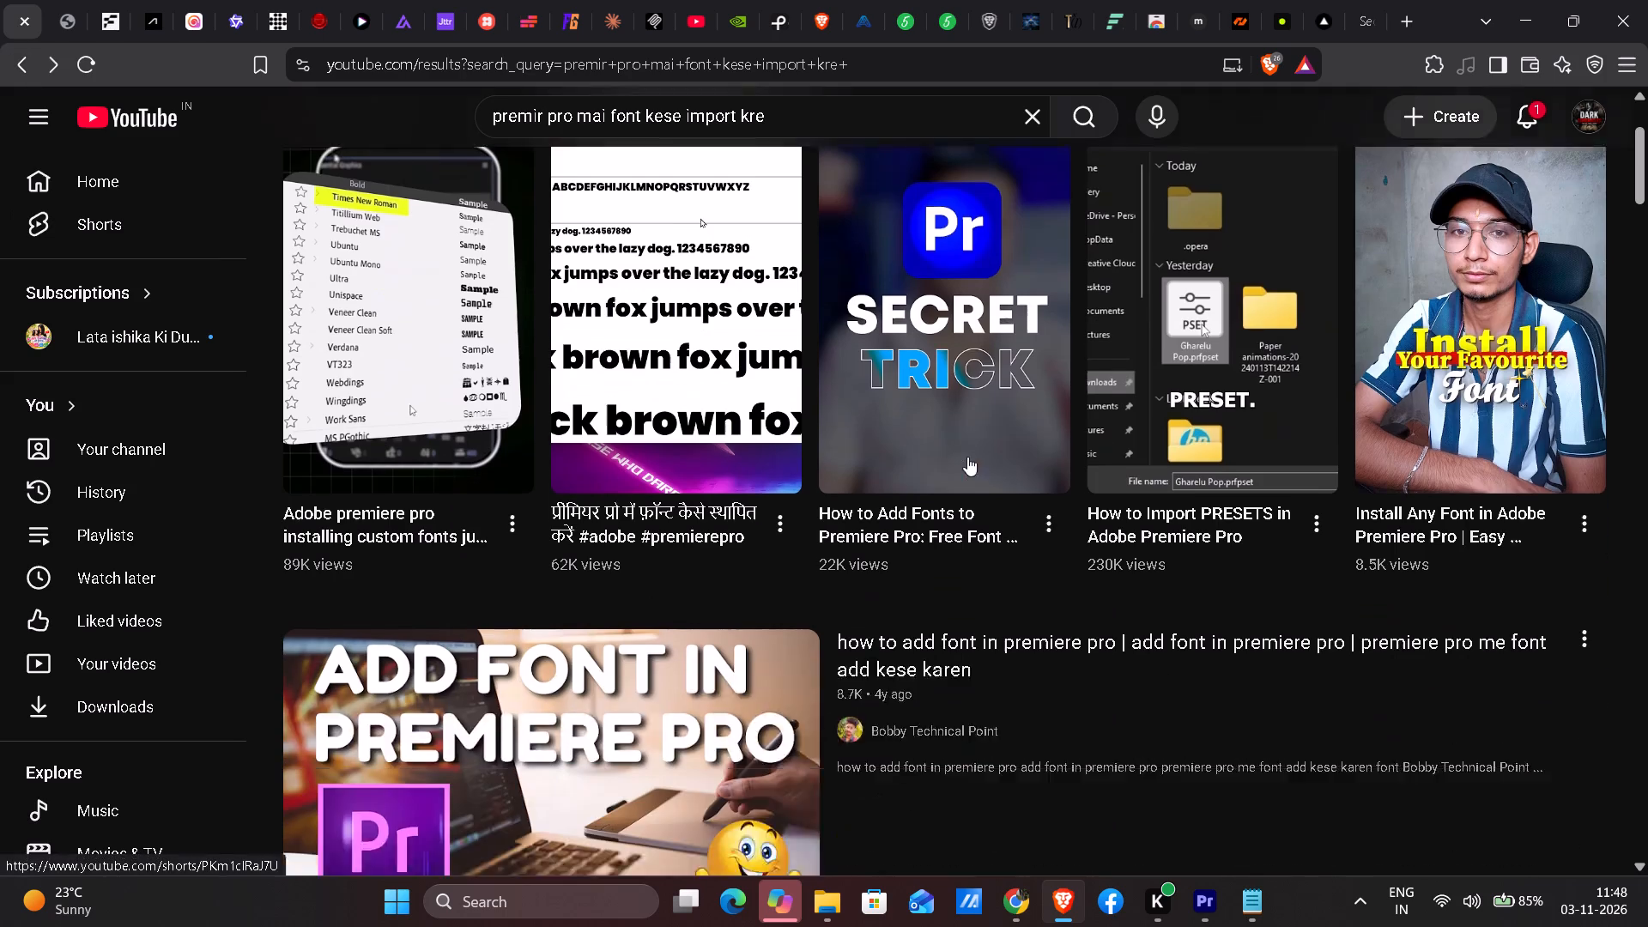
{"action": "scroll", "coordinate": [967, 457], "scroll_direction": "down", "scroll_amount": 5}
{"action": "scroll", "coordinate": [967, 457], "scroll_direction": "up", "scroll_amount": 1}
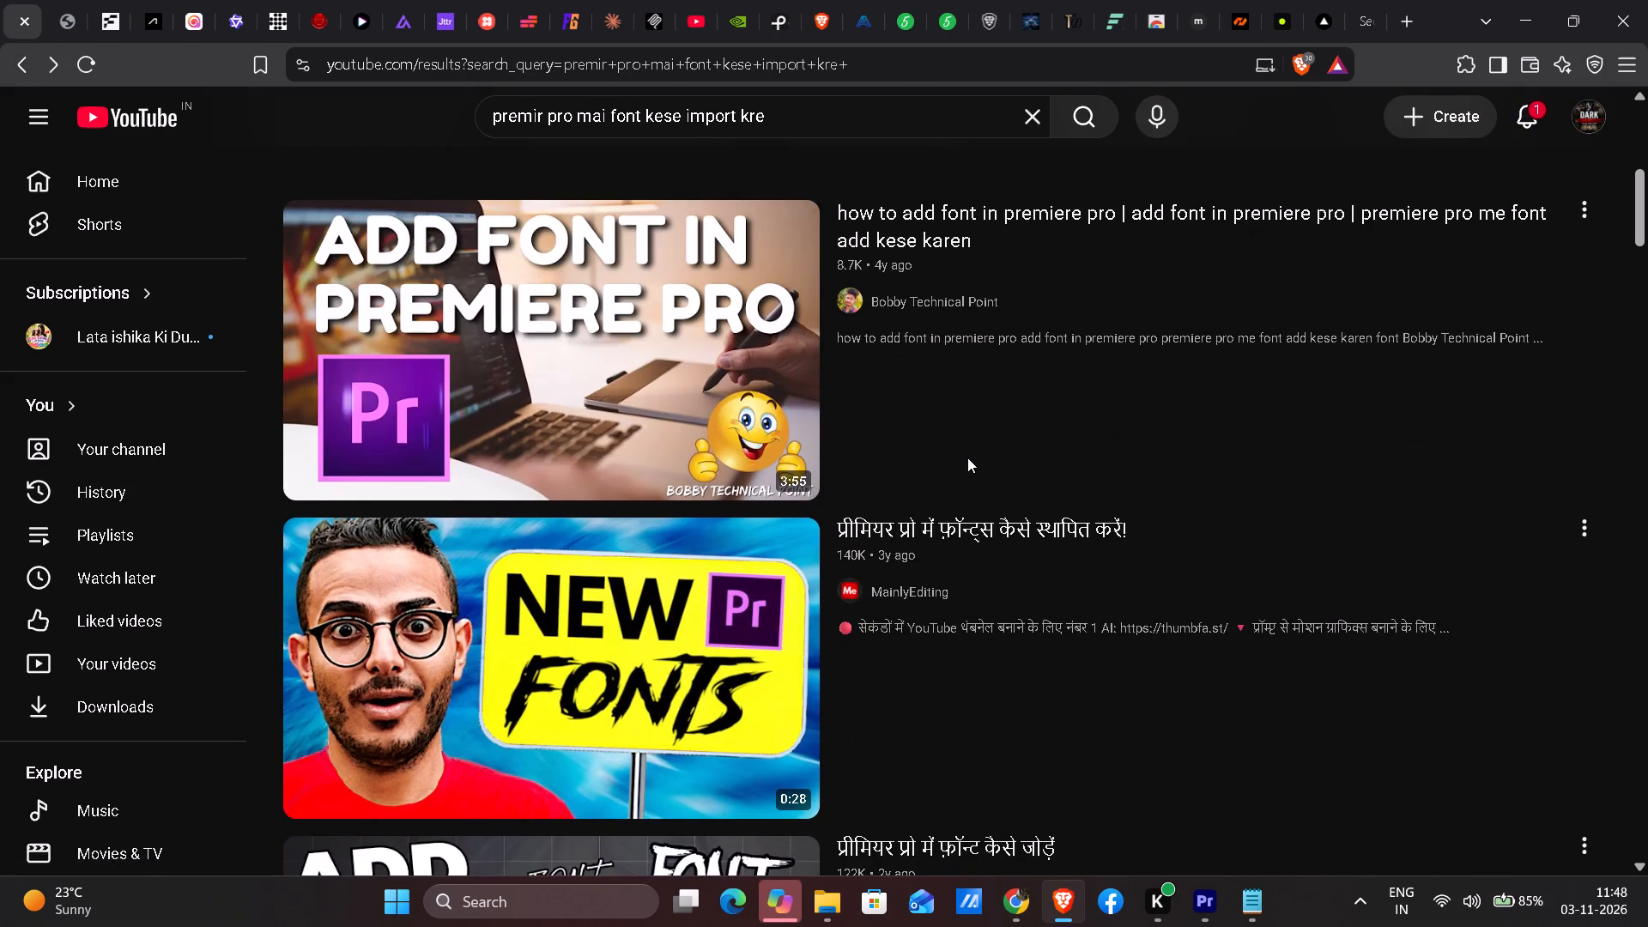
Open the tutorial "how to add font in premiere pro" and skip ahead through its introduction and text setup in Premiere.
{"action": "left_click", "coordinate": [783, 232]}
{"action": "left_click", "coordinate": [784, 269]}
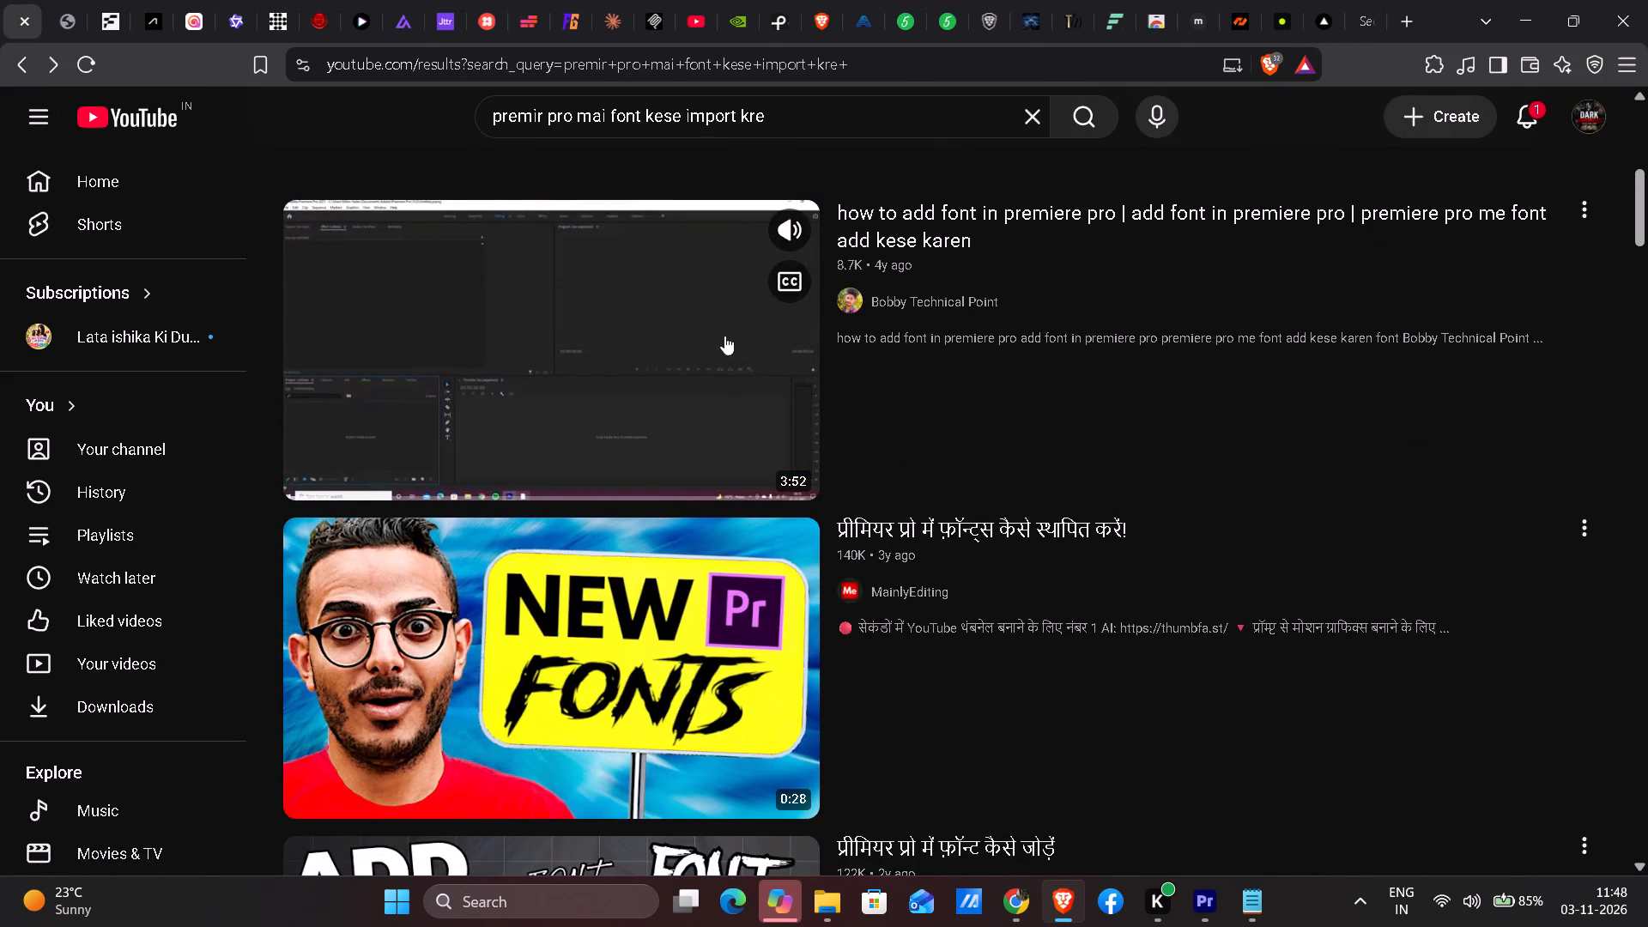
{"action": "left_click", "coordinate": [712, 360]}
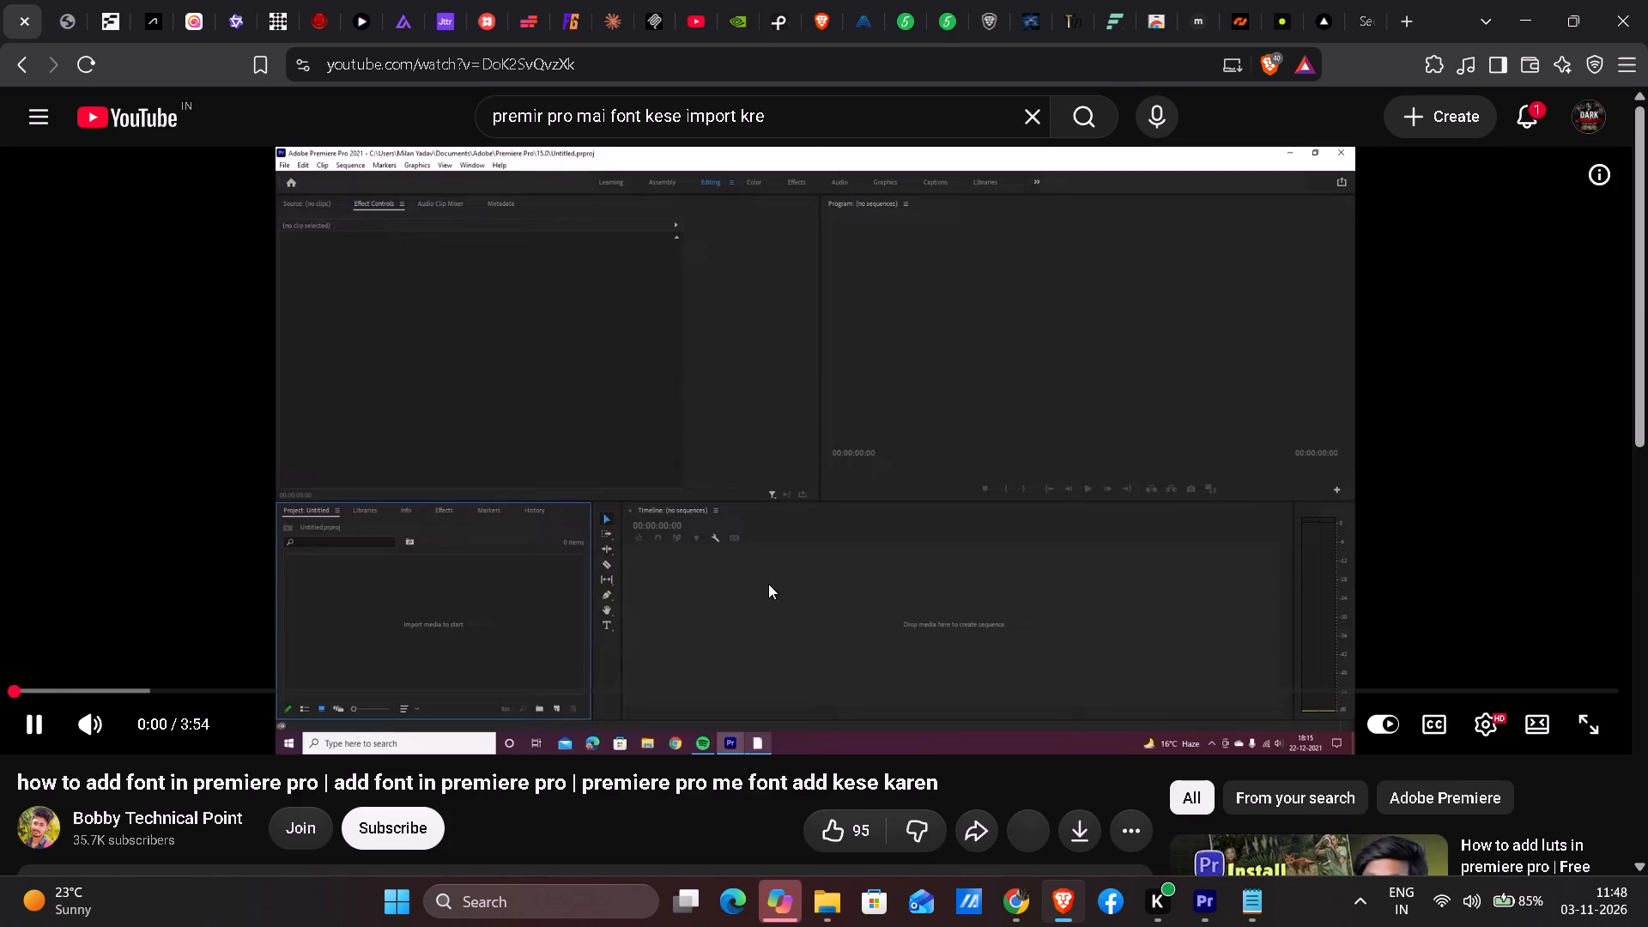
{"action": "key", "text": "Right"}
{"action": "key", "text": "Right"}
{"action": "key", "text": "Right"}
{"action": "key", "text": "Right"}
{"action": "key", "text": "Right"}
{"action": "key", "text": "Right"}
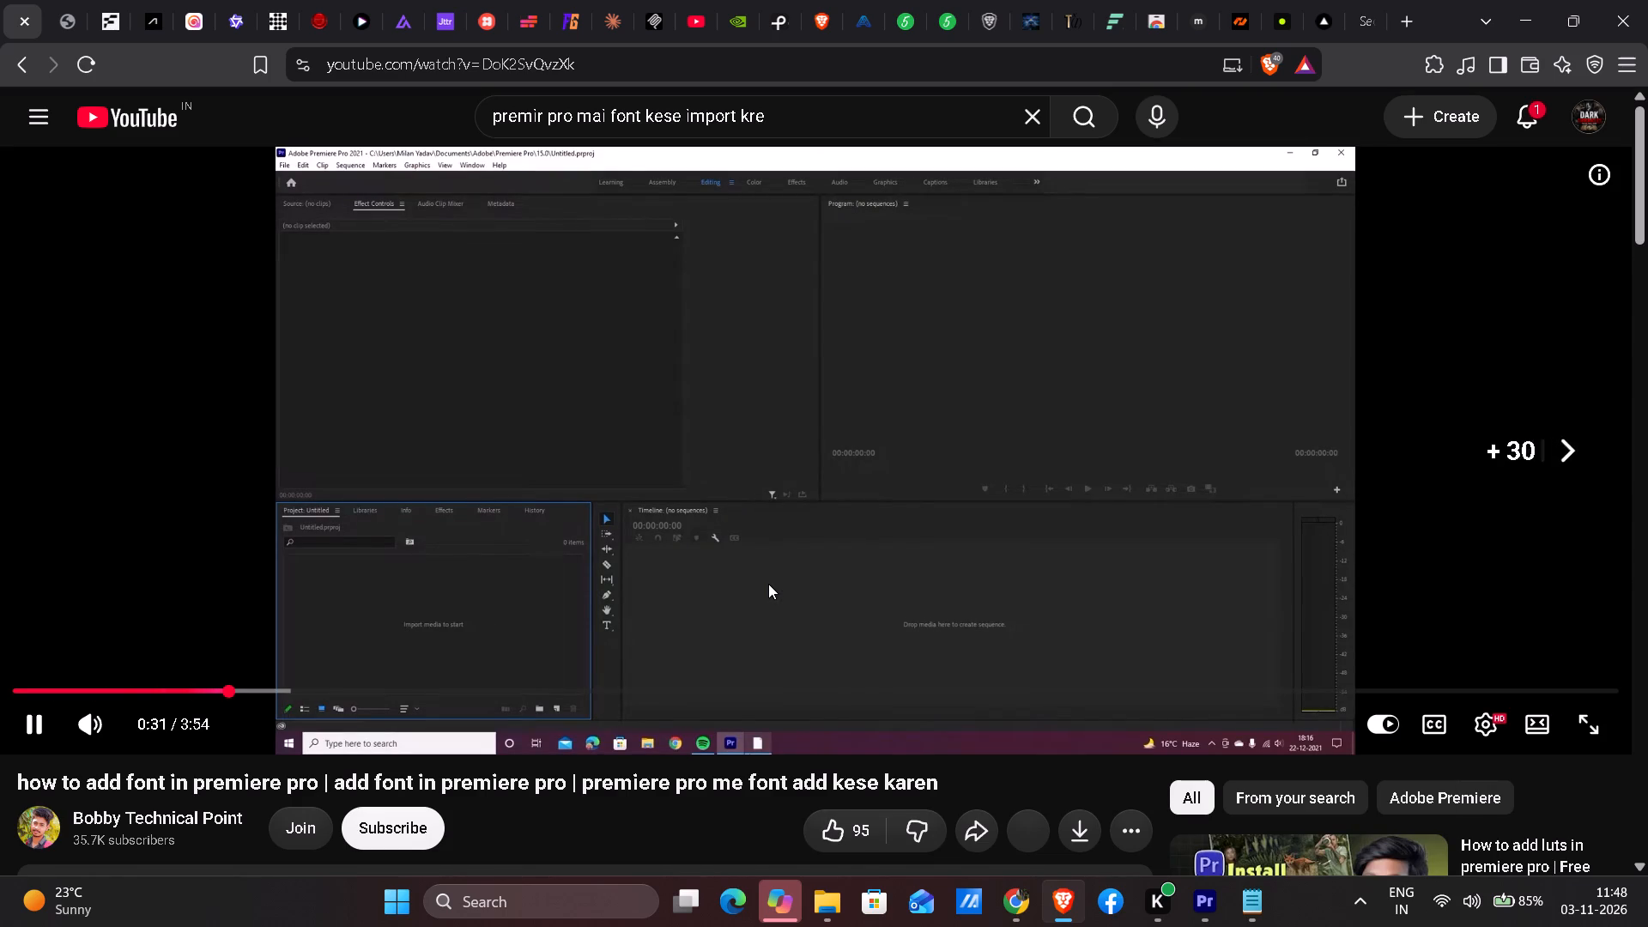
{"action": "key", "text": "Right"}
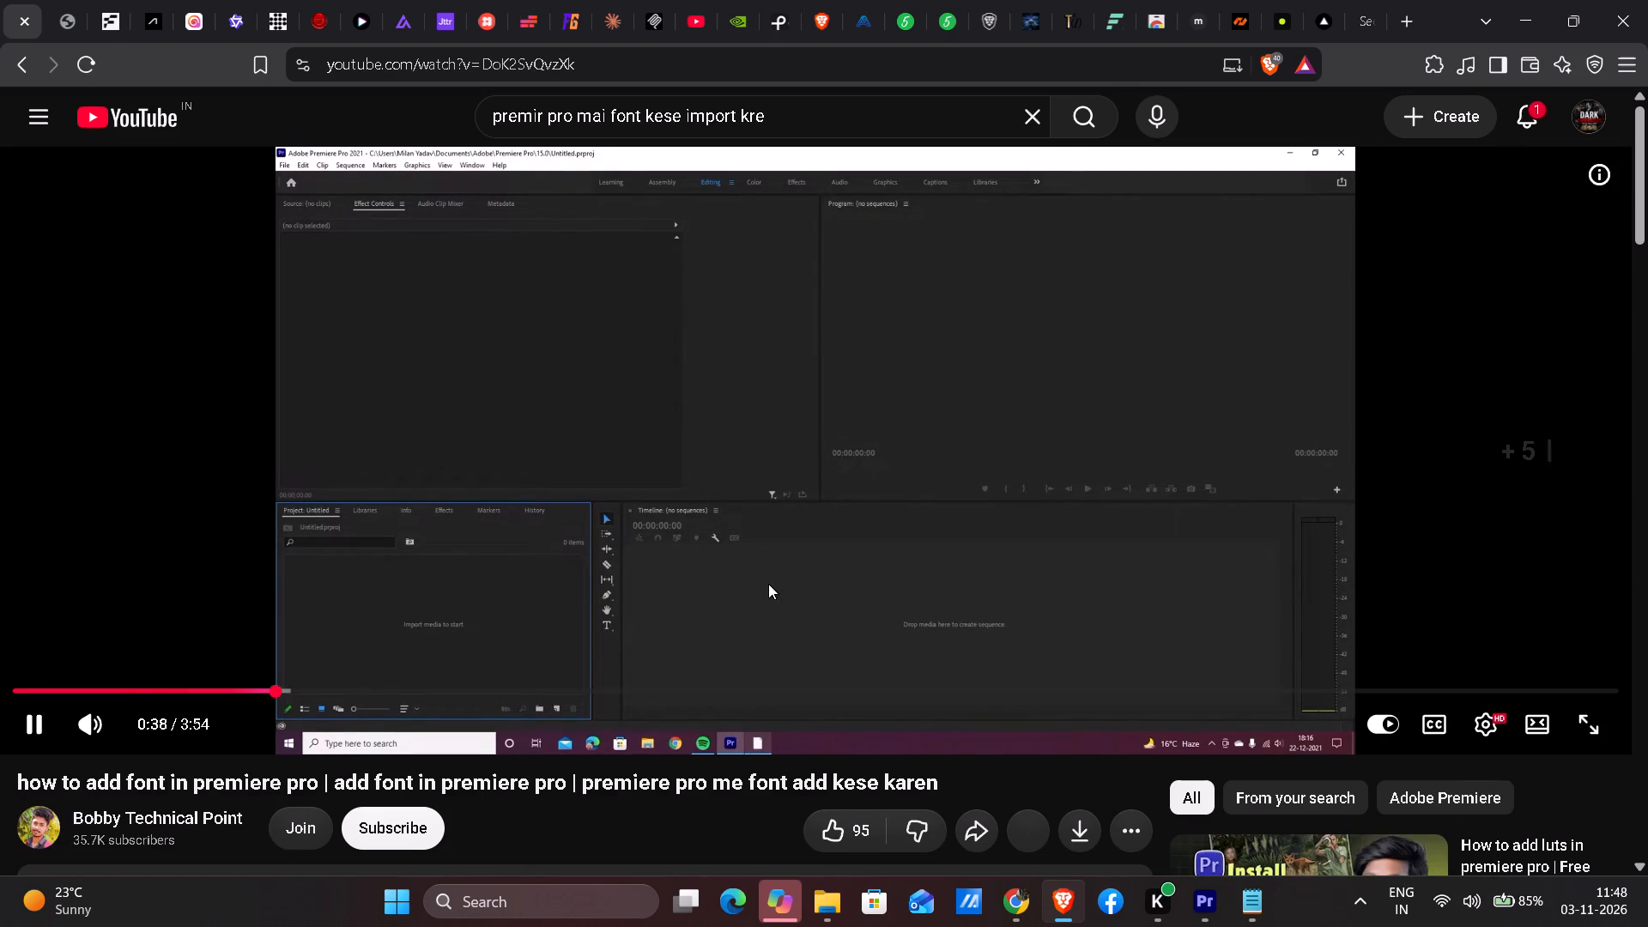
{"action": "key", "text": "Right"}
{"action": "key", "text": "Right"}
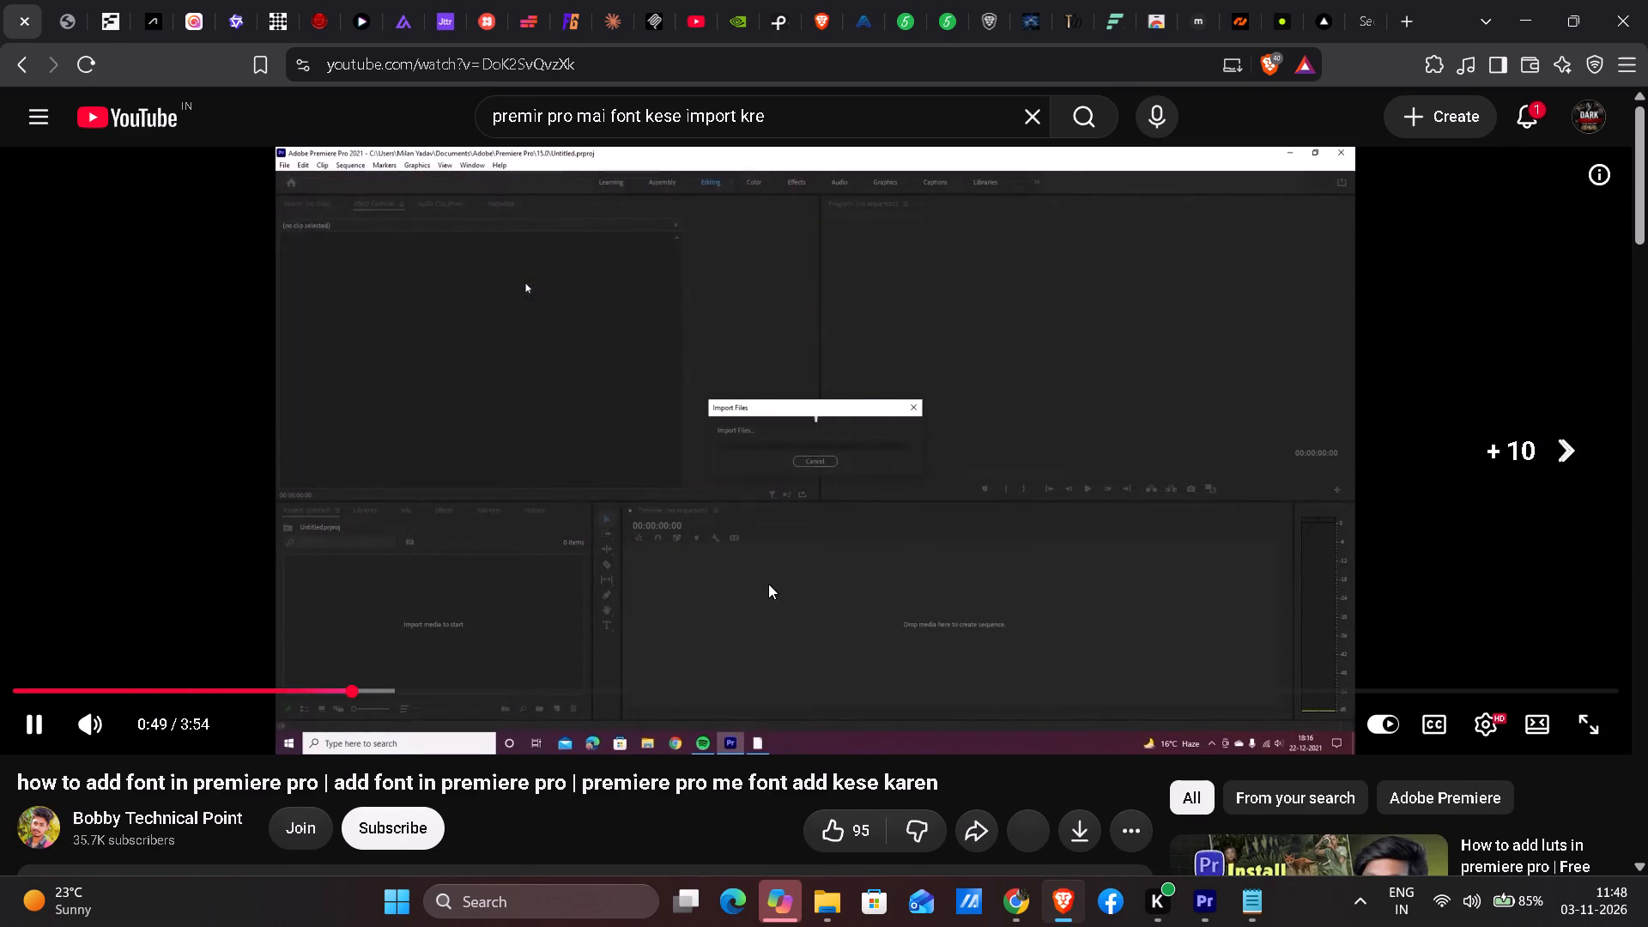
{"action": "key", "text": "Right"}
{"action": "key", "text": "Right"}
{"action": "key", "text": "Right"}
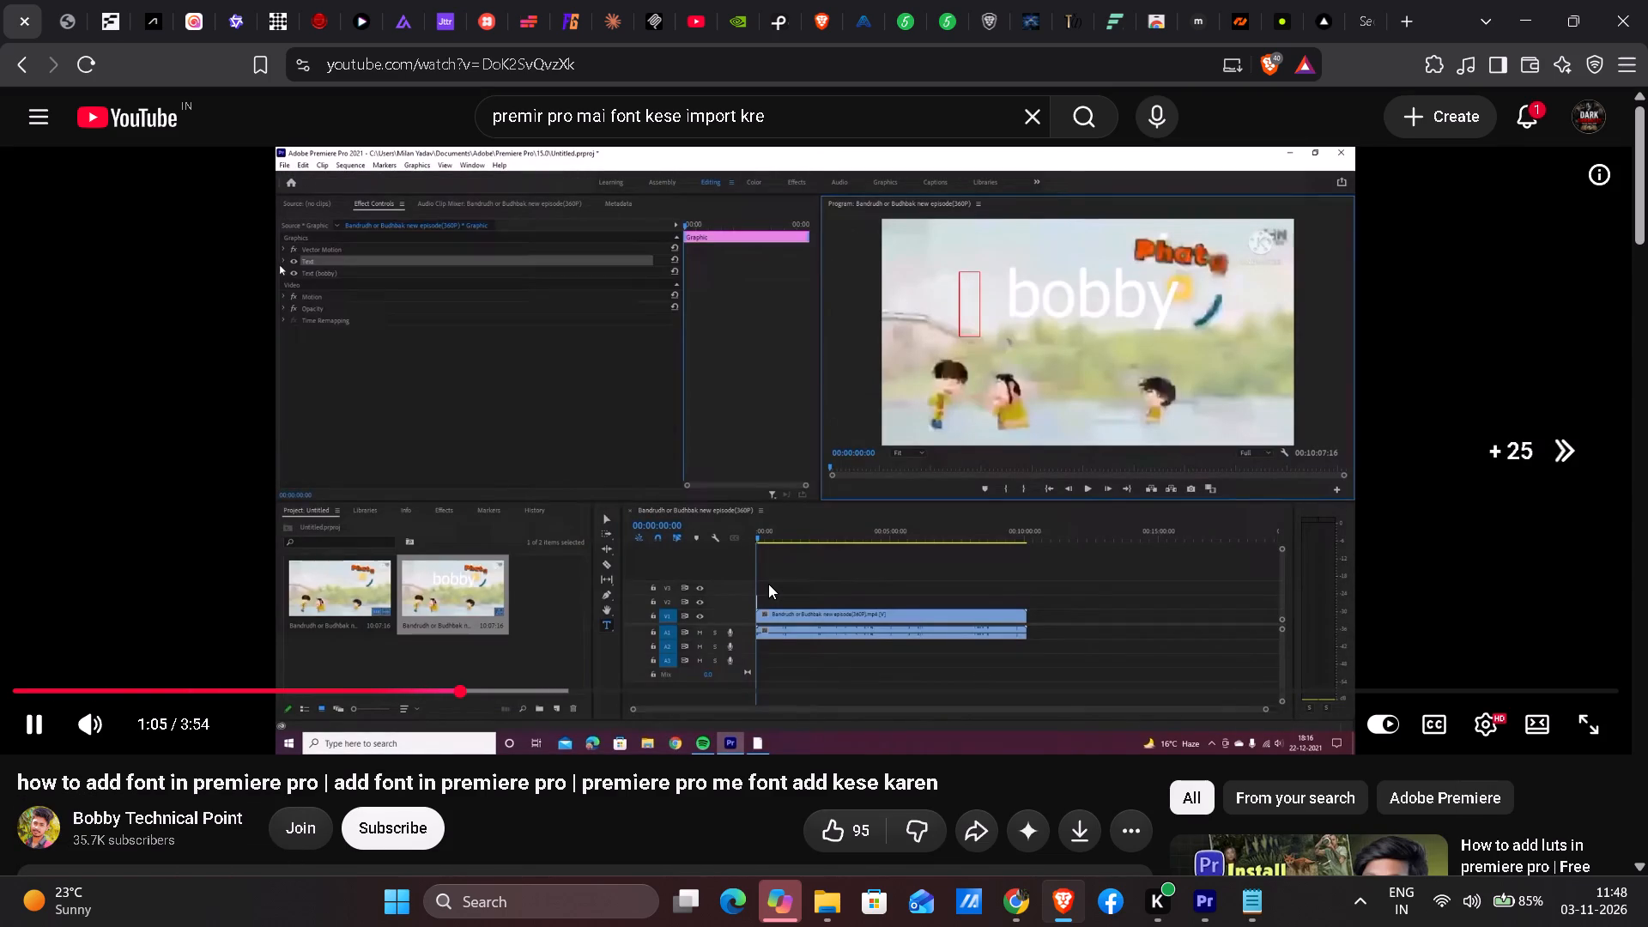
{"action": "key", "text": "Right"}
{"action": "key", "text": "Right"}
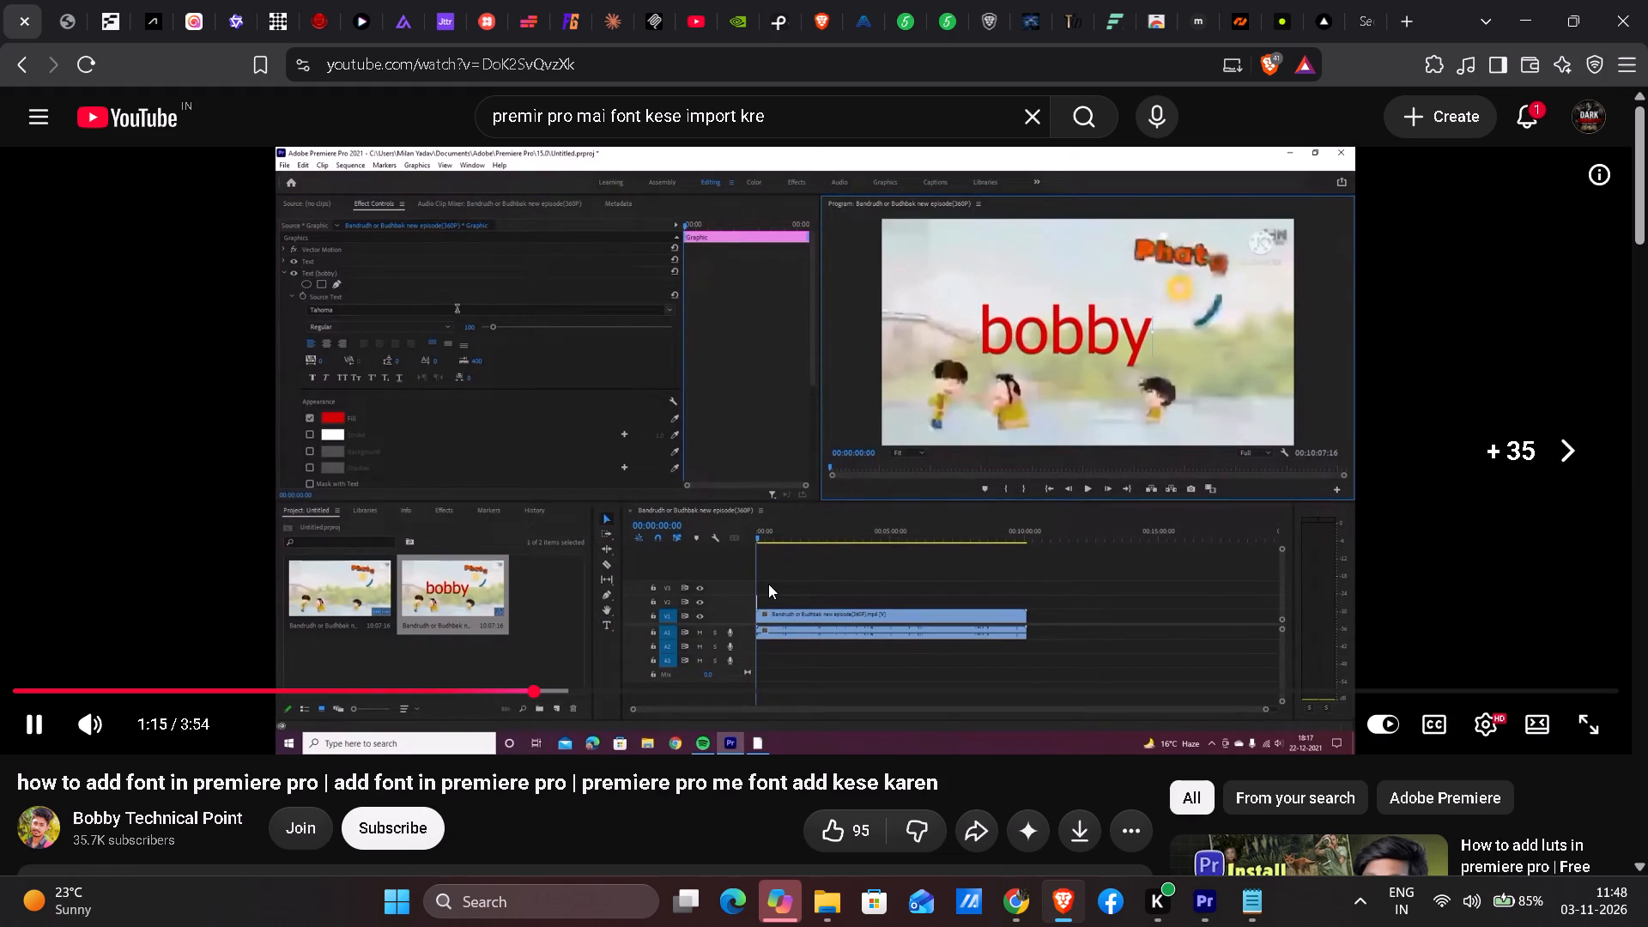
Skip on to the tutorial's DaFont download demonstration, watch it and pause the video there.
{"action": "key", "text": "Right"}
{"action": "key", "text": "Right"}
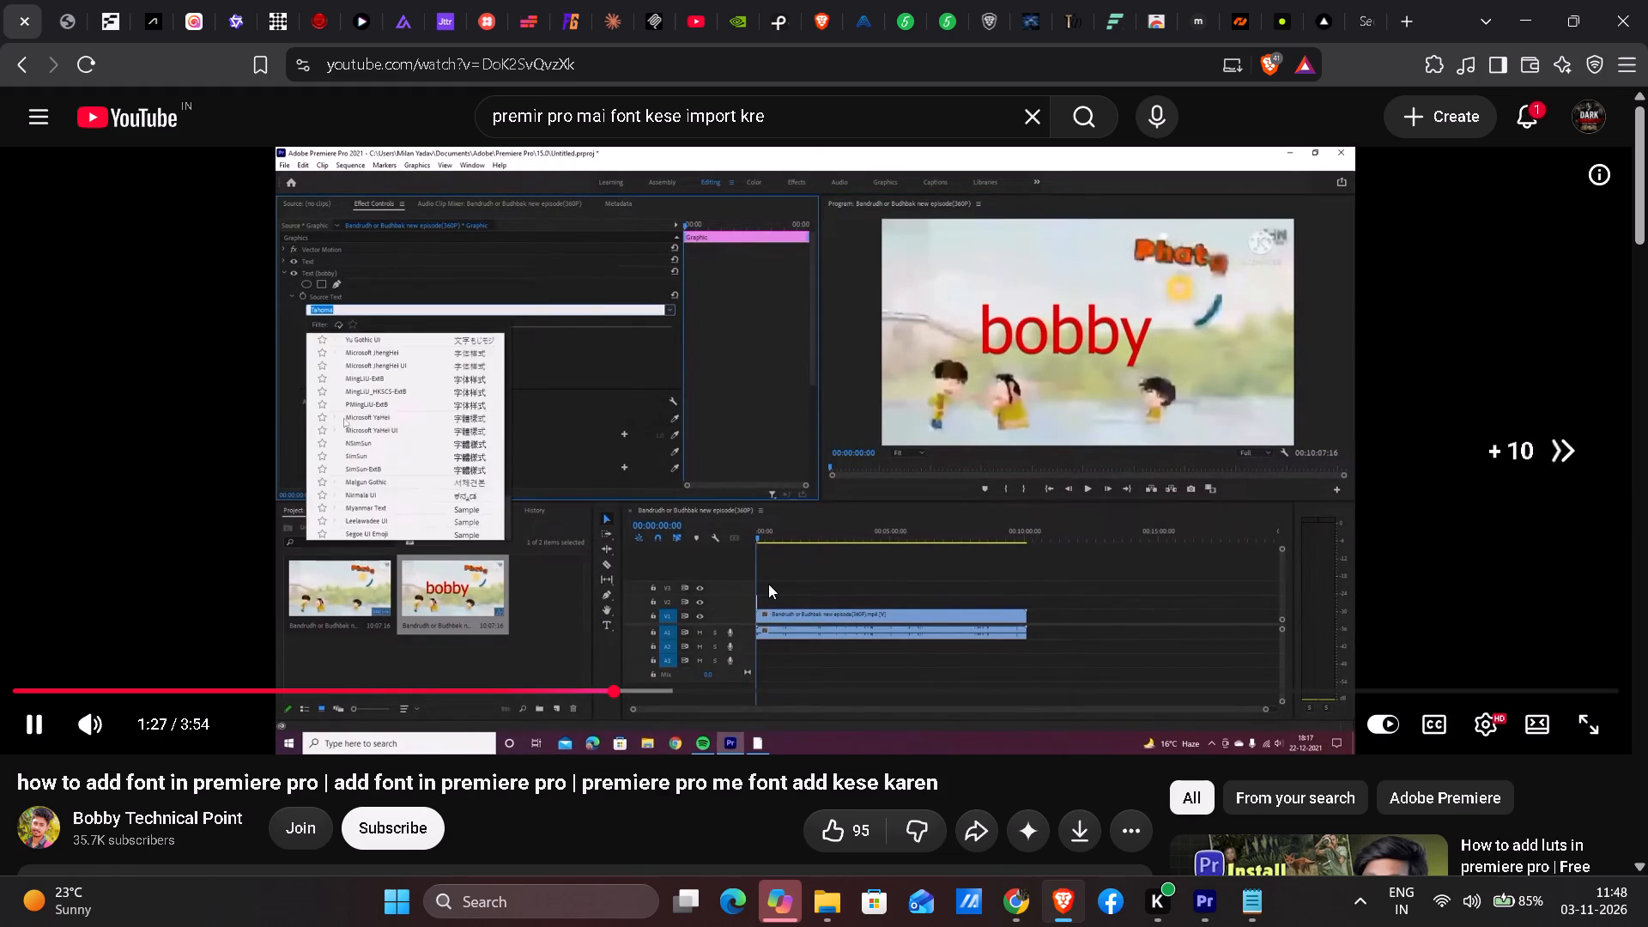
{"action": "key", "text": "Right"}
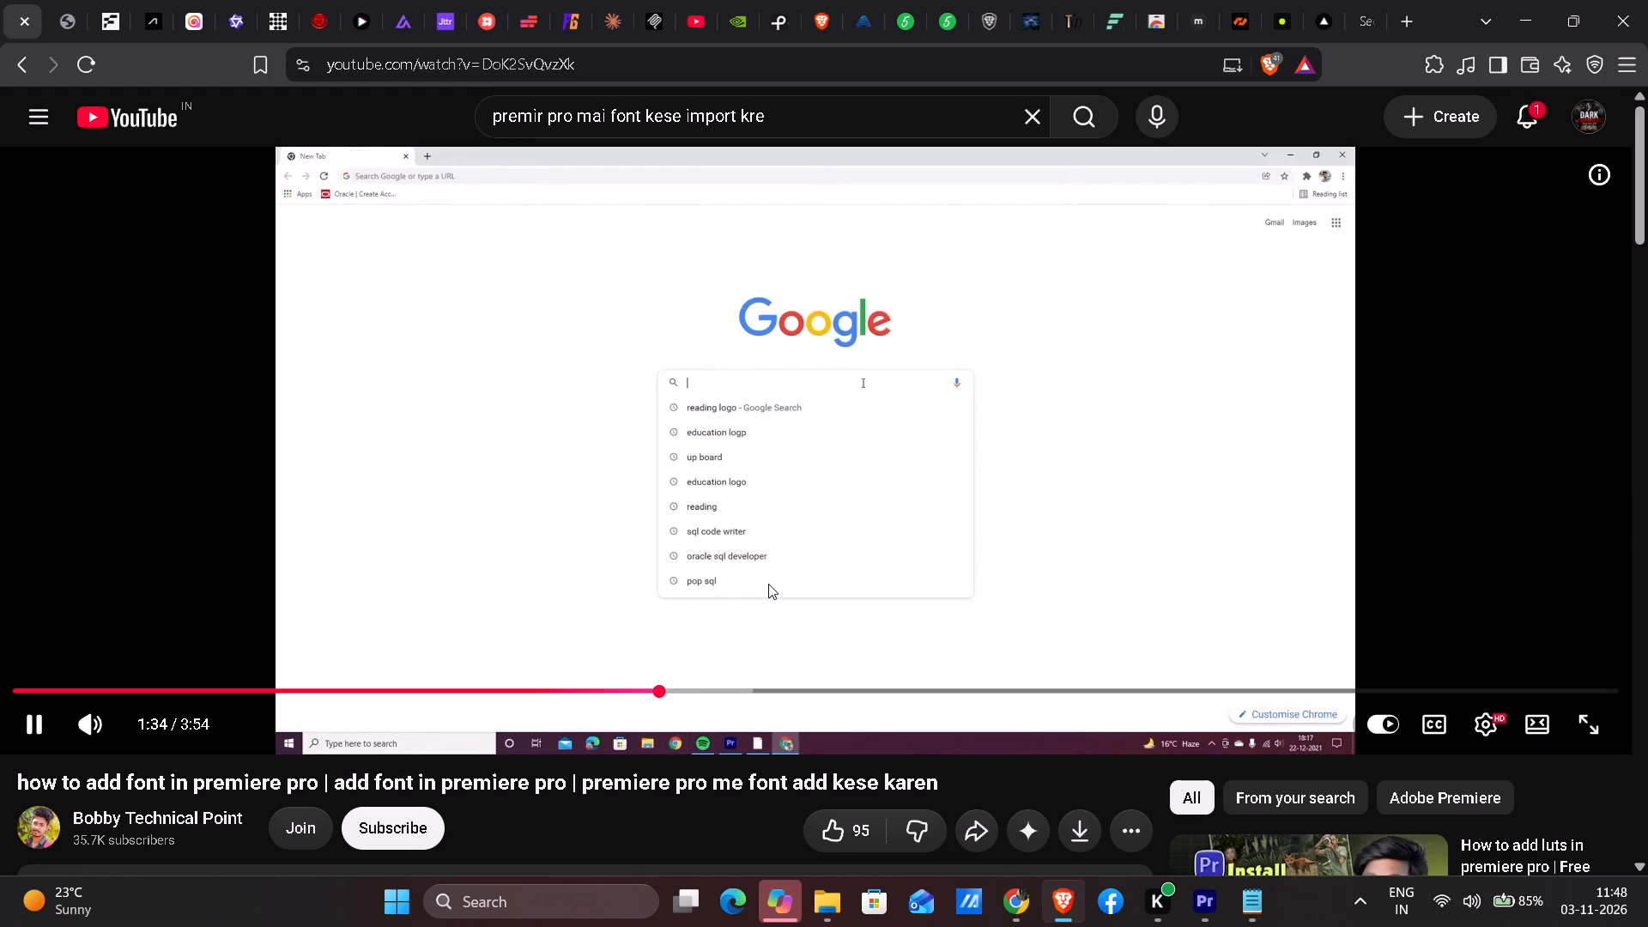
{"action": "key", "text": "Right"}
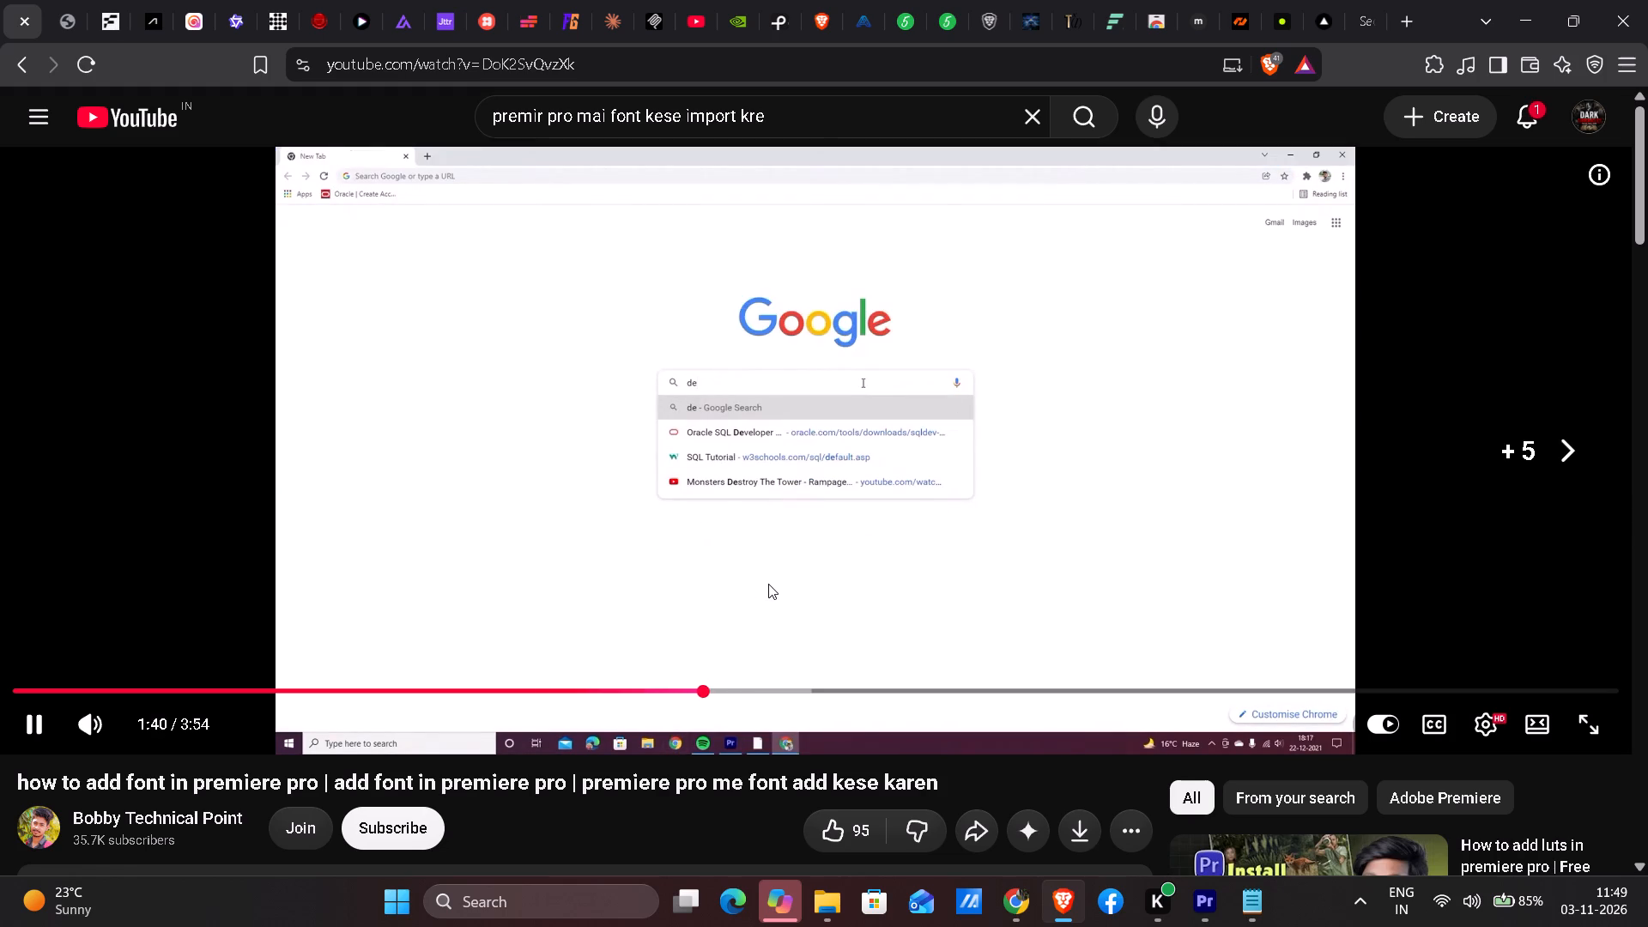
{"action": "key", "text": "Right"}
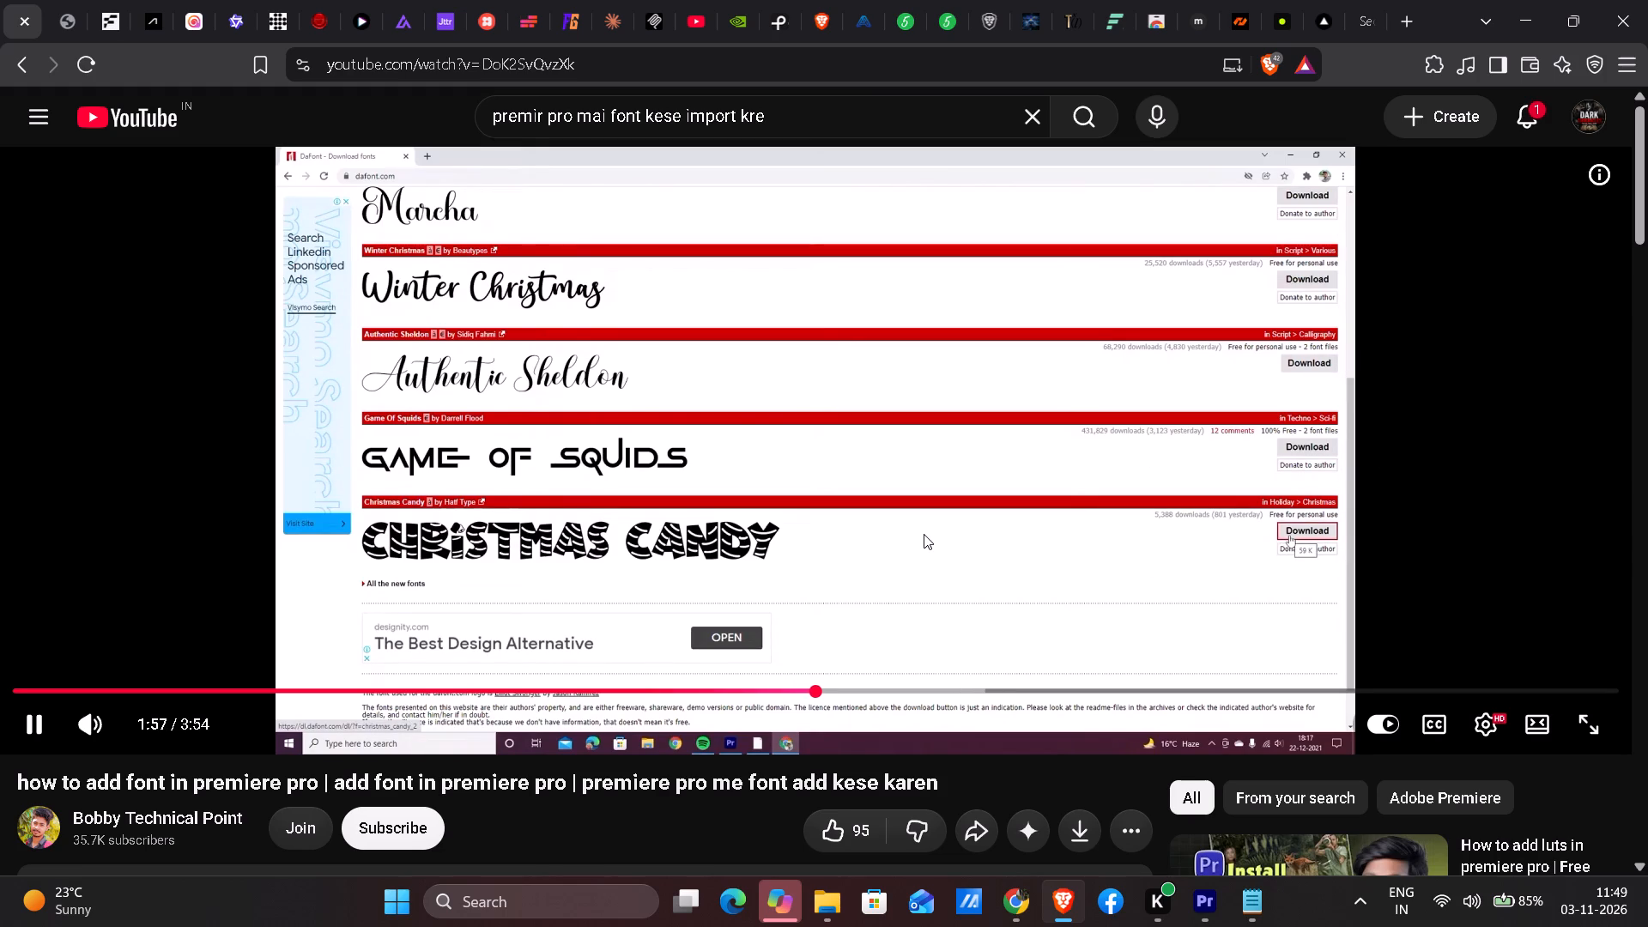
{"action": "left_click", "coordinate": [708, 391]}
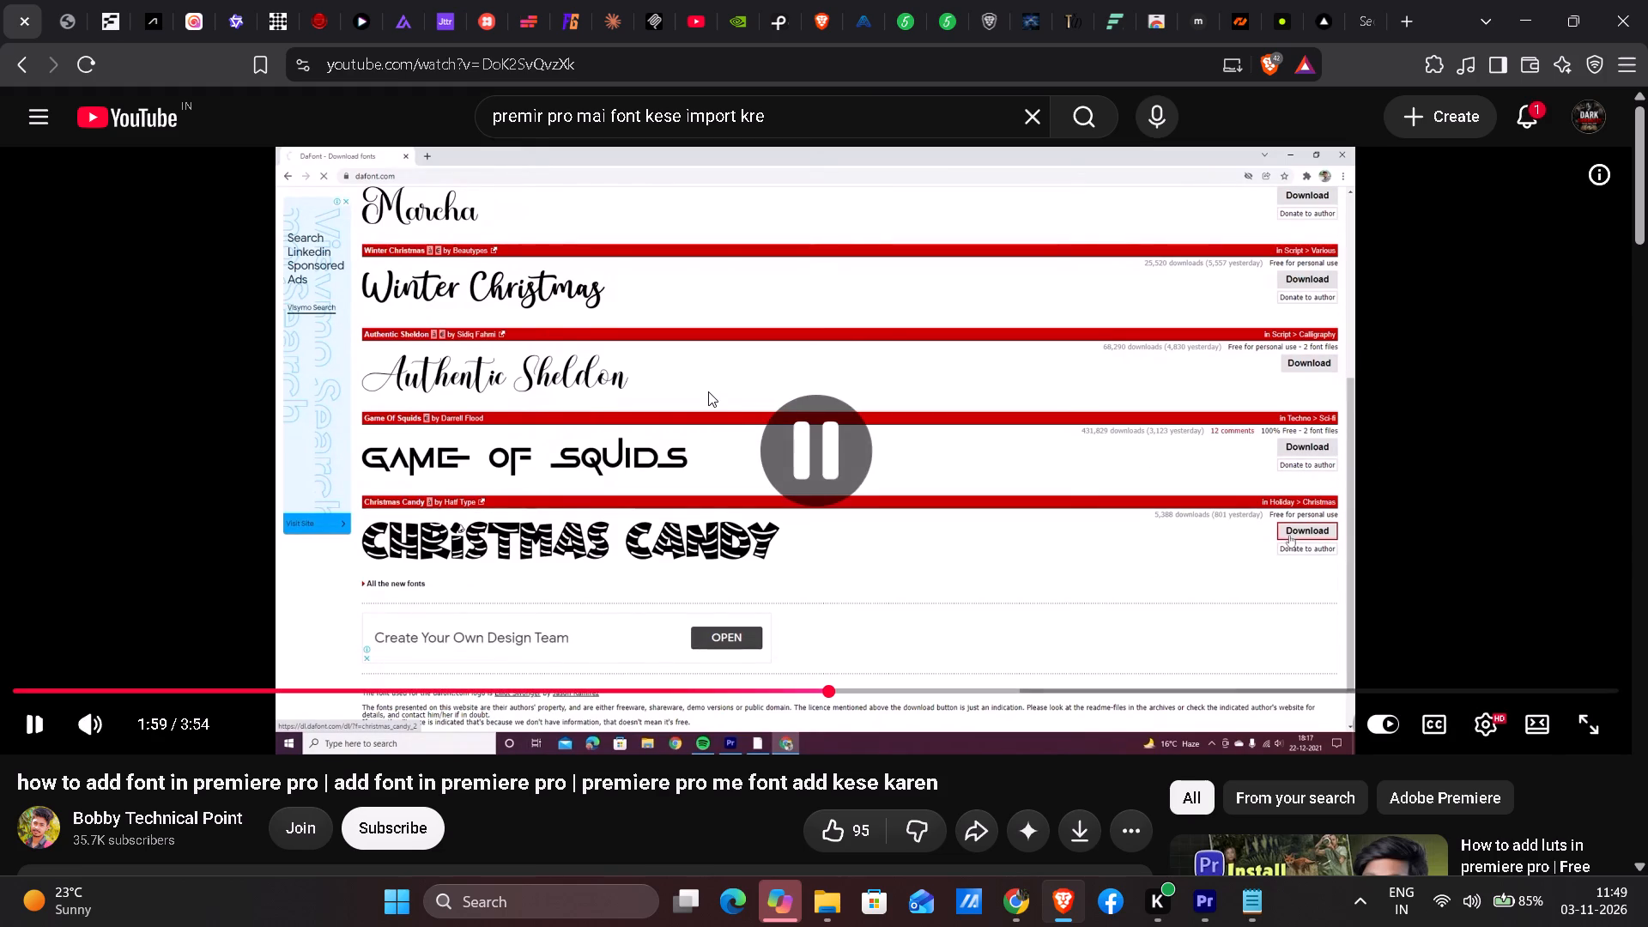
{"action": "left_click", "coordinate": [708, 391]}
{"action": "left_click", "coordinate": [708, 391]}
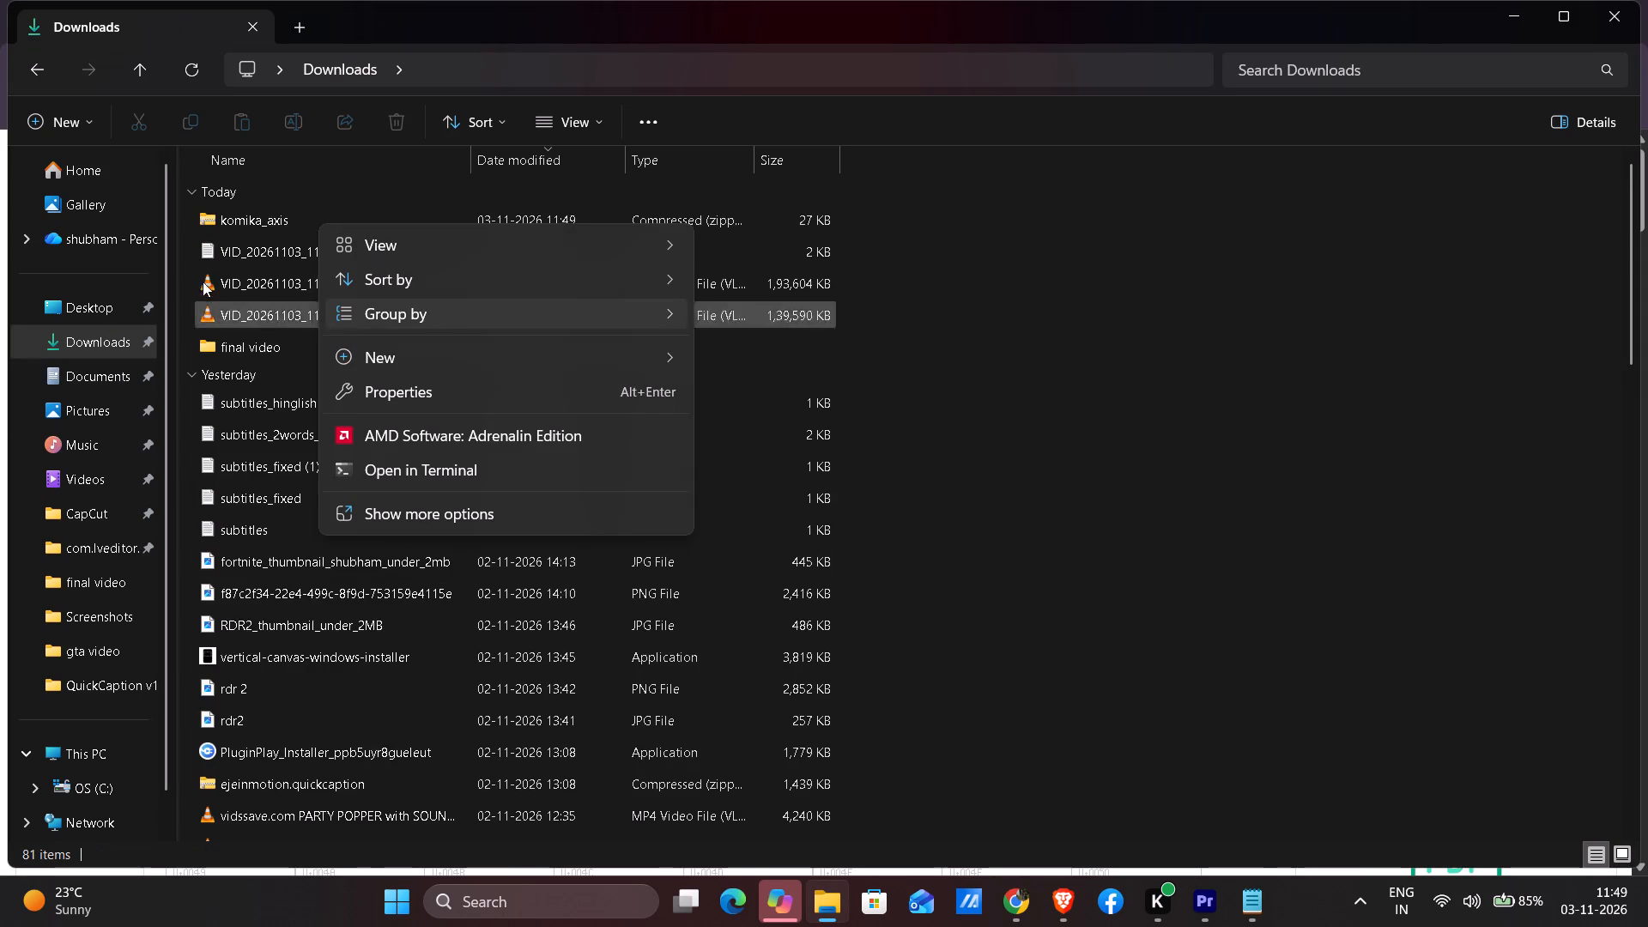
{"action": "left_click", "coordinate": [233, 227]}
{"action": "right_click", "coordinate": [233, 227]}
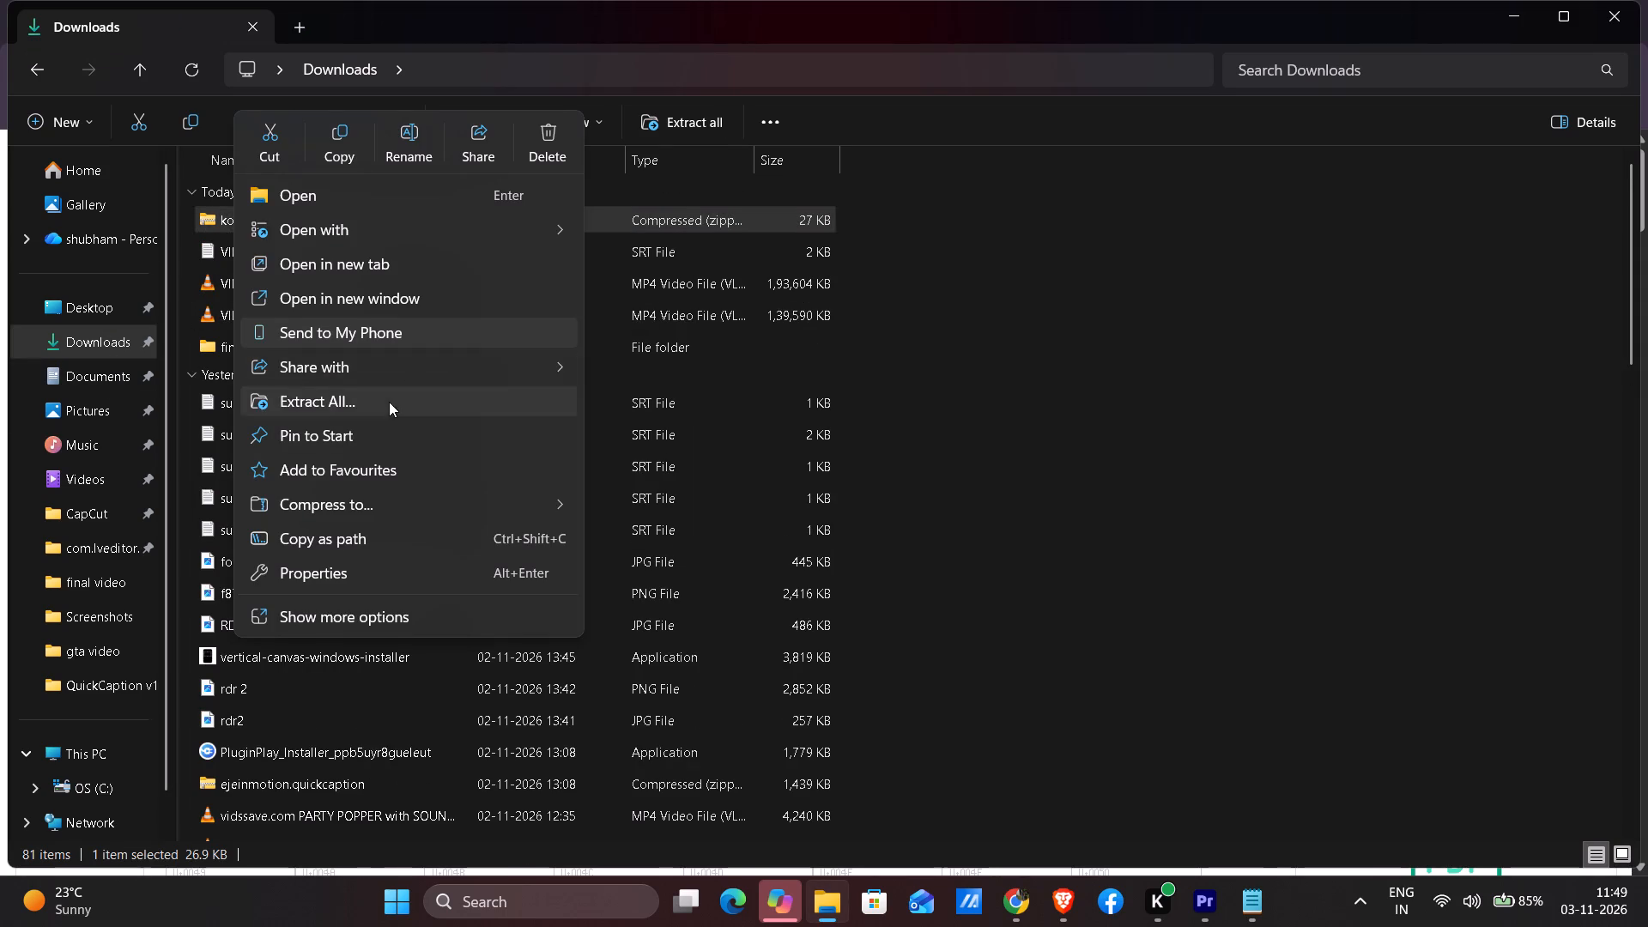
{"action": "left_click", "coordinate": [389, 402]}
{"action": "left_click", "coordinate": [990, 668]}
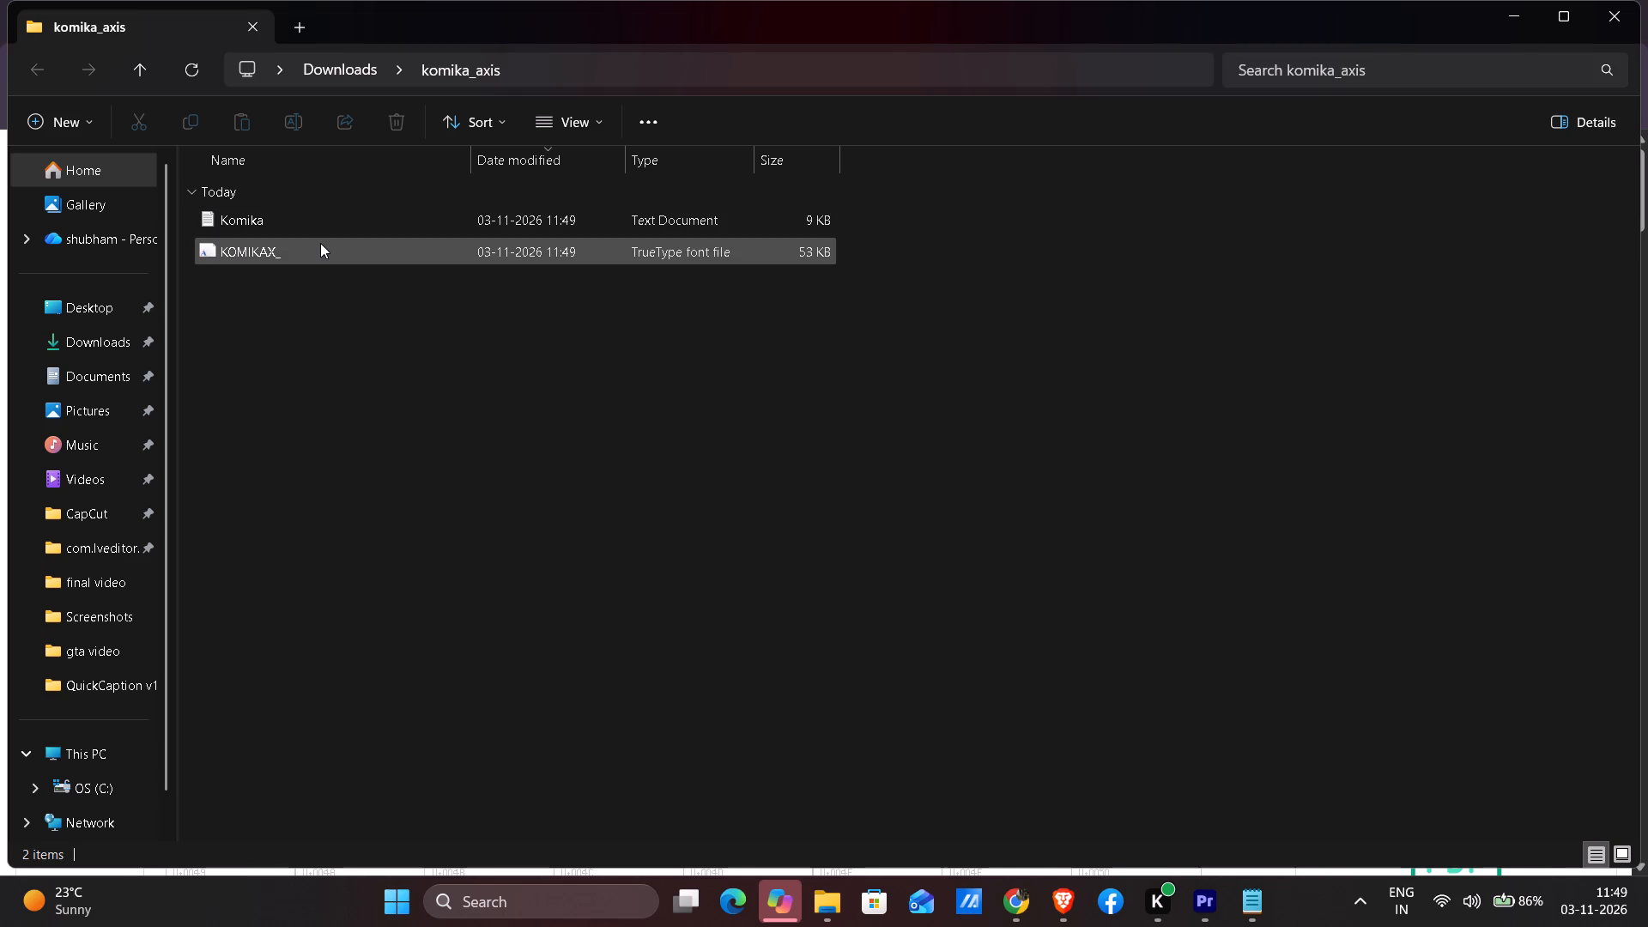
Copy the KOMIKAX_ TrueType font file from the extracted komika_axis folder.
{"action": "left_click_drag", "start_coordinate": [305, 296], "coordinate": [294, 251]}
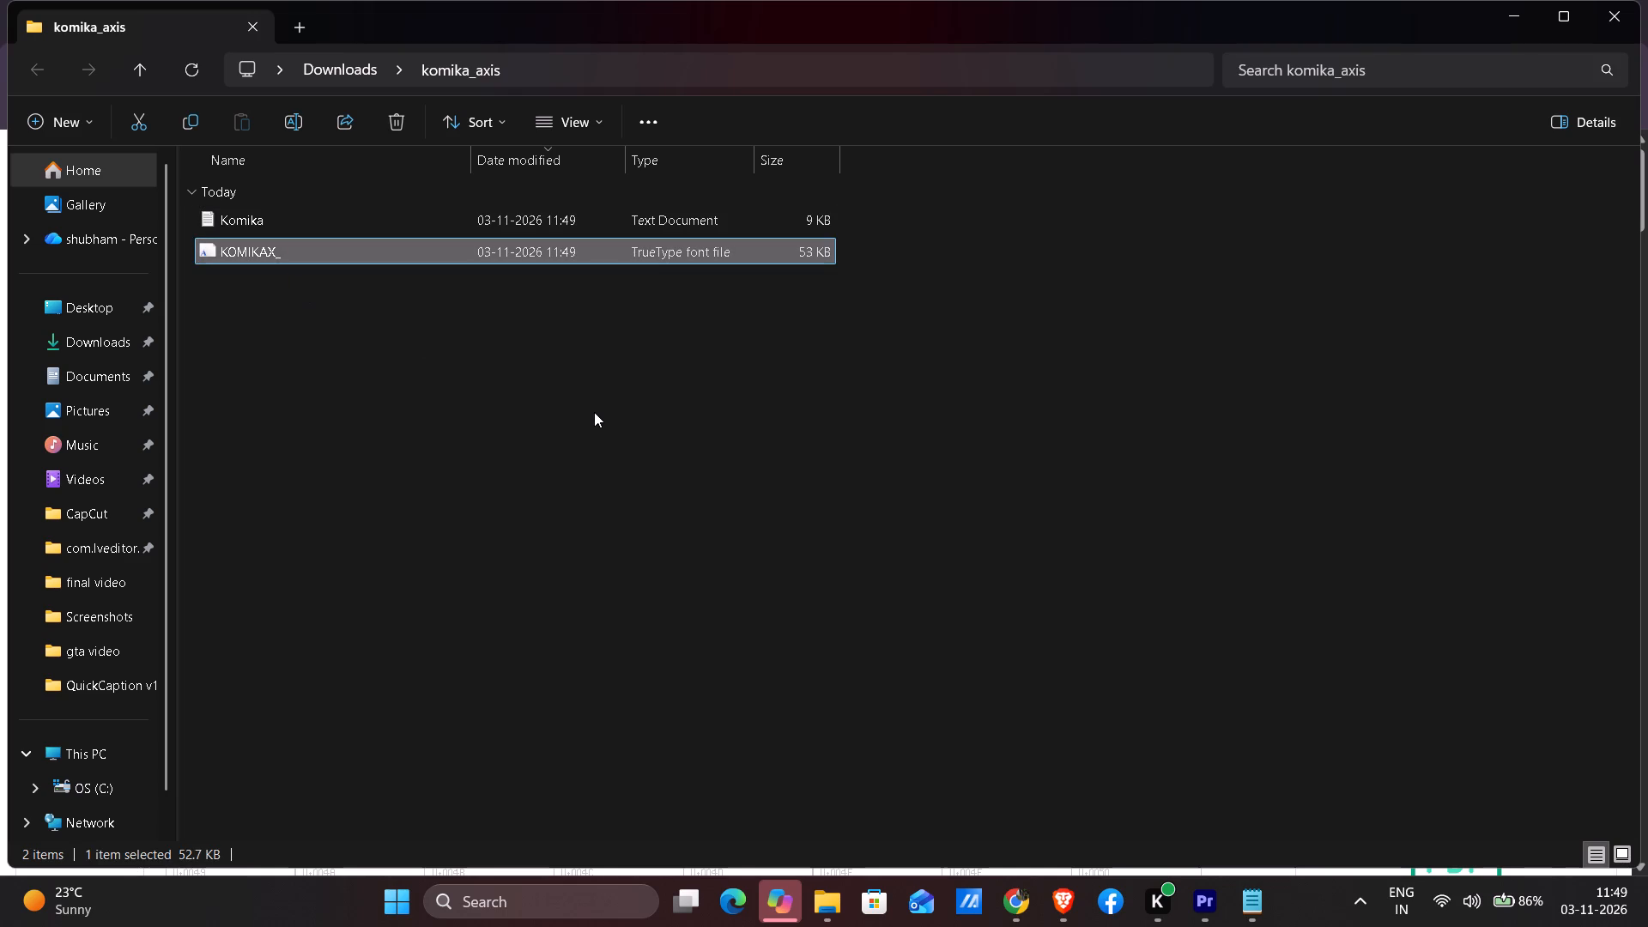
{"action": "key", "text": "ctrl+c"}
{"action": "key", "text": "ctrl+c"}
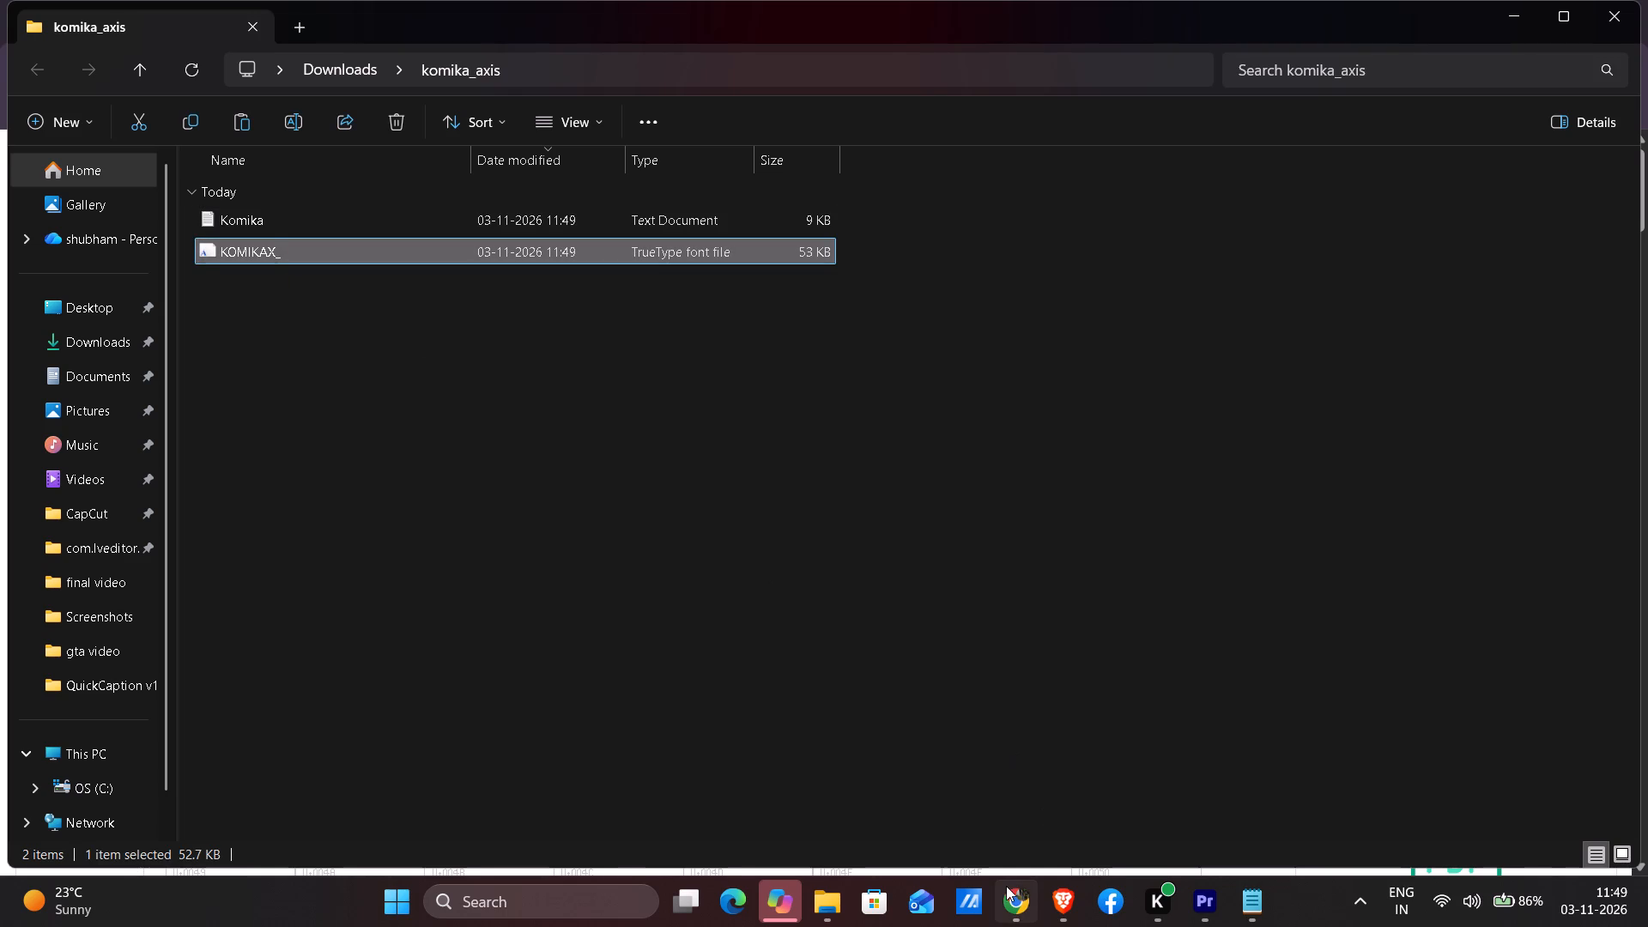
Return to the YouTube tutorial in Brave, skip ahead to the font installation demonstration and pause it there.
{"action": "left_click", "coordinate": [1017, 892]}
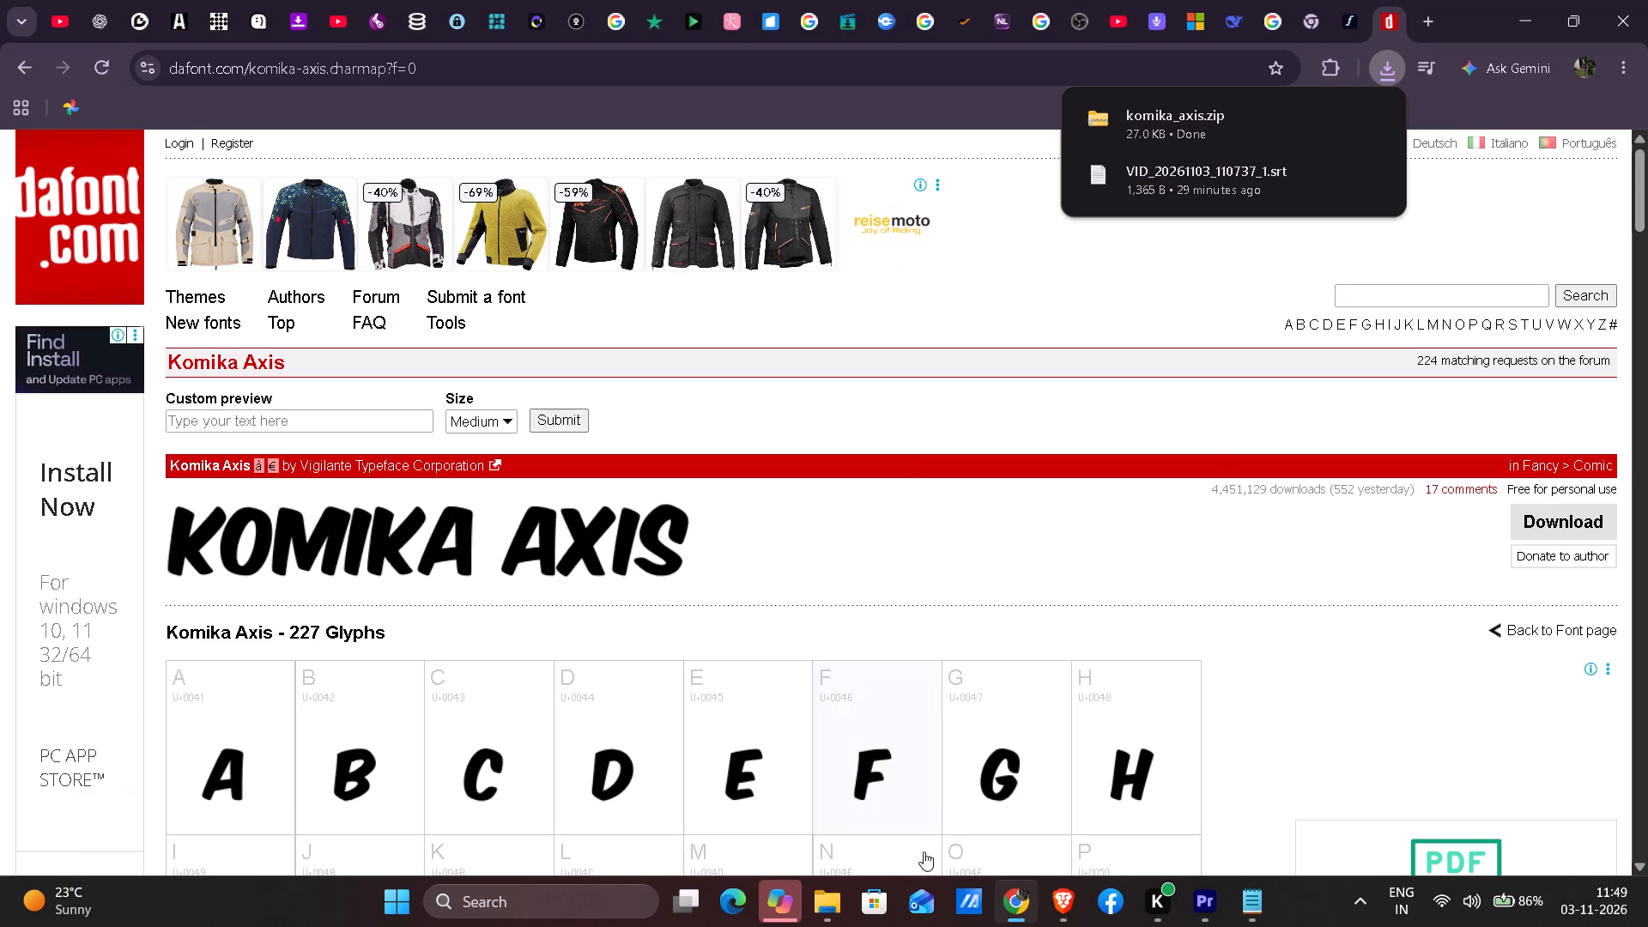
{"action": "left_click", "coordinate": [1046, 894]}
{"action": "left_click", "coordinate": [760, 468]}
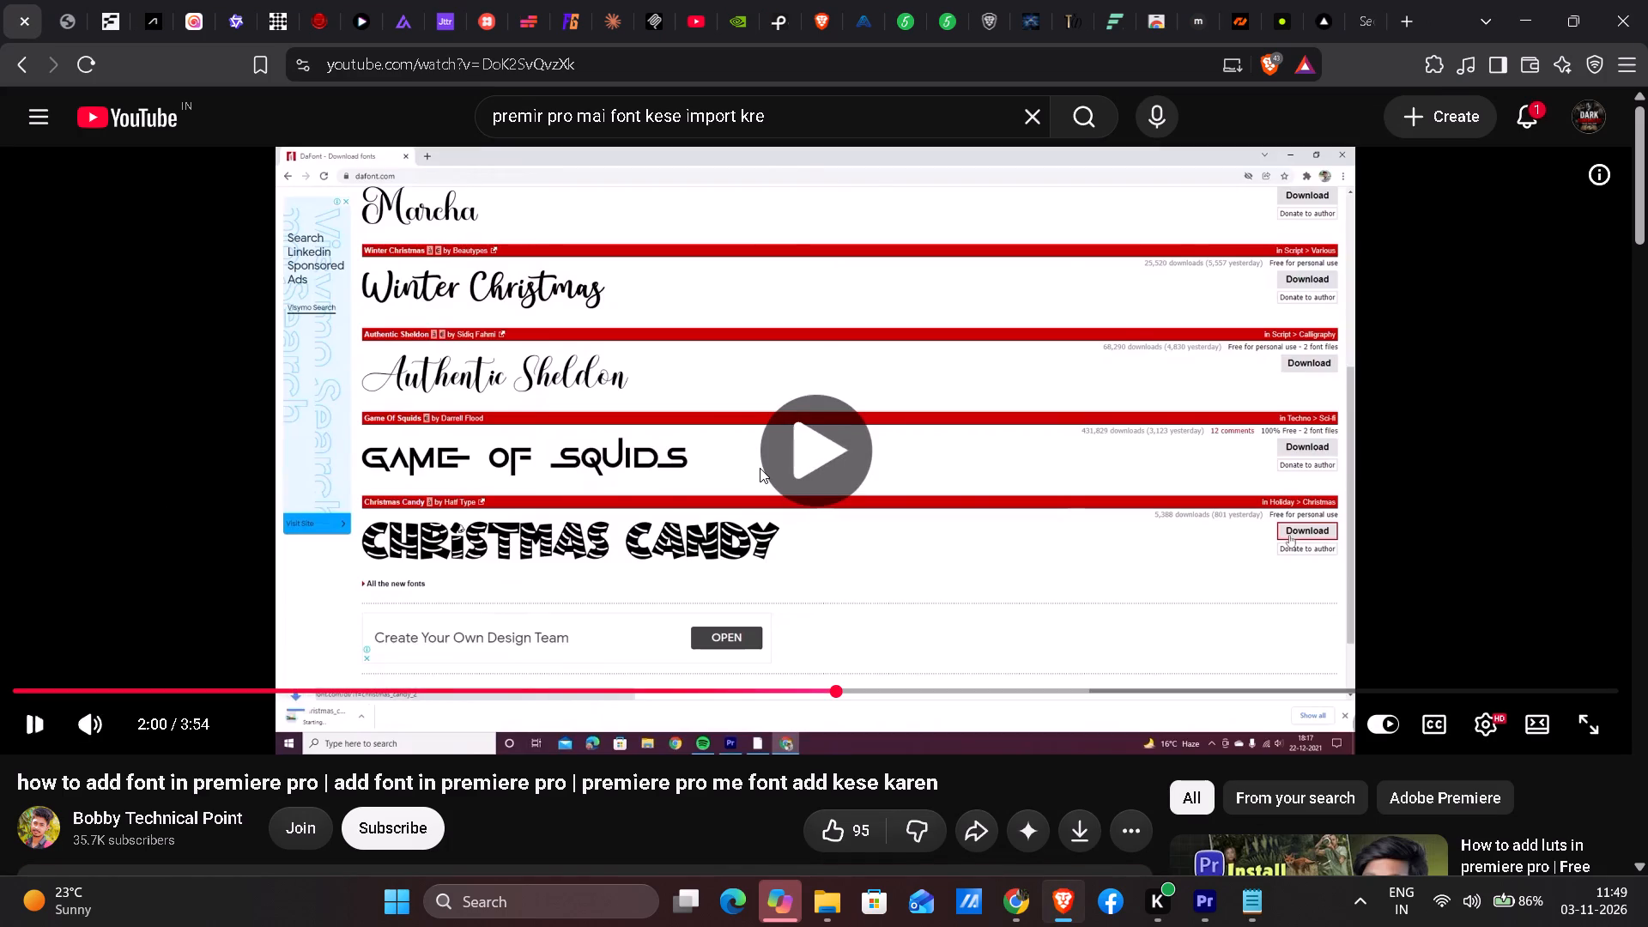
{"action": "key", "text": "Right"}
{"action": "key", "text": "Right"}
{"action": "key", "text": "Right"}
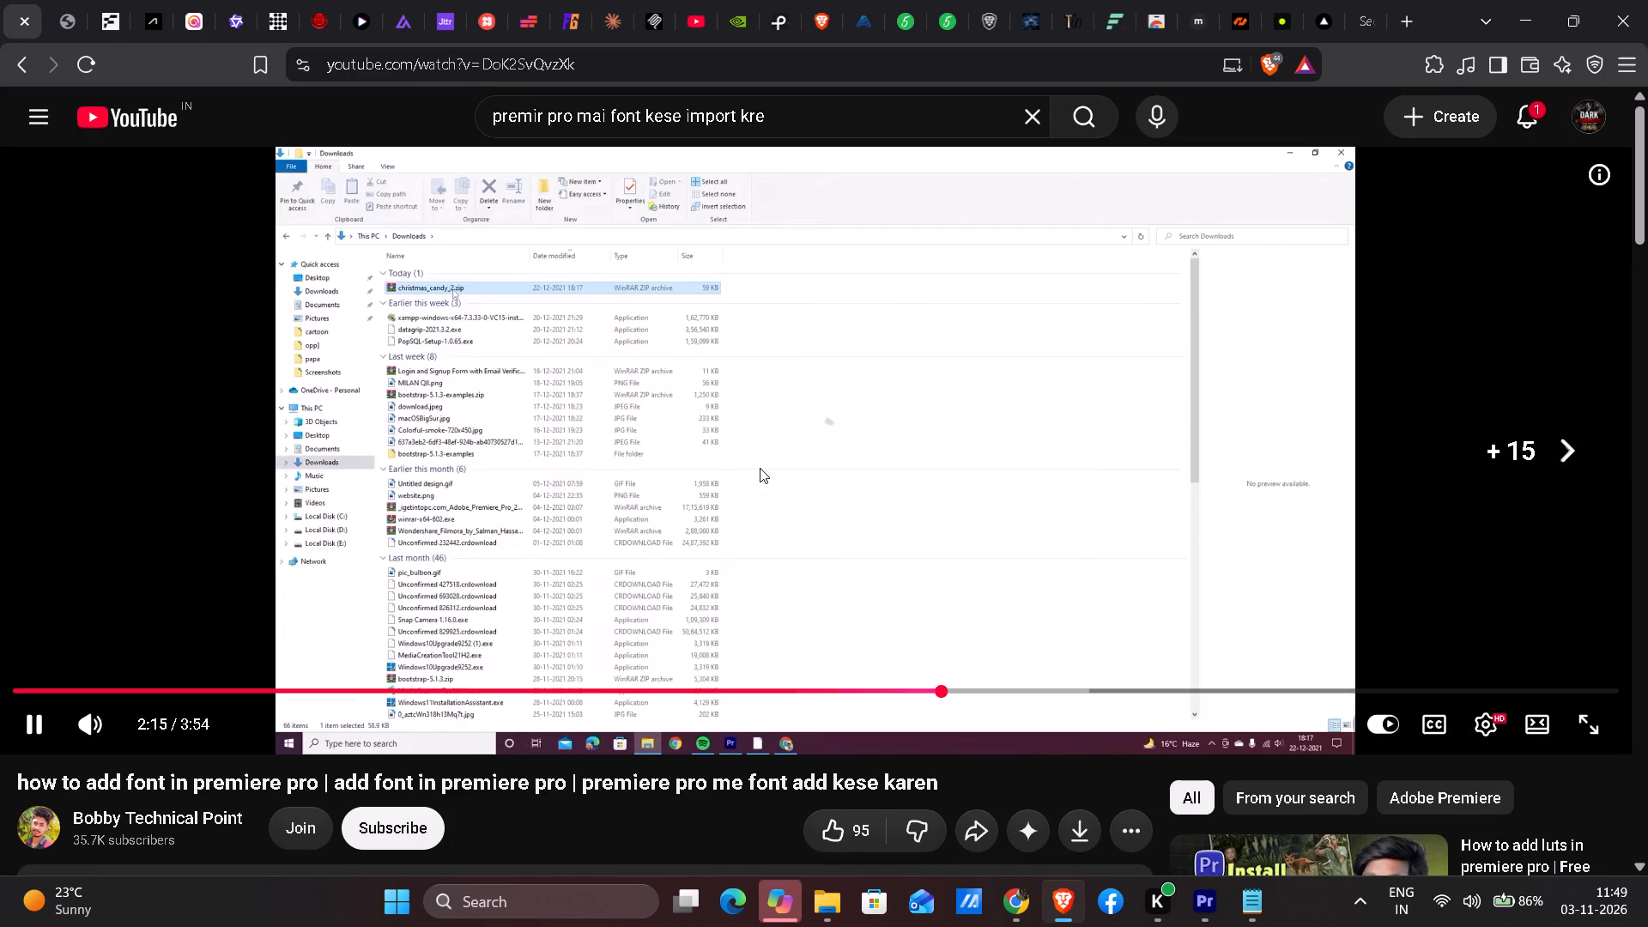
{"action": "key", "text": "Right"}
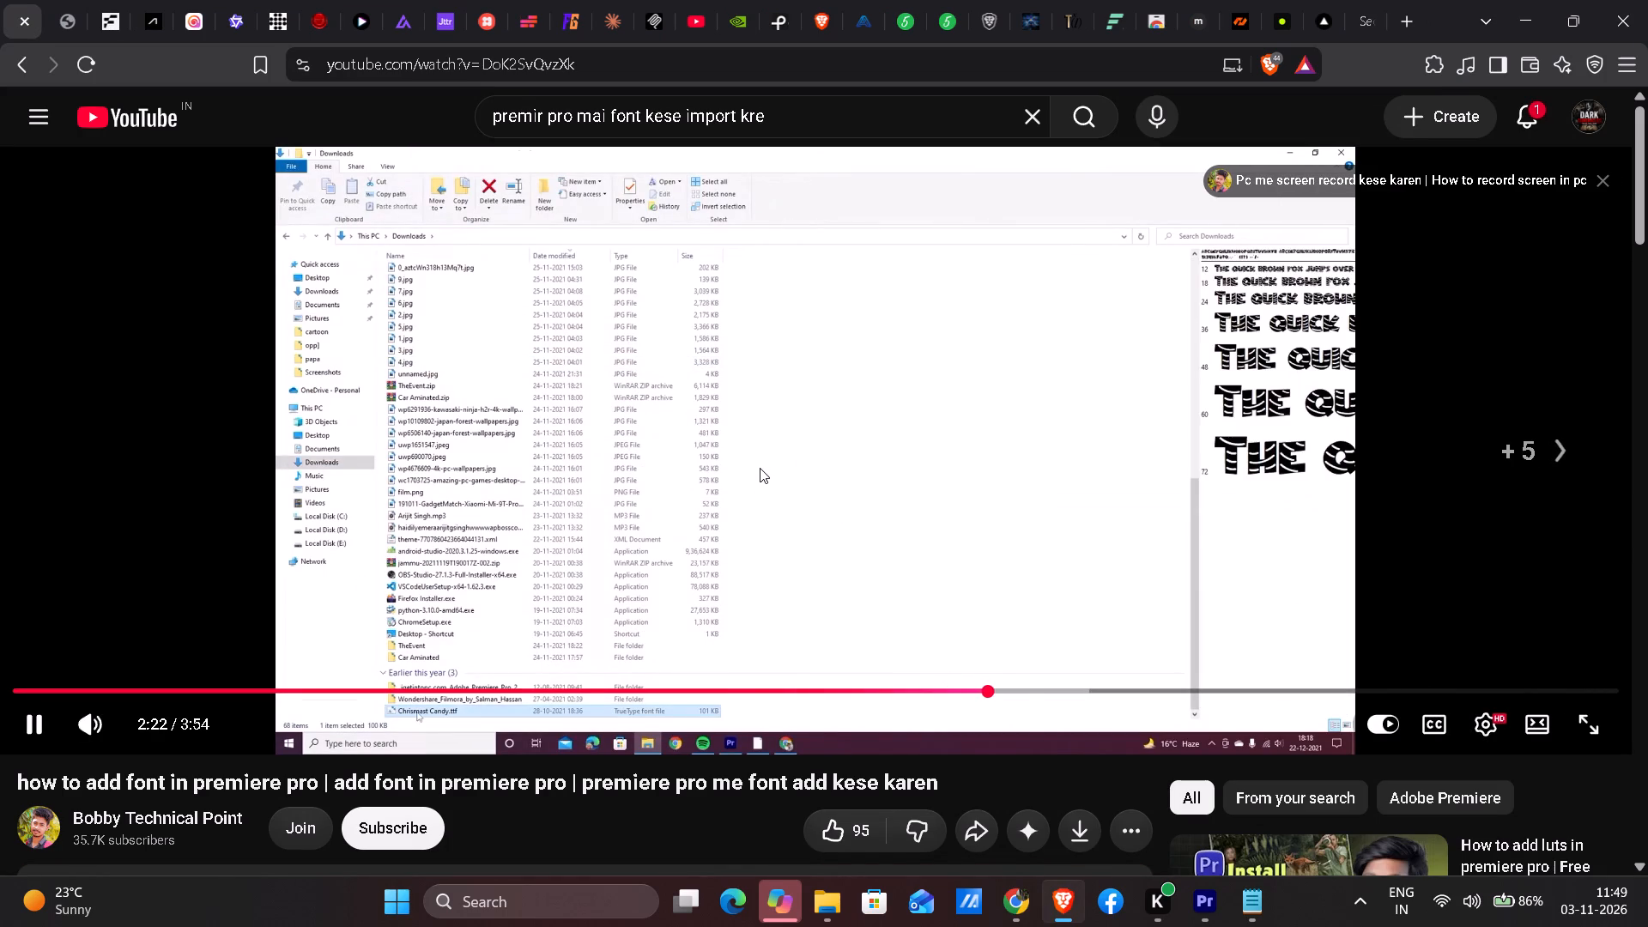
{"action": "key", "text": "Right"}
{"action": "key", "text": "Right"}
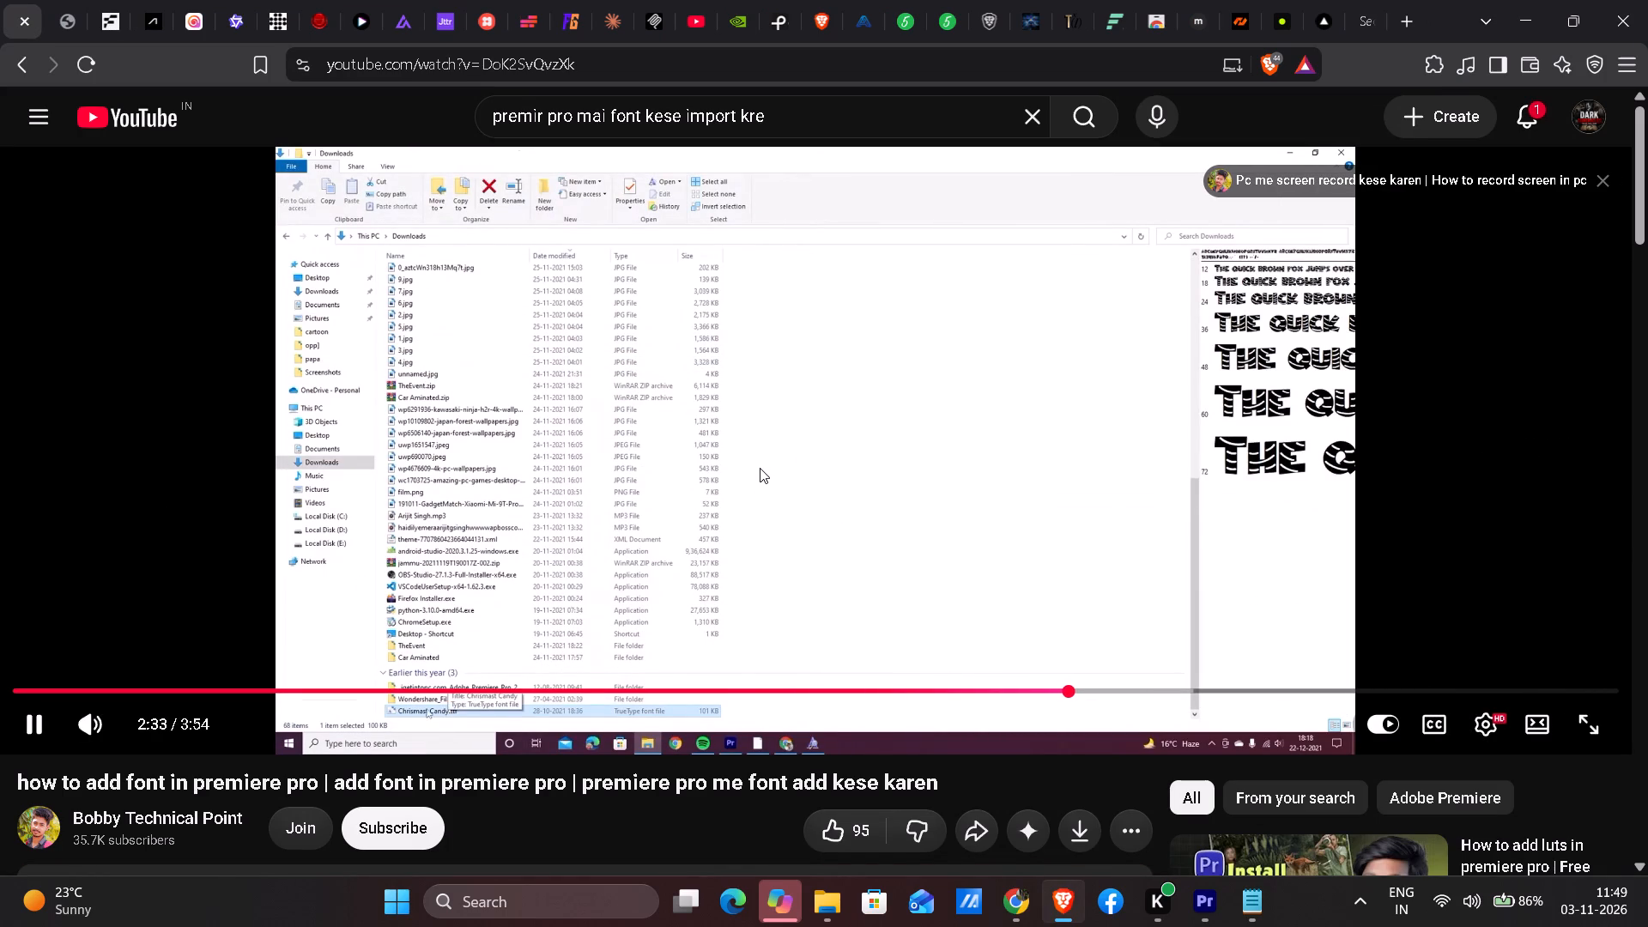
{"action": "key", "text": "Right"}
{"action": "key", "text": "Right"}
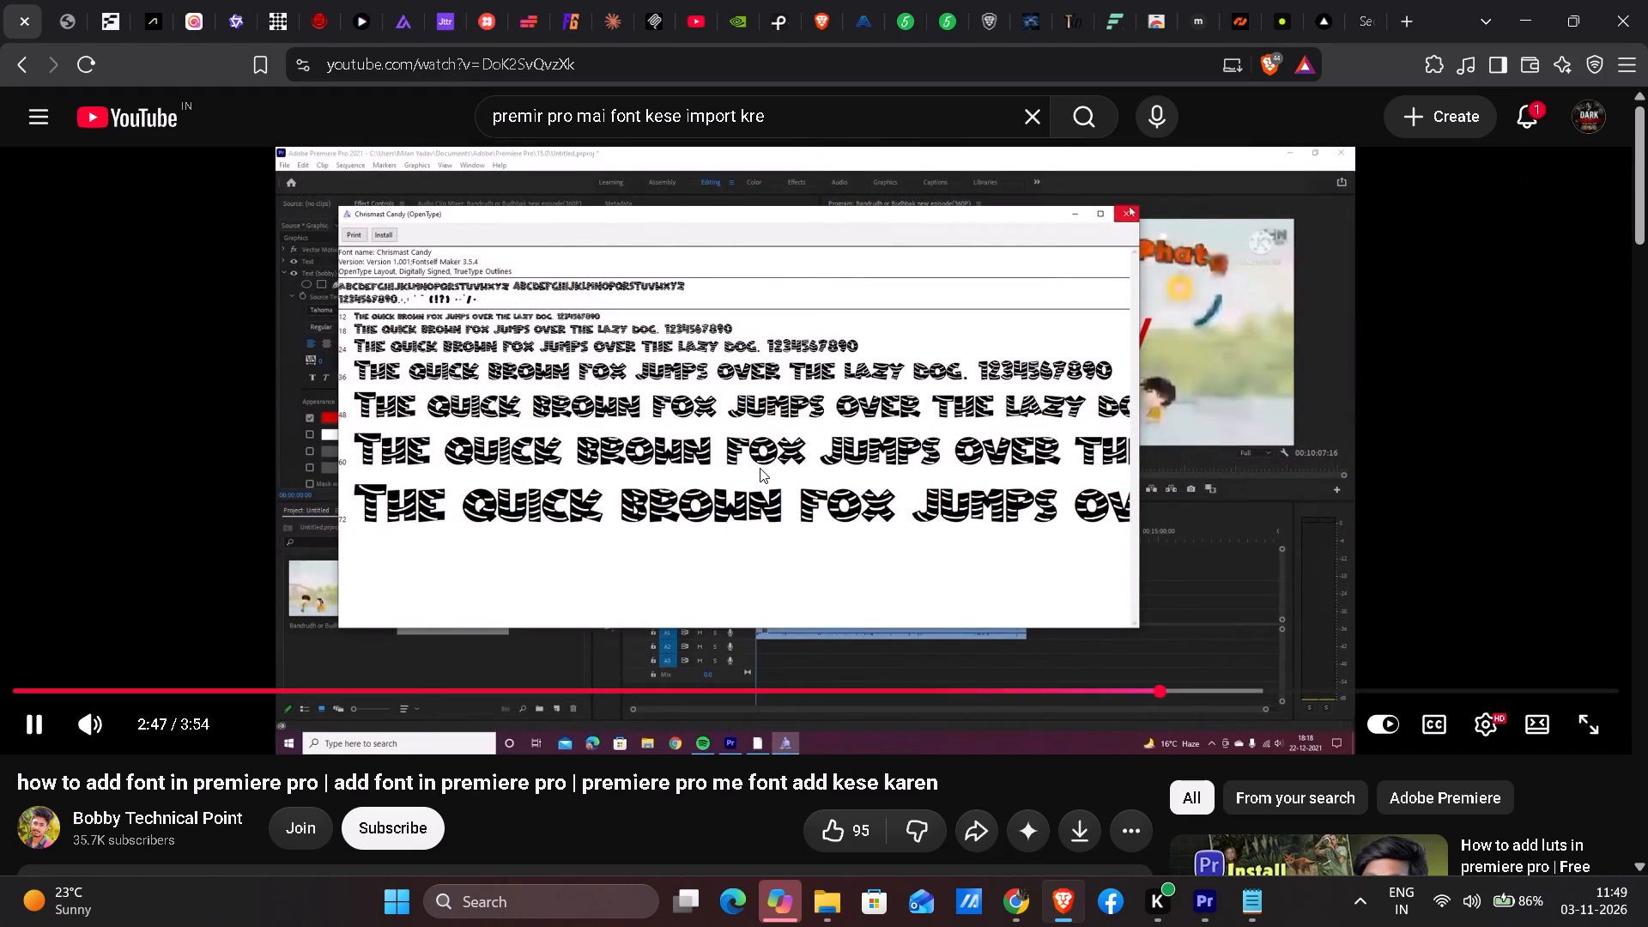
{"action": "key", "text": "Left"}
{"action": "key", "text": "Left"}
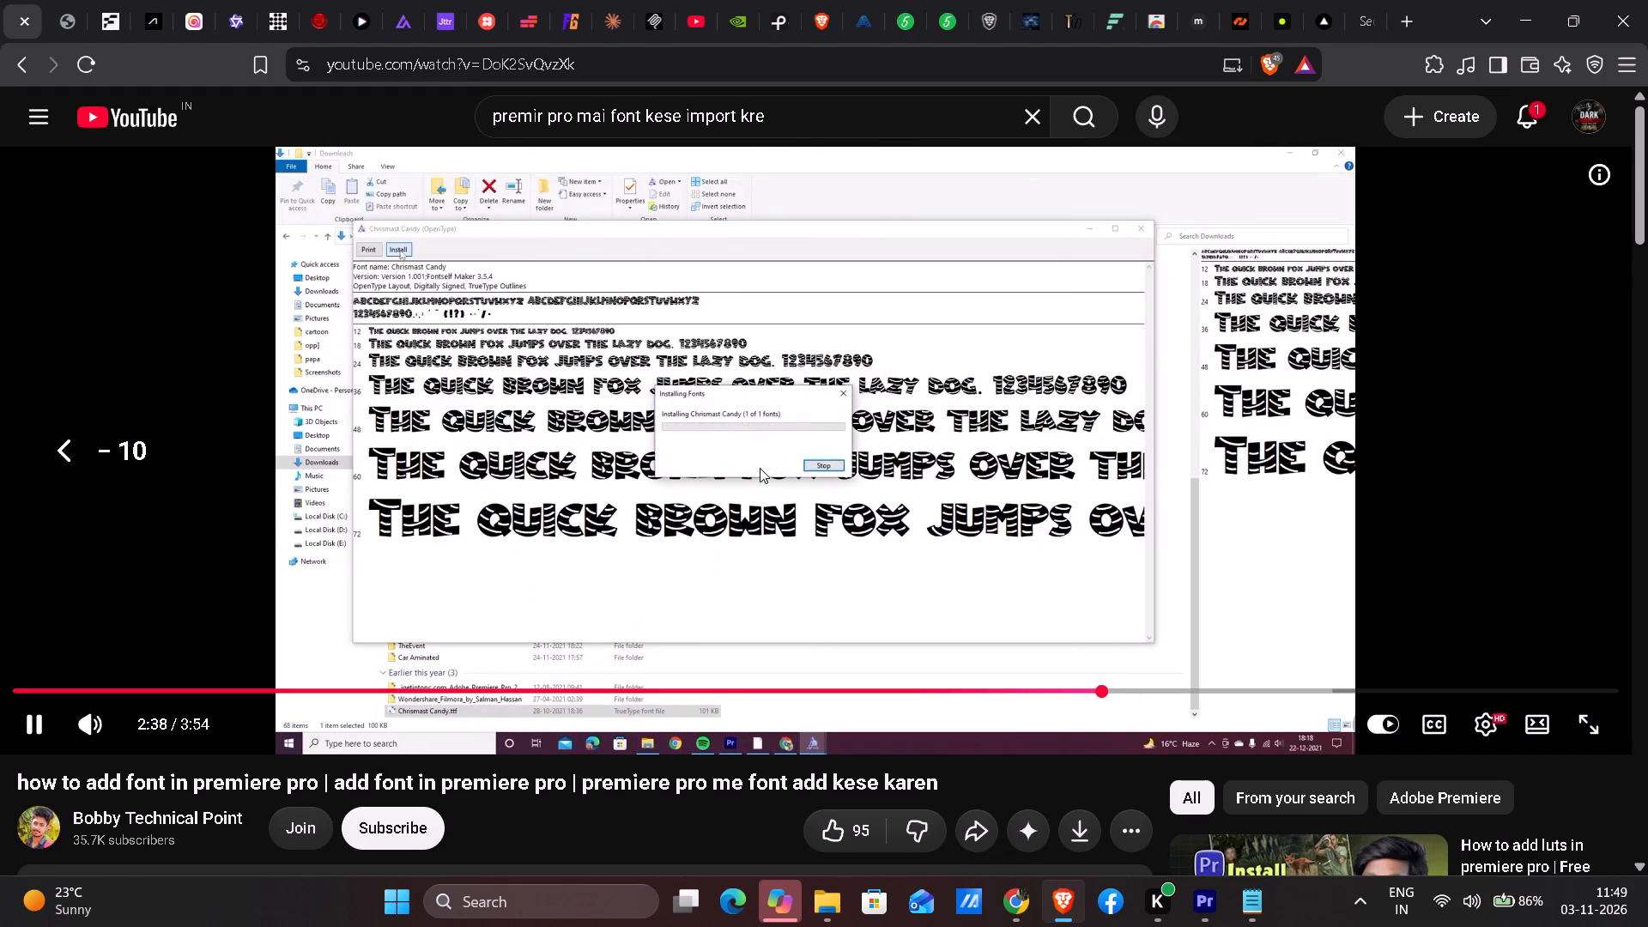
{"action": "left_click", "coordinate": [652, 518]}
Switch to the extracted komika_axis folder, open the KOMIKAX_ font file and install Komika Axis.
{"action": "left_click", "coordinate": [845, 910]}
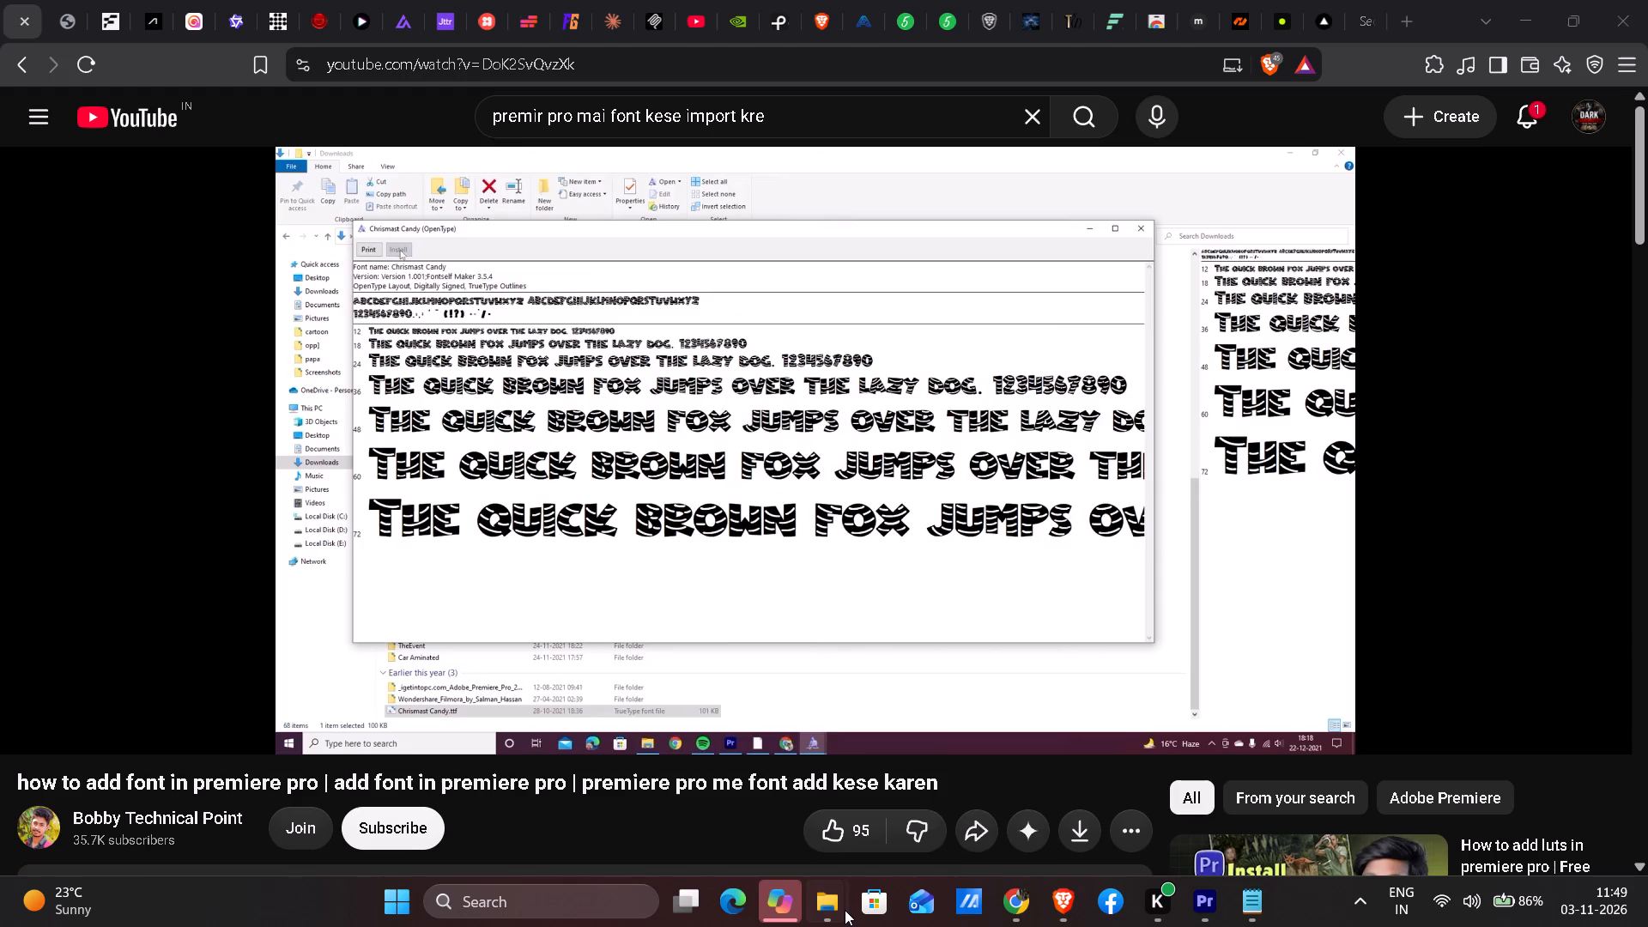
{"action": "left_click", "coordinate": [900, 782]}
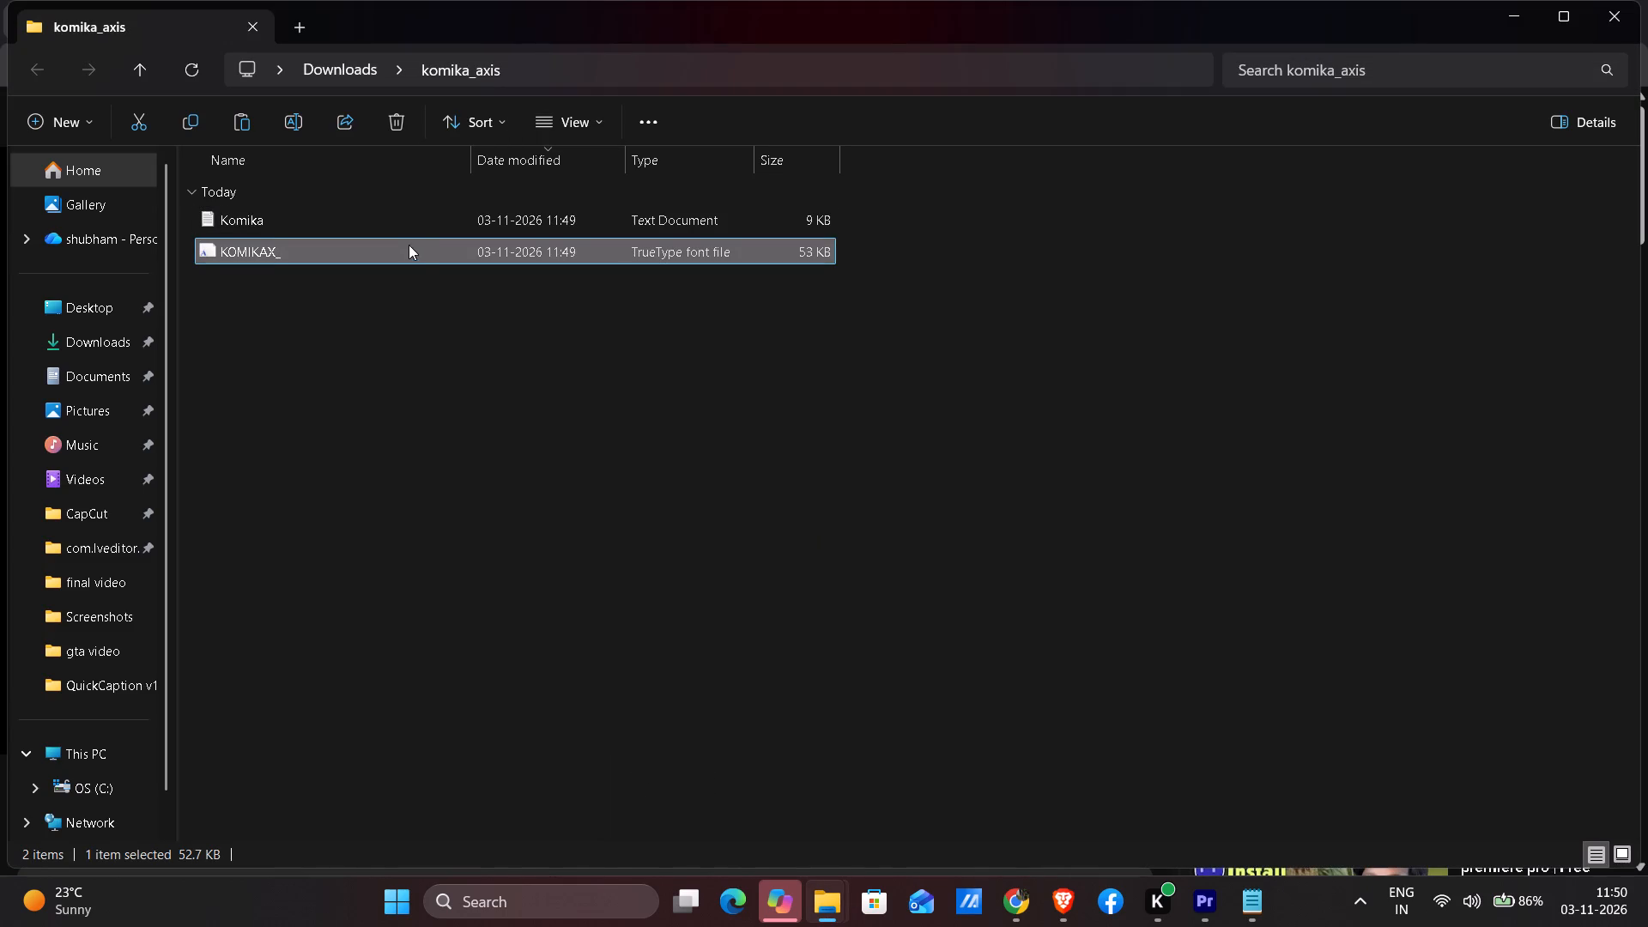
{"action": "left_click", "coordinate": [406, 245]}
{"action": "right_click", "coordinate": [405, 247]}
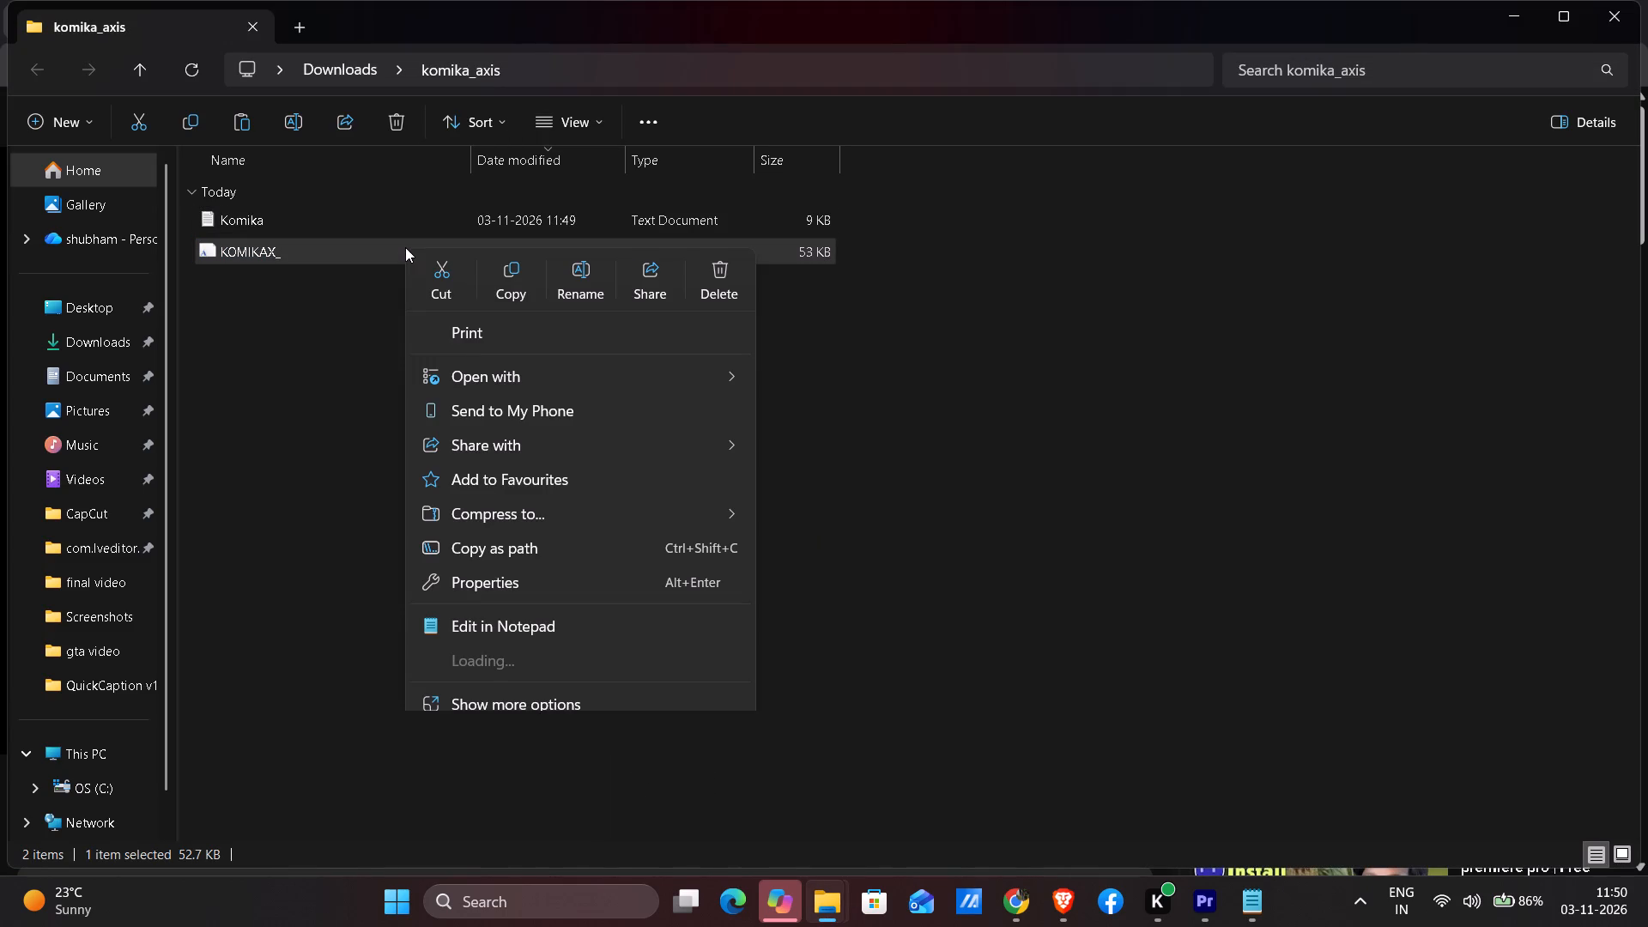
{"action": "left_click", "coordinate": [503, 666]}
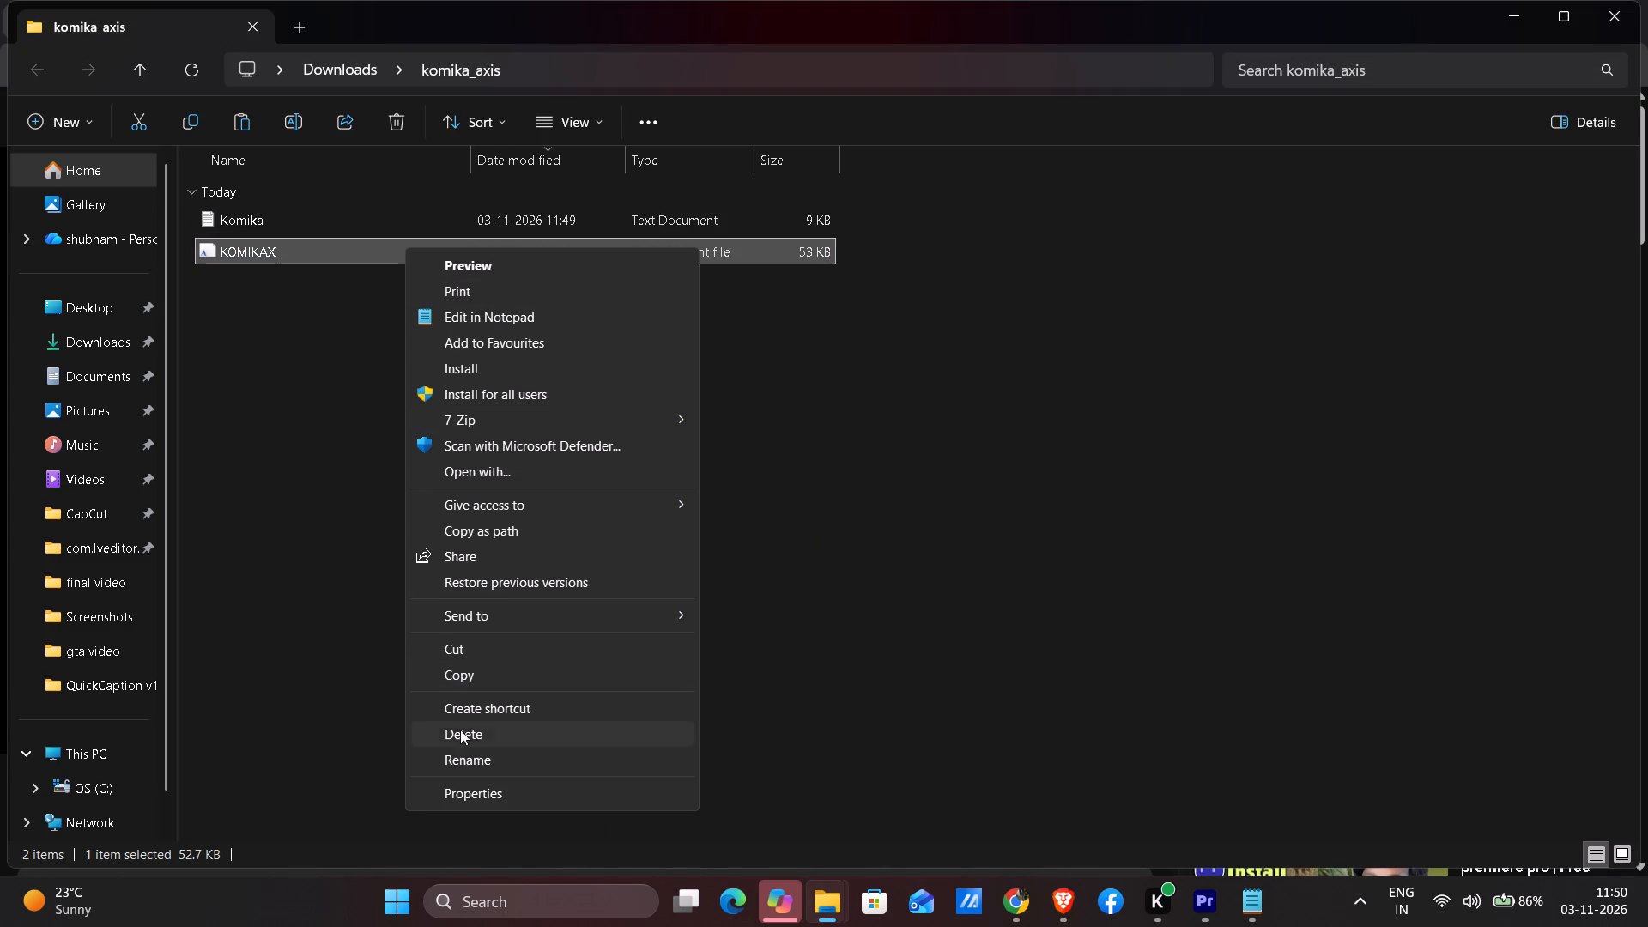
{"action": "left_click", "coordinate": [207, 639]}
{"action": "right_click", "coordinate": [351, 256]}
{"action": "right_click", "coordinate": [351, 255]}
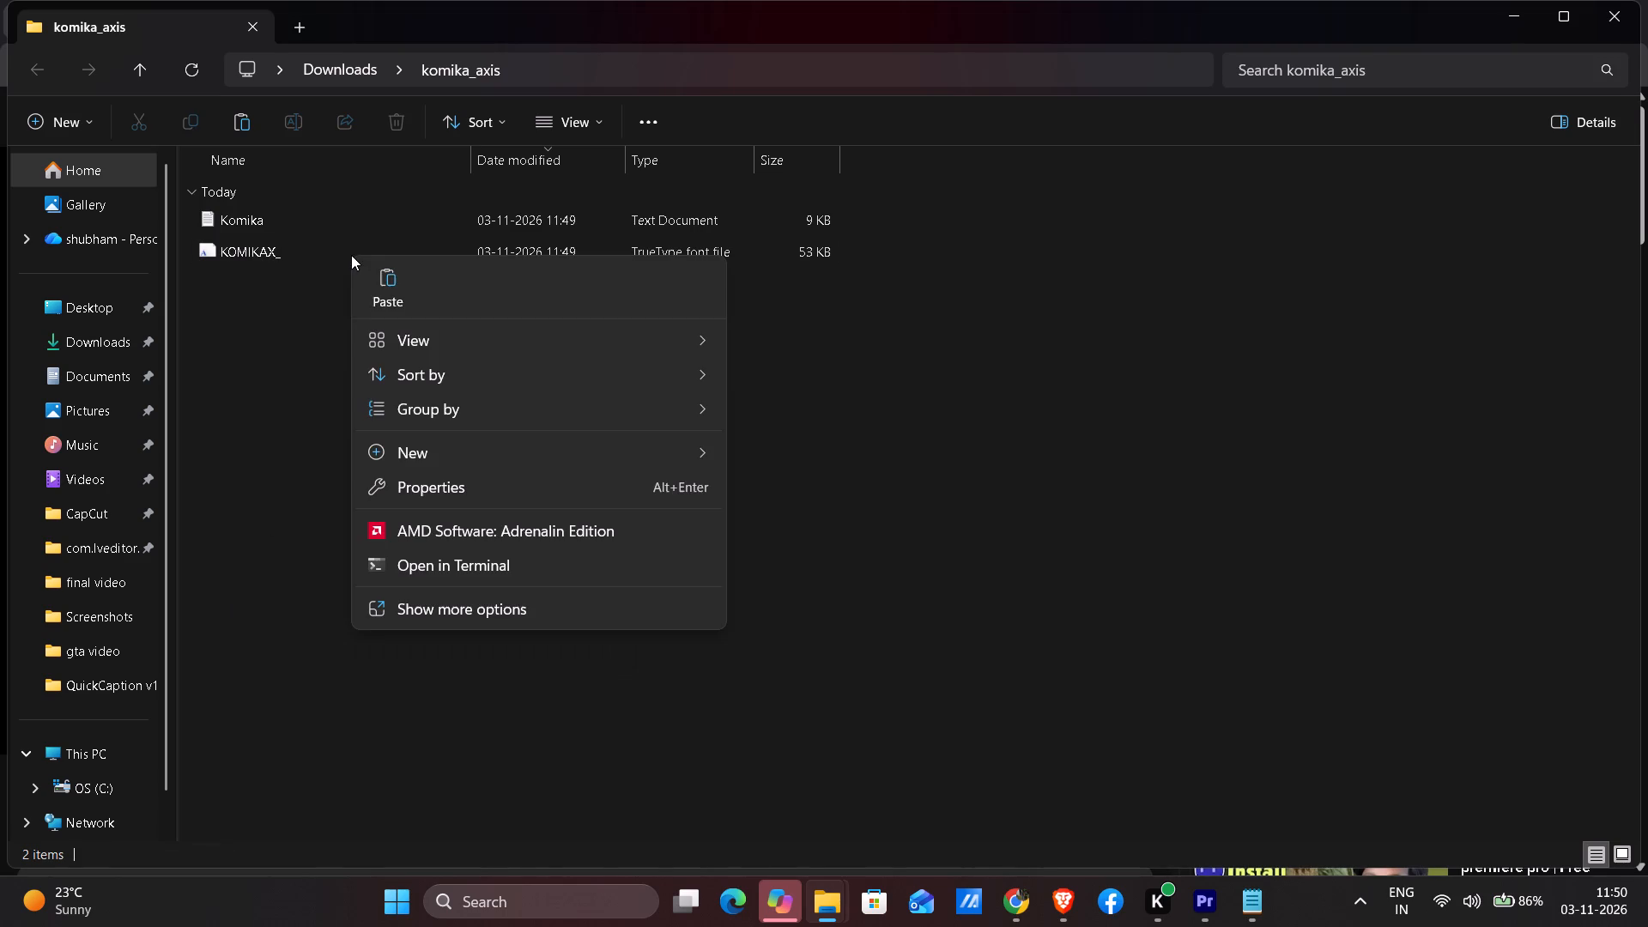
{"action": "left_click", "coordinate": [351, 255]}
{"action": "double_click", "coordinate": [312, 255]}
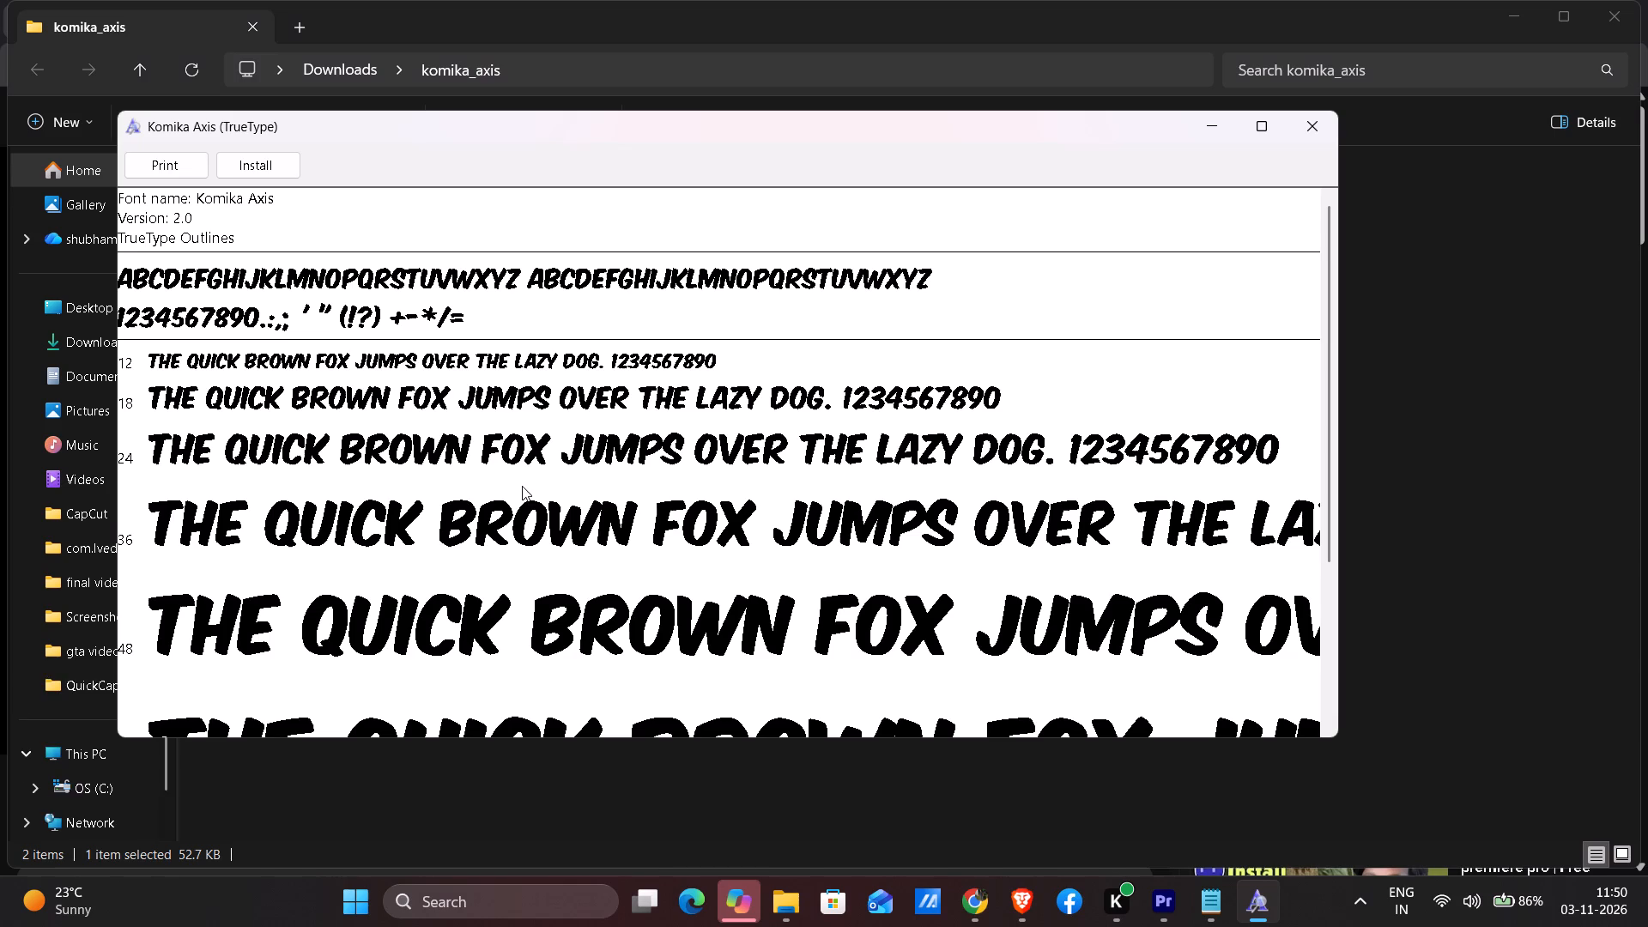
{"action": "scroll", "coordinate": [538, 485], "scroll_direction": "down", "scroll_amount": 2}
{"action": "left_click", "coordinate": [281, 173]}
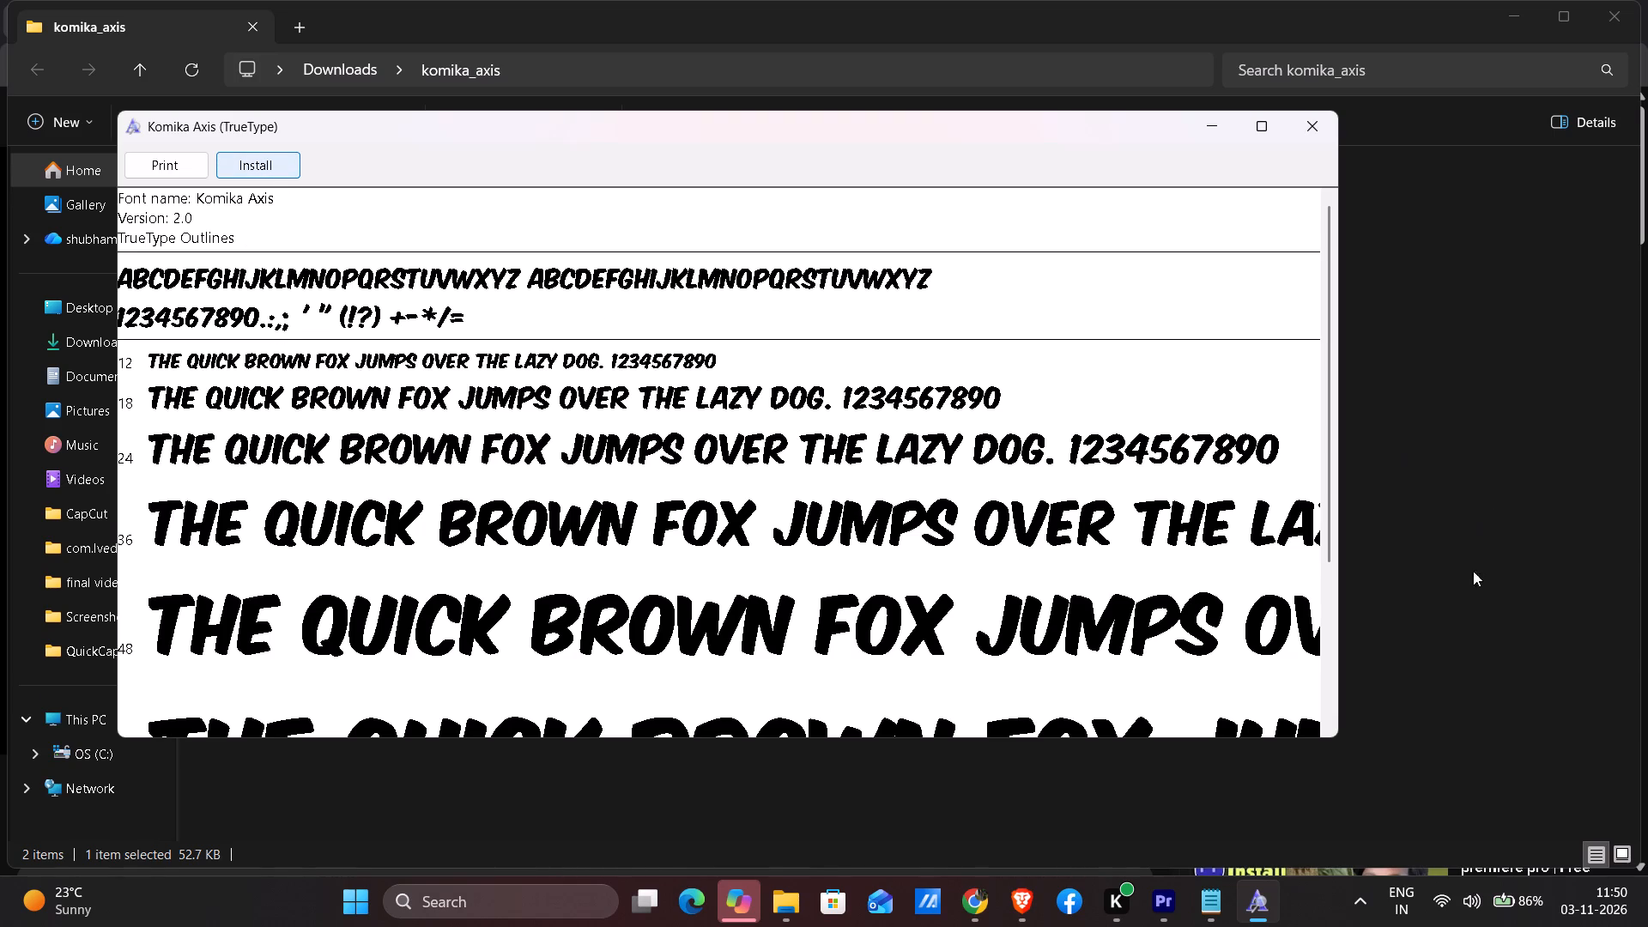
Switch to Premiere and close it along with the open project "gta 6 gamin video practice".
{"action": "left_click", "coordinate": [1173, 900]}
{"action": "left_click", "coordinate": [1623, 6]}
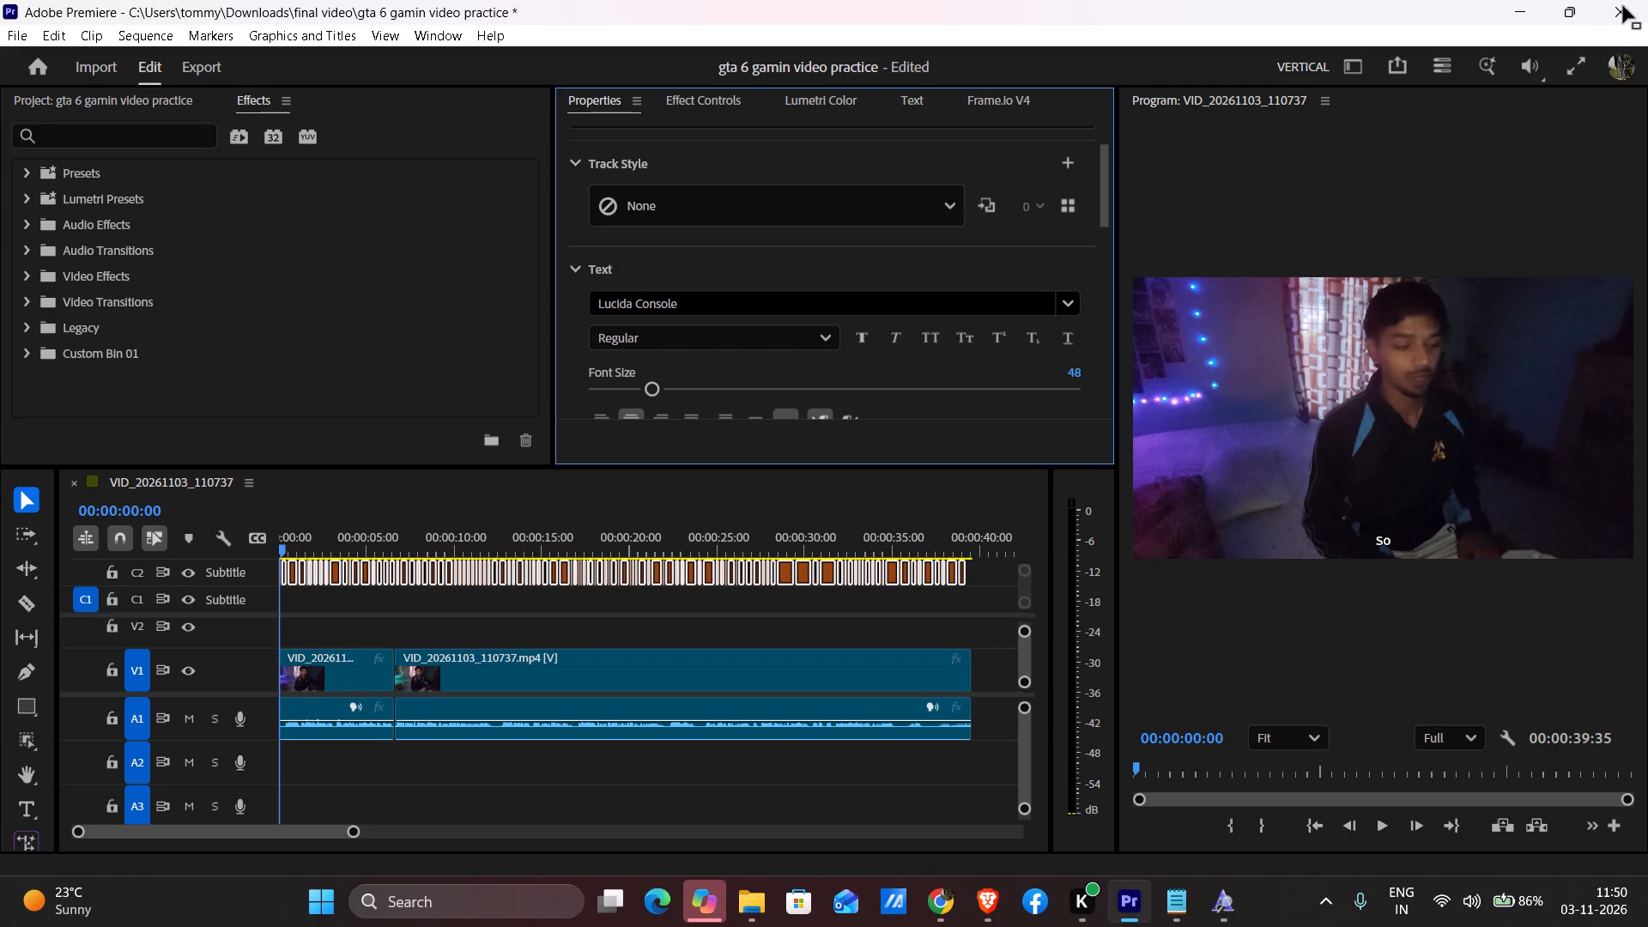
{"action": "left_click", "coordinate": [845, 504]}
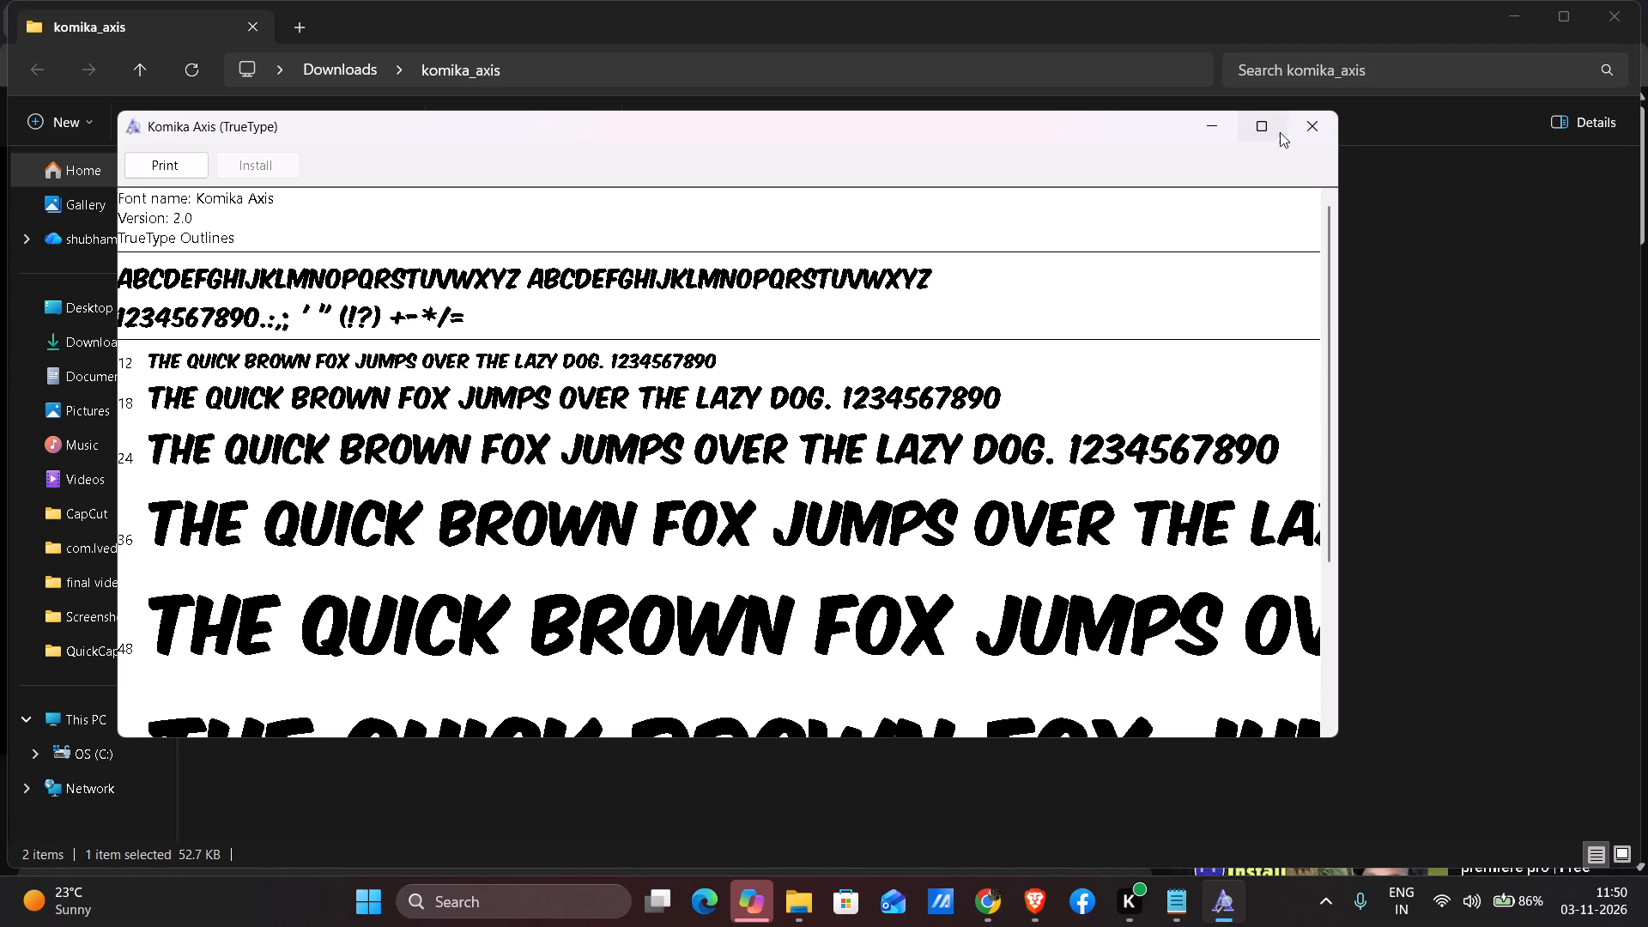
Close the Komika Axis font preview and minimise the File Explorer, Brave and Chrome windows to reach the desktop.
{"action": "left_click", "coordinate": [1297, 127]}
{"action": "left_click", "coordinate": [1512, 15]}
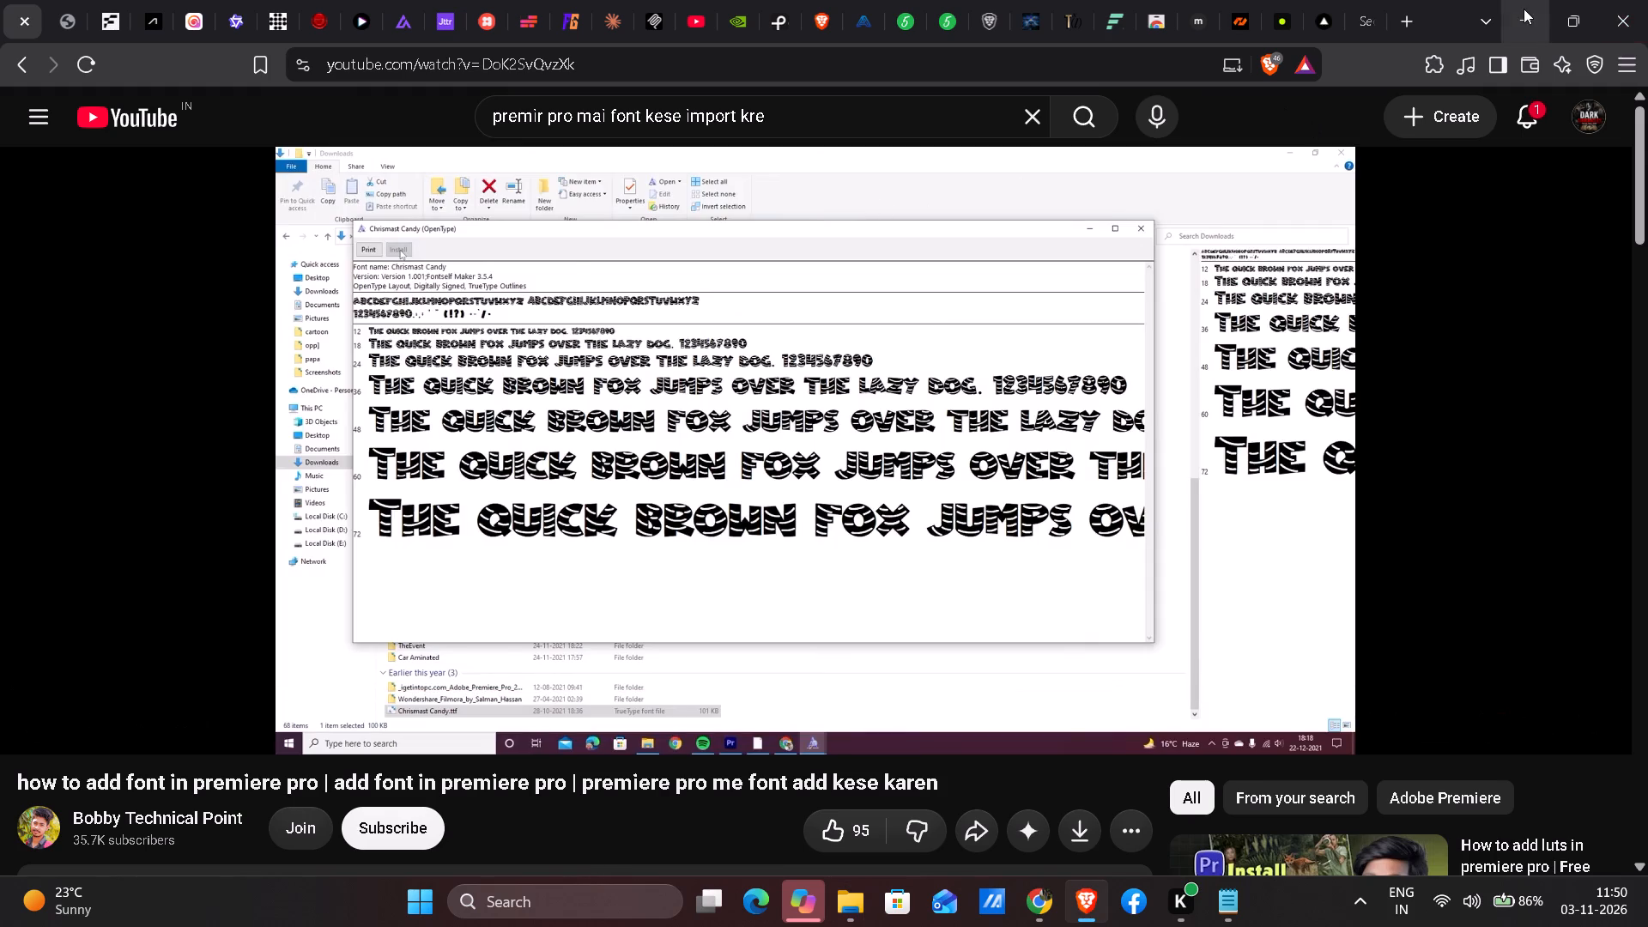
{"action": "left_click", "coordinate": [1524, 9]}
{"action": "left_click", "coordinate": [1524, 9]}
{"action": "left_click", "coordinate": [1524, 9]}
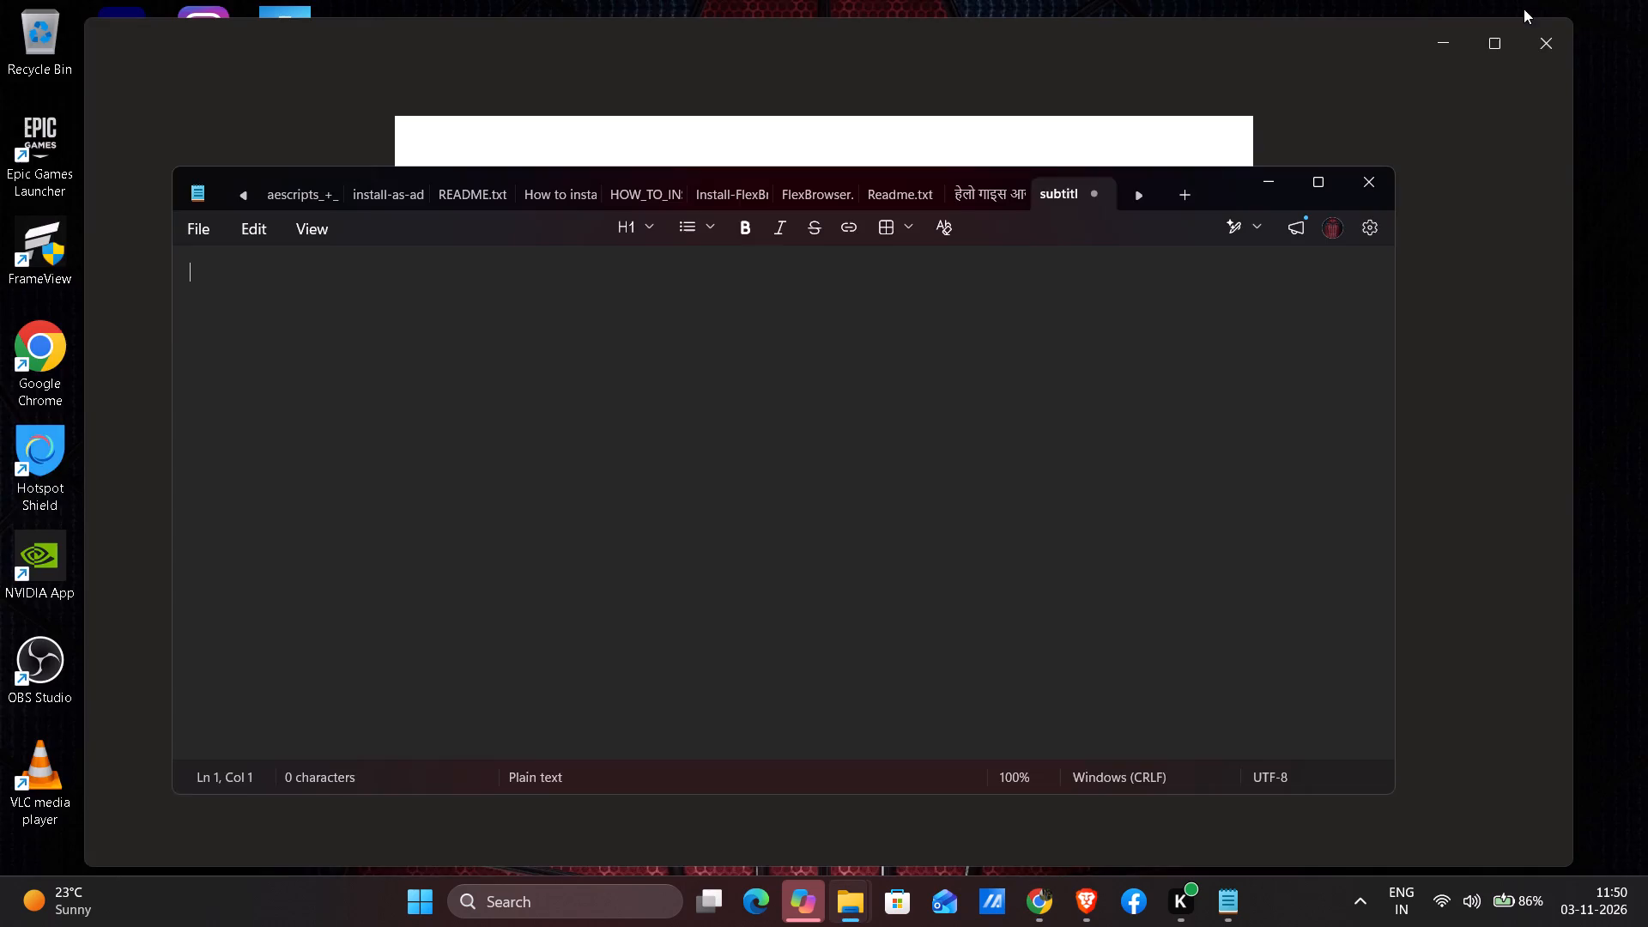
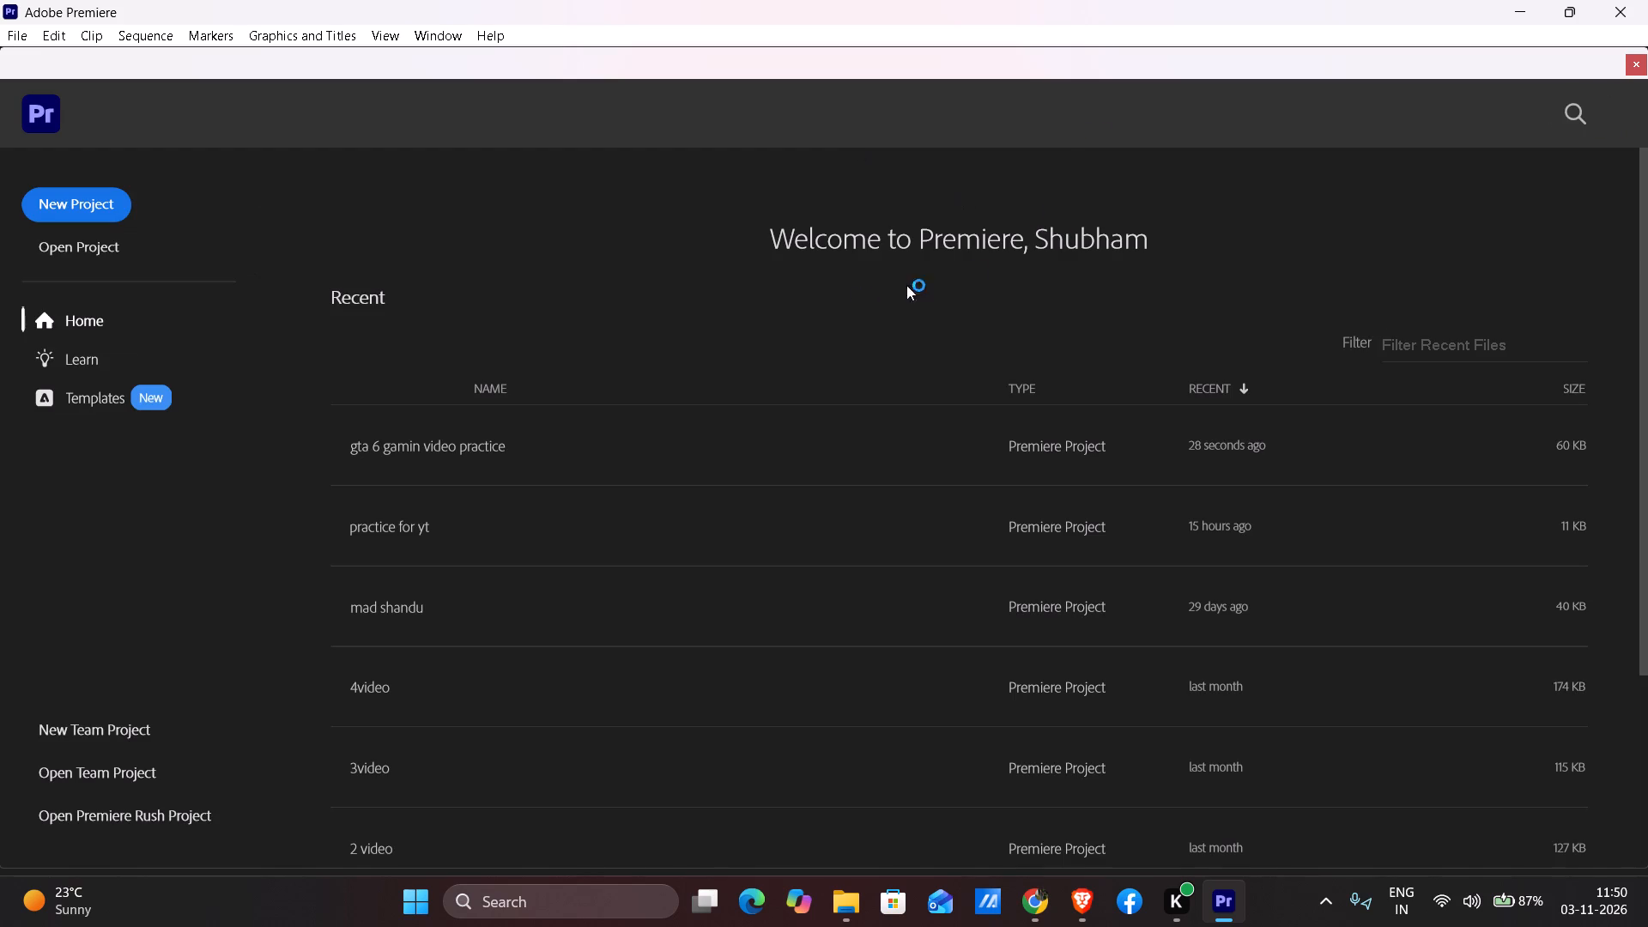
Reopen the recent project "gta 6 gamin video practice".
{"action": "left_click", "coordinate": [456, 449]}
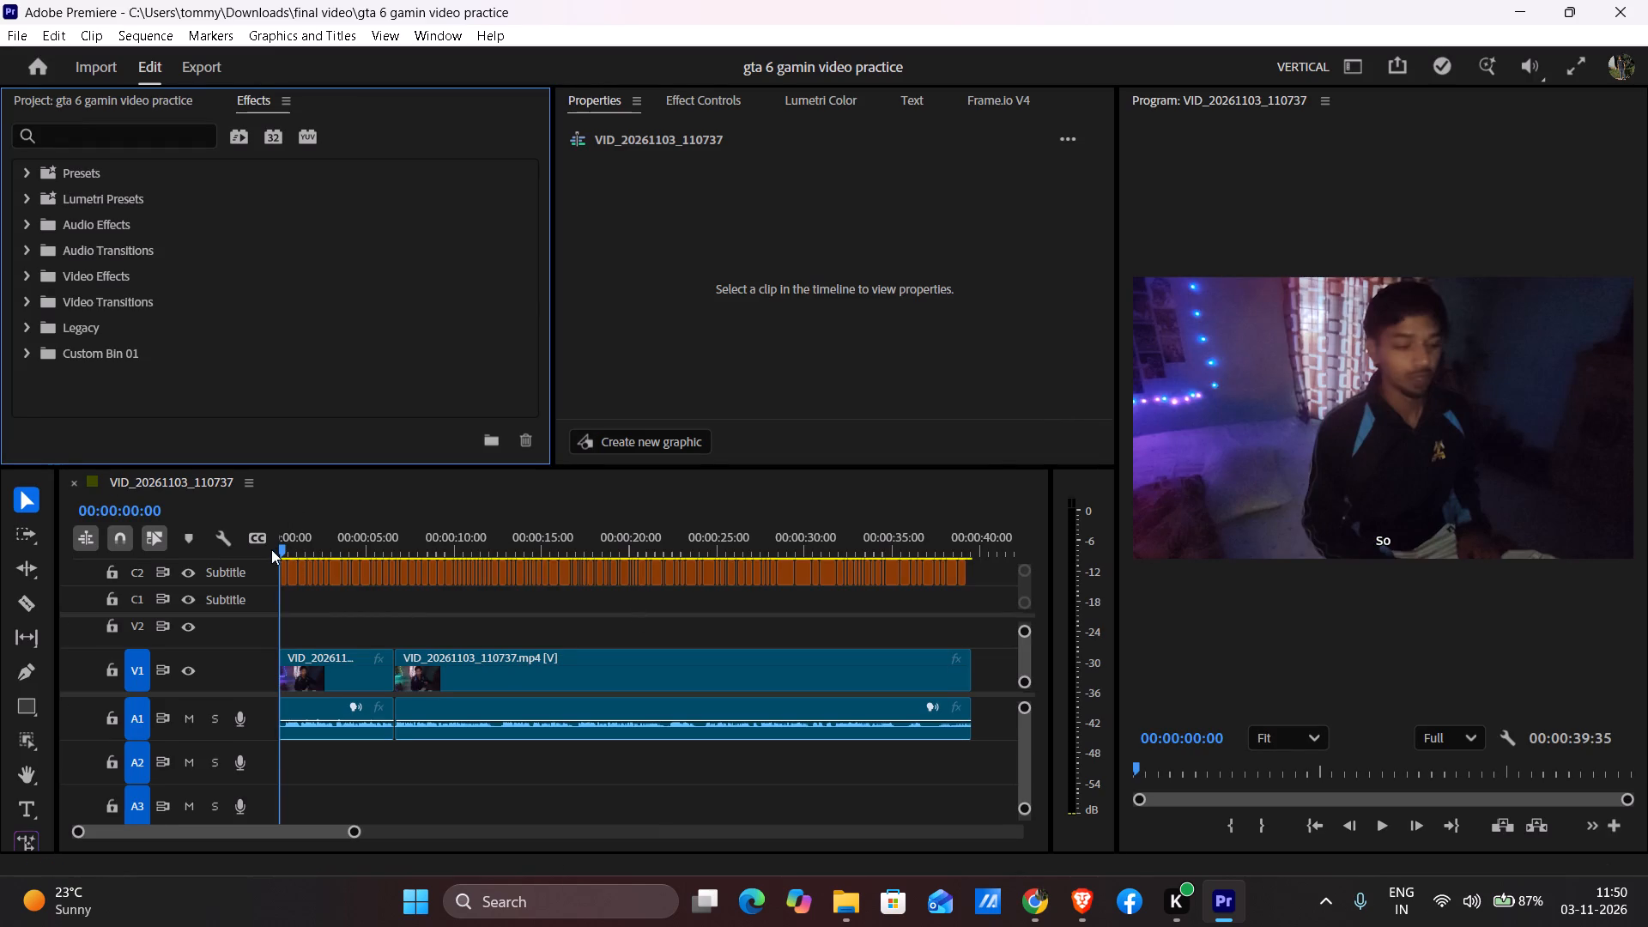
Select all the captions on subtitle track C2 and change their font to Komika Axis.
{"action": "left_click_drag", "start_coordinate": [994, 574], "coordinate": [950, 580]}
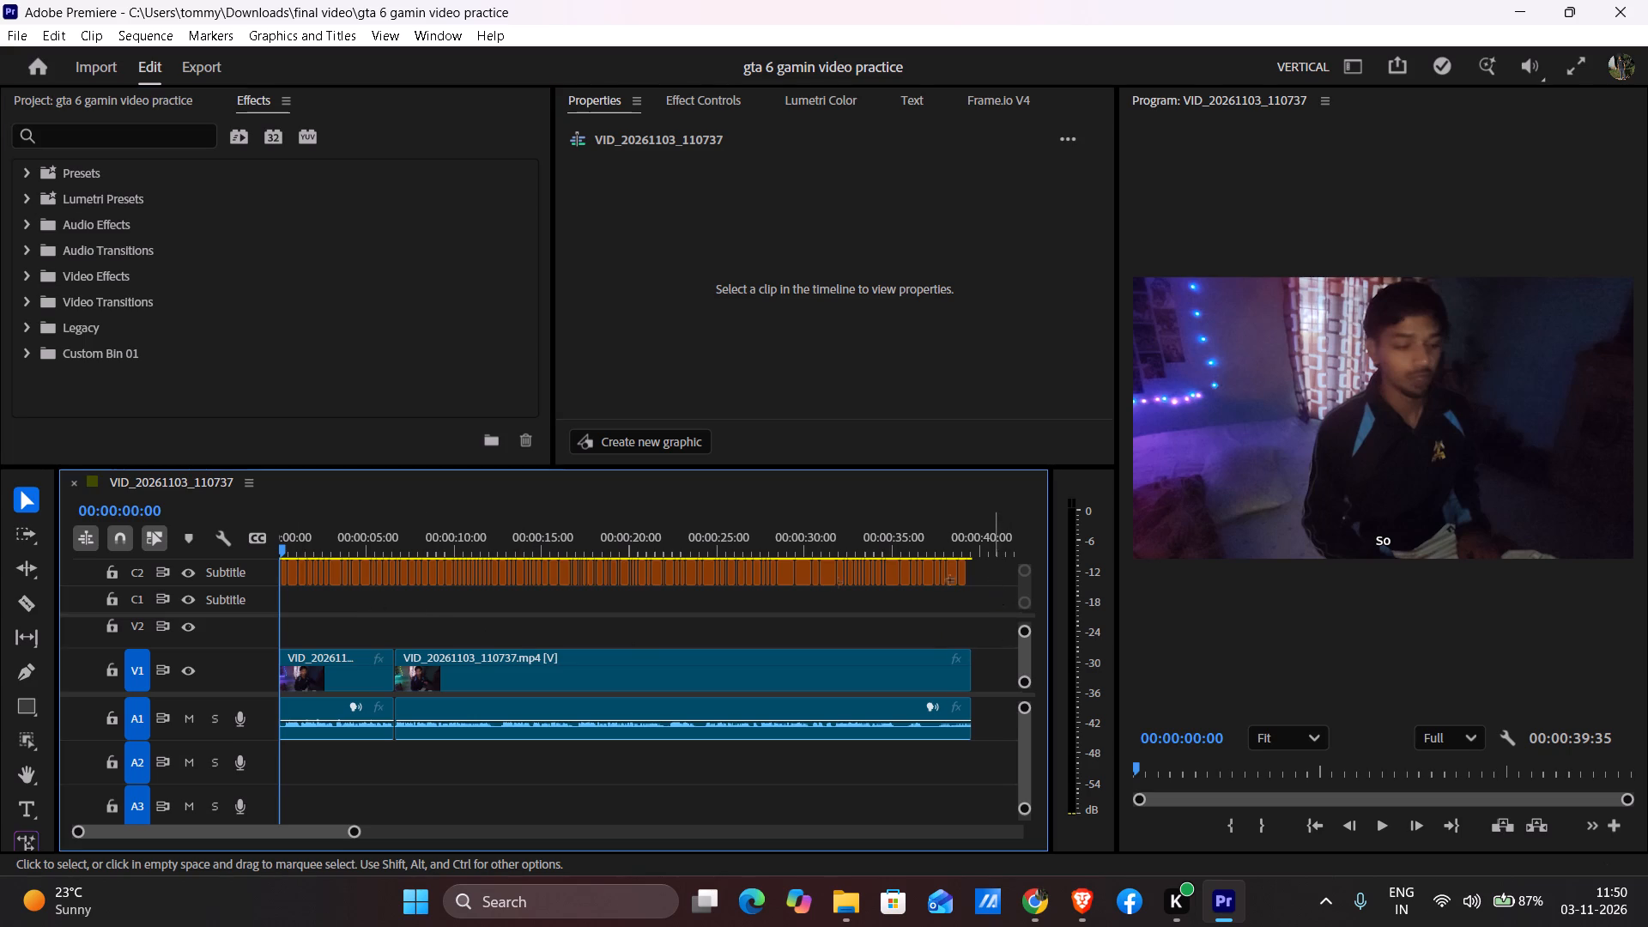
{"action": "left_click_drag", "start_coordinate": [950, 580], "coordinate": [277, 606]}
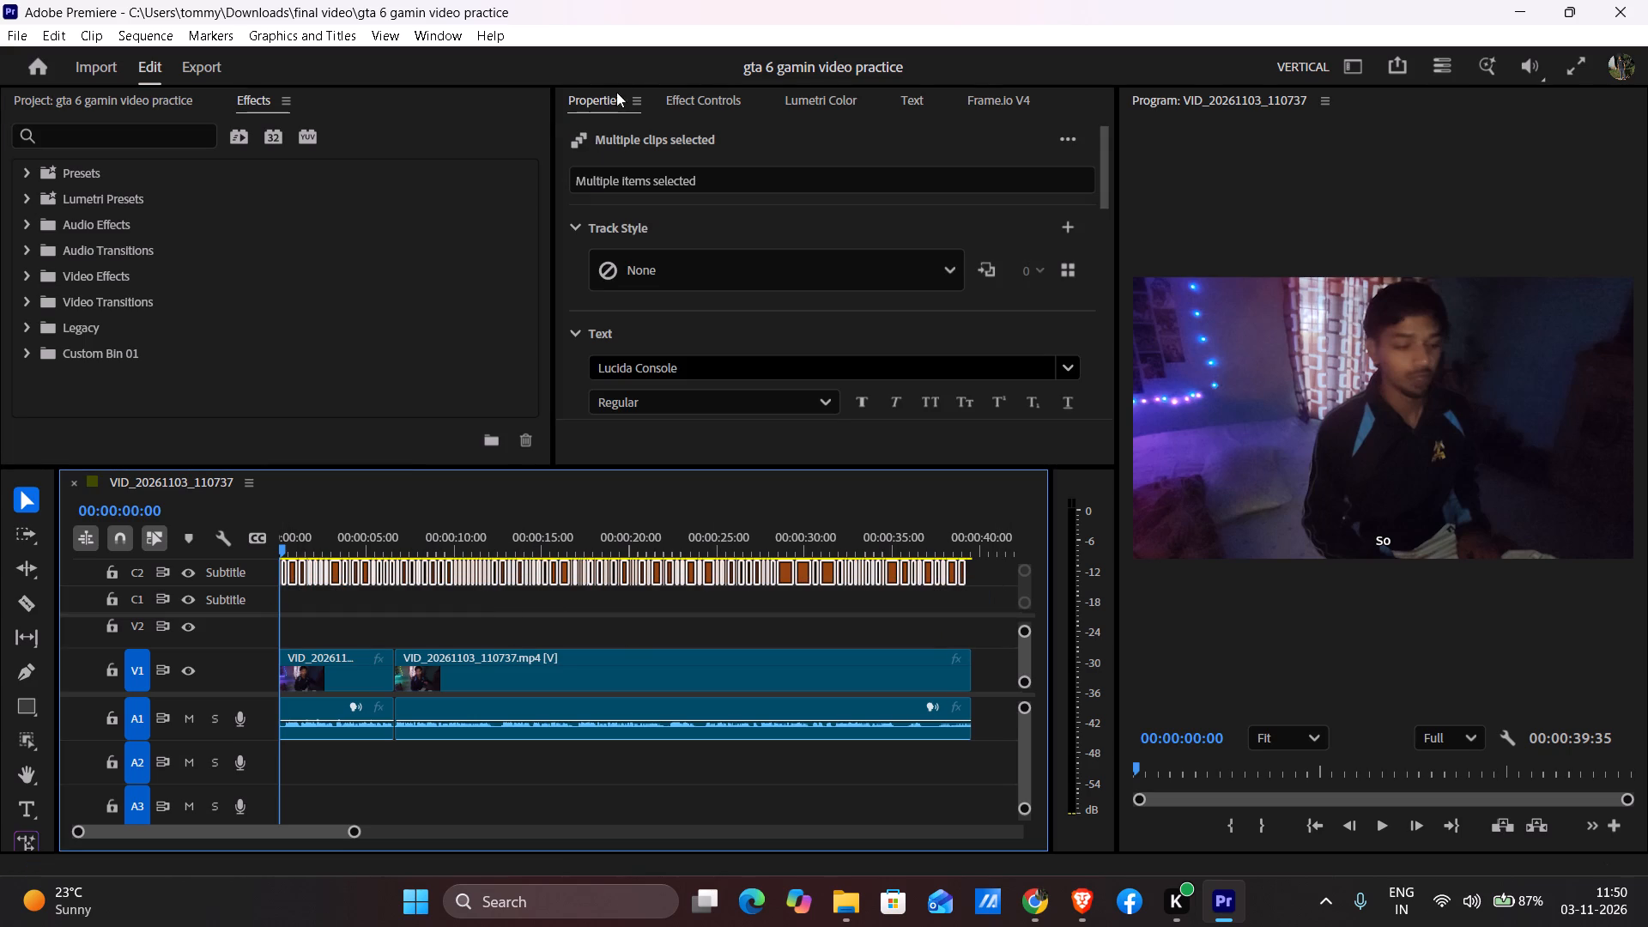
{"action": "left_click", "coordinate": [1067, 373]}
{"action": "key", "text": "BackSpace"}
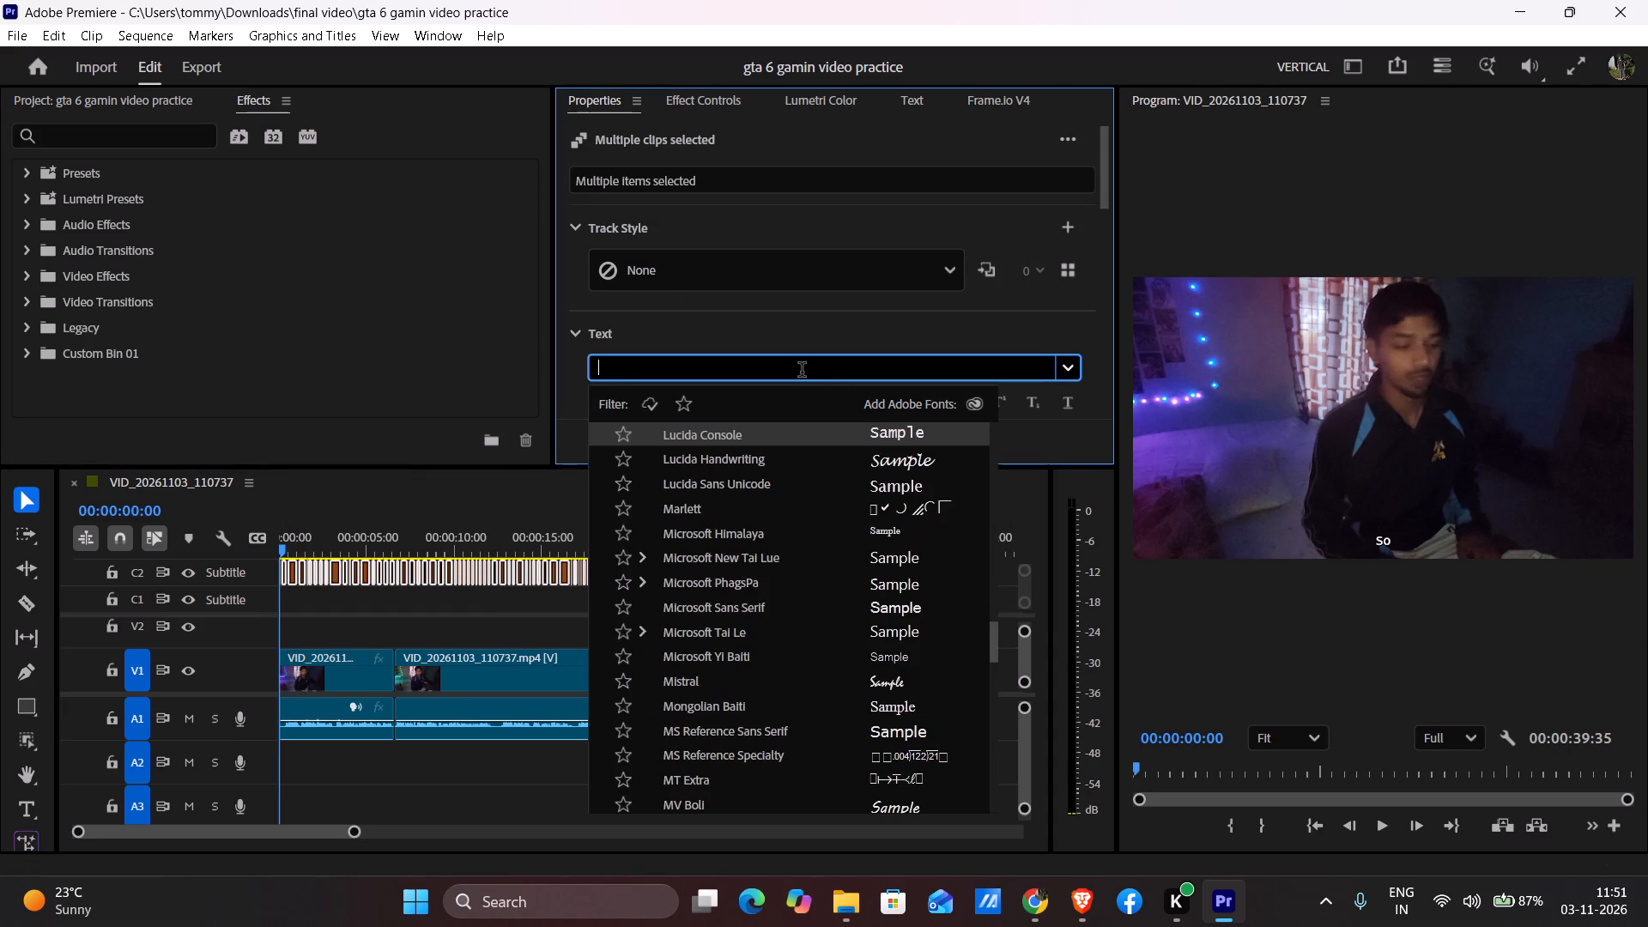
{"action": "key", "text": "k"}
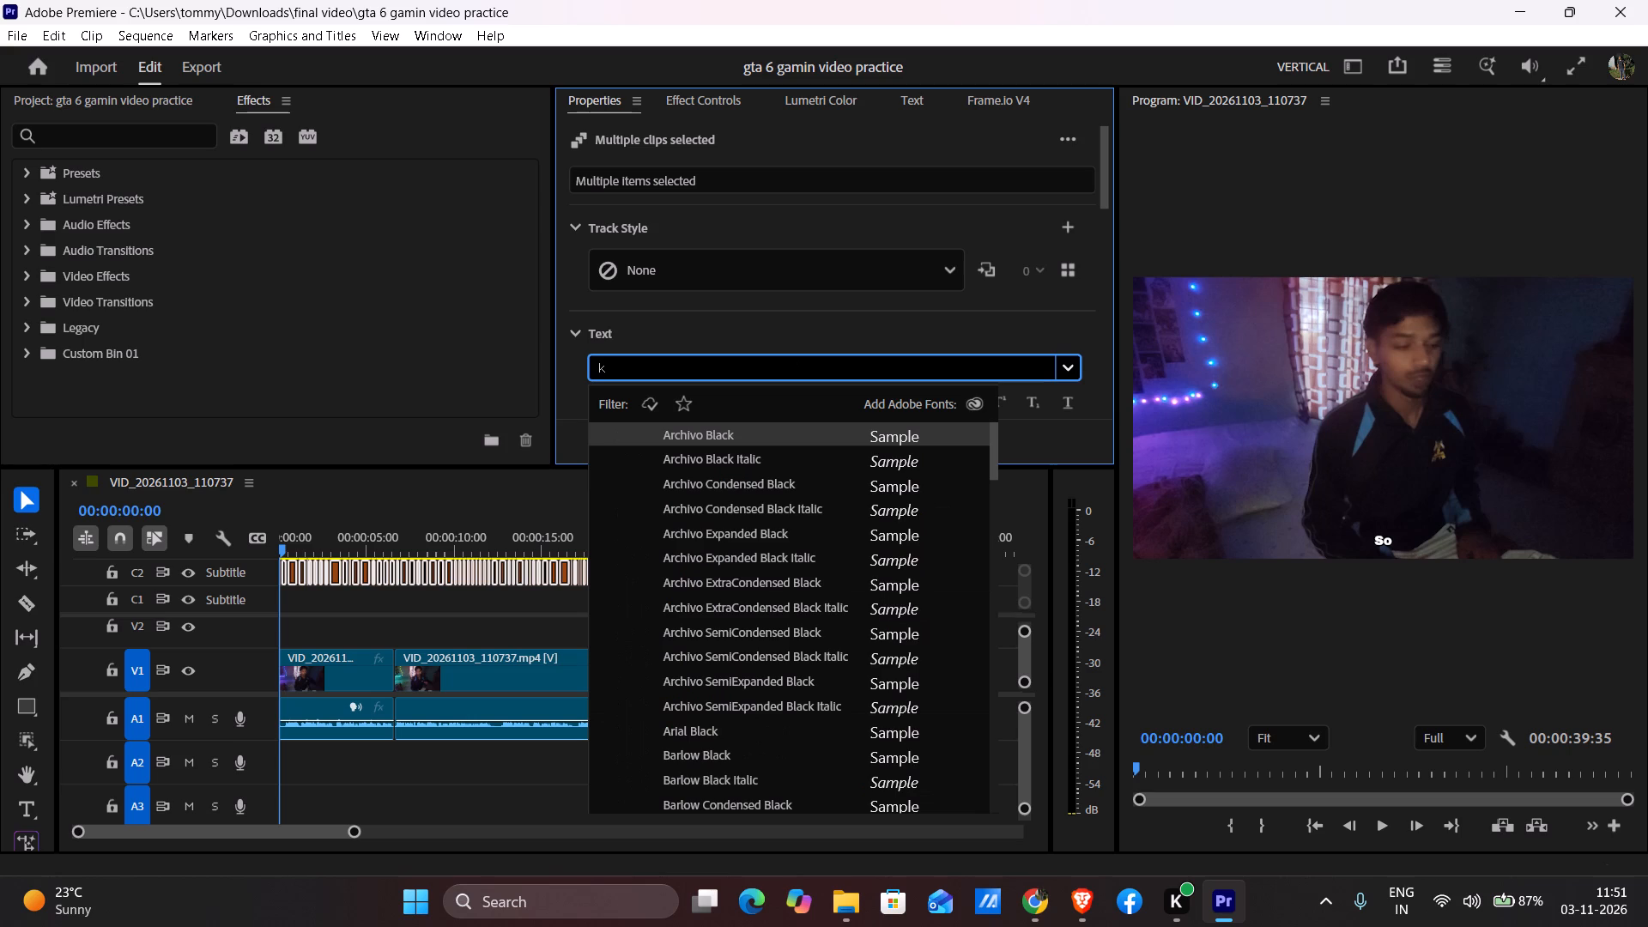
{"action": "type", "text": "om"}
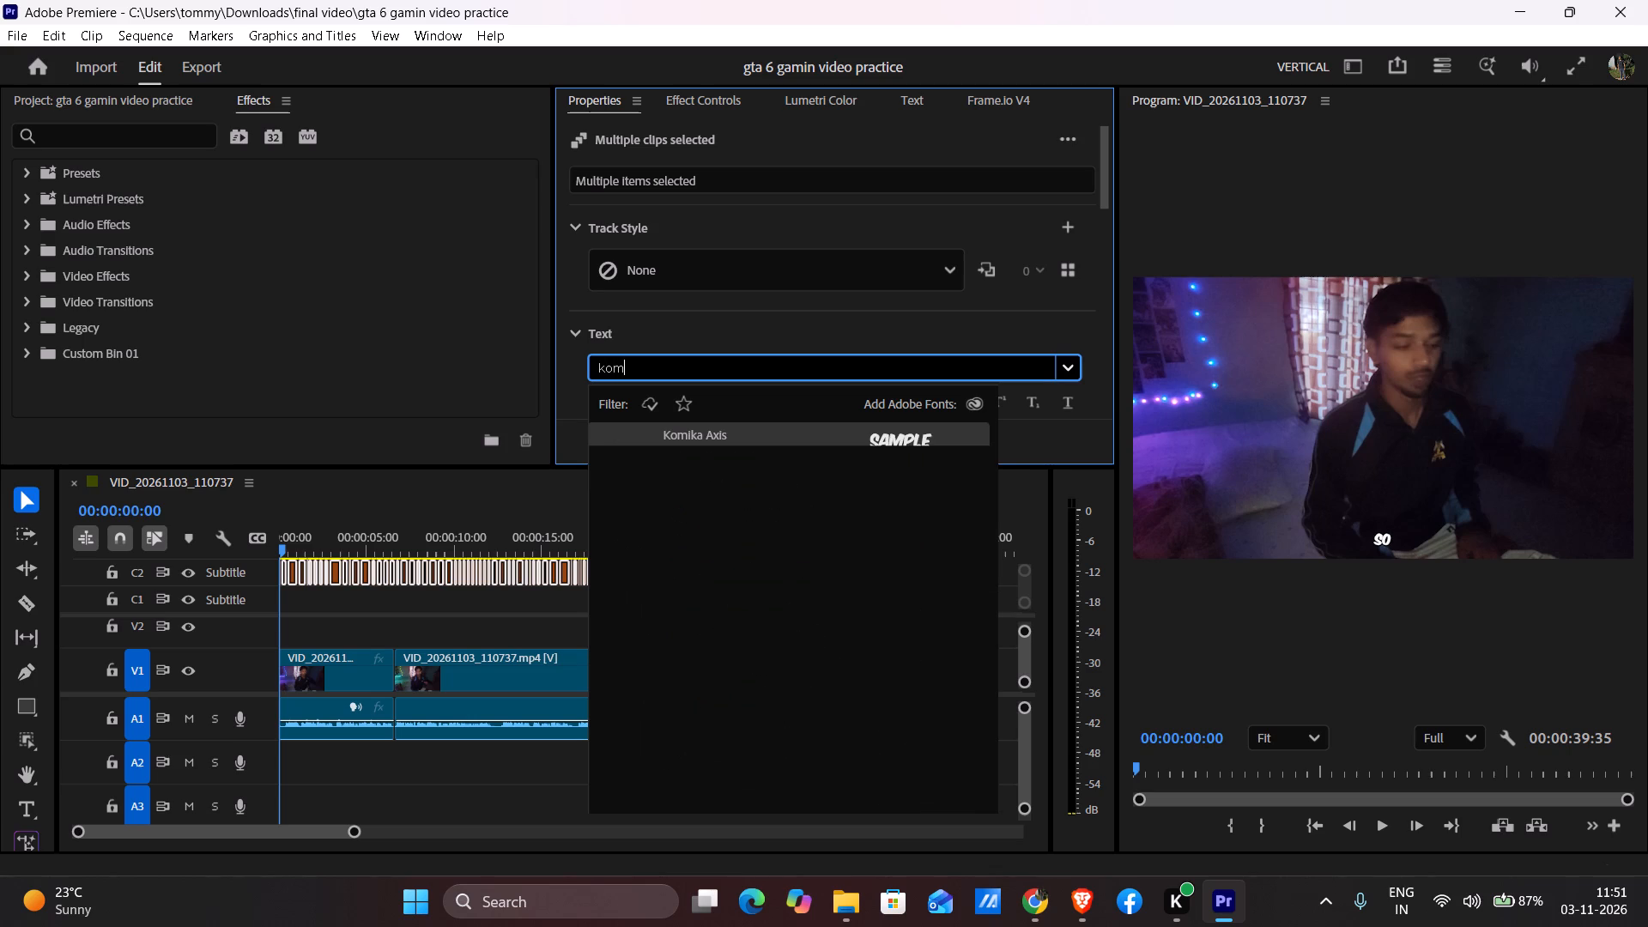
{"action": "left_click", "coordinate": [756, 436]}
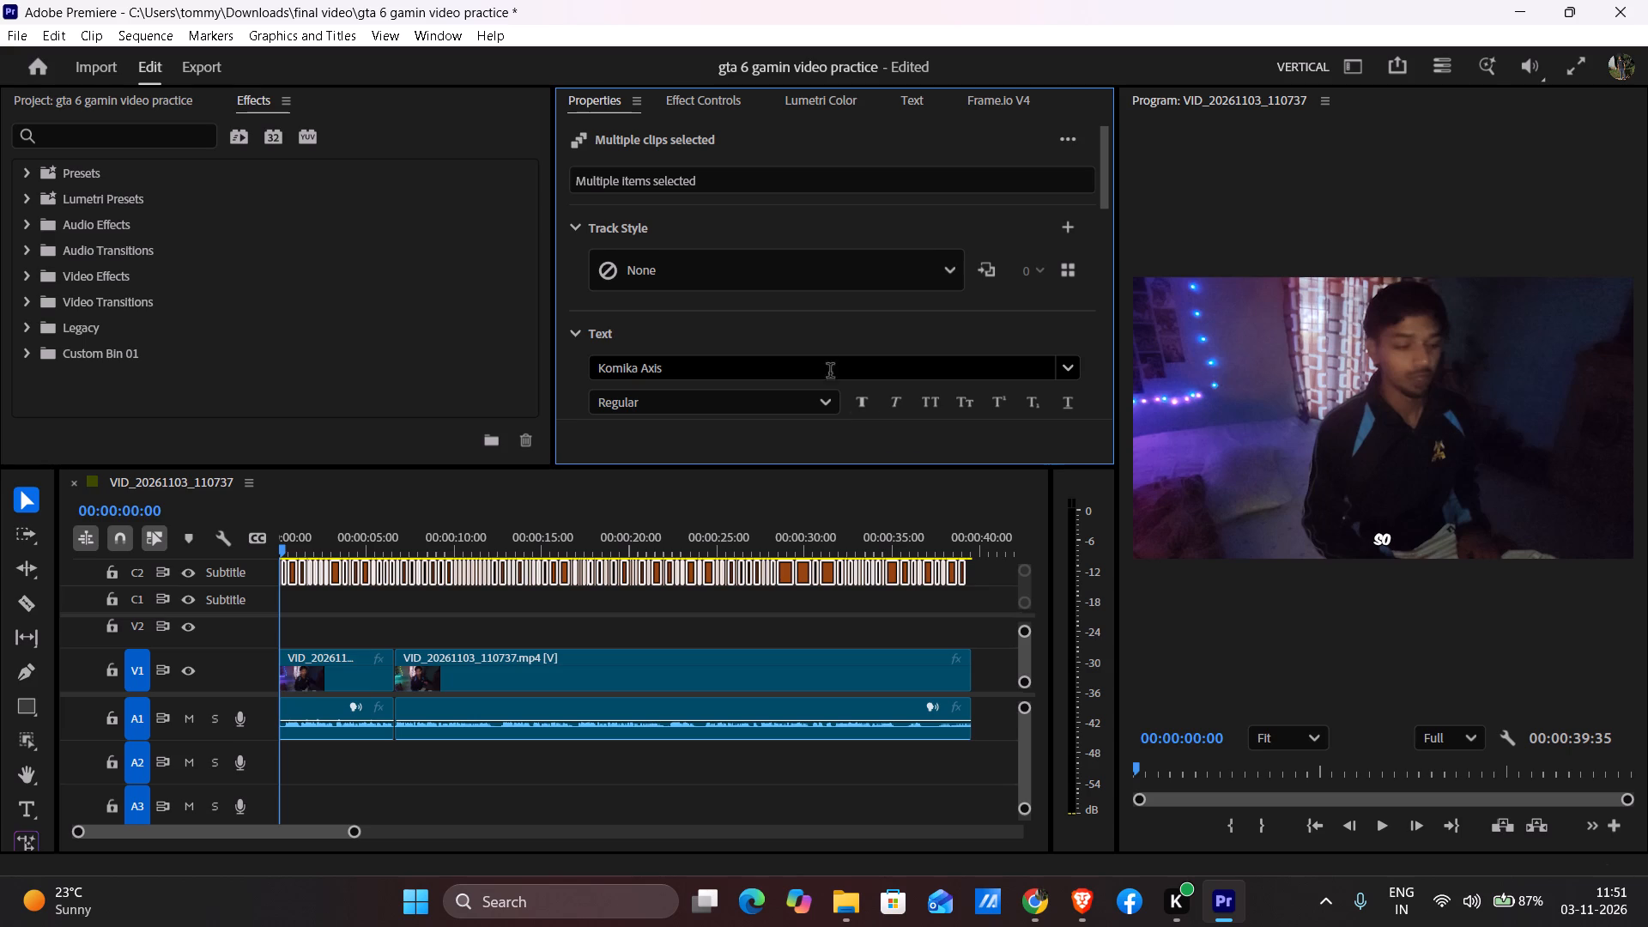
Increase the font size of the selected captions to 83.
{"action": "scroll", "coordinate": [821, 322], "scroll_direction": "down", "scroll_amount": 3}
{"action": "left_click_drag", "start_coordinate": [654, 388], "coordinate": [663, 388]}
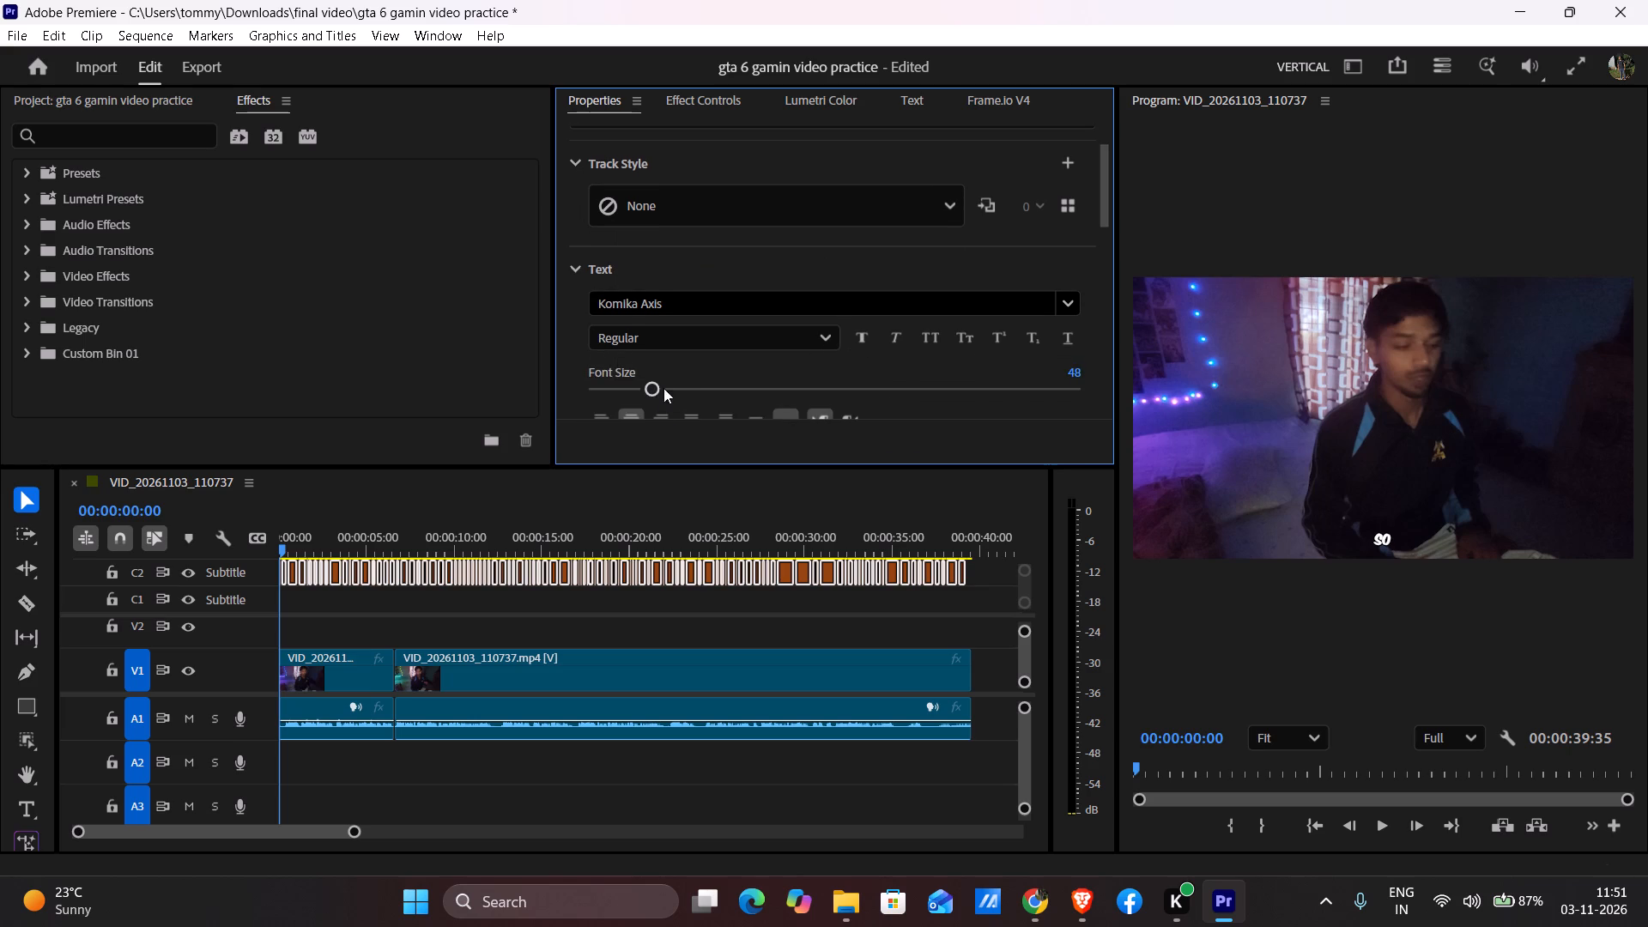
{"action": "left_click_drag", "start_coordinate": [663, 388], "coordinate": [708, 396]}
{"action": "left_click_drag", "start_coordinate": [708, 396], "coordinate": [760, 385]}
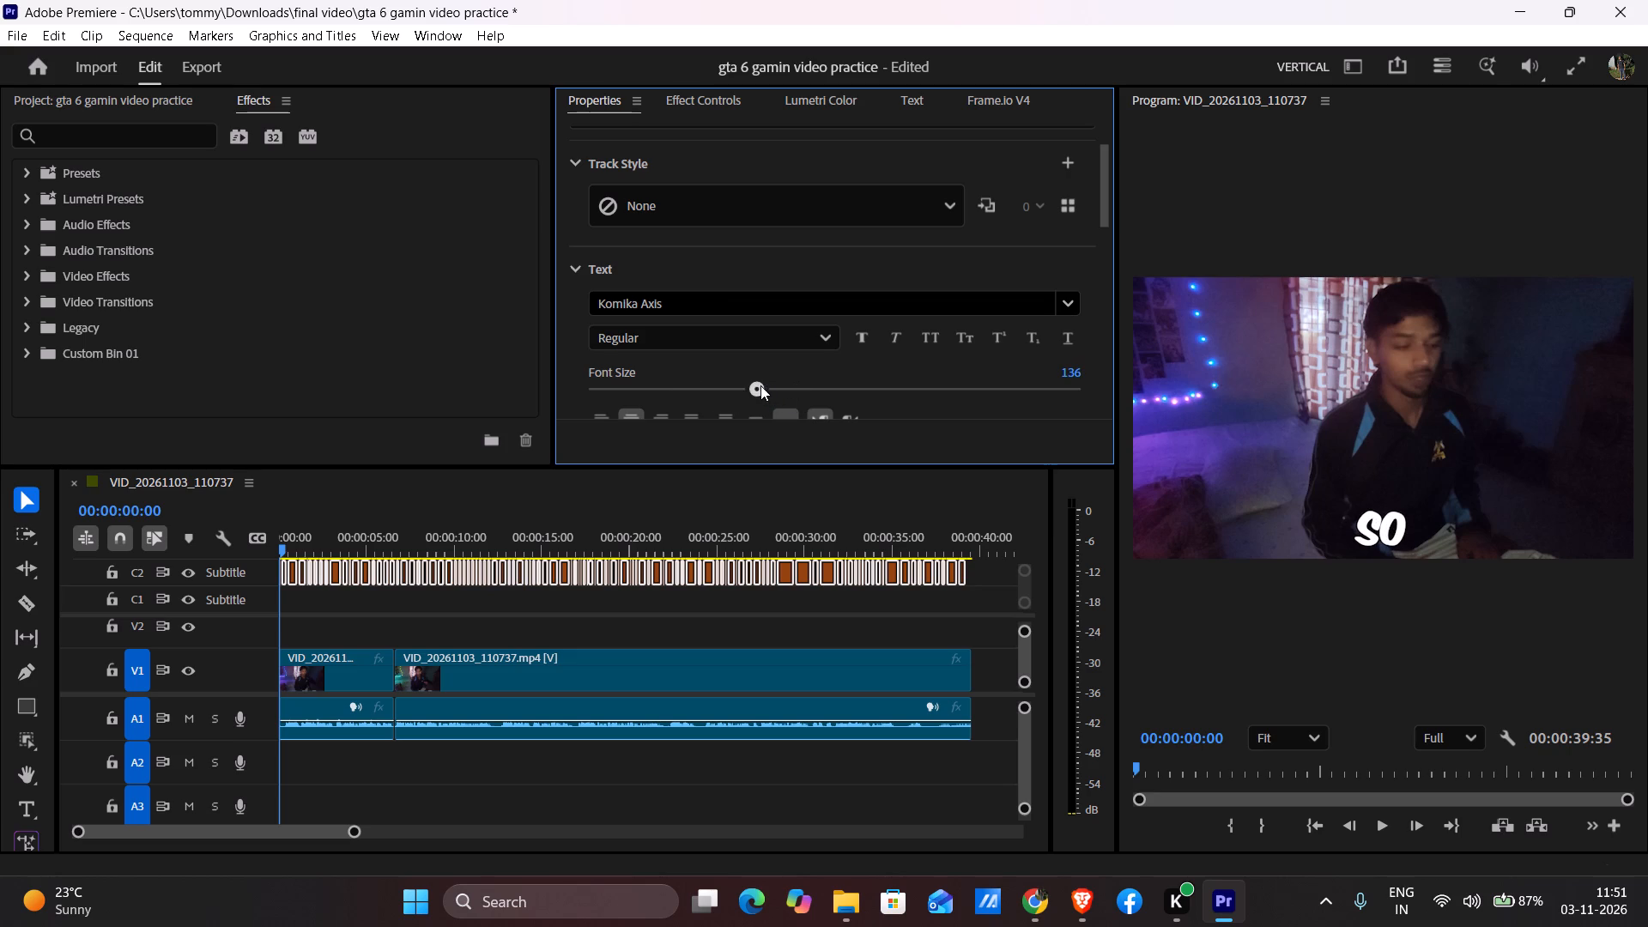
{"action": "left_click_drag", "start_coordinate": [760, 385], "coordinate": [703, 387]}
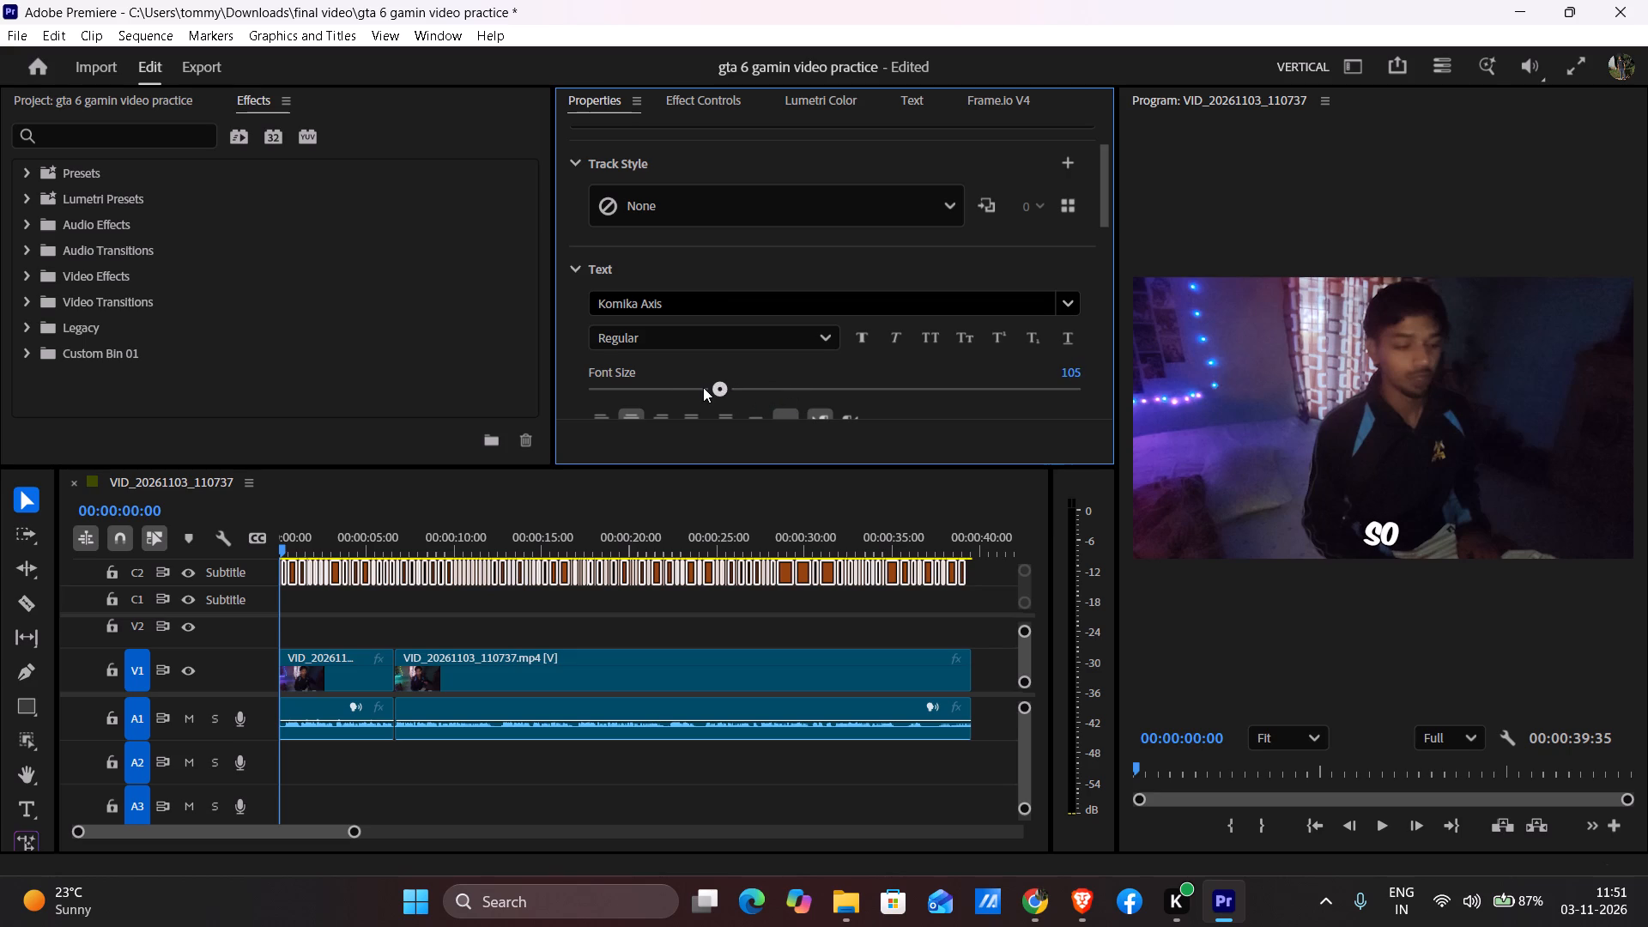
{"action": "left_click_drag", "start_coordinate": [703, 387], "coordinate": [696, 390]}
Play the first few seconds of the sequence to check the restyled captions, and return the playhead to the start.
{"action": "key", "text": "space"}
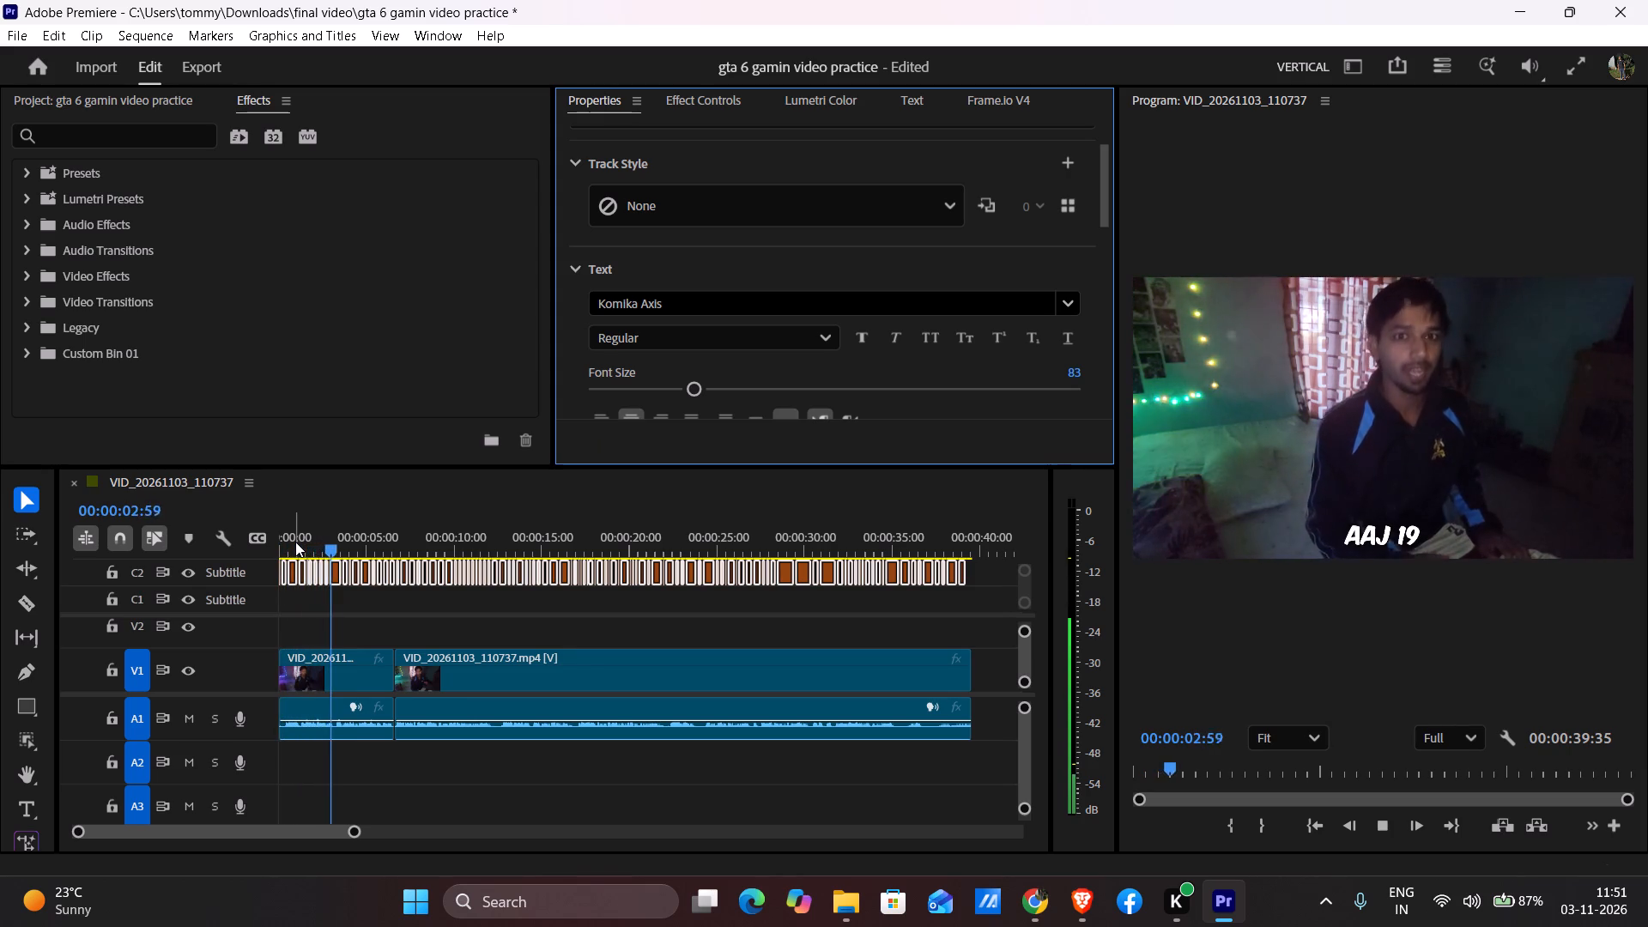
{"action": "key", "text": "space"}
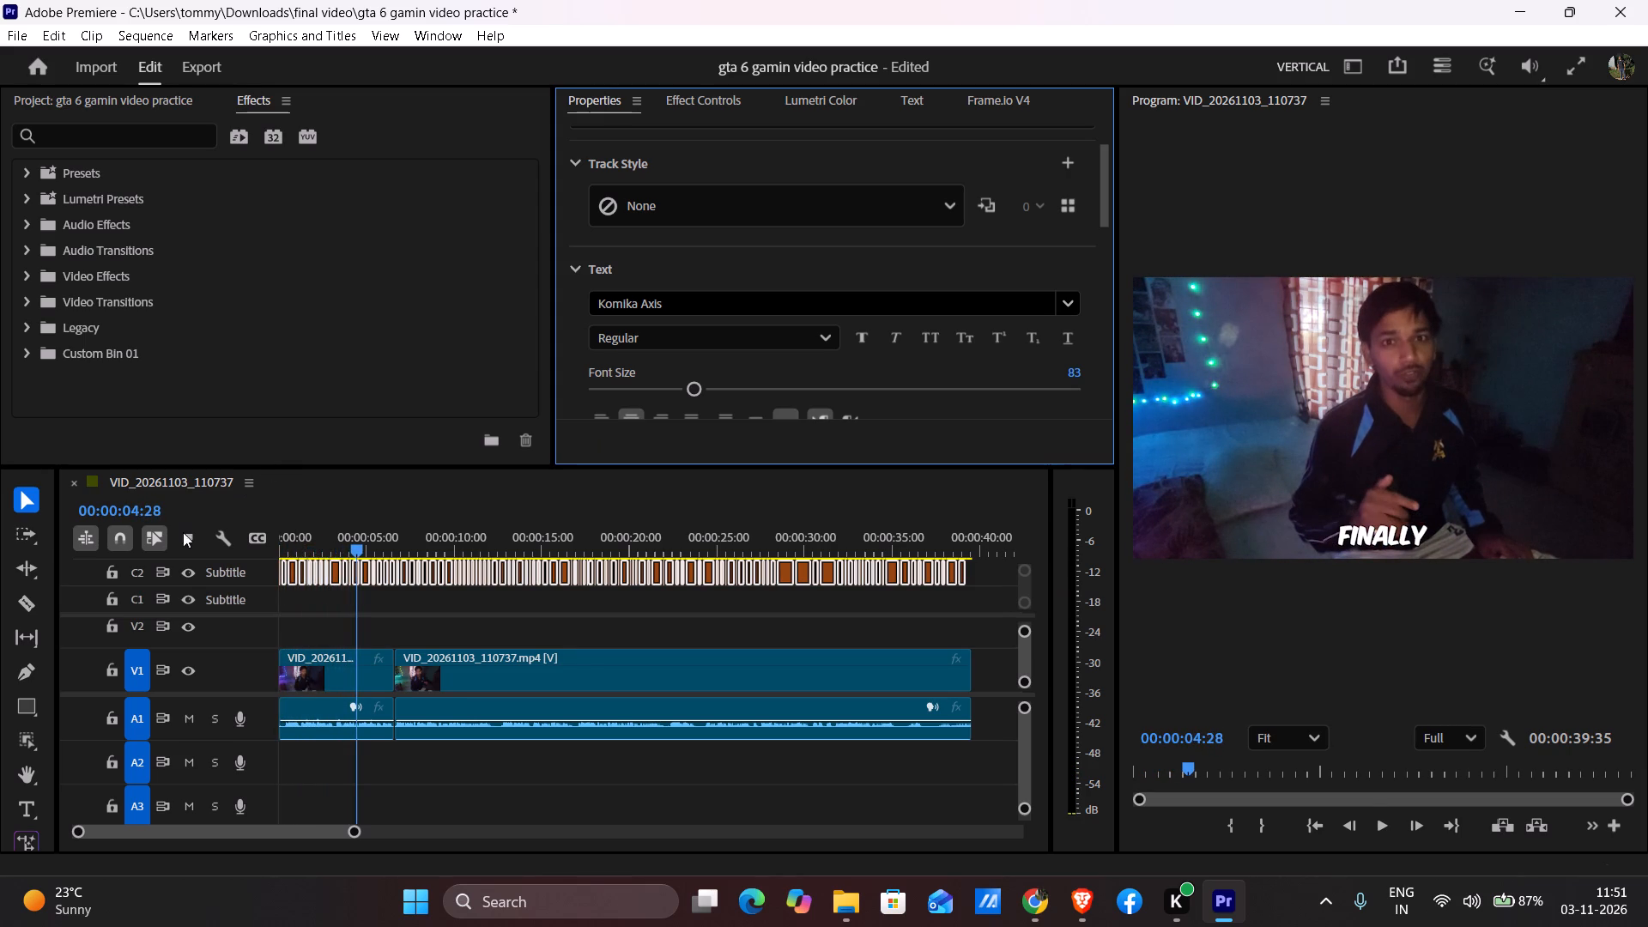
{"action": "left_click_drag", "start_coordinate": [358, 553], "coordinate": [253, 561]}
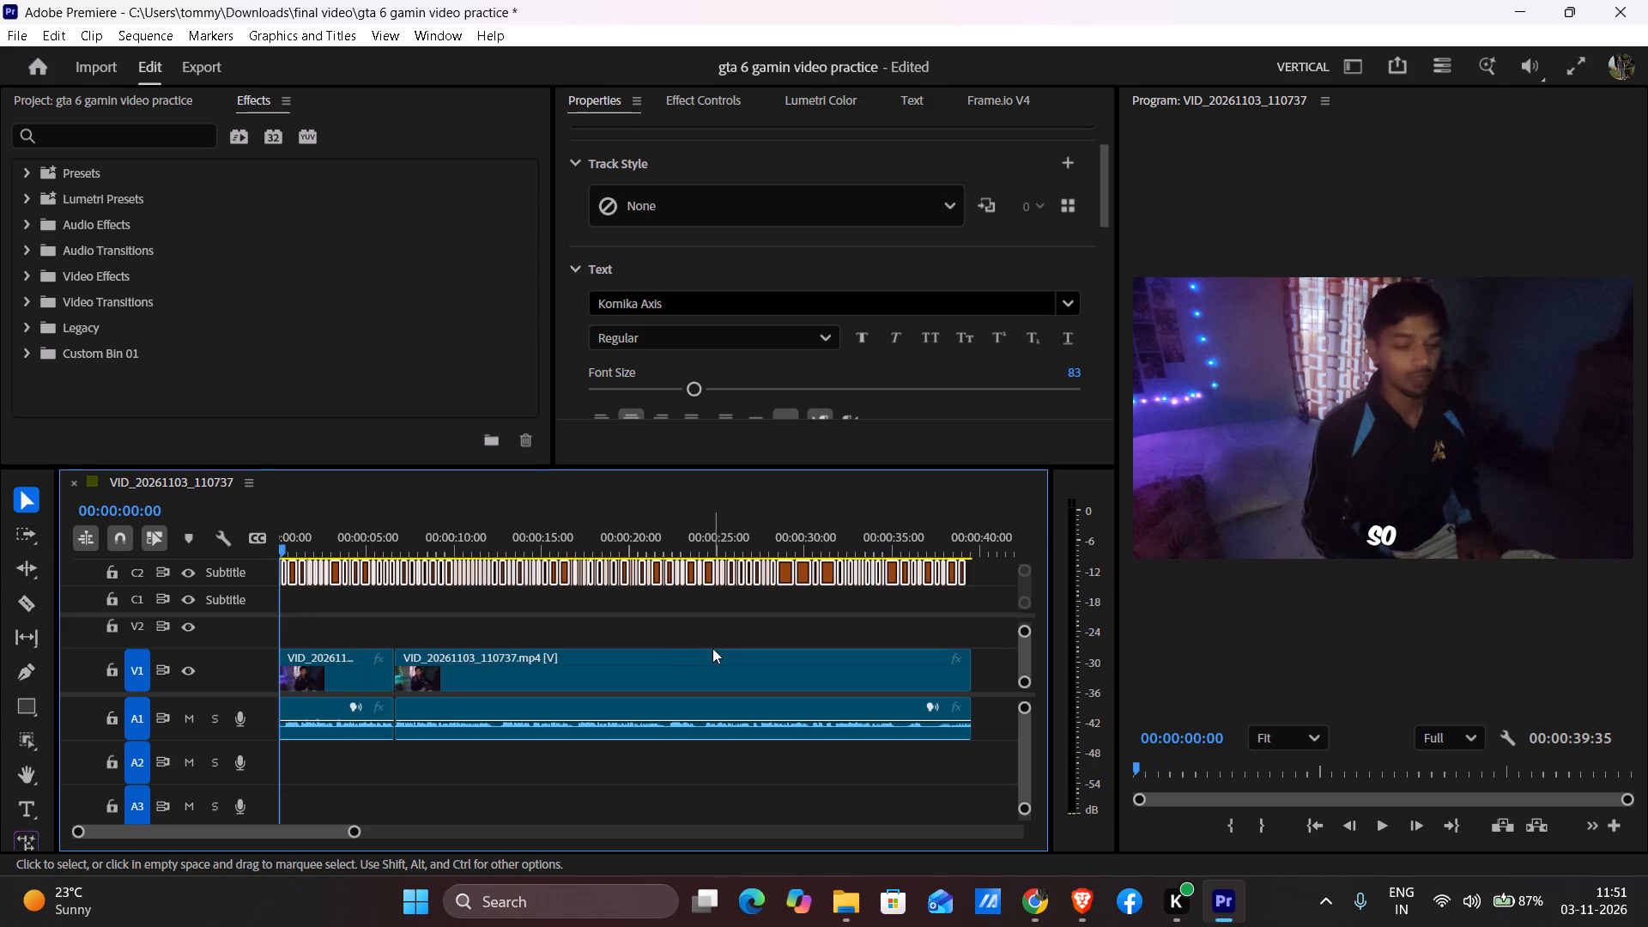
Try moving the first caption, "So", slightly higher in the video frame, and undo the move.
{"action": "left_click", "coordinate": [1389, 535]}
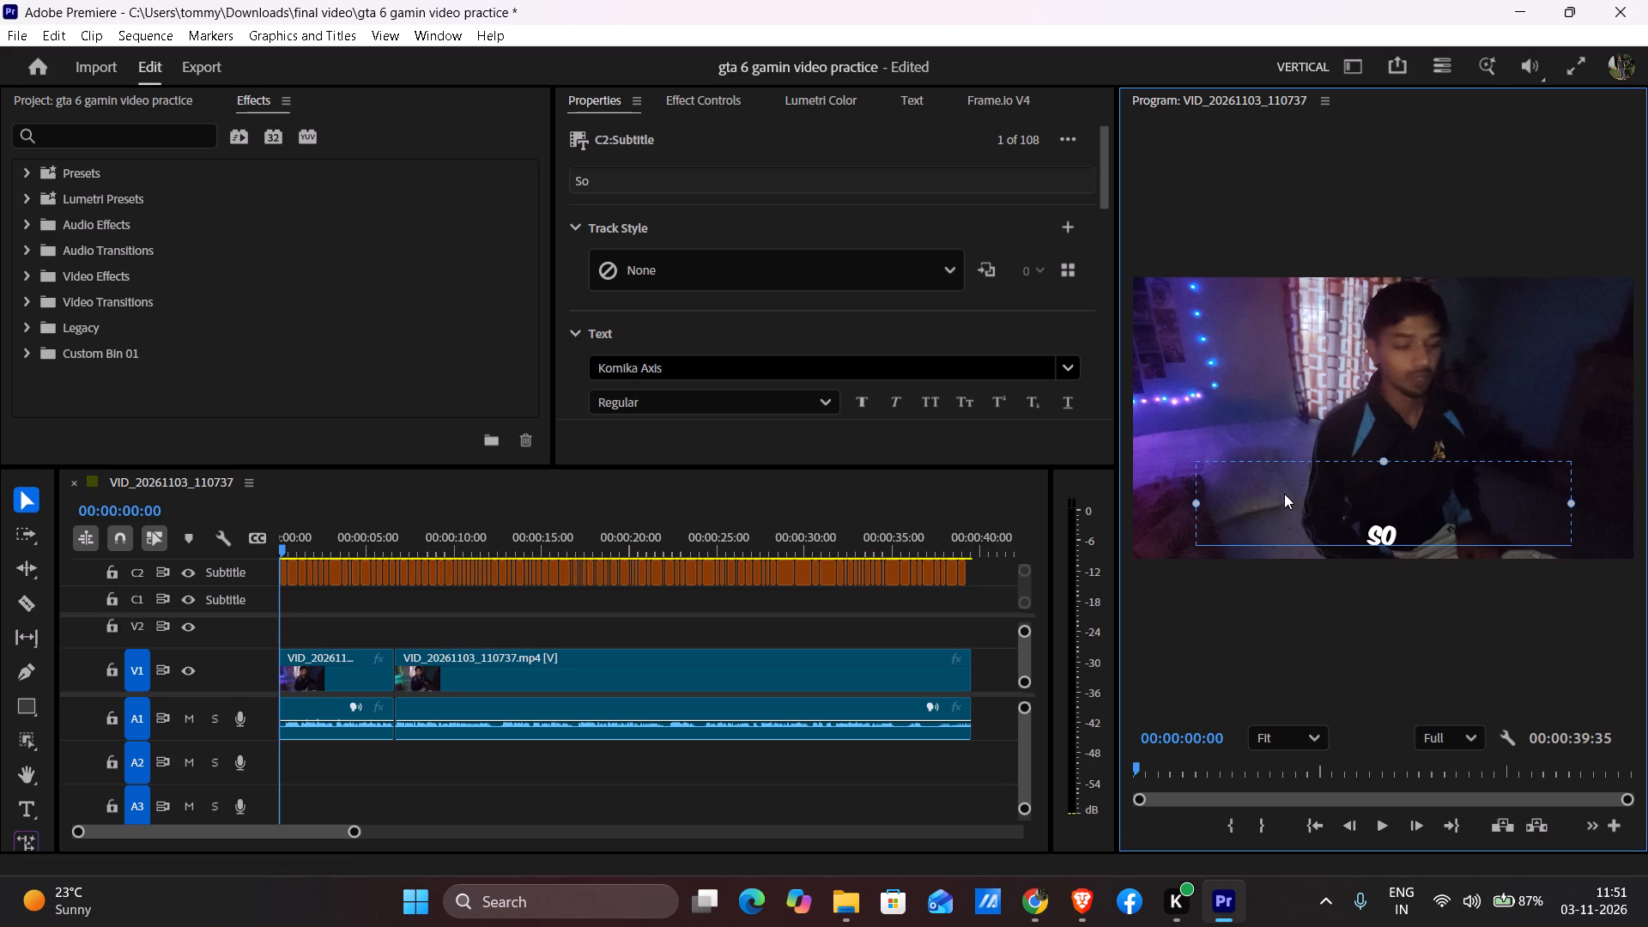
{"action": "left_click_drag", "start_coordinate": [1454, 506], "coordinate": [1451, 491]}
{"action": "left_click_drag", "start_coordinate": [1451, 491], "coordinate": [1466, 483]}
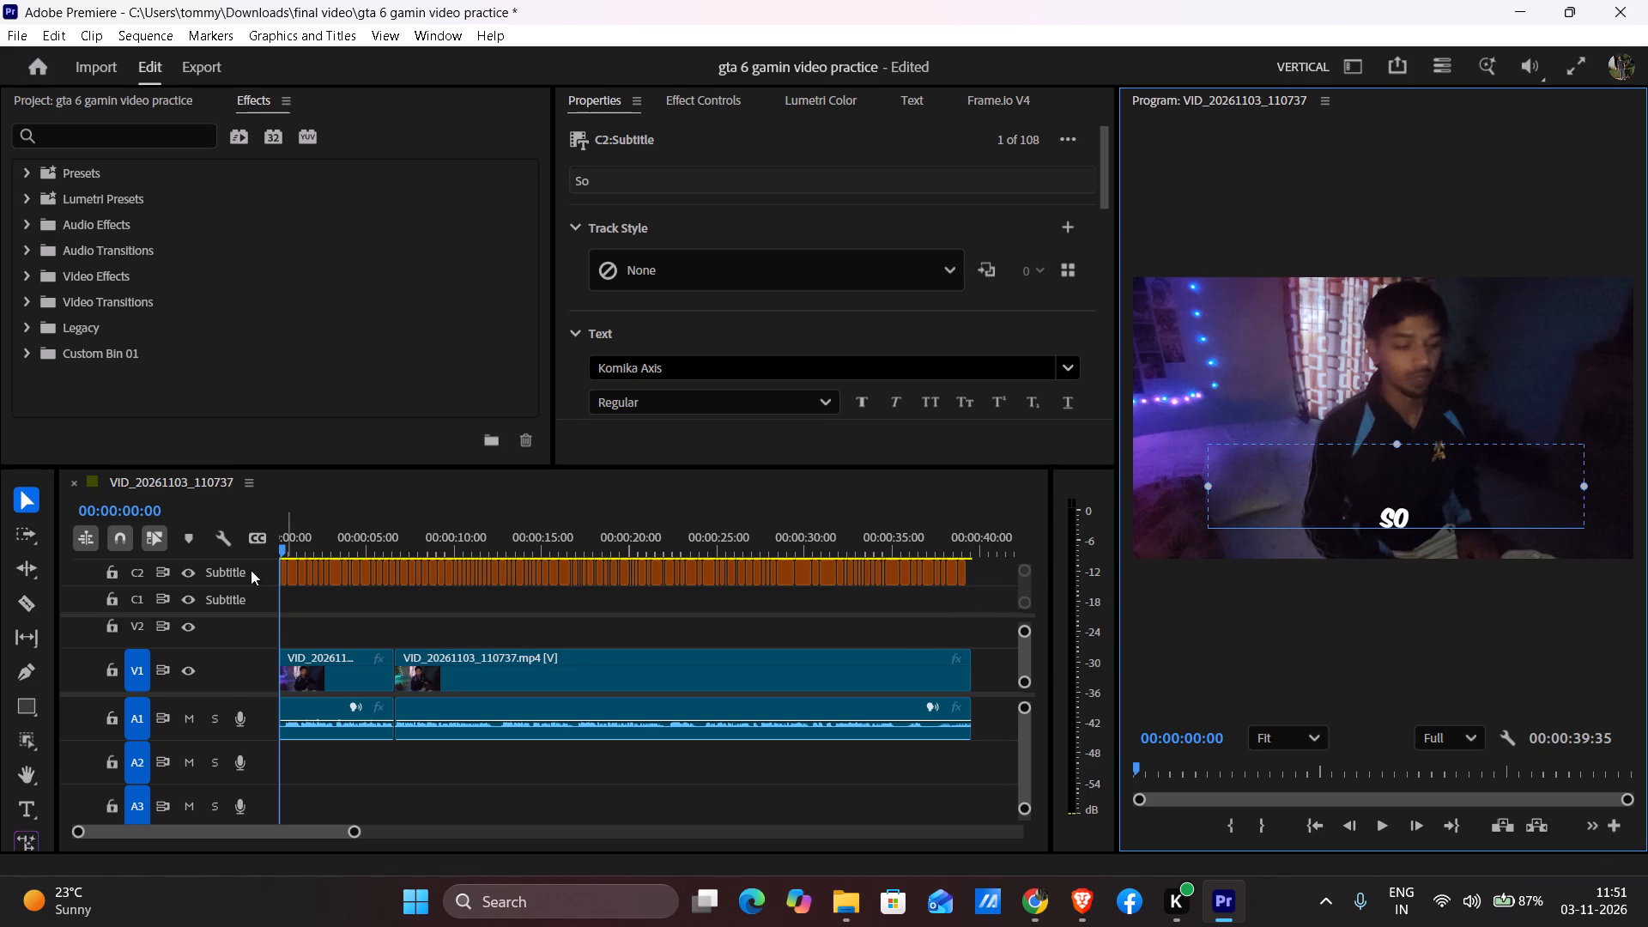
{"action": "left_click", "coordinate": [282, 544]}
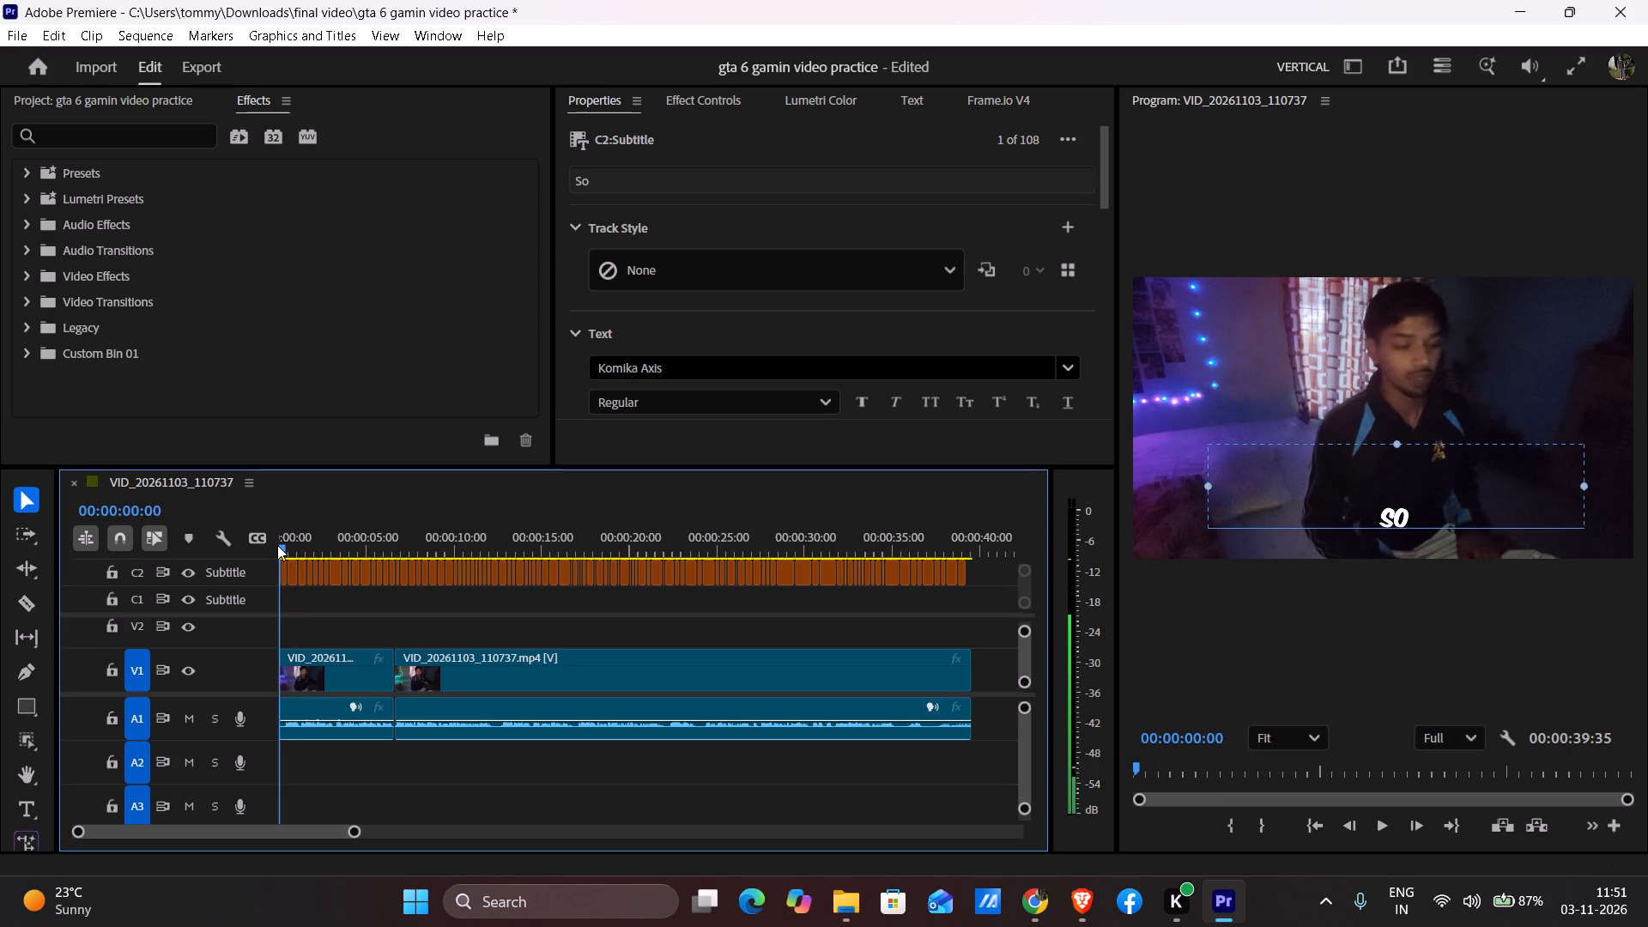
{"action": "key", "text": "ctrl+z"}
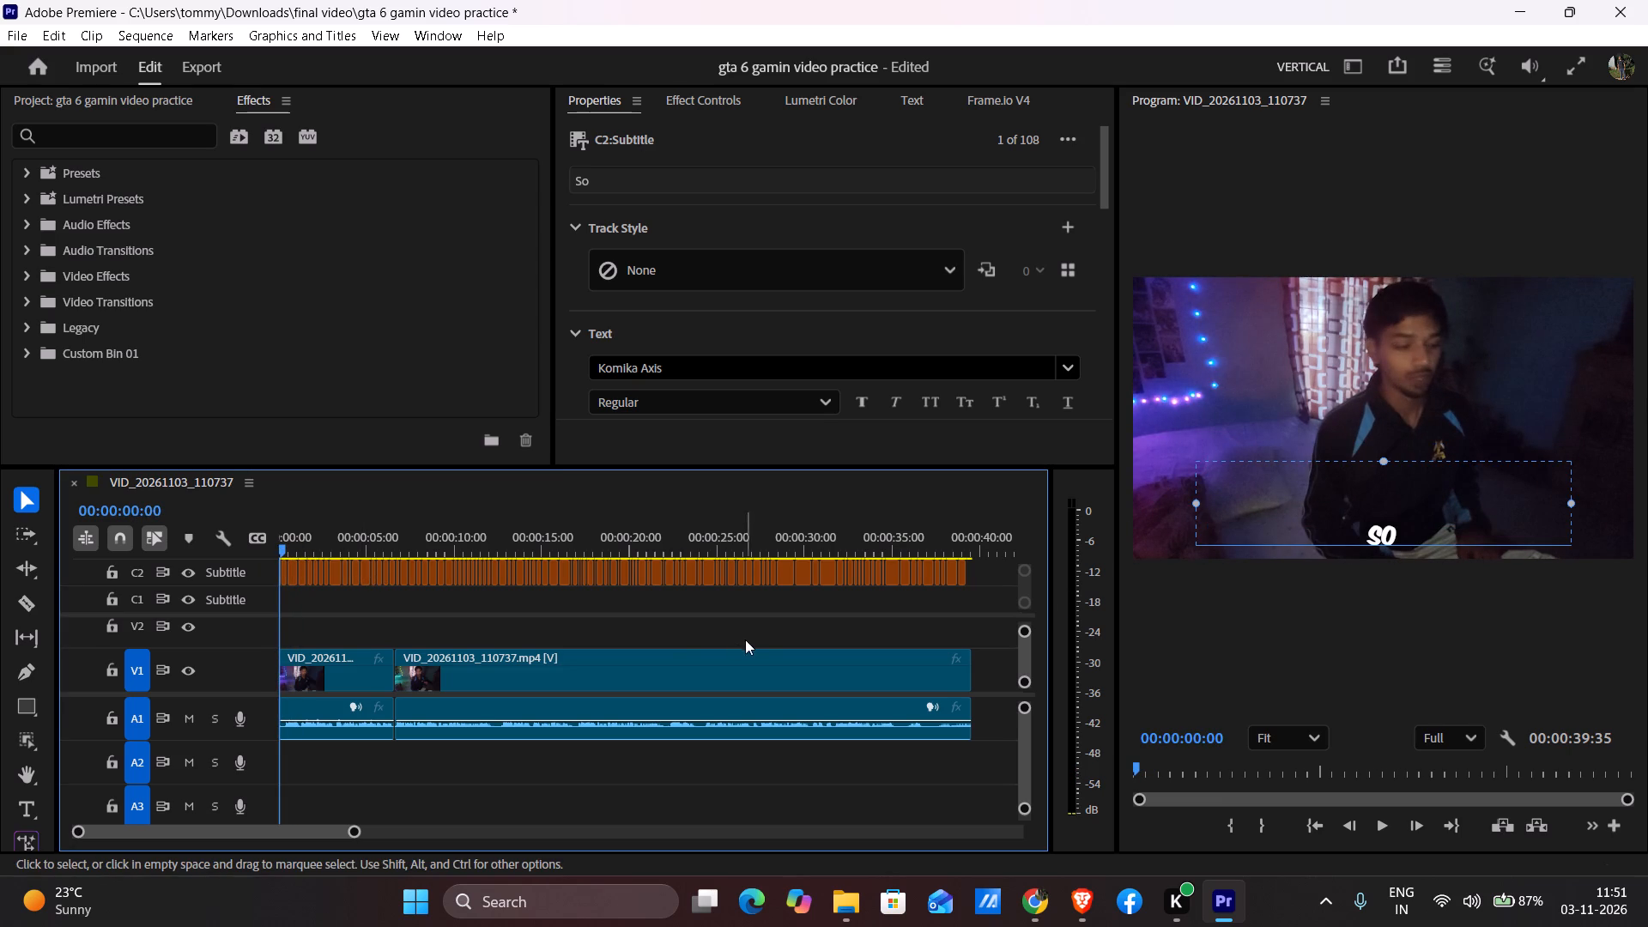
Select all C2 captions again and examine their text, placement and appearance settings, effect controls and opening playback, ending at the sequence start.
{"action": "left_click", "coordinate": [973, 572]}
{"action": "left_click_drag", "start_coordinate": [987, 576], "coordinate": [259, 599]}
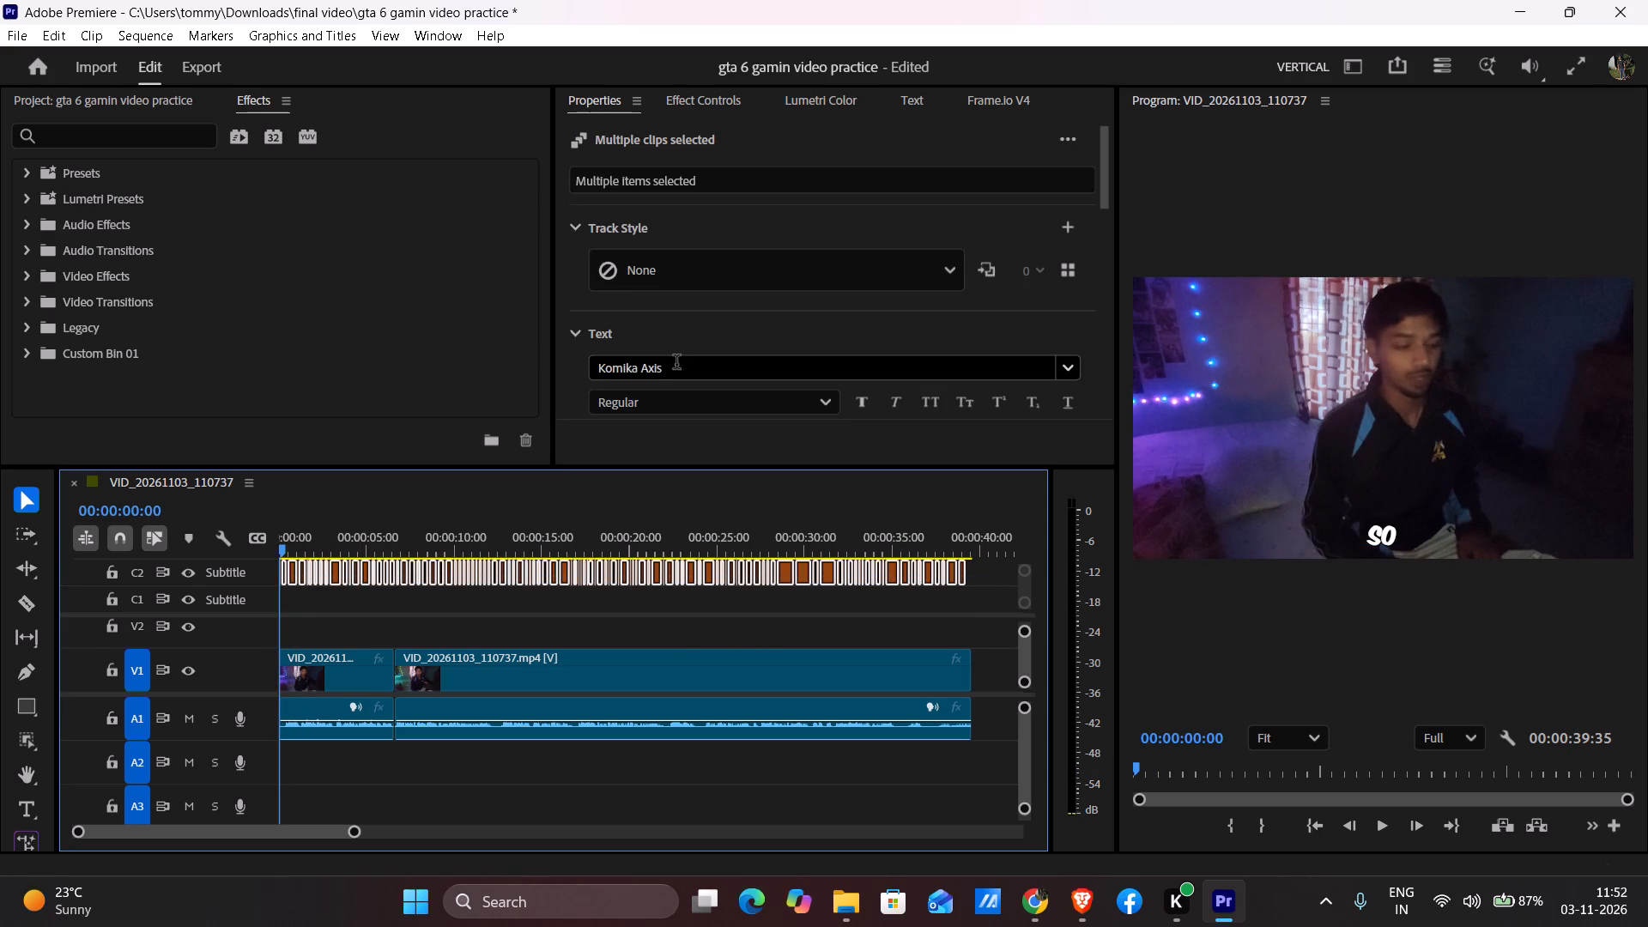
{"action": "scroll", "coordinate": [692, 294], "scroll_direction": "down", "scroll_amount": 3}
{"action": "scroll", "coordinate": [563, 319], "scroll_direction": "down", "scroll_amount": 20}
{"action": "scroll", "coordinate": [563, 319], "scroll_direction": "down", "scroll_amount": 3}
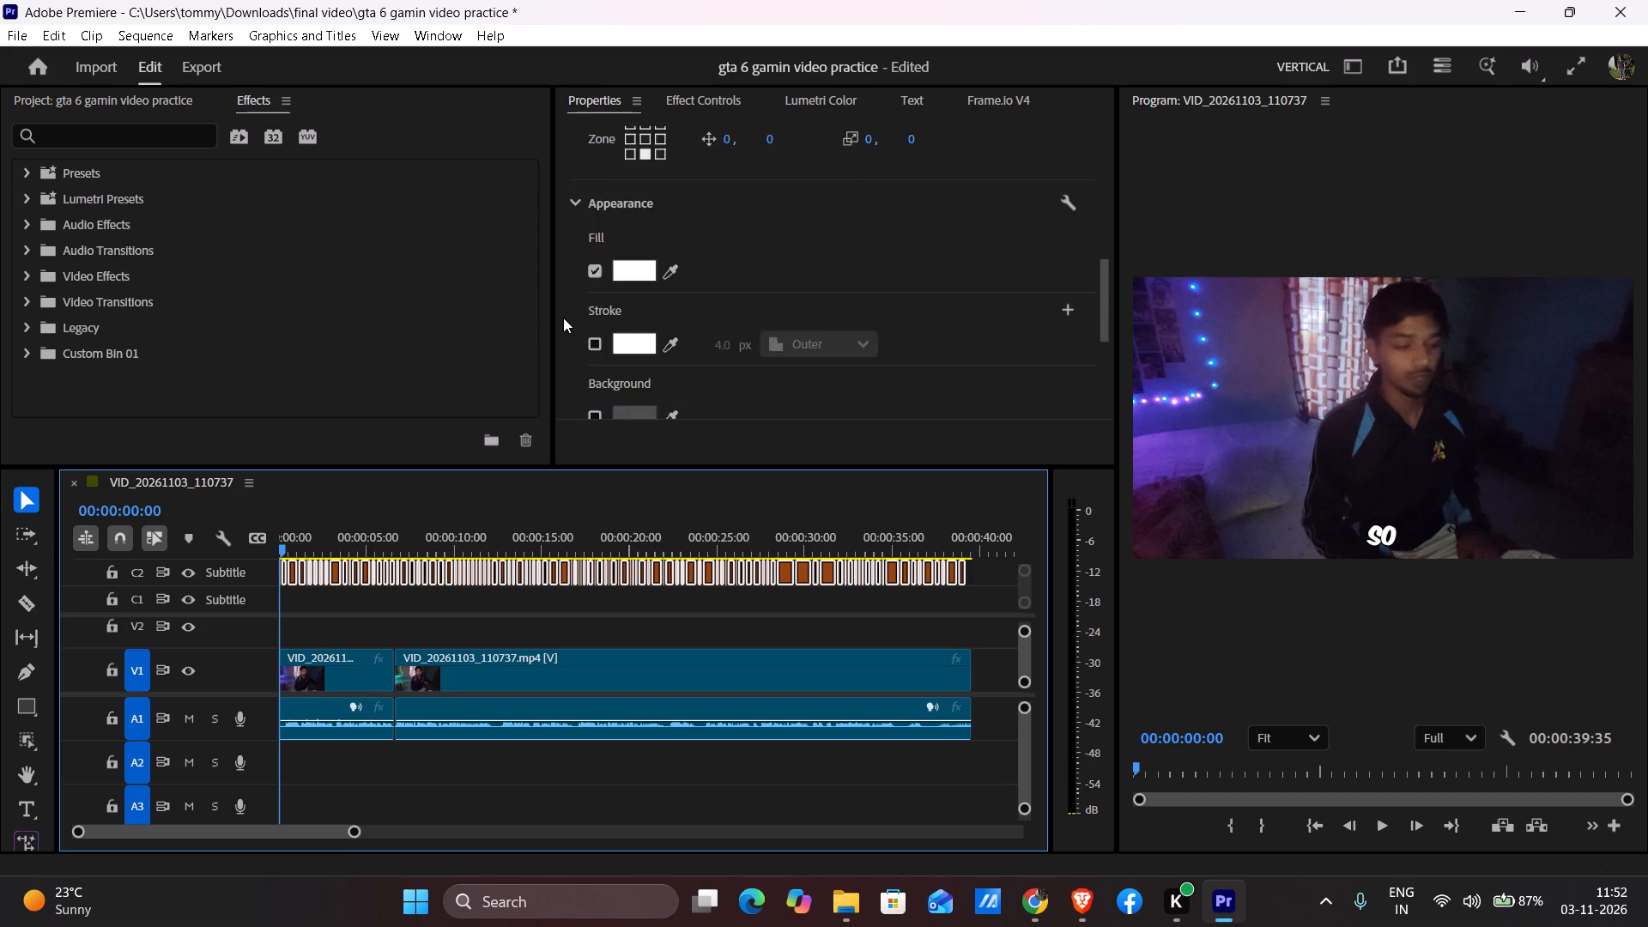
{"action": "scroll", "coordinate": [563, 318], "scroll_direction": "down", "scroll_amount": 12}
{"action": "scroll", "coordinate": [563, 317], "scroll_direction": "down", "scroll_amount": 12}
{"action": "scroll", "coordinate": [563, 317], "scroll_direction": "up", "scroll_amount": 14}
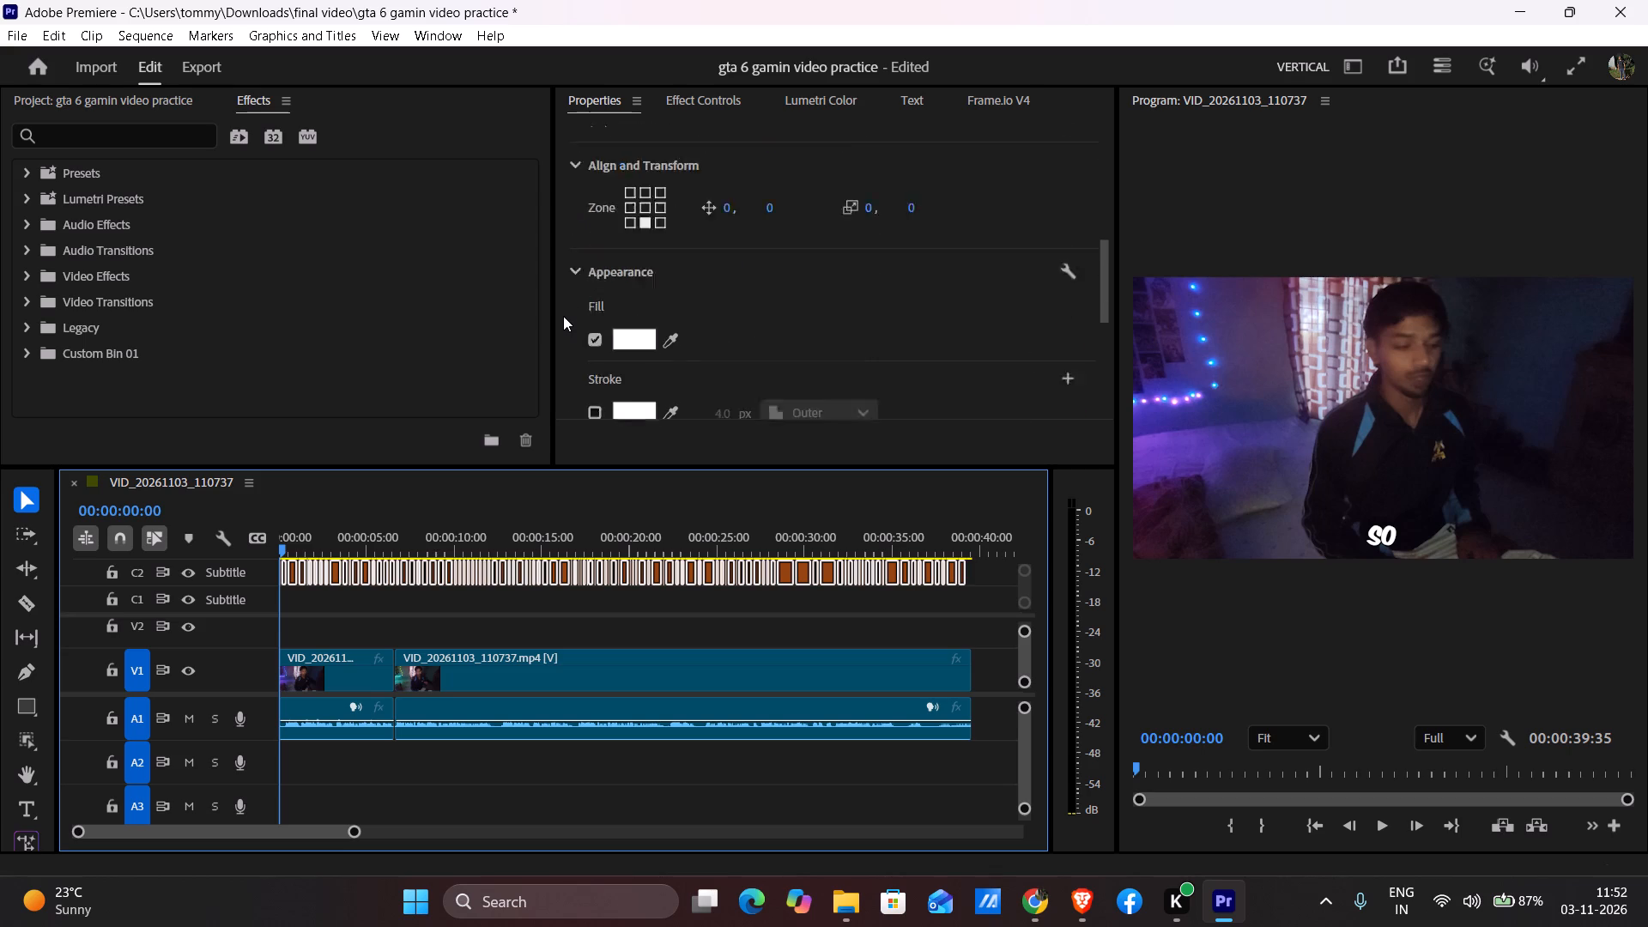
{"action": "scroll", "coordinate": [563, 316], "scroll_direction": "up", "scroll_amount": 13}
{"action": "scroll", "coordinate": [563, 315], "scroll_direction": "up", "scroll_amount": 10}
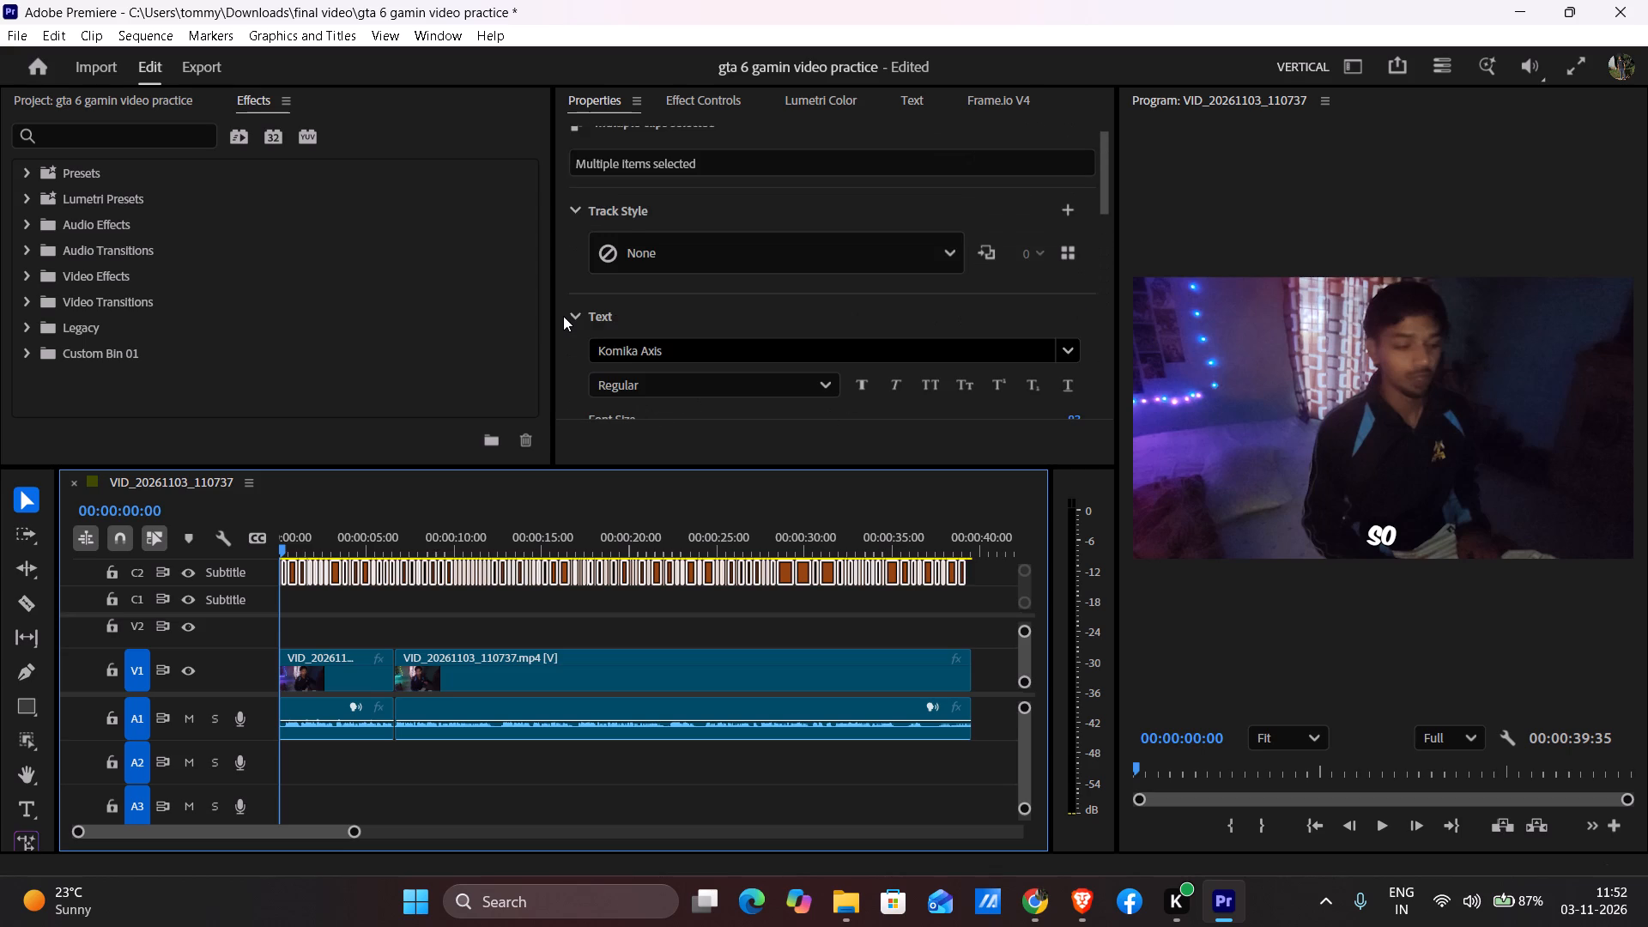
{"action": "scroll", "coordinate": [563, 316], "scroll_direction": "up", "scroll_amount": 2}
{"action": "scroll", "coordinate": [563, 316], "scroll_direction": "down", "scroll_amount": 5}
{"action": "left_click", "coordinate": [719, 91]}
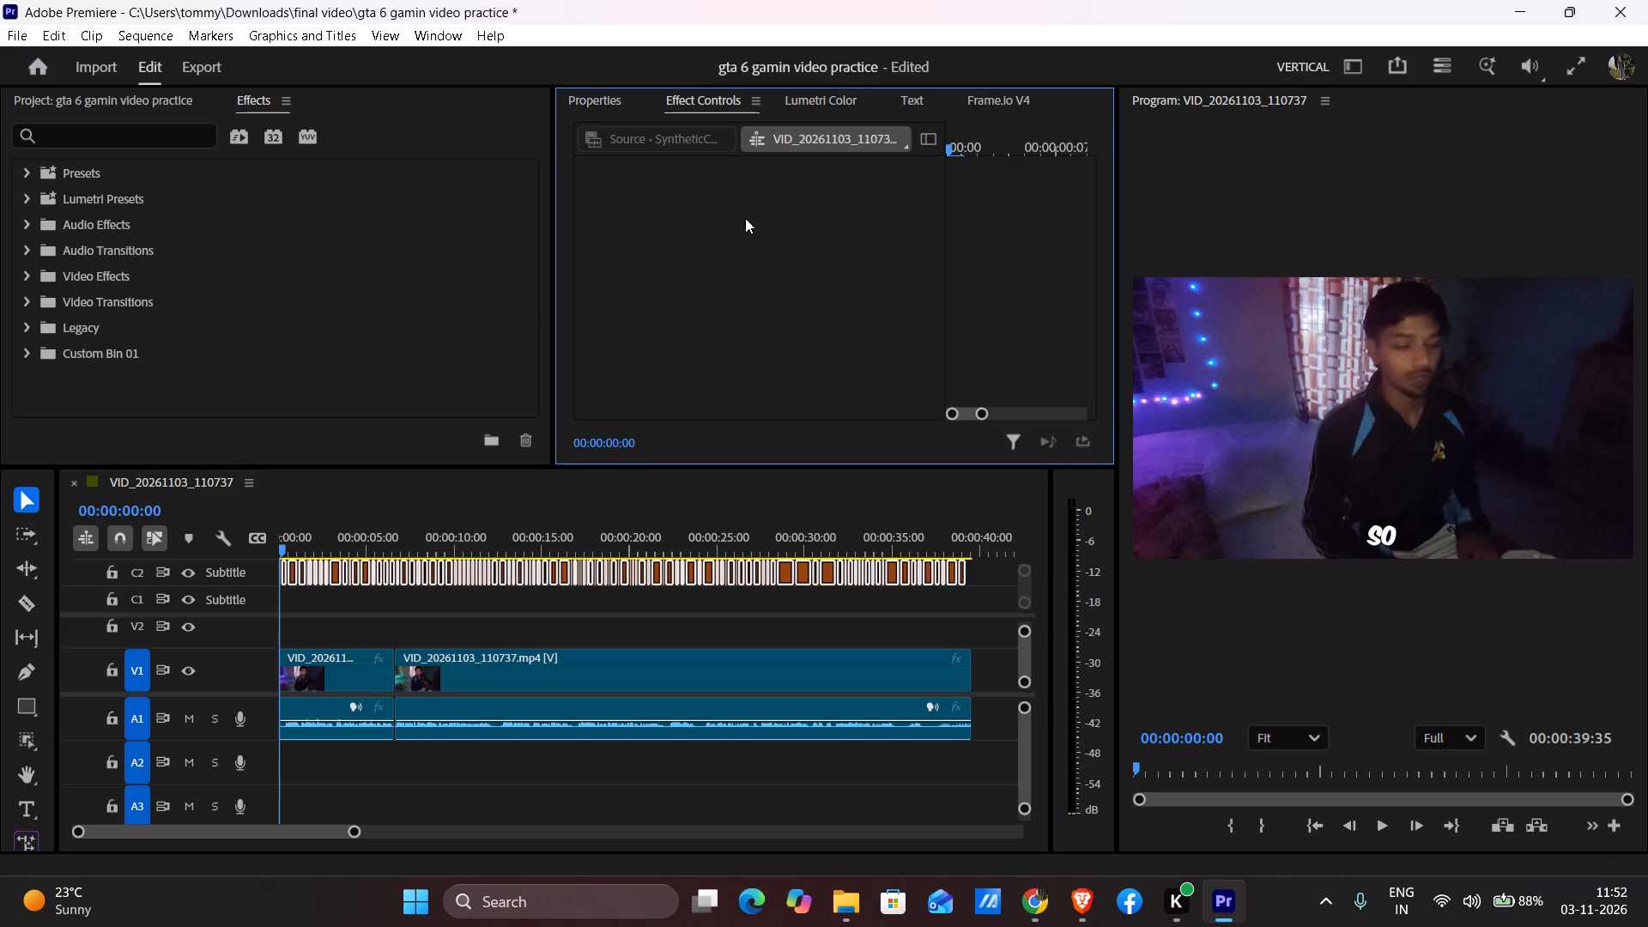
{"action": "left_click", "coordinate": [689, 143]}
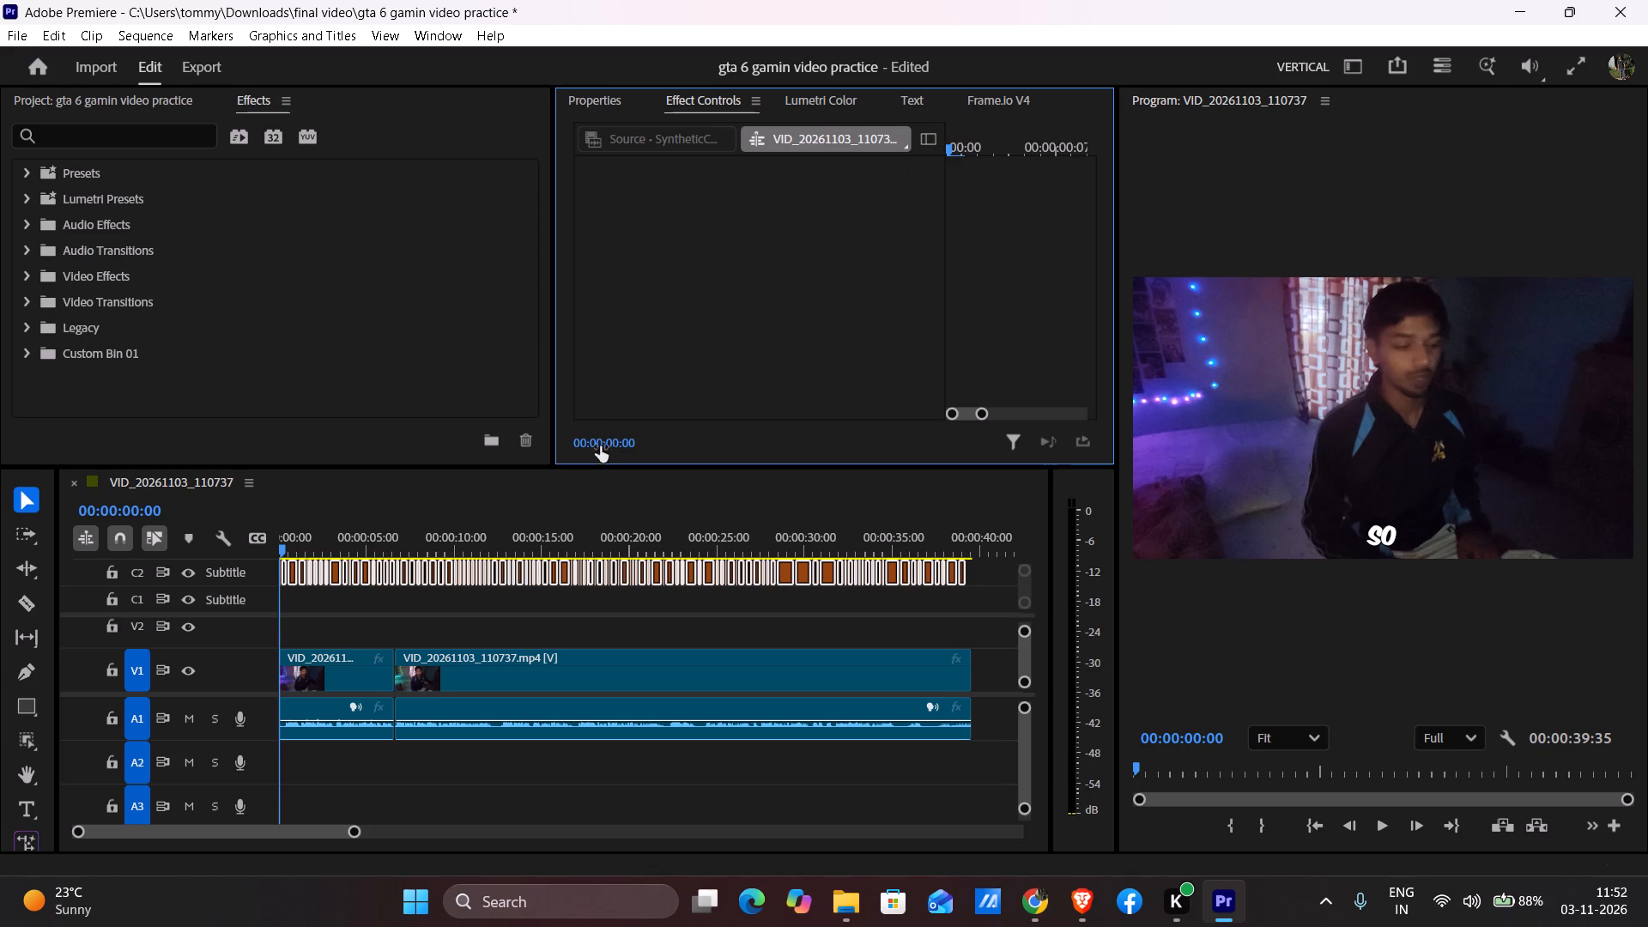
{"action": "left_click", "coordinate": [623, 94]}
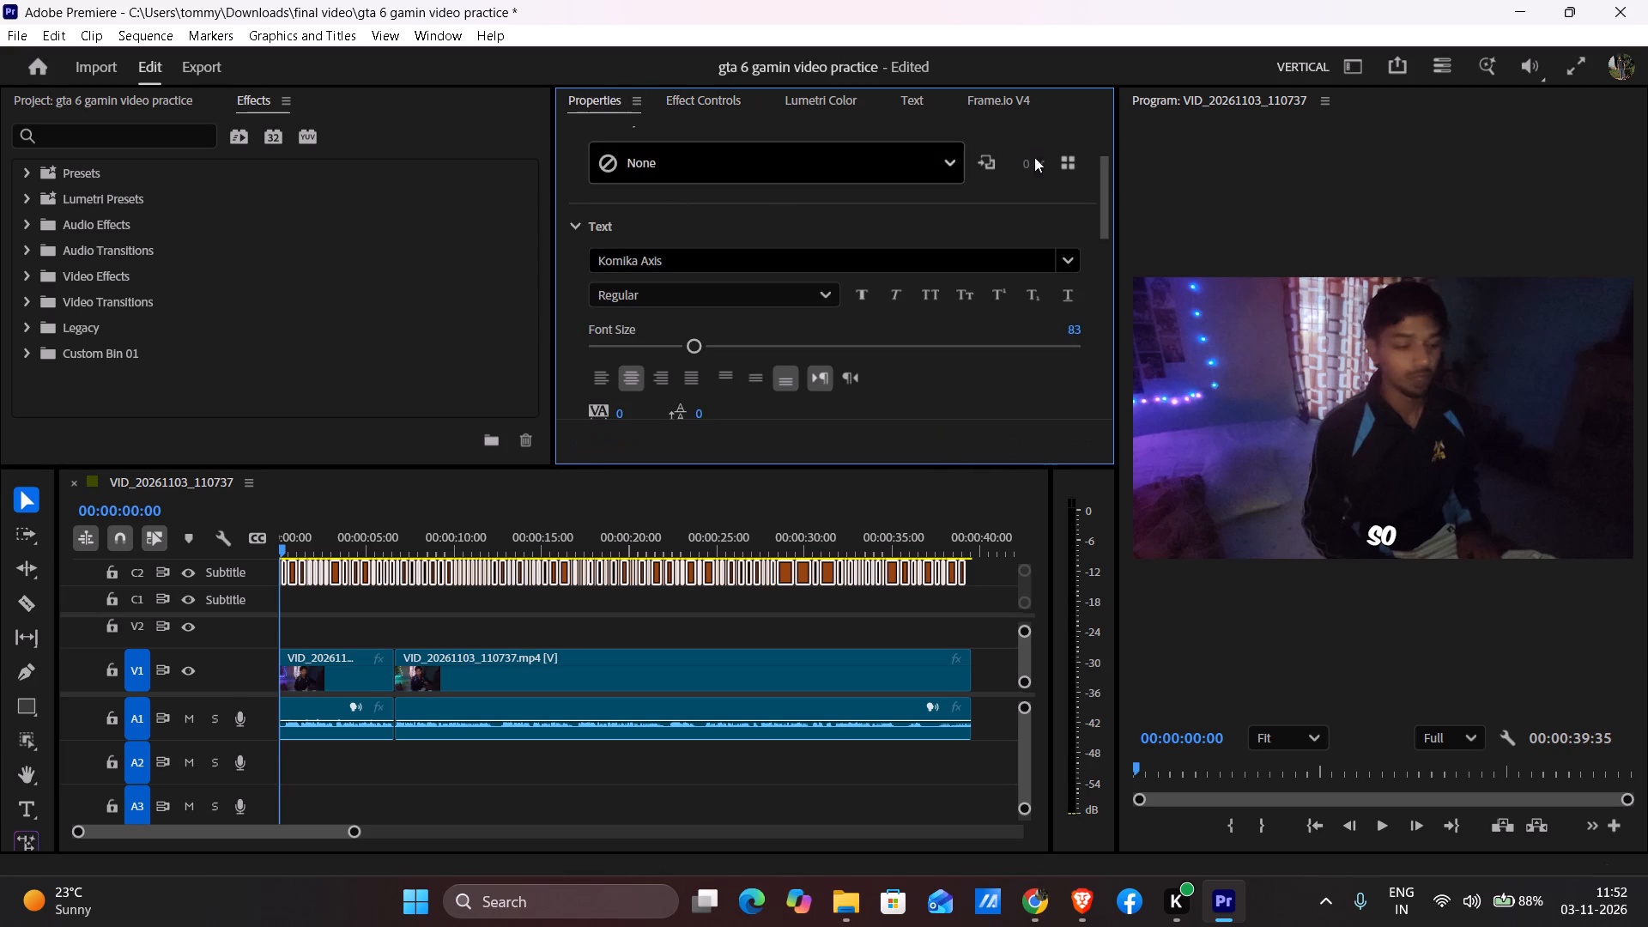
{"action": "scroll", "coordinate": [952, 251], "scroll_direction": "up", "scroll_amount": 1}
{"action": "scroll", "coordinate": [952, 251], "scroll_direction": "down", "scroll_amount": 1}
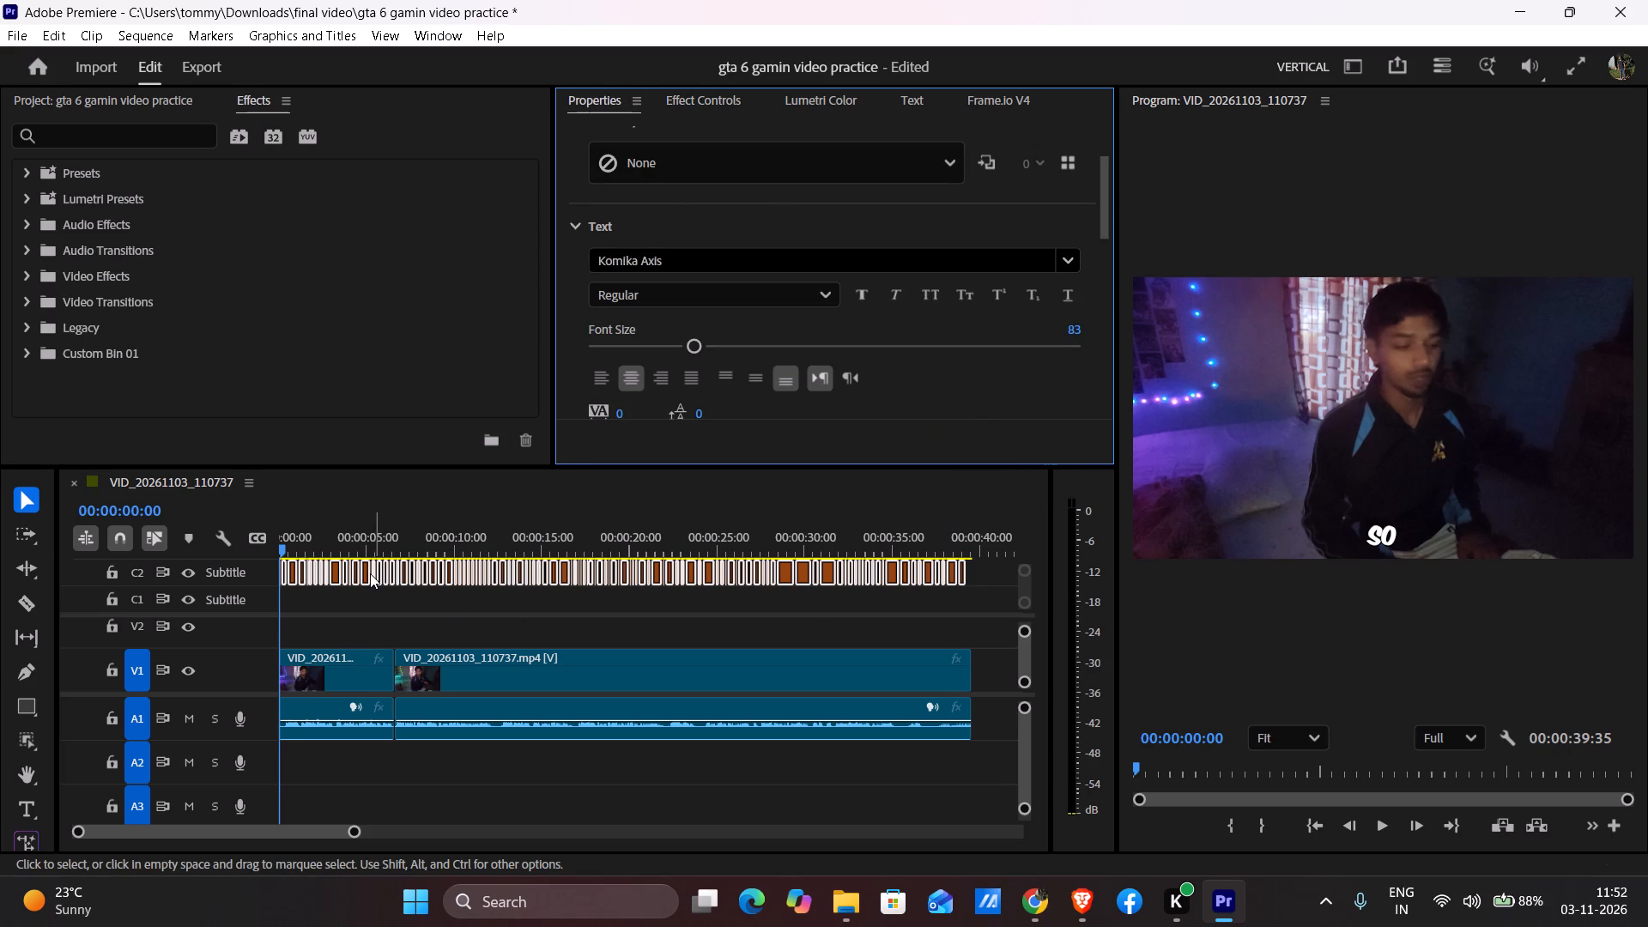
{"action": "key", "text": "space"}
{"action": "key", "text": "space"}
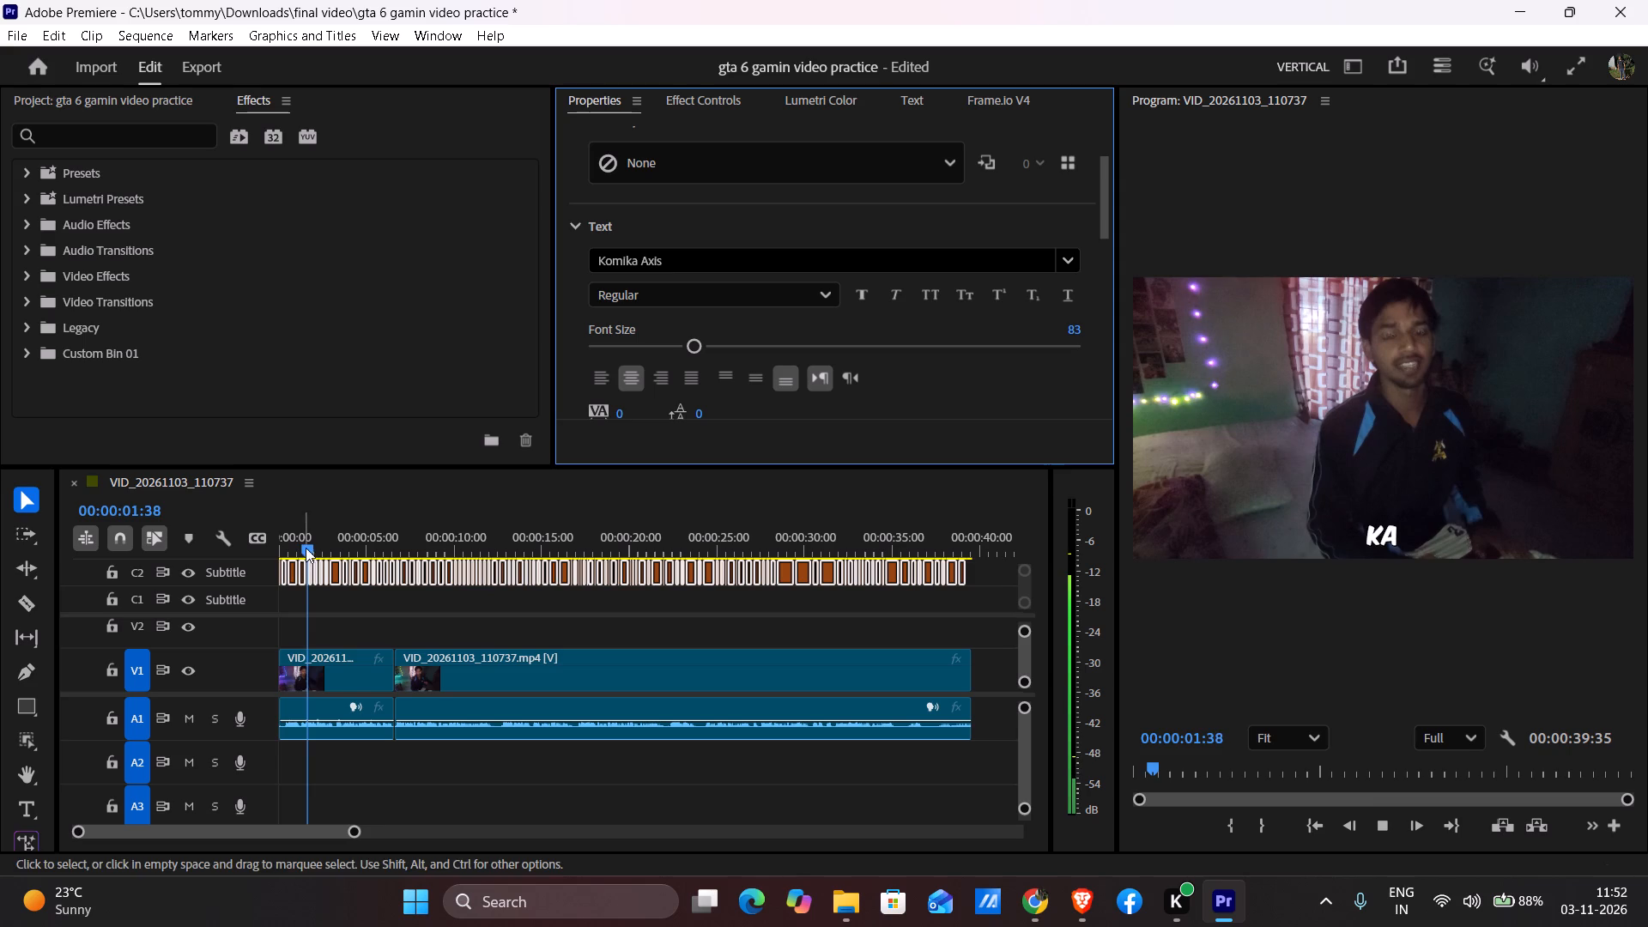
{"action": "left_click_drag", "start_coordinate": [306, 542], "coordinate": [245, 555]}
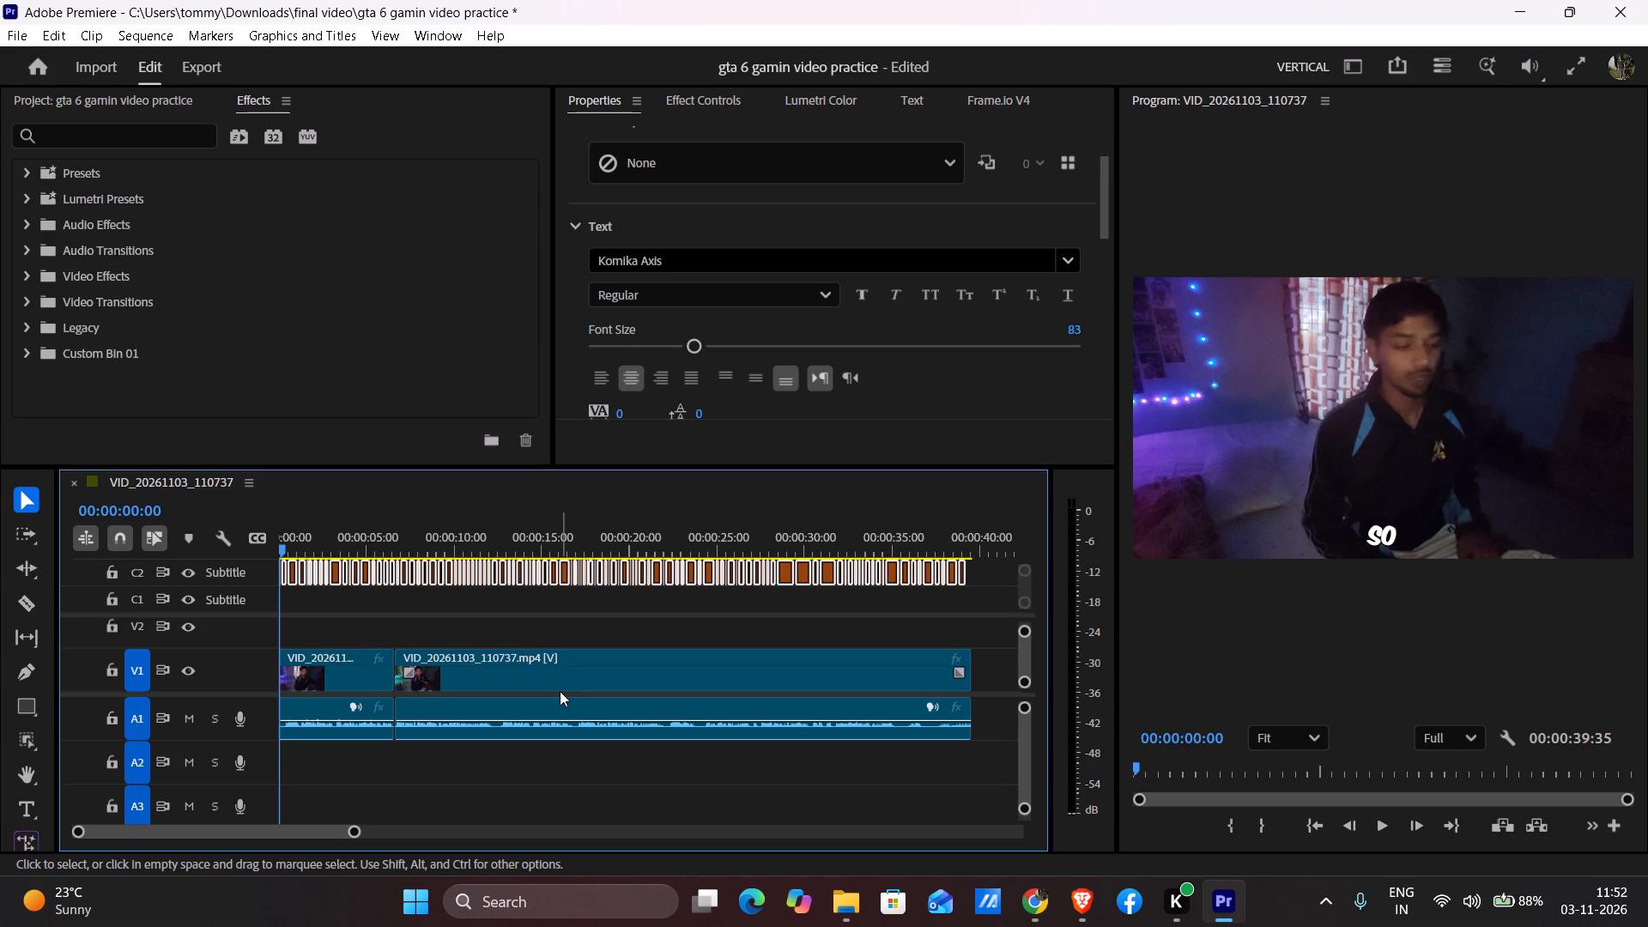
Upgrade all the selected C2 captions to graphics.
{"action": "left_click", "coordinate": [300, 28]}
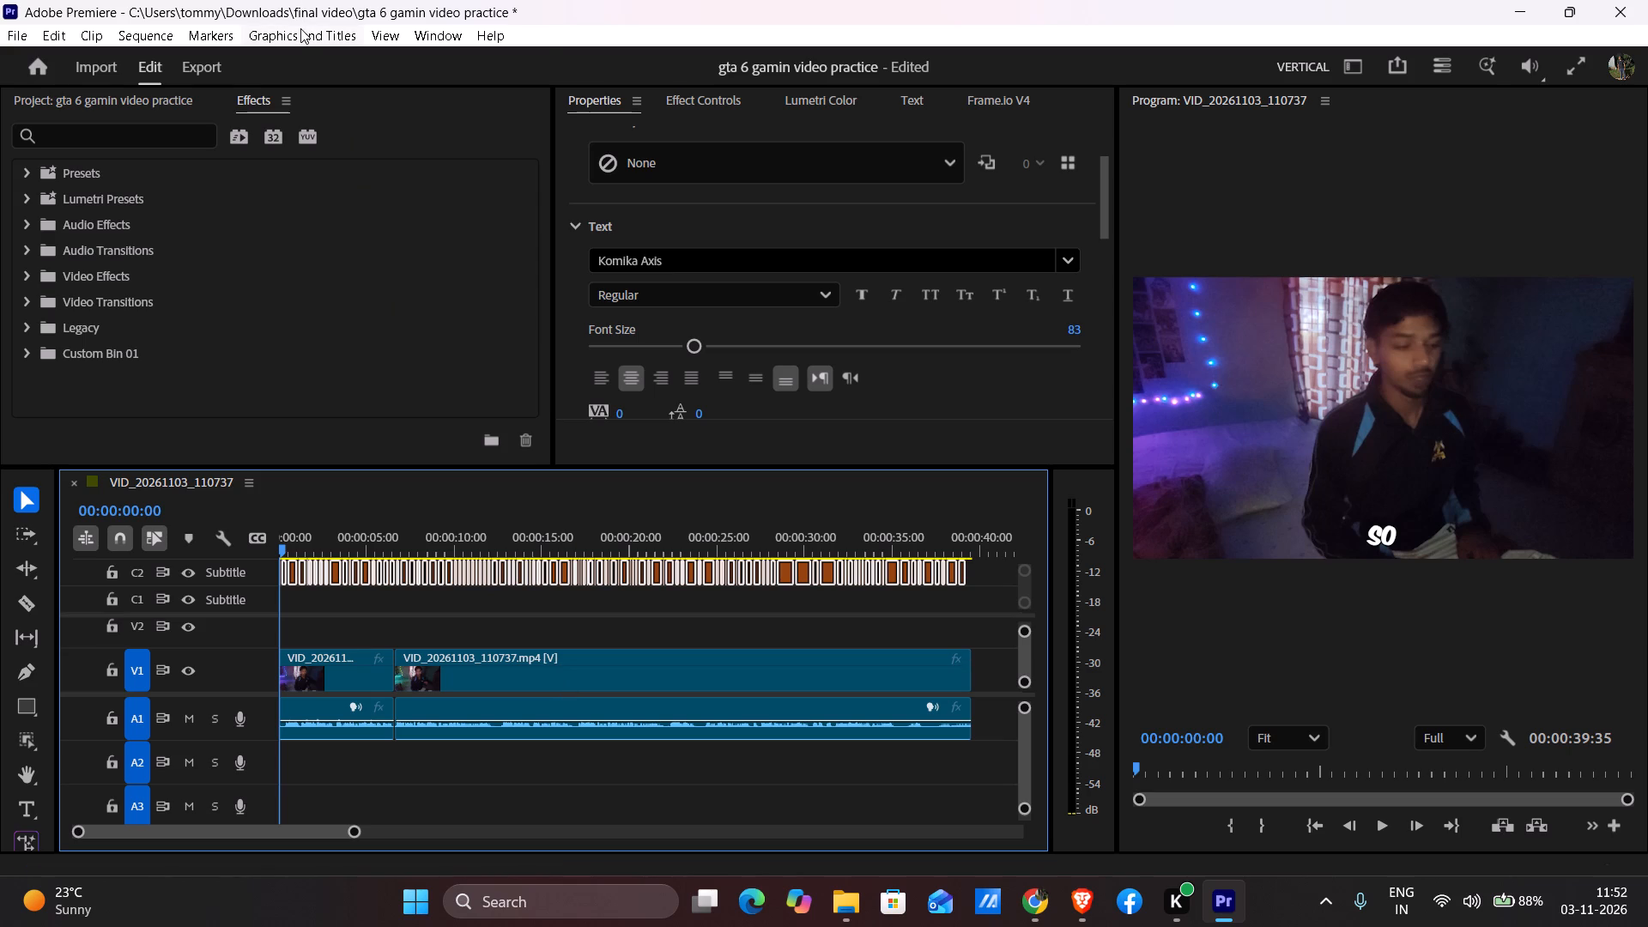
{"action": "left_click", "coordinate": [315, 310]}
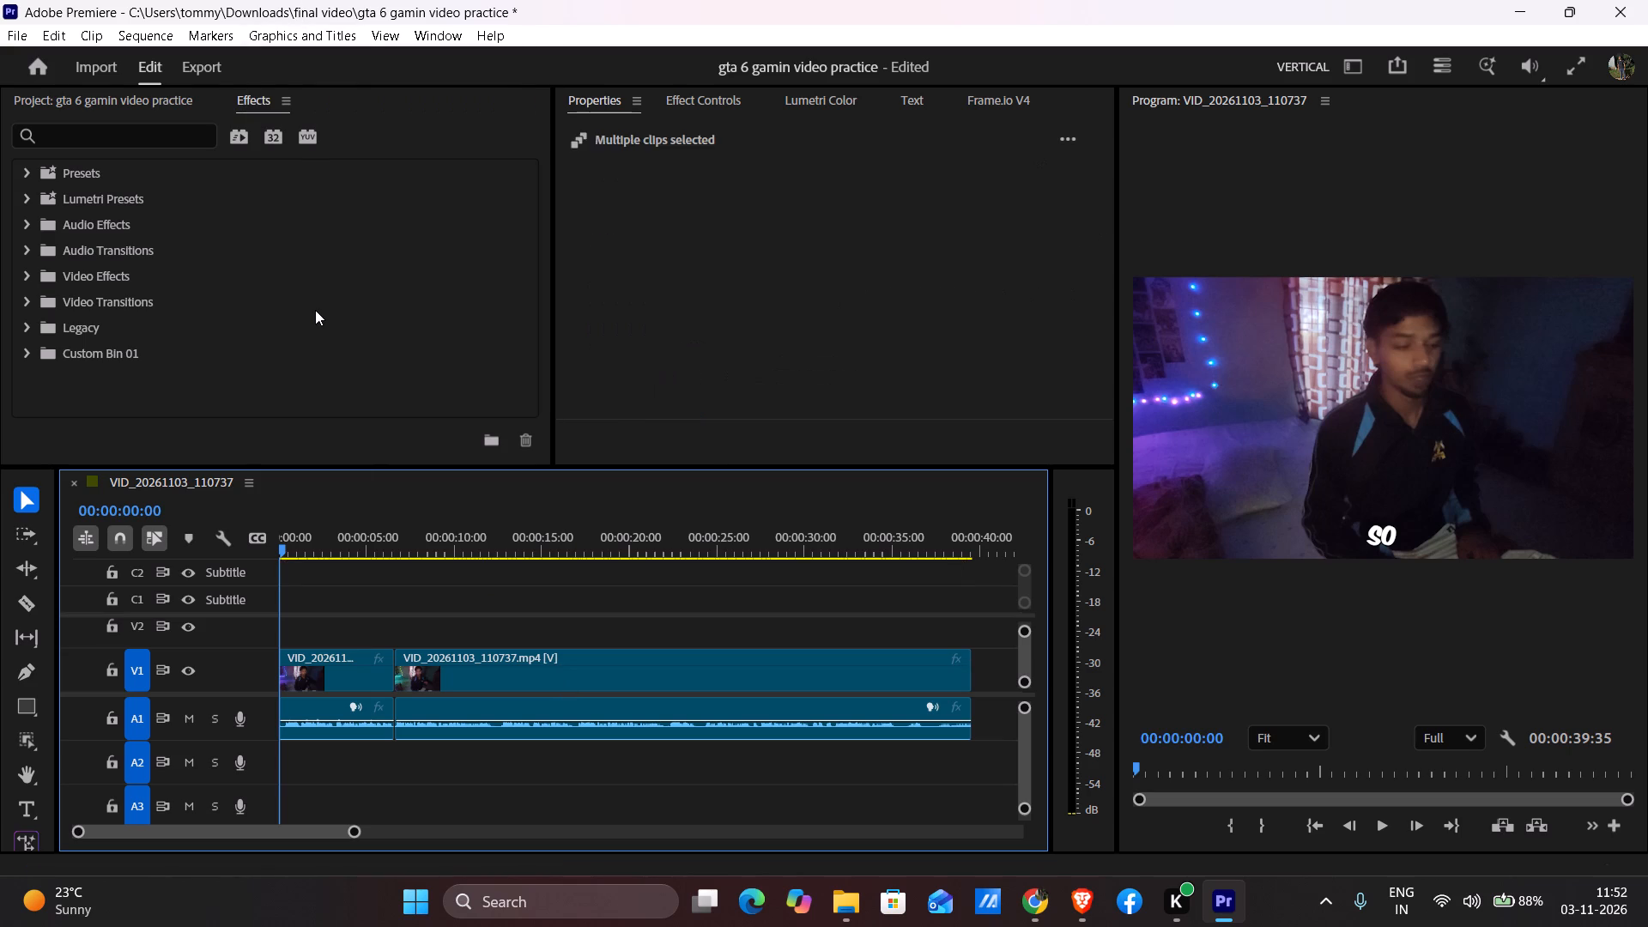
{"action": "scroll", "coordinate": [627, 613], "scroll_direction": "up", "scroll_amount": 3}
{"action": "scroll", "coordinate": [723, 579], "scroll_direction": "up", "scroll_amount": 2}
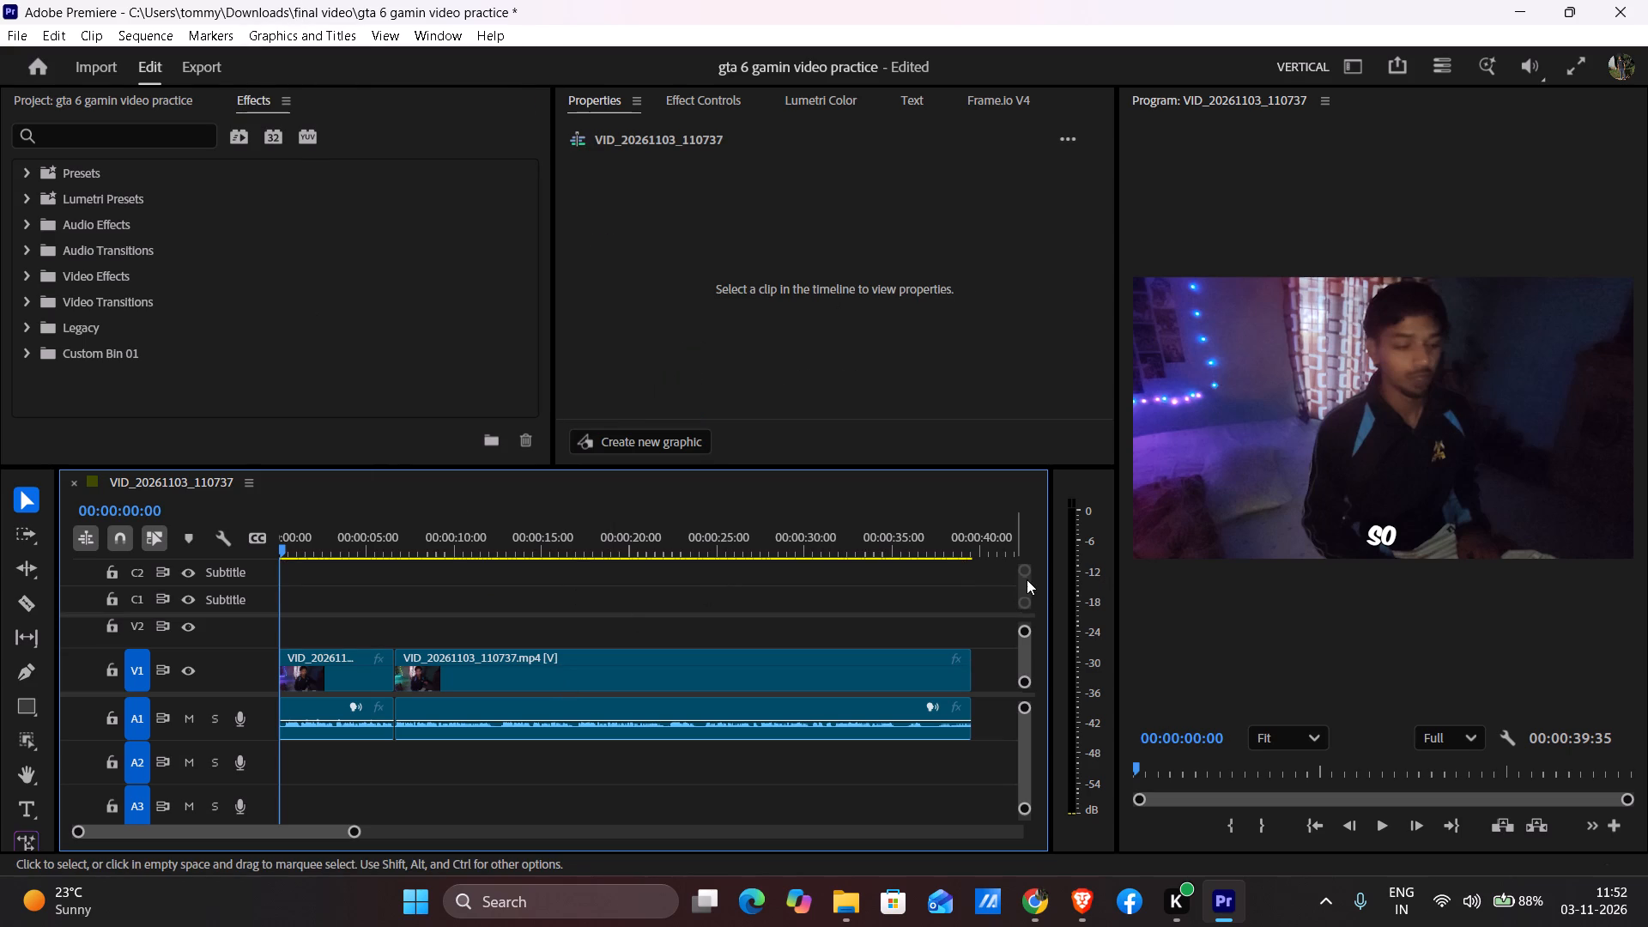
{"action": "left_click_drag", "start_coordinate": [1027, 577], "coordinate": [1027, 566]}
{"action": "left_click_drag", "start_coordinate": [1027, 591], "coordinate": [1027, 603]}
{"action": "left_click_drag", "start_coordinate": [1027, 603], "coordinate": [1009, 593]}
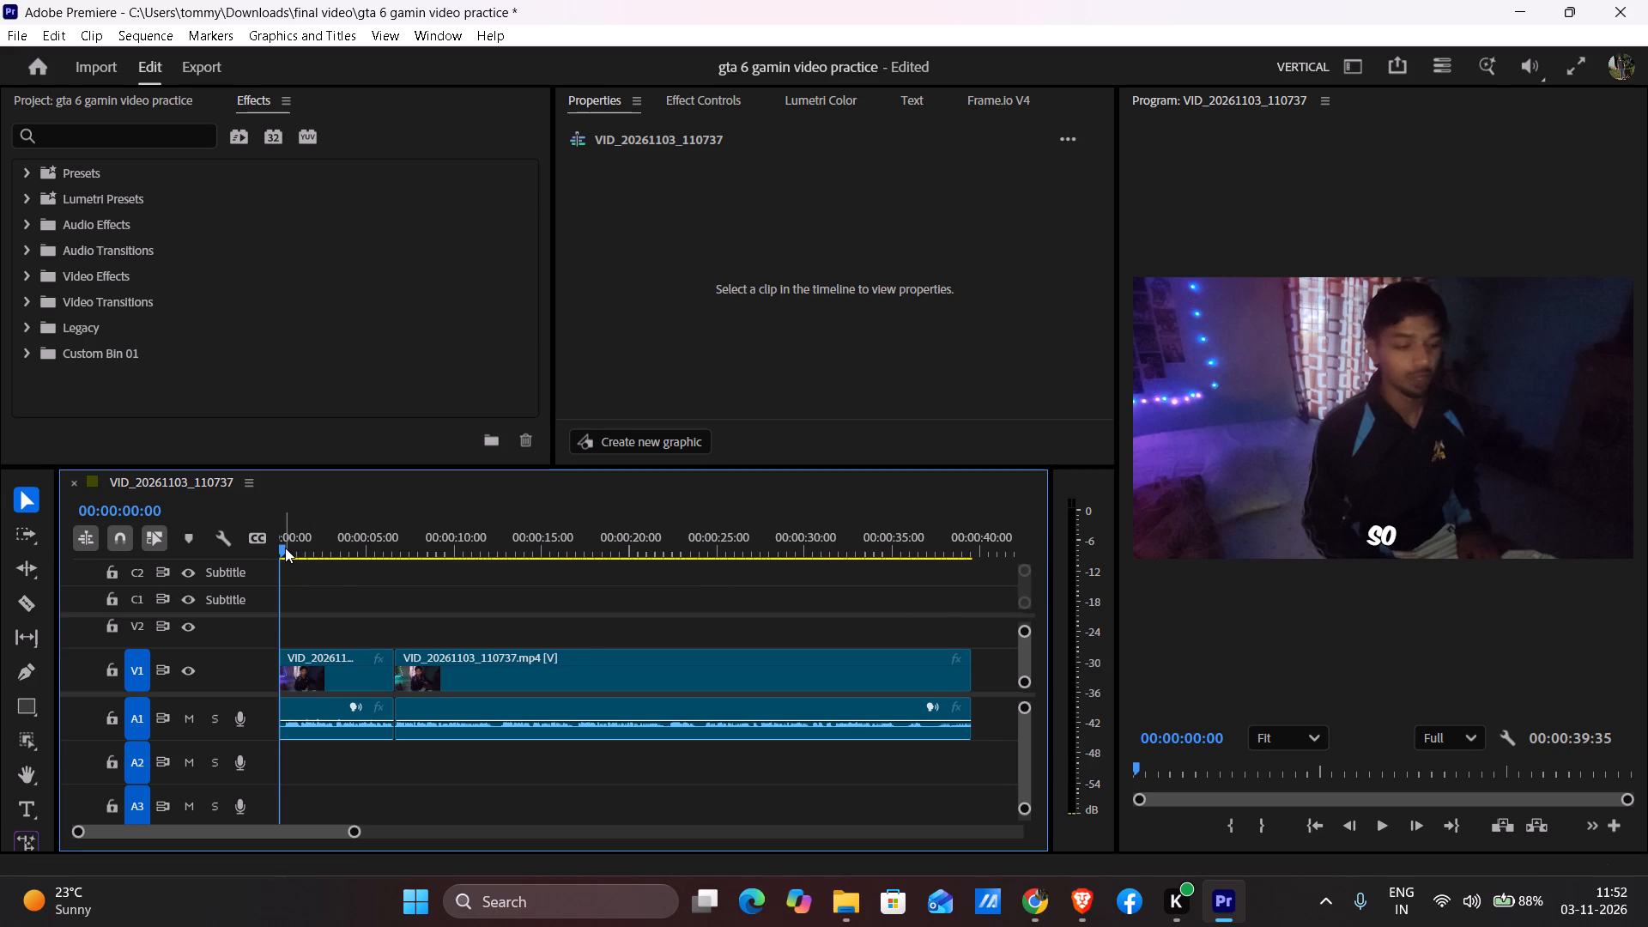
Scrub through the sequence and back, play its opening briefly, and look over the video tracks for the upgraded caption graphics.
{"action": "left_click_drag", "start_coordinate": [285, 546], "coordinate": [1042, 615]}
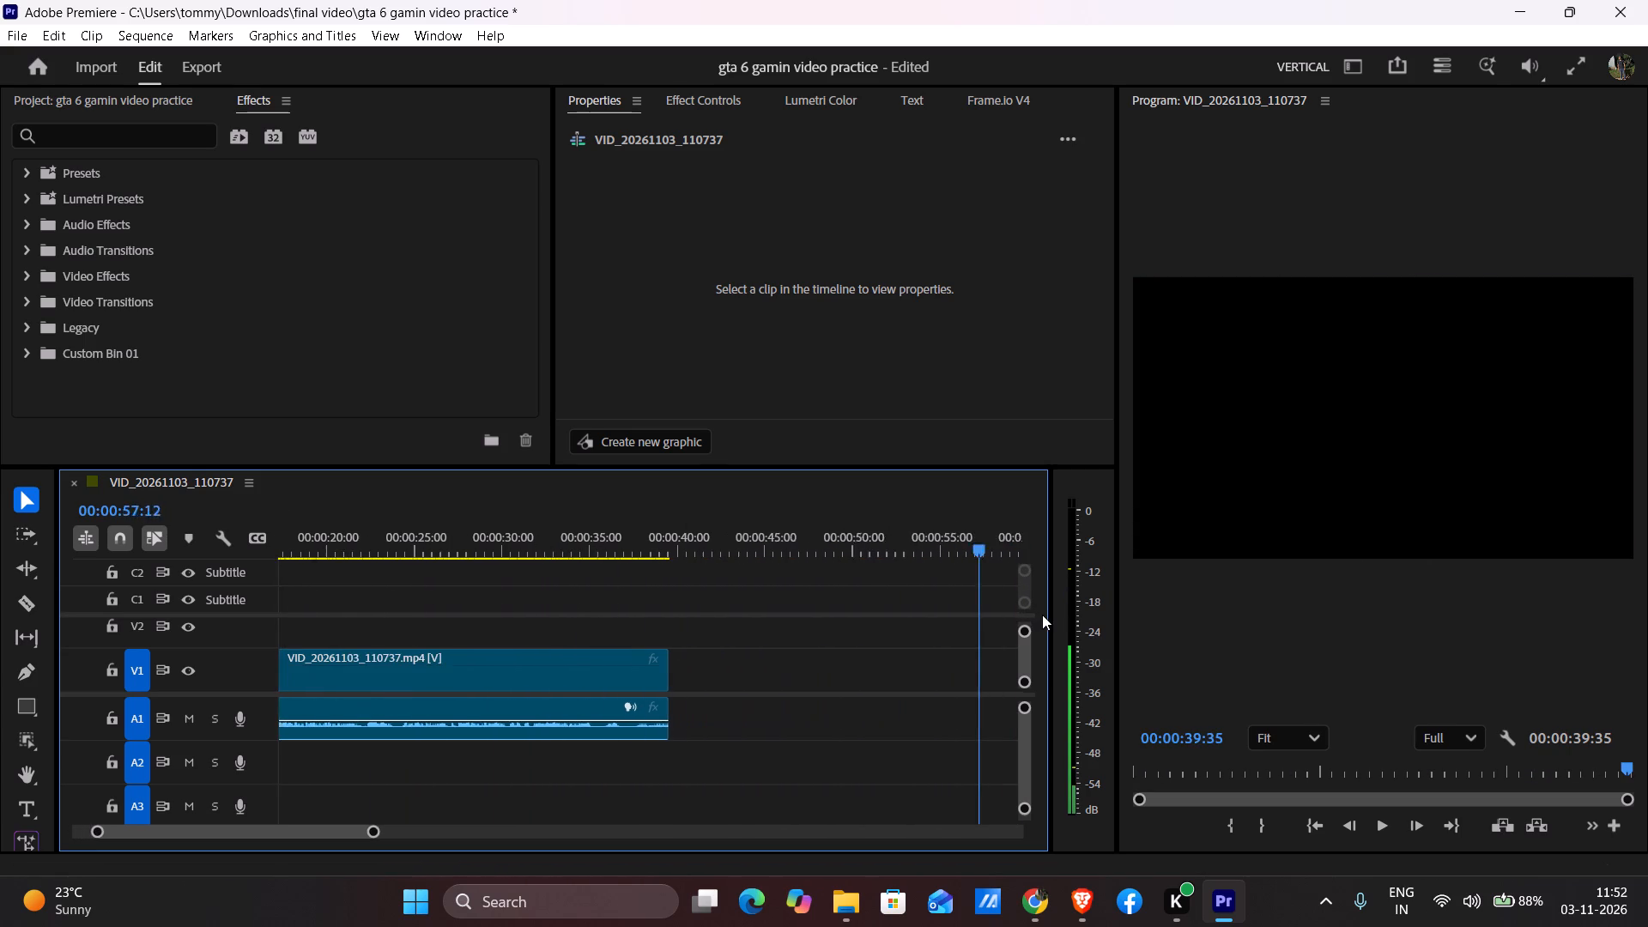
{"action": "left_click_drag", "start_coordinate": [1042, 615], "coordinate": [179, 648]}
{"action": "key", "text": "space"}
{"action": "key", "text": "space"}
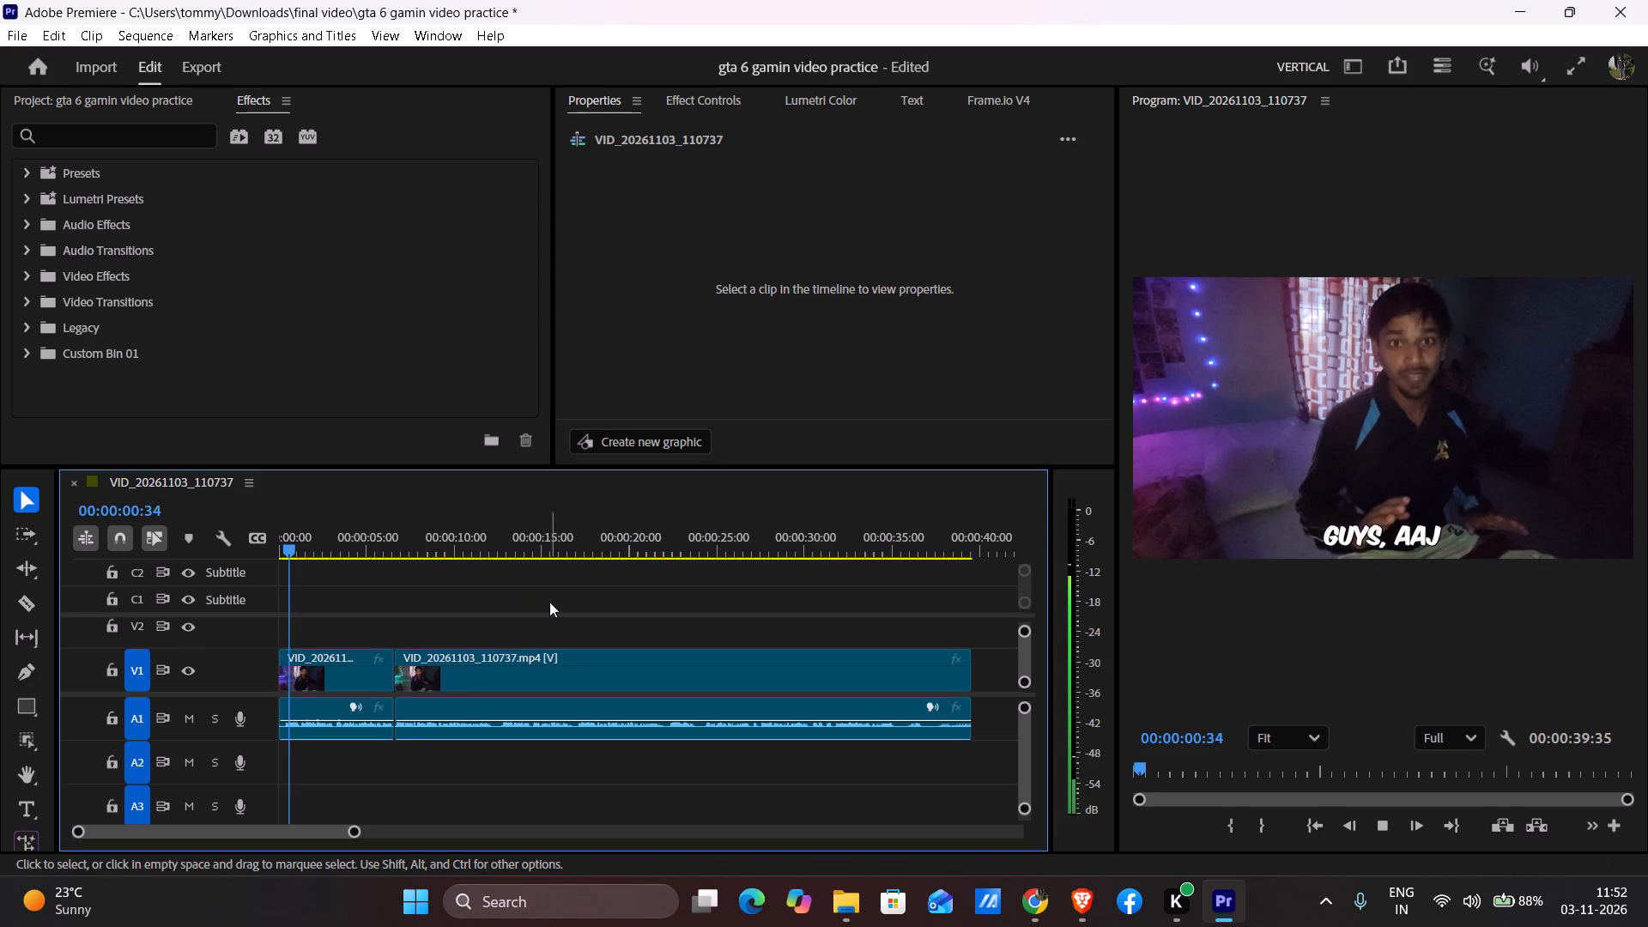
{"action": "scroll", "coordinate": [549, 600], "scroll_direction": "down", "scroll_amount": 8, "text": "ctrl"}
{"action": "scroll", "coordinate": [568, 626], "scroll_direction": "up", "scroll_amount": 4, "text": "ctrl"}
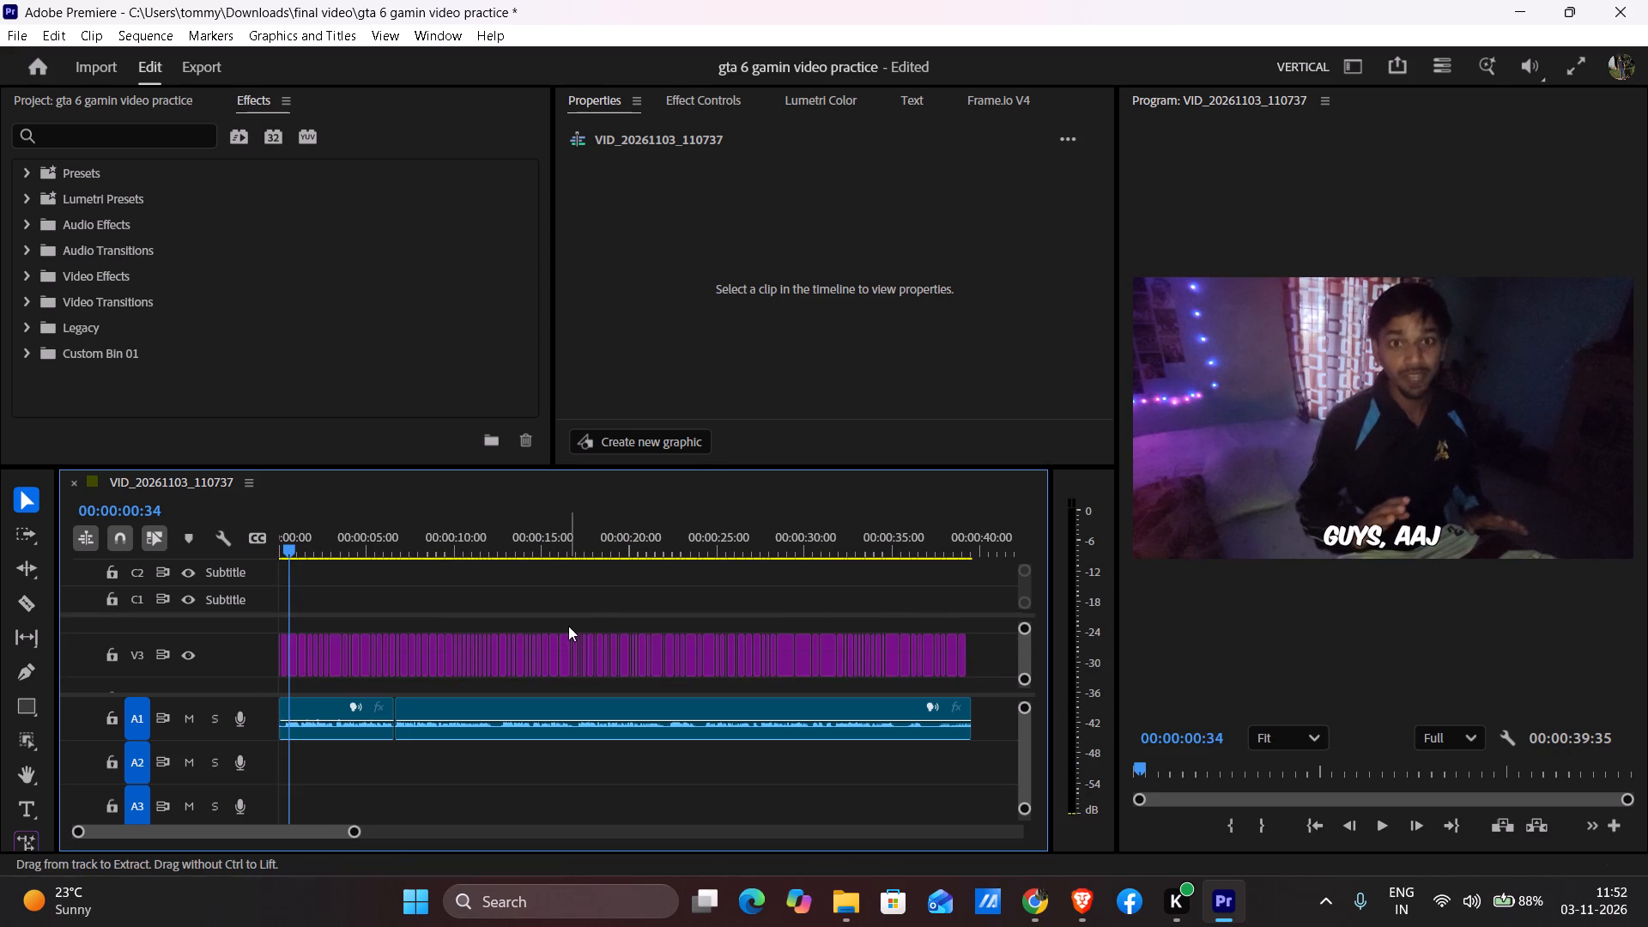
{"action": "scroll", "coordinate": [568, 626], "scroll_direction": "down", "scroll_amount": 2, "text": "ctrl"}
{"action": "scroll", "coordinate": [568, 626], "scroll_direction": "up", "scroll_amount": 2, "text": "ctrl"}
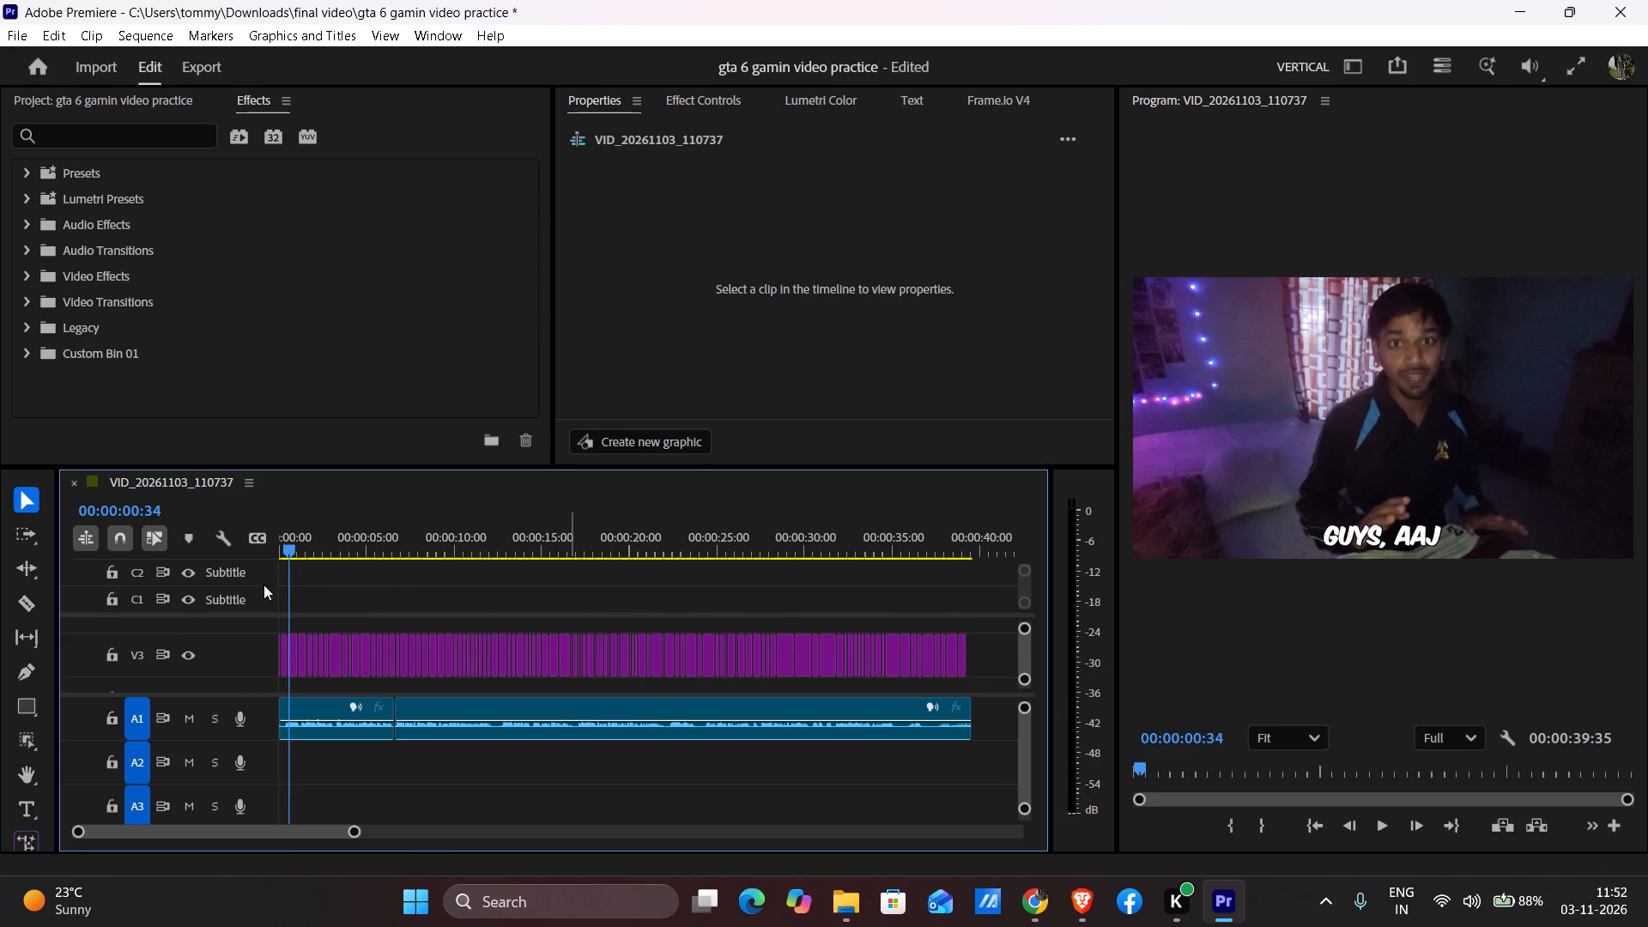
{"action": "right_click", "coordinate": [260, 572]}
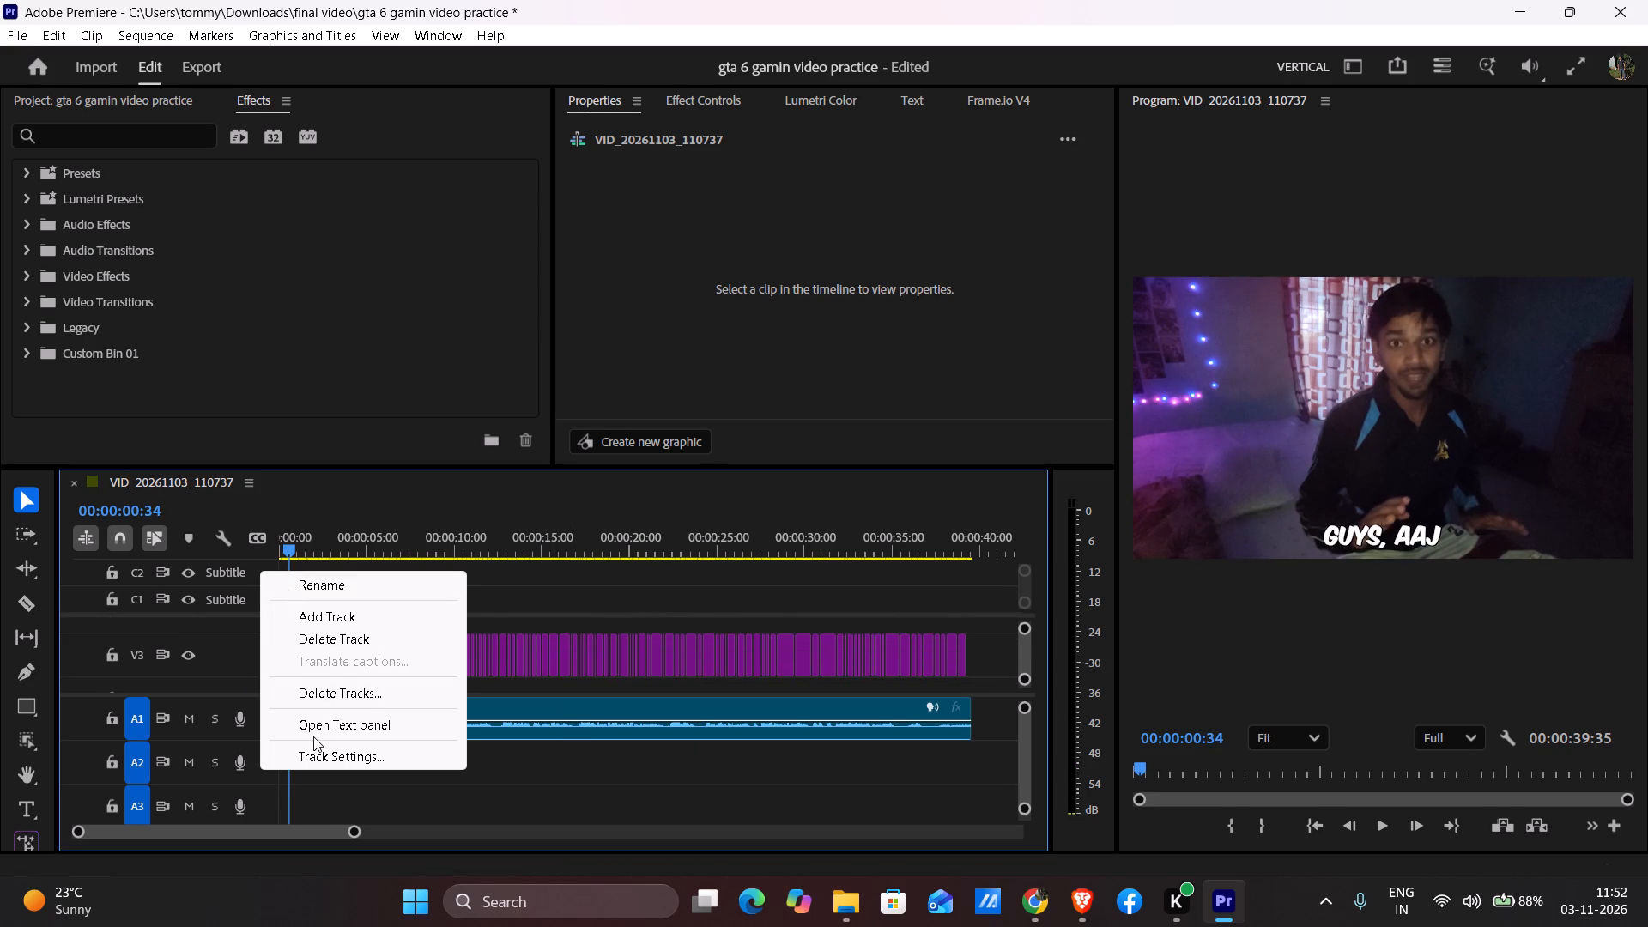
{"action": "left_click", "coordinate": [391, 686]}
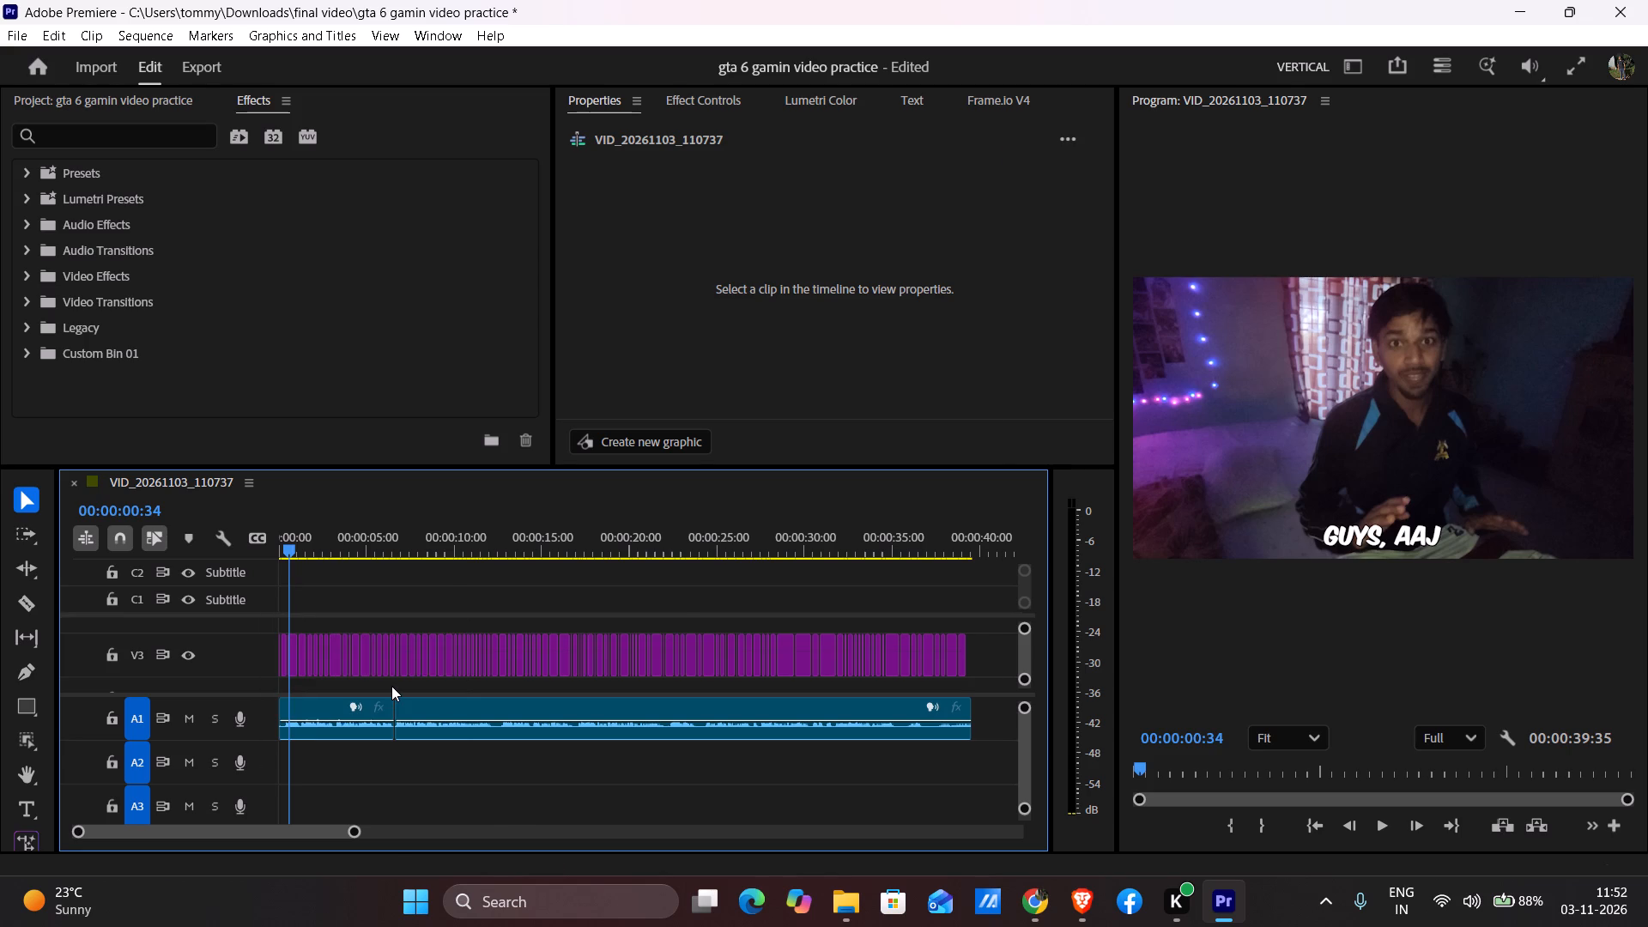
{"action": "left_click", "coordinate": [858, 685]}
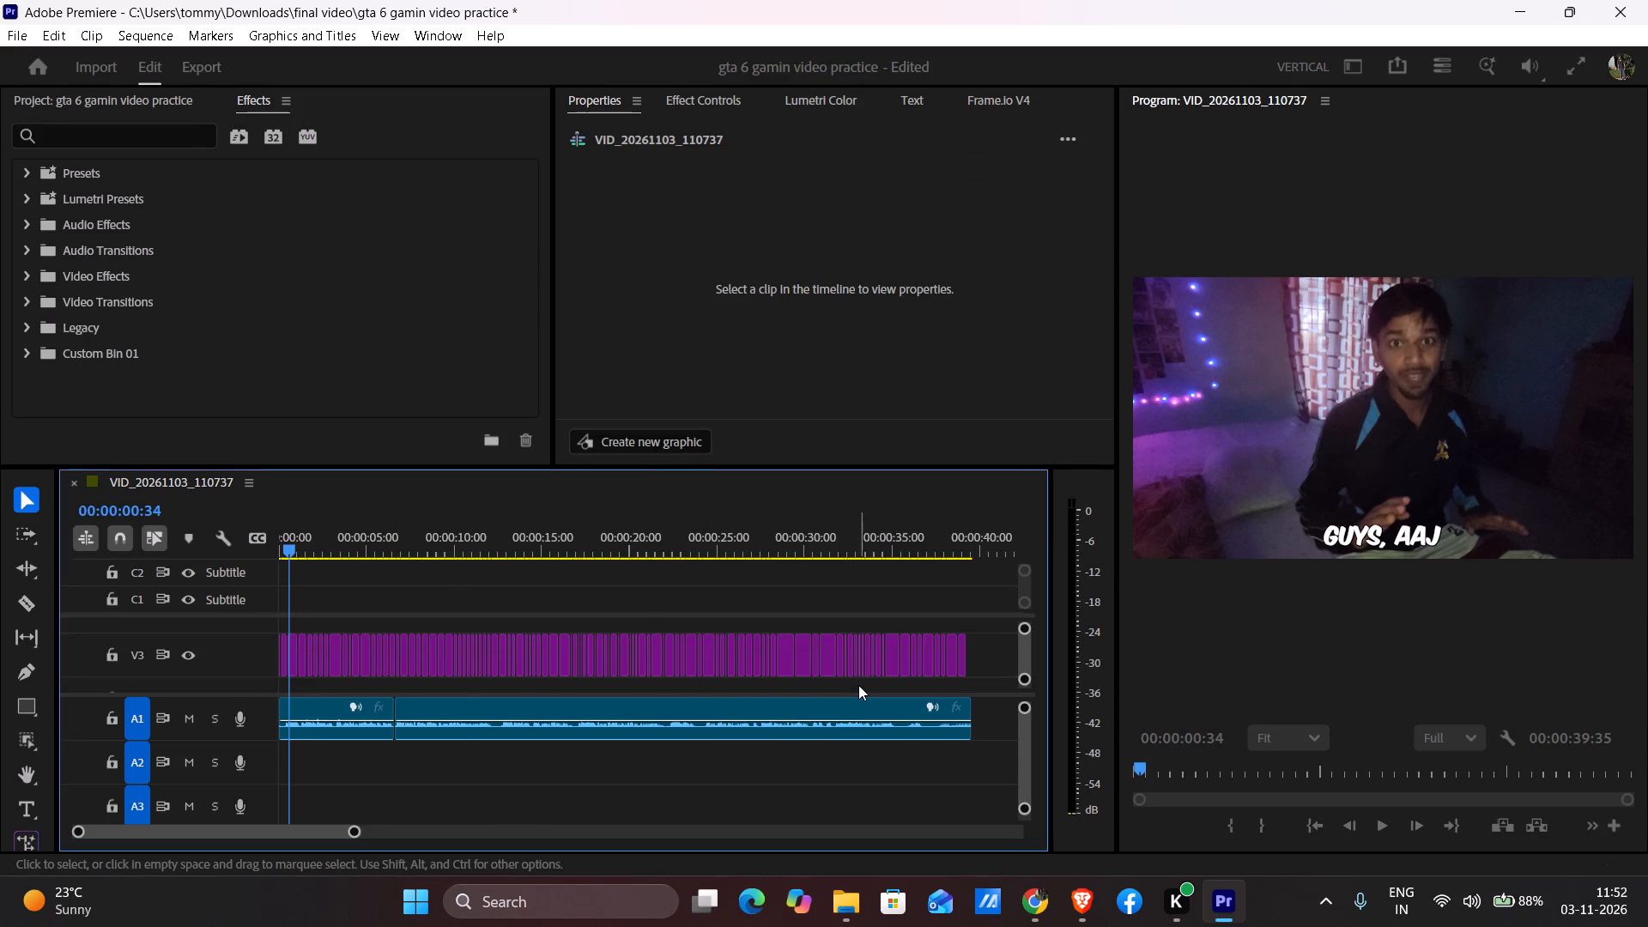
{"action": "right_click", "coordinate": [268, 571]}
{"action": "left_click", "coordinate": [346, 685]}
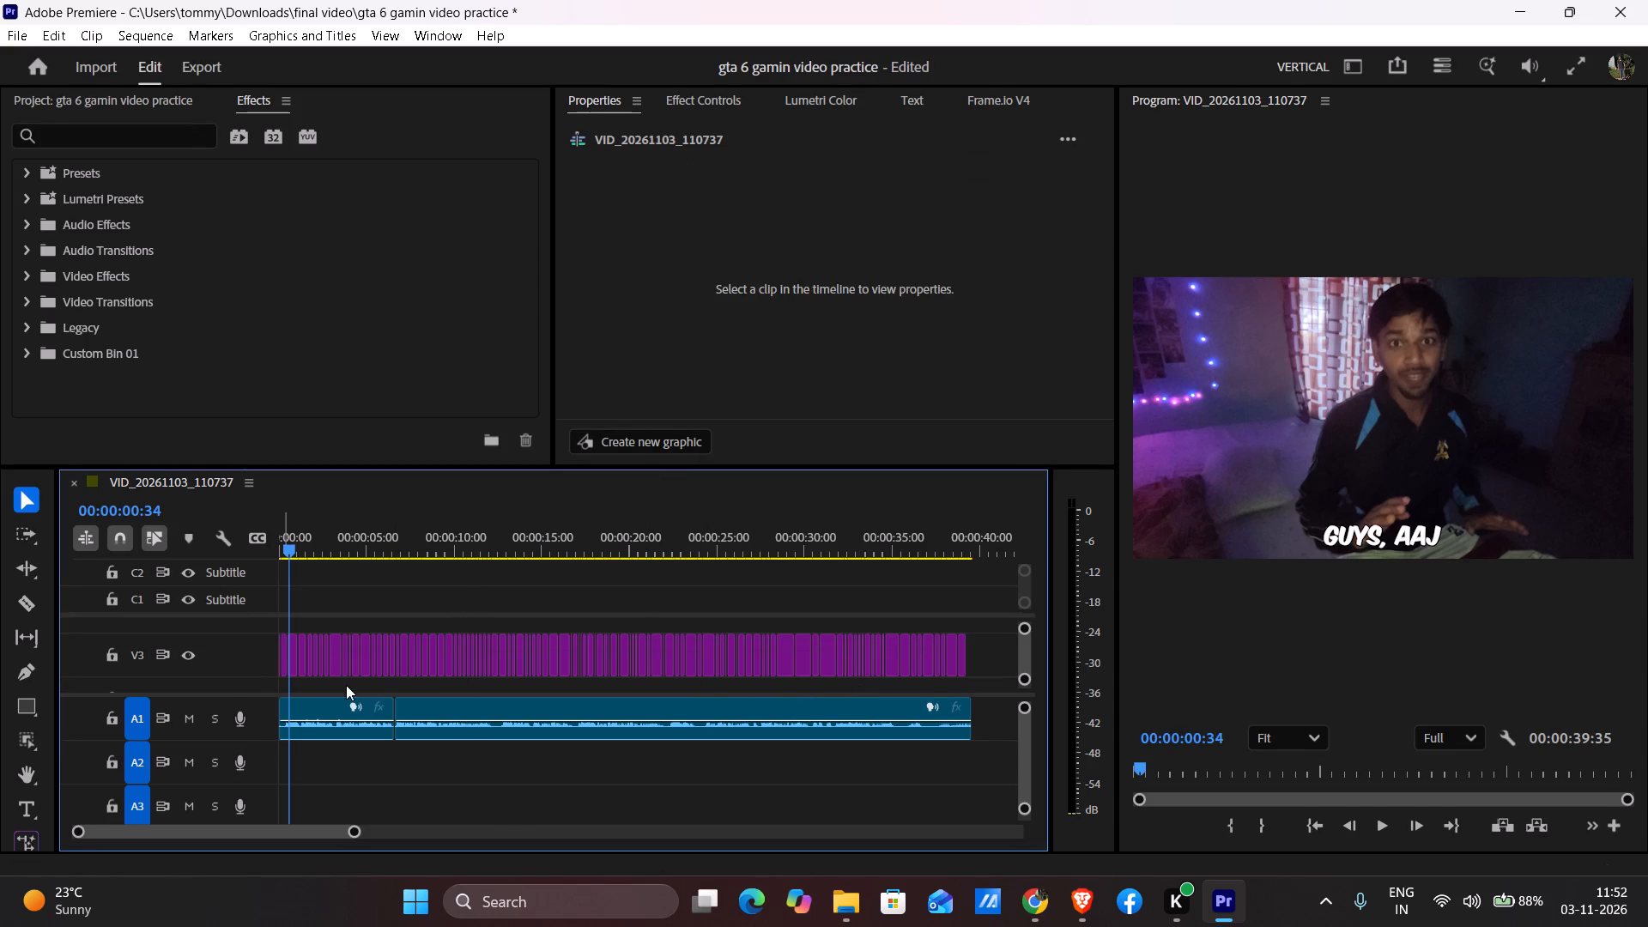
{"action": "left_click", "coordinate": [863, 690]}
Look over tracks V1 to V3, comparing the caption graphics on V3 with the video clips below.
{"action": "scroll", "coordinate": [739, 651], "scroll_direction": "down", "scroll_amount": 2, "text": "ctrl"}
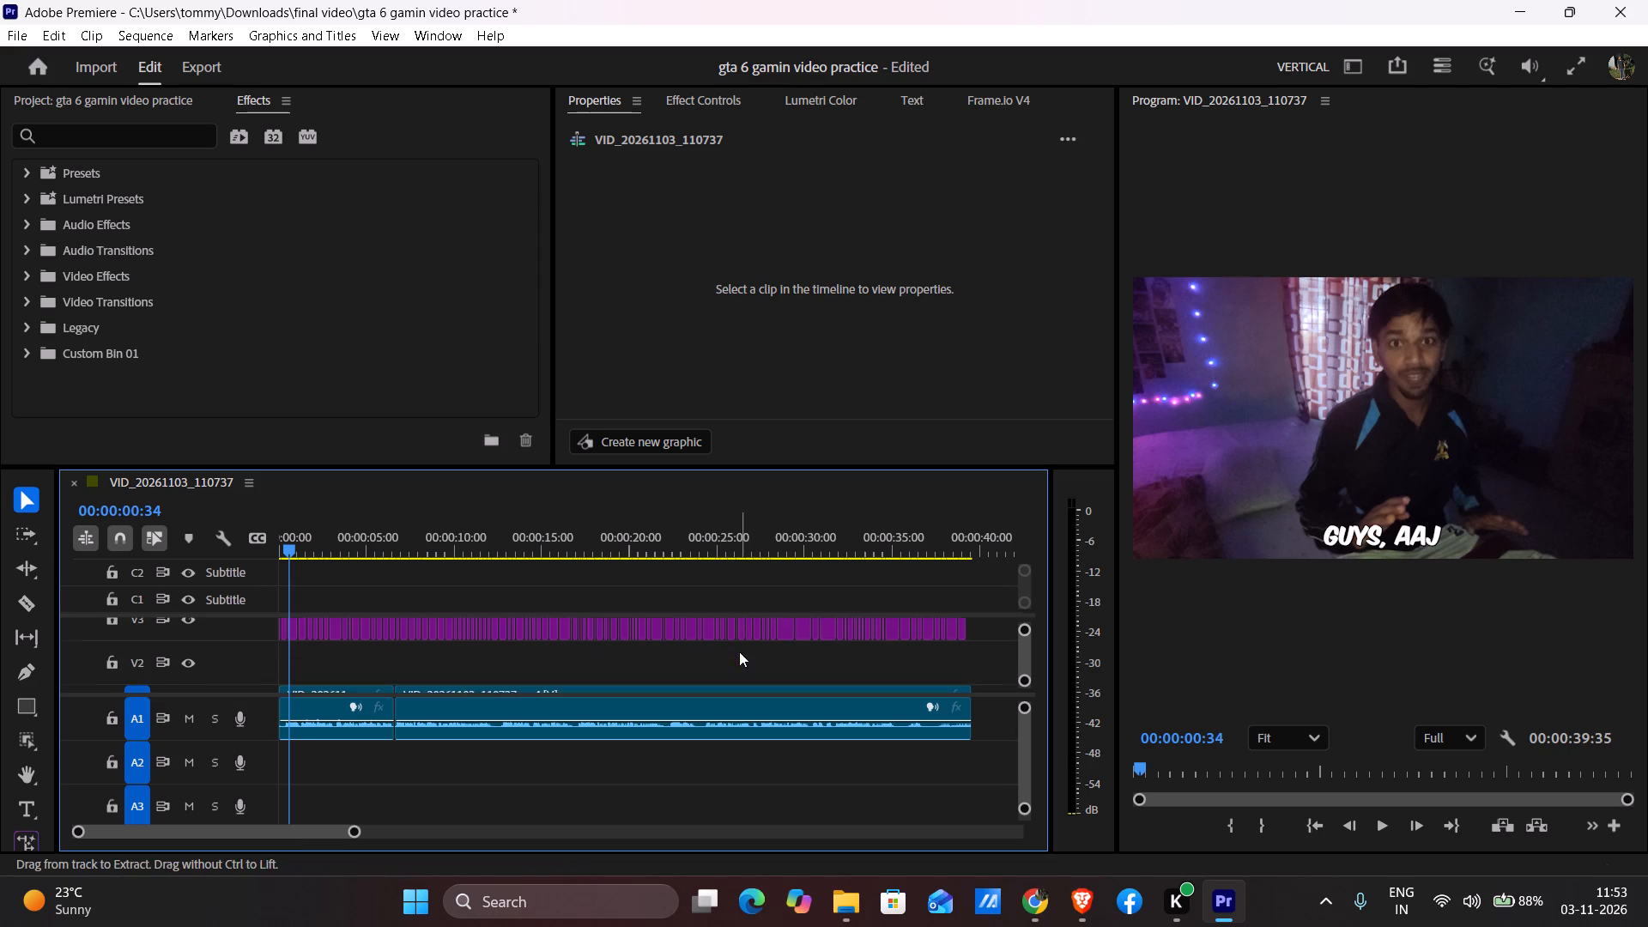
{"action": "scroll", "coordinate": [739, 651], "scroll_direction": "down", "scroll_amount": 3, "text": "ctrl"}
{"action": "scroll", "coordinate": [739, 651], "scroll_direction": "up", "scroll_amount": 4, "text": "ctrl"}
{"action": "scroll", "coordinate": [739, 651], "scroll_direction": "down", "scroll_amount": 8, "text": "ctrl"}
{"action": "scroll", "coordinate": [739, 651], "scroll_direction": "up", "scroll_amount": 2, "text": "ctrl"}
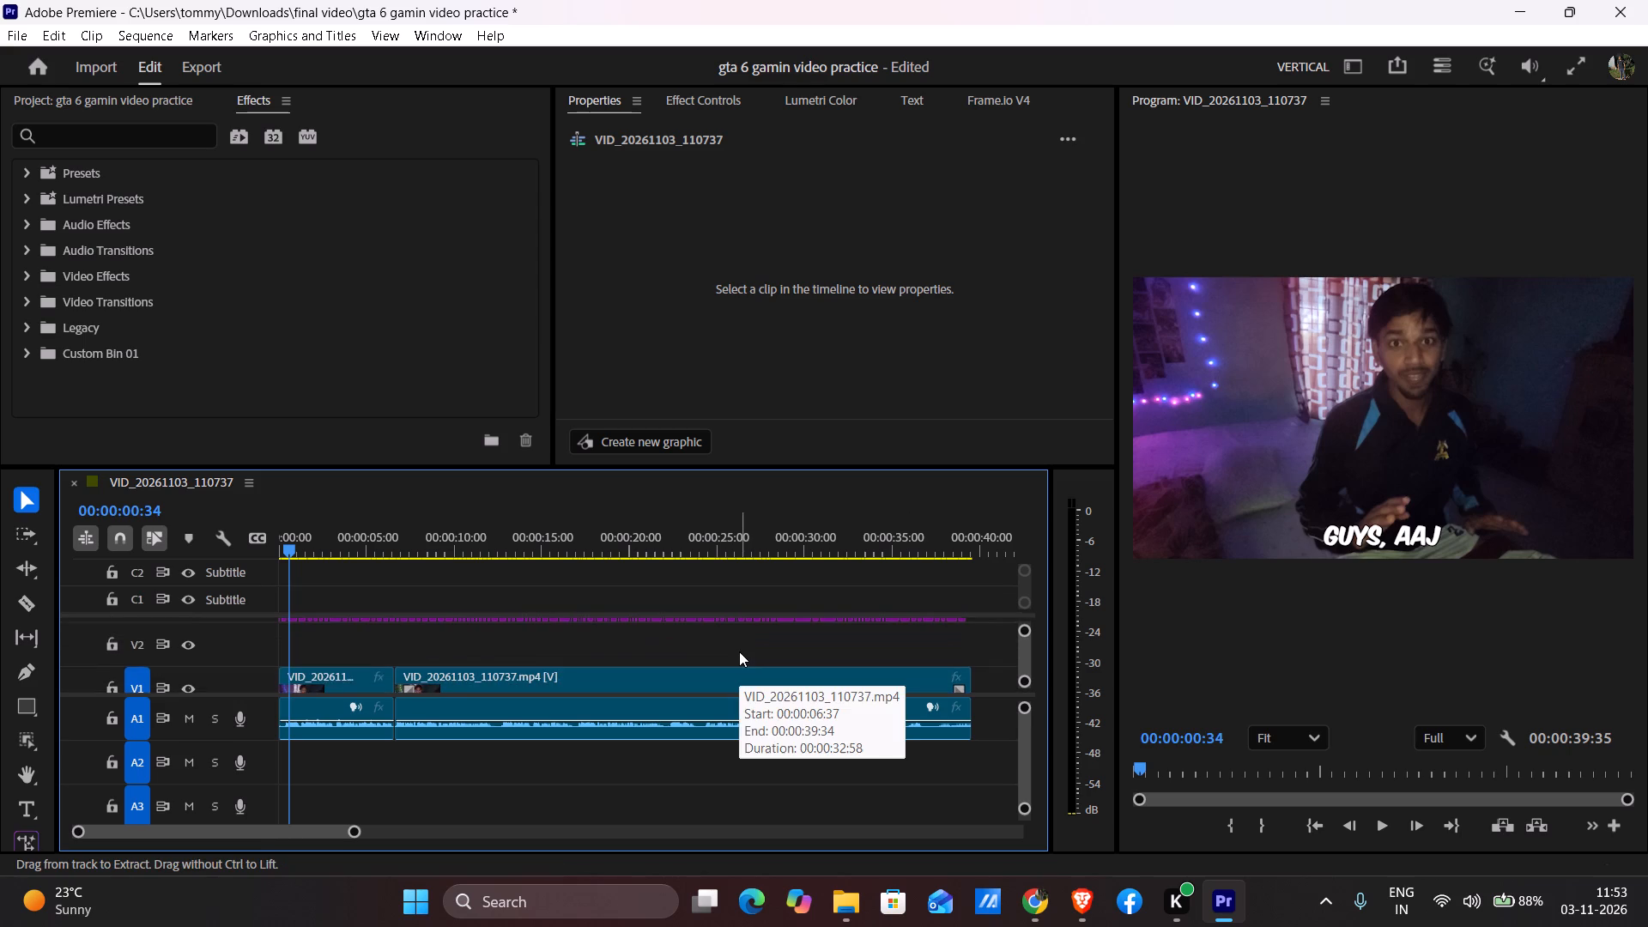
{"action": "scroll", "coordinate": [739, 651], "scroll_direction": "up", "scroll_amount": 2, "text": "ctrl"}
{"action": "scroll", "coordinate": [739, 650], "scroll_direction": "down", "scroll_amount": 2, "text": "ctrl"}
{"action": "scroll", "coordinate": [739, 650], "scroll_direction": "up", "scroll_amount": 1, "text": "ctrl"}
{"action": "scroll", "coordinate": [739, 650], "scroll_direction": "down", "scroll_amount": 3, "text": "ctrl"}
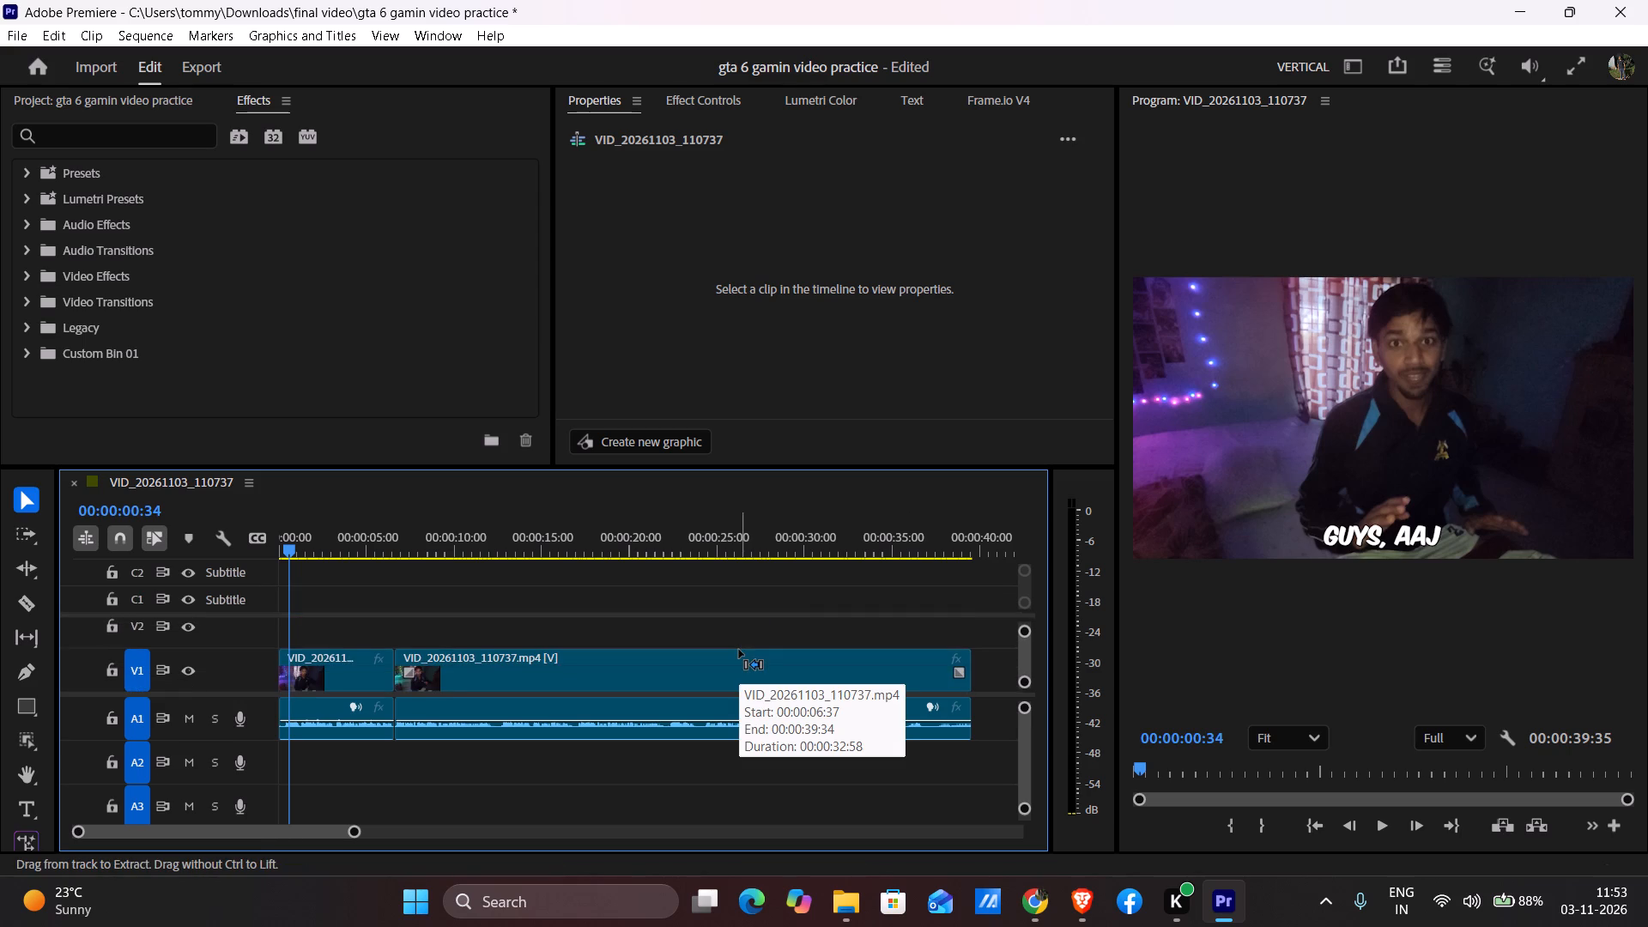
{"action": "scroll", "coordinate": [739, 650], "scroll_direction": "down", "scroll_amount": 1, "text": "ctrl"}
Delete both empty Subtitle caption tracks, C1 and C2, from the timeline.
{"action": "right_click", "coordinate": [967, 581]}
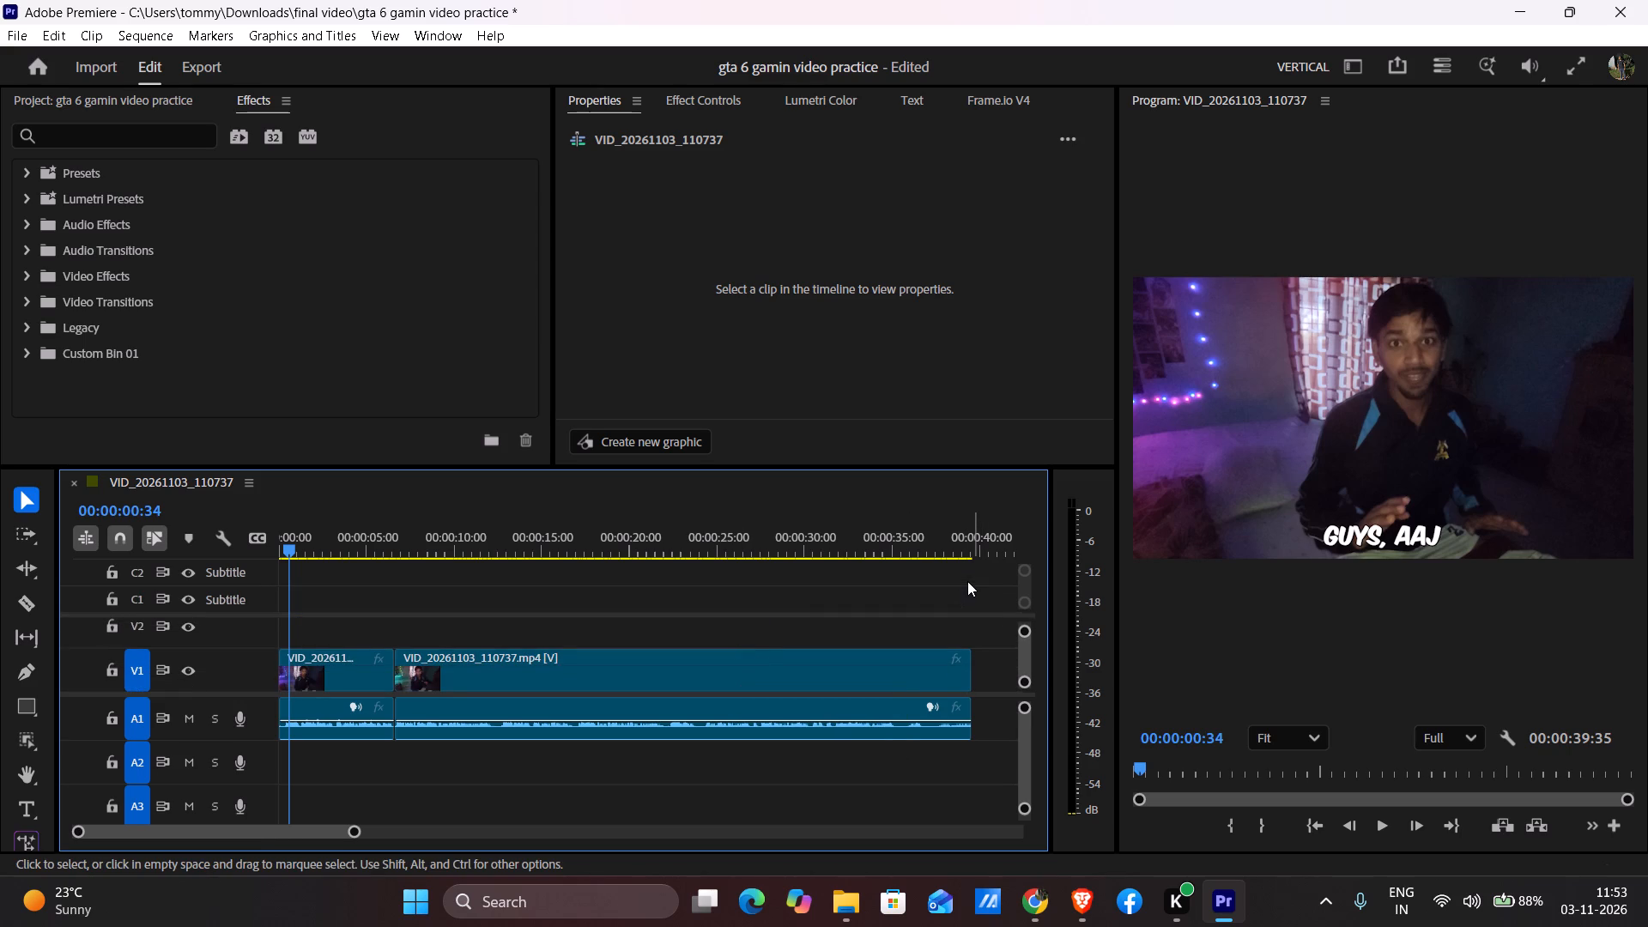
{"action": "right_click", "coordinate": [251, 591]}
{"action": "left_click", "coordinate": [309, 651]}
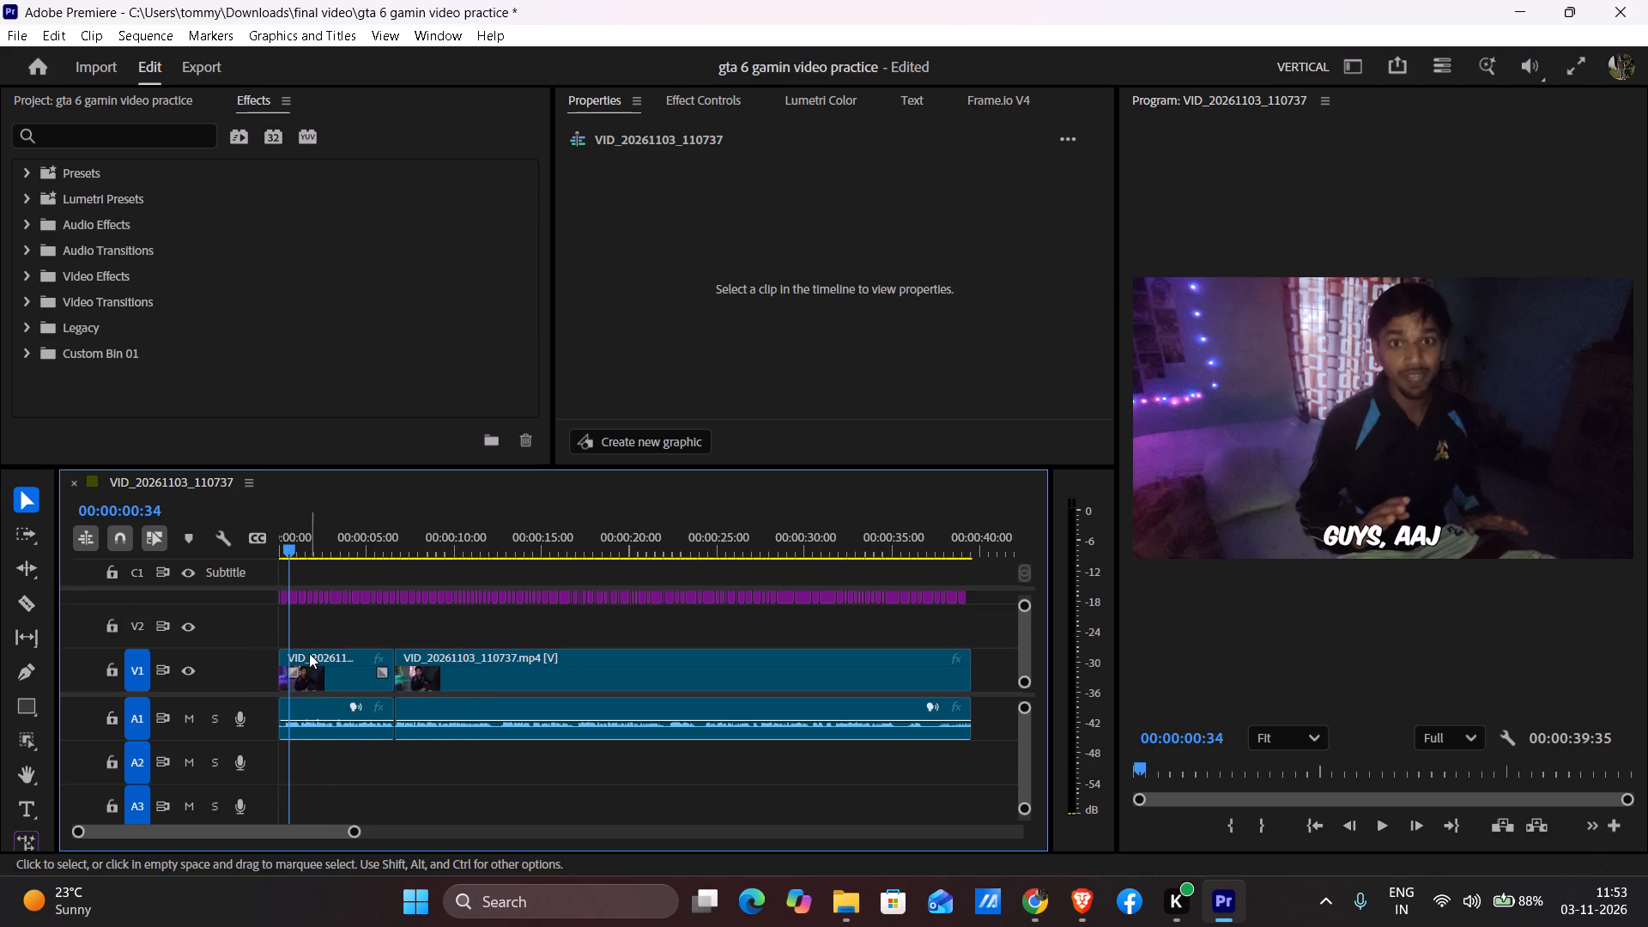
{"action": "right_click", "coordinate": [88, 571]}
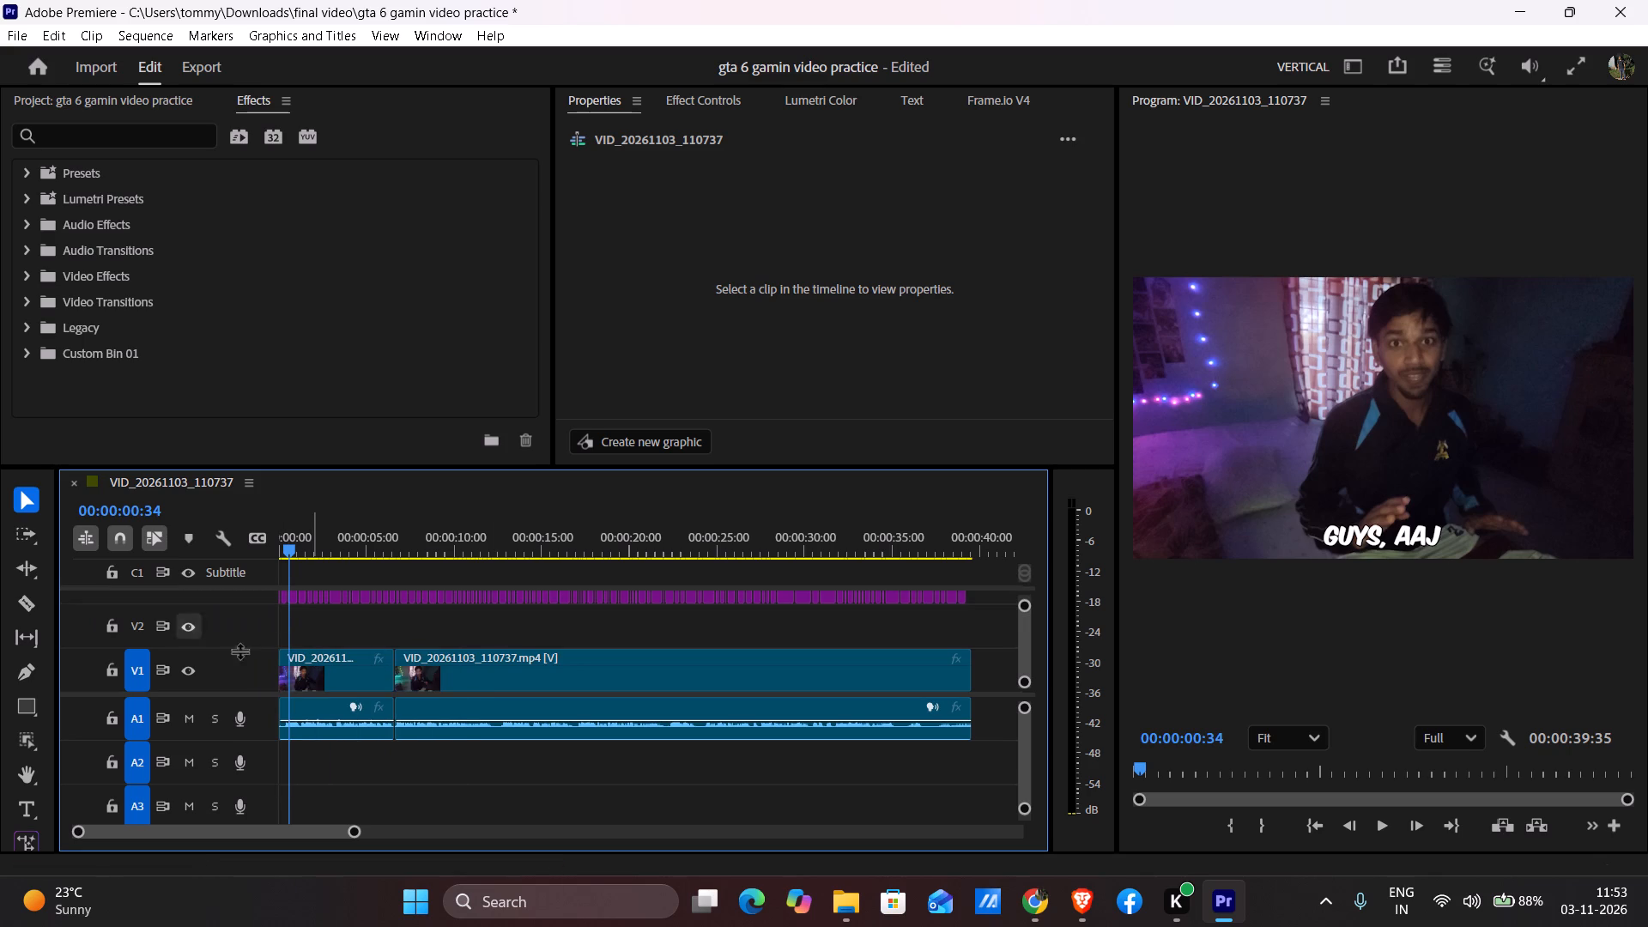
{"action": "right_click", "coordinate": [83, 574]}
{"action": "right_click", "coordinate": [247, 569]}
{"action": "left_click", "coordinate": [305, 638]}
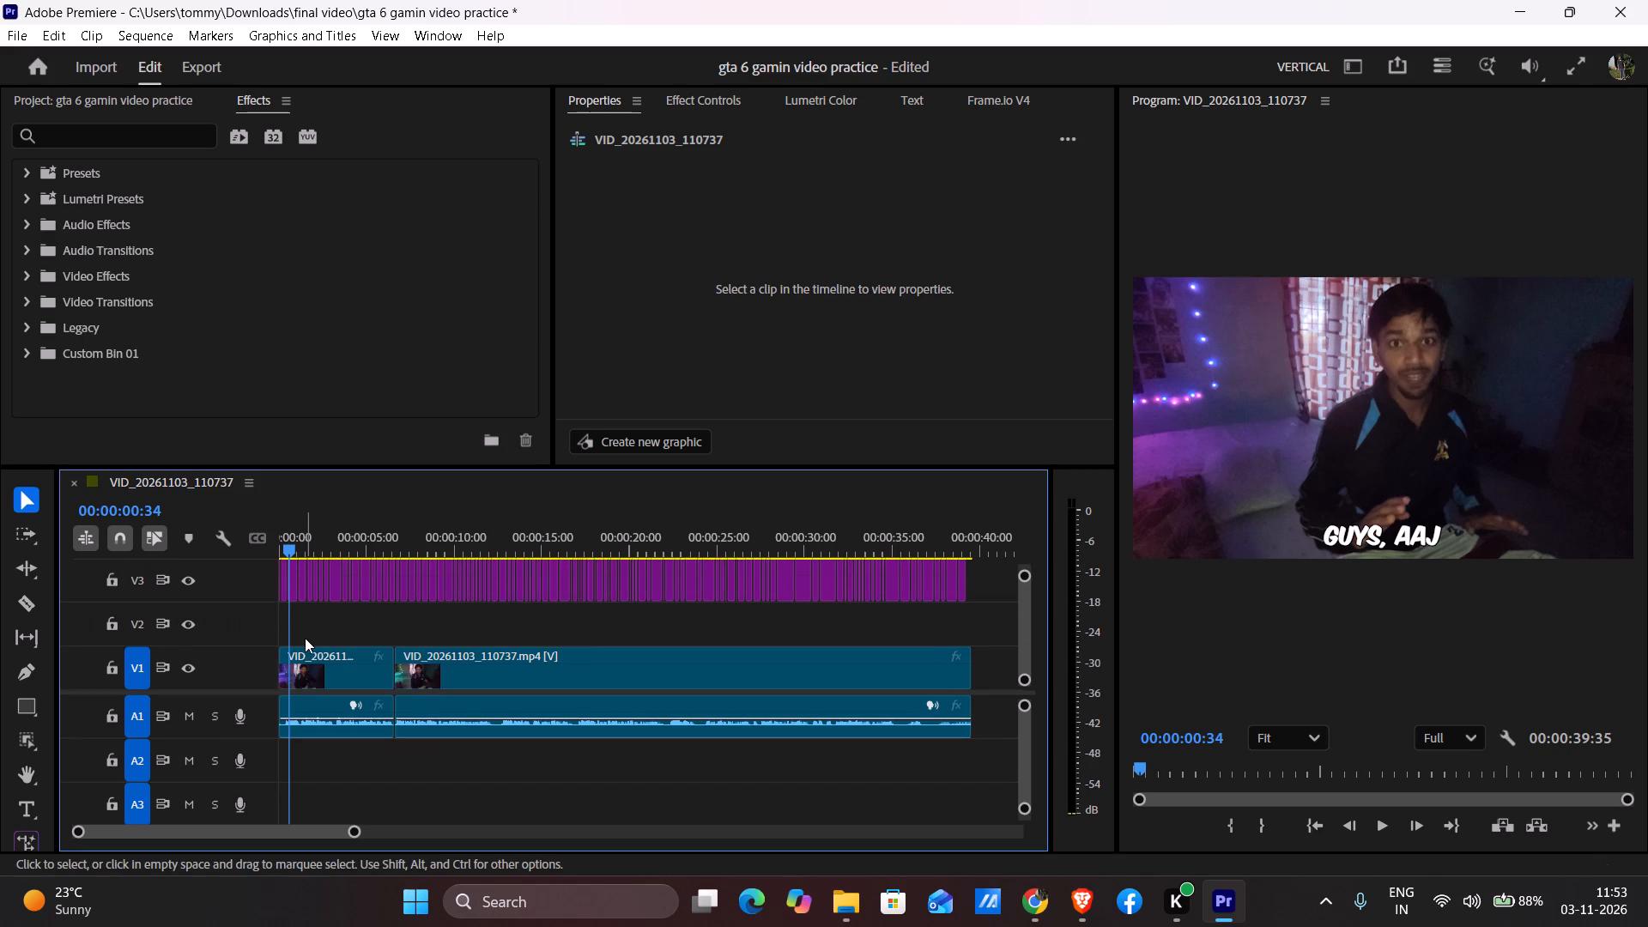
{"action": "scroll", "coordinate": [445, 637], "scroll_direction": "up", "scroll_amount": 2, "text": "ctrl"}
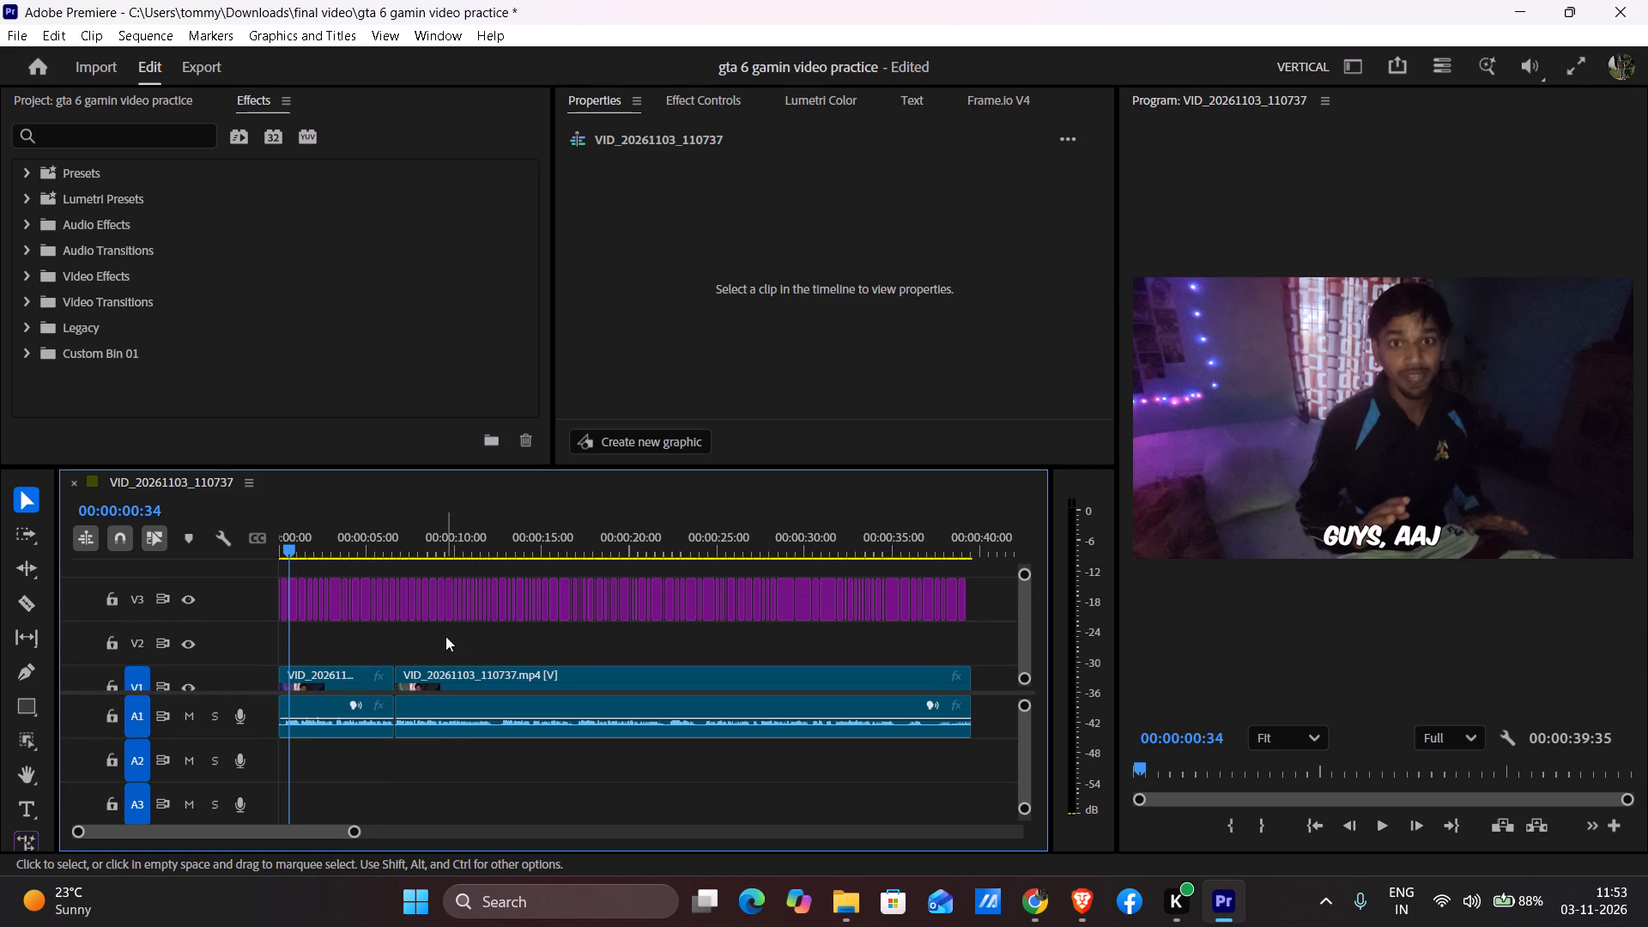
{"action": "left_click", "coordinate": [245, 579]}
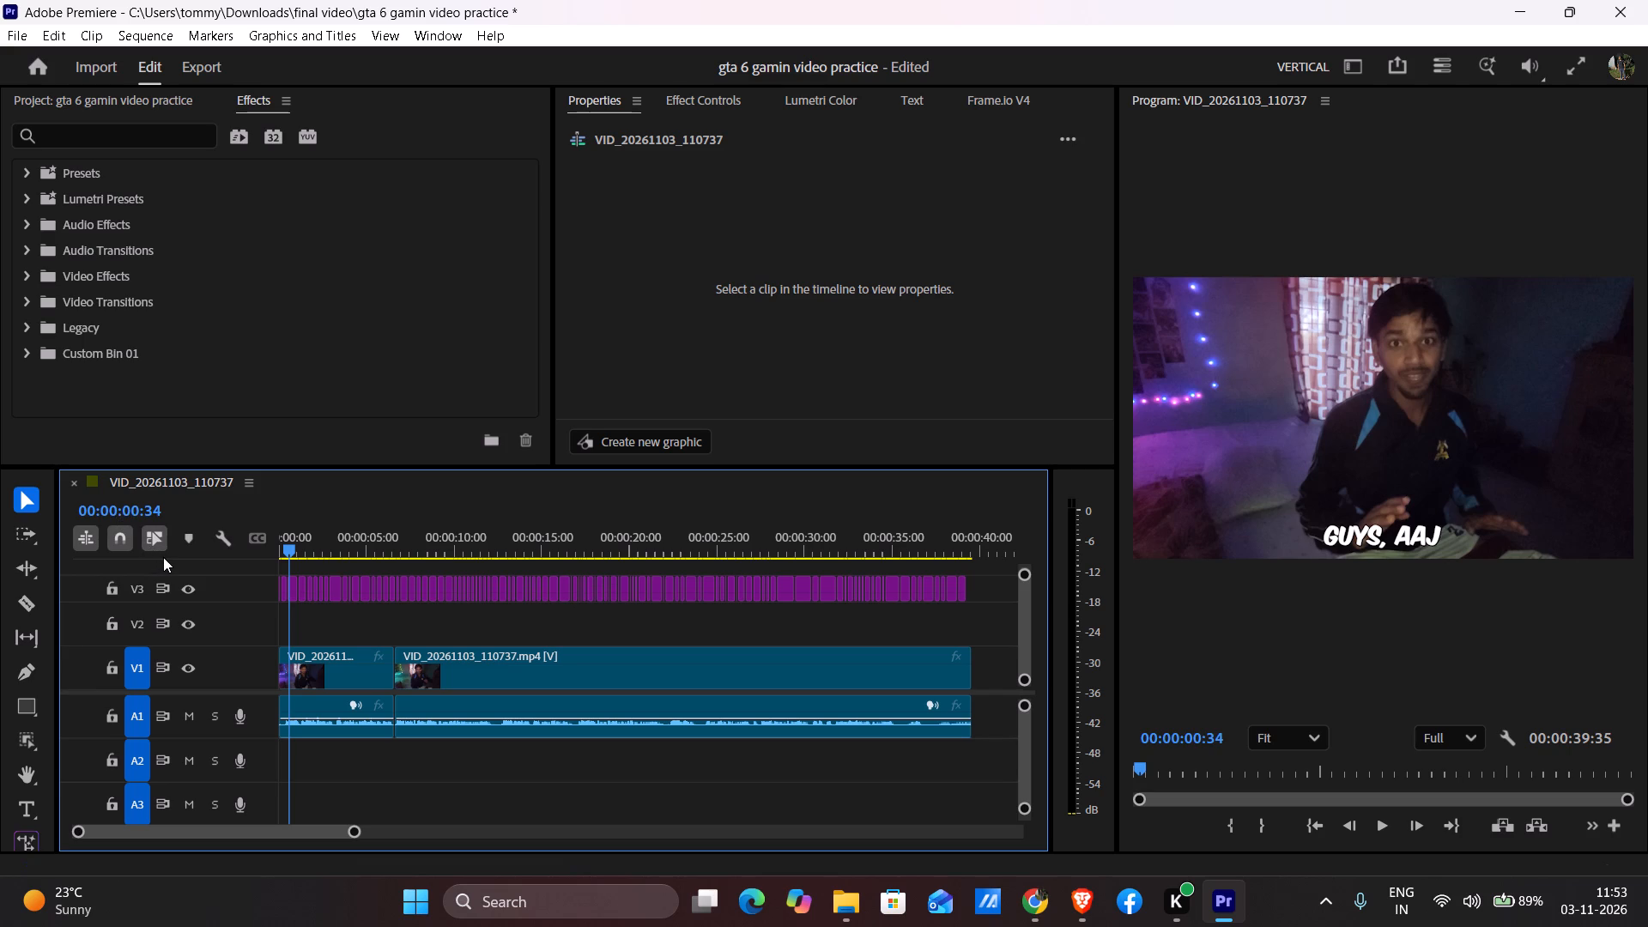
From the sequence start, select all V3 caption graphics, sample dark grey 1D1D1D as their fill, and change the fill type to Linear Gradient.
{"action": "left_click_drag", "start_coordinate": [288, 546], "coordinate": [257, 536]}
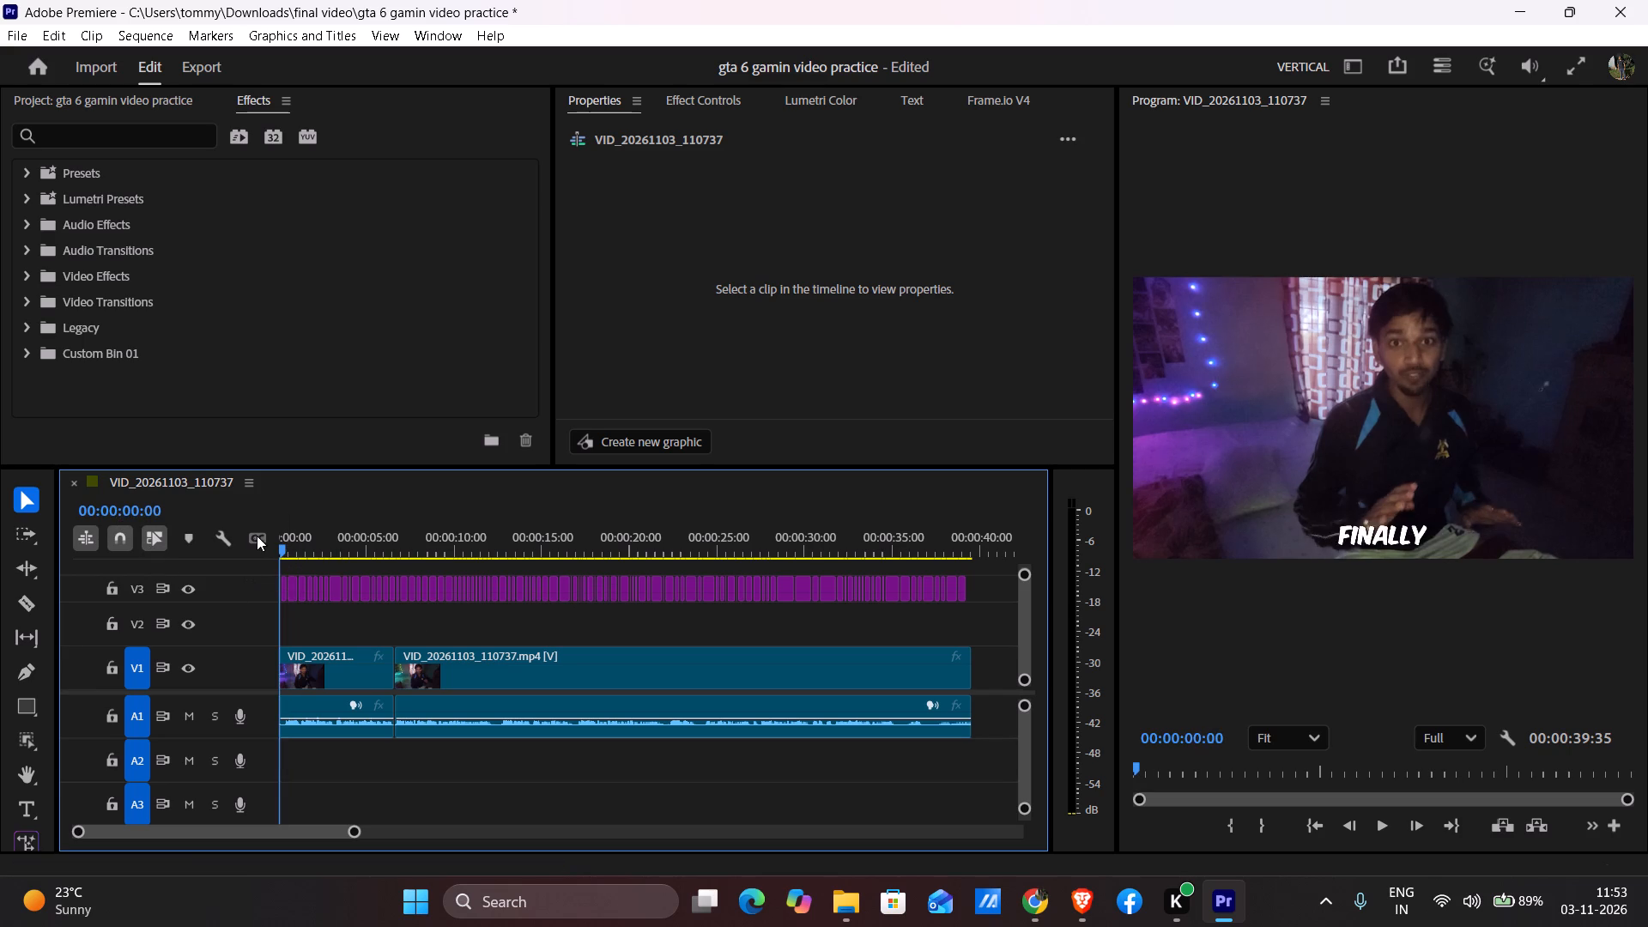
{"action": "left_click_drag", "start_coordinate": [257, 536], "coordinate": [254, 536]}
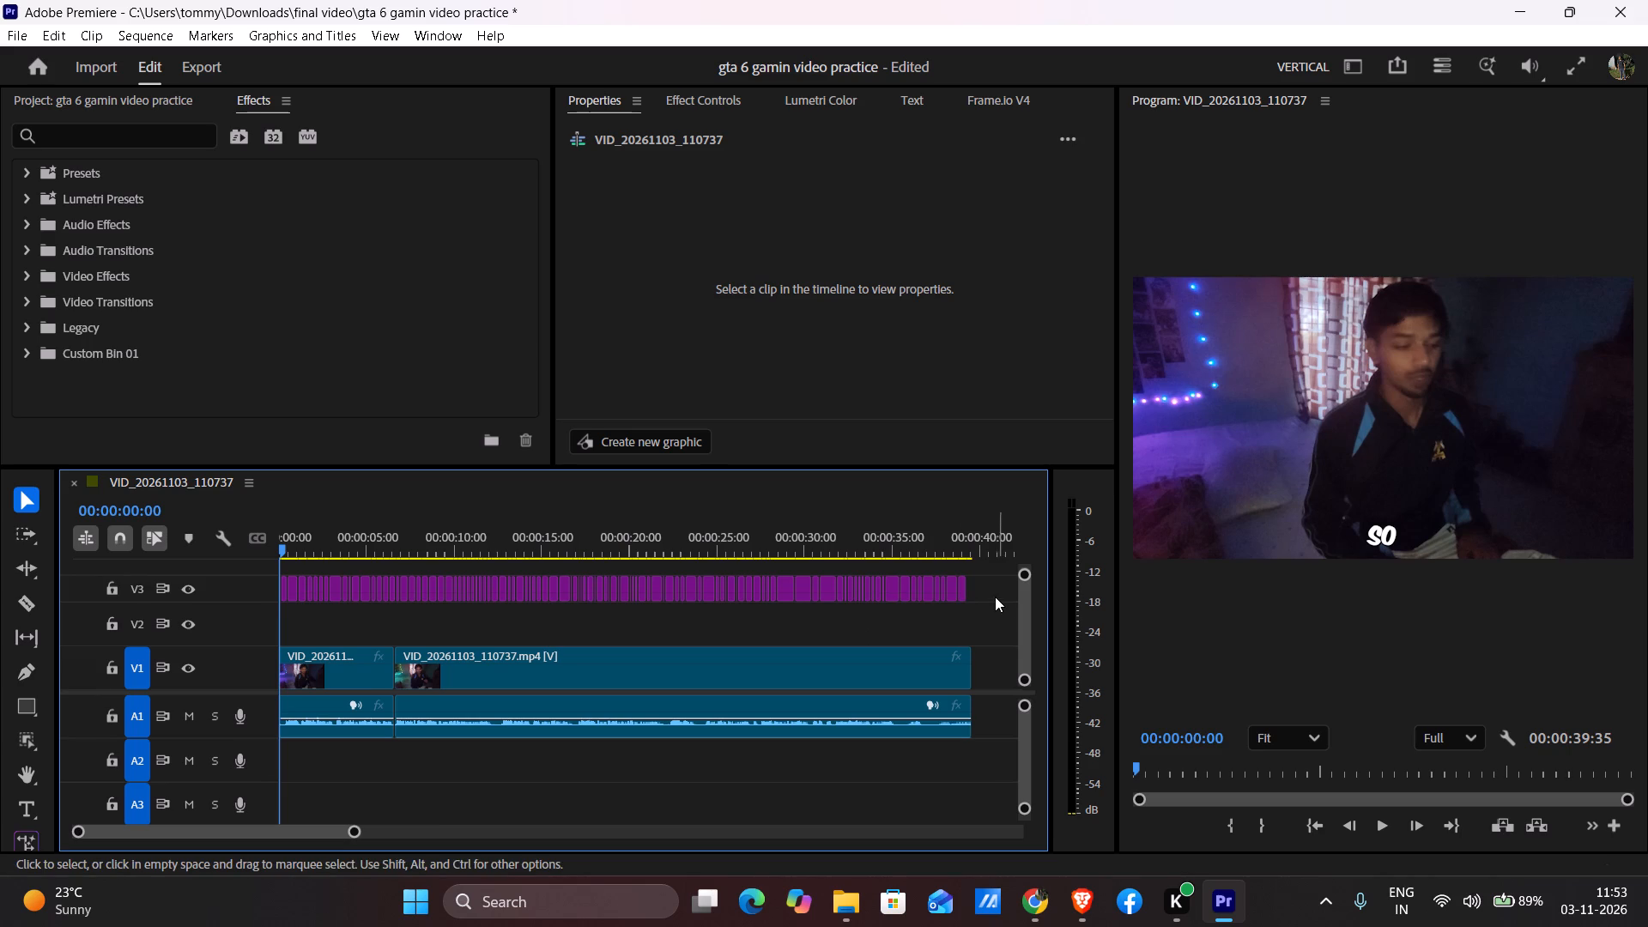
{"action": "left_click_drag", "start_coordinate": [993, 593], "coordinate": [284, 603]}
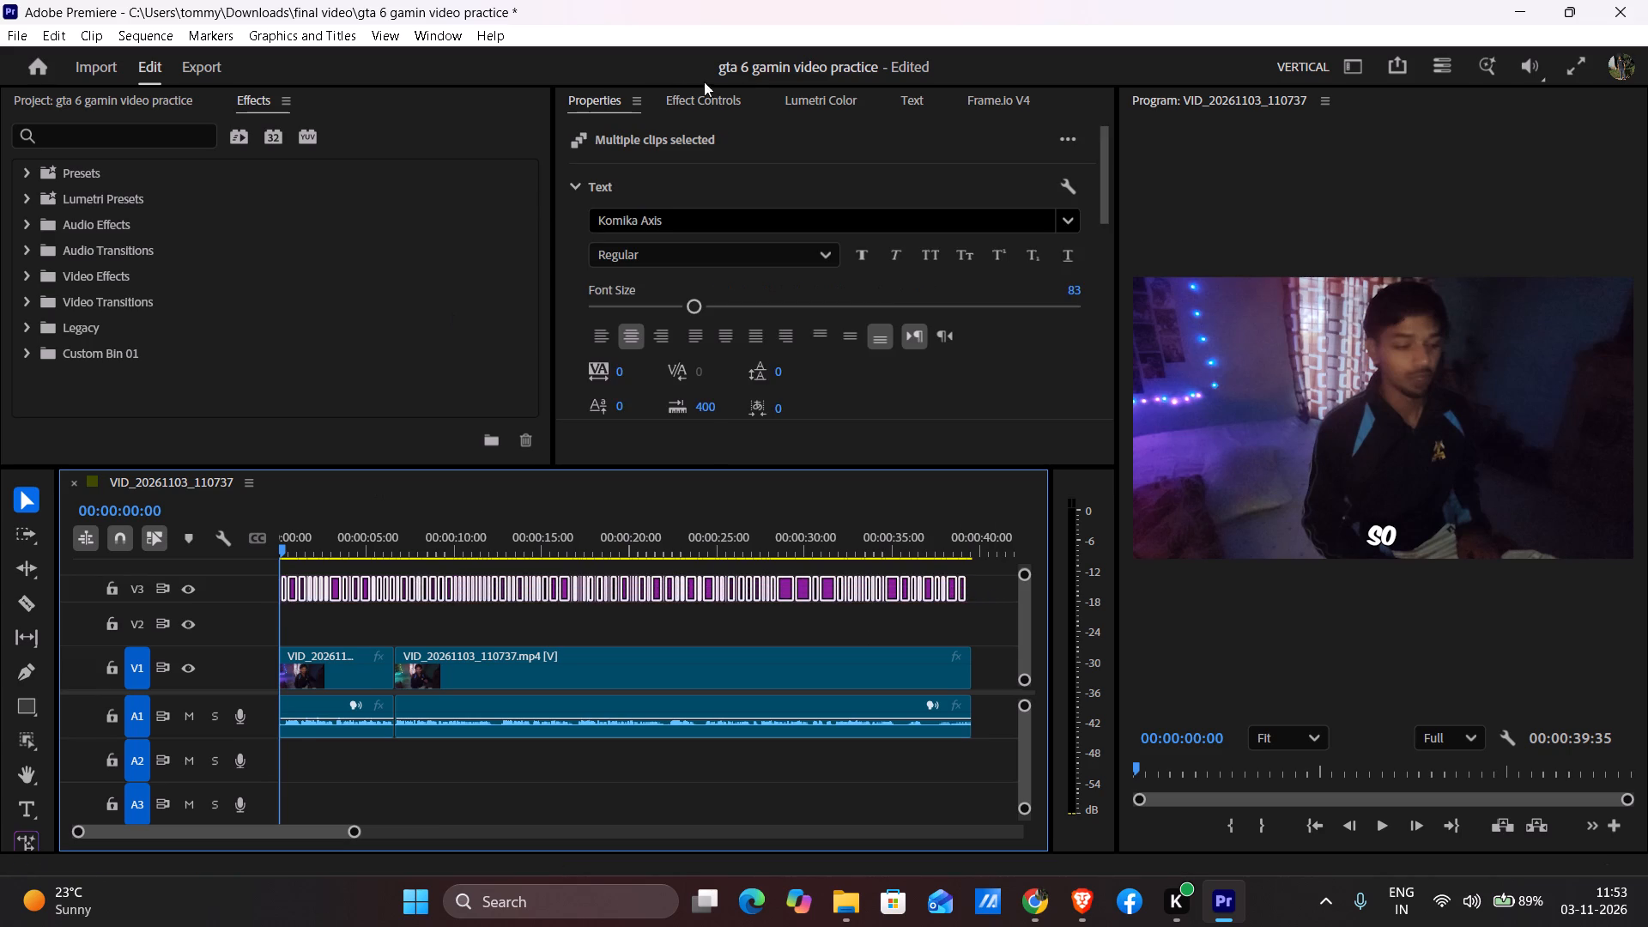
{"action": "left_click", "coordinate": [851, 95]}
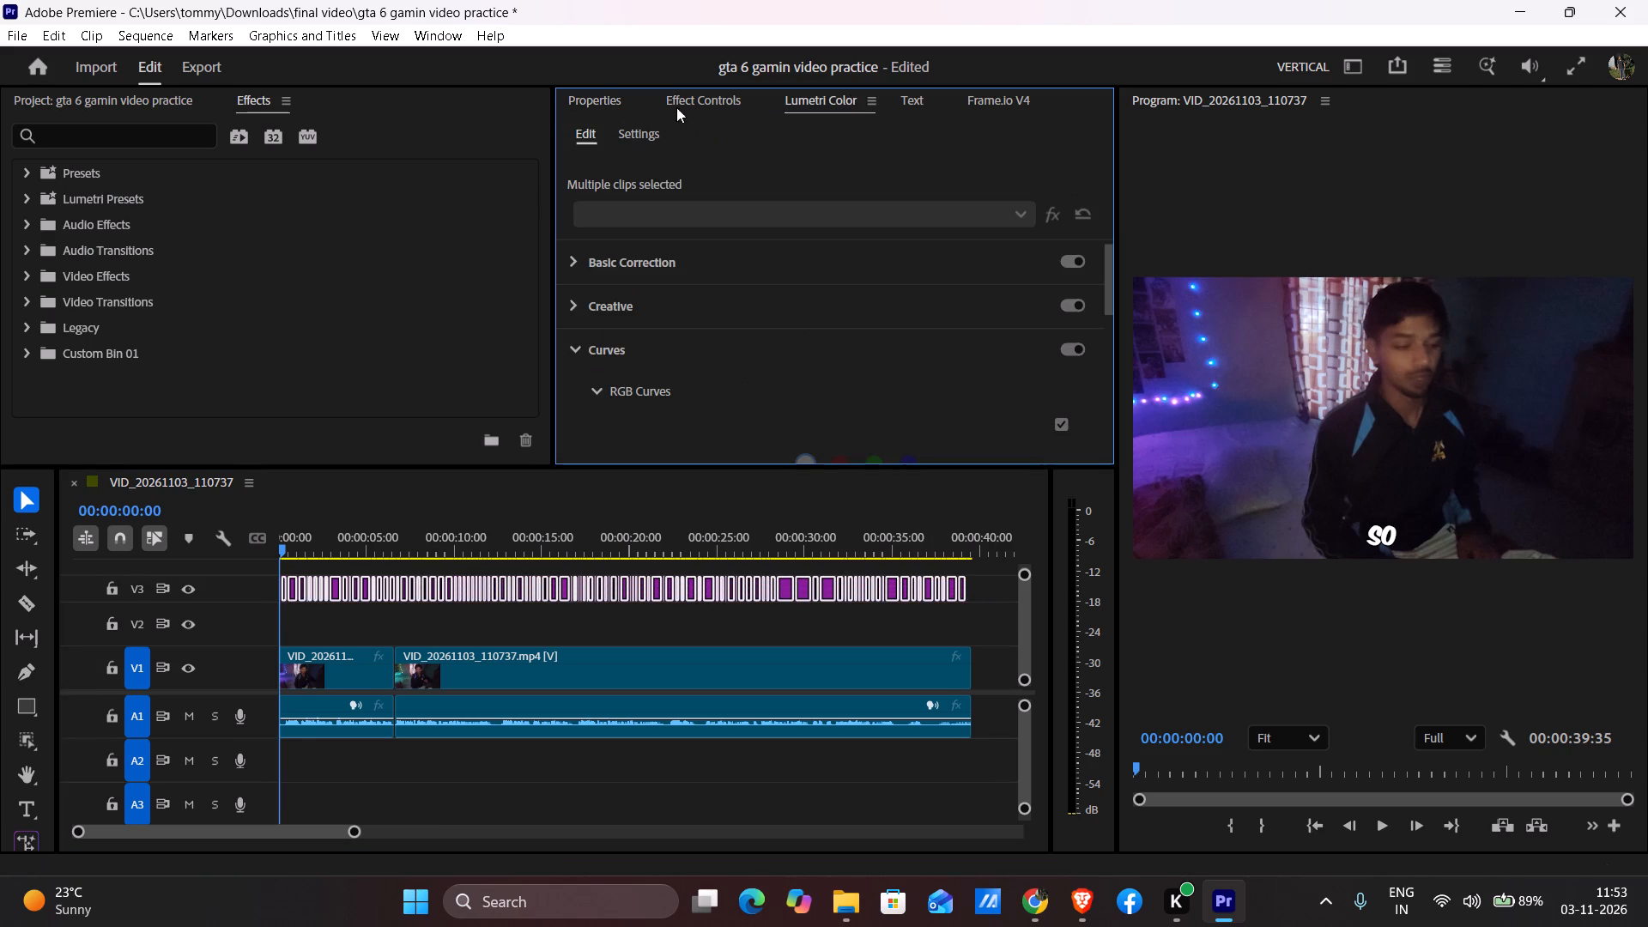
{"action": "left_click", "coordinate": [608, 98]}
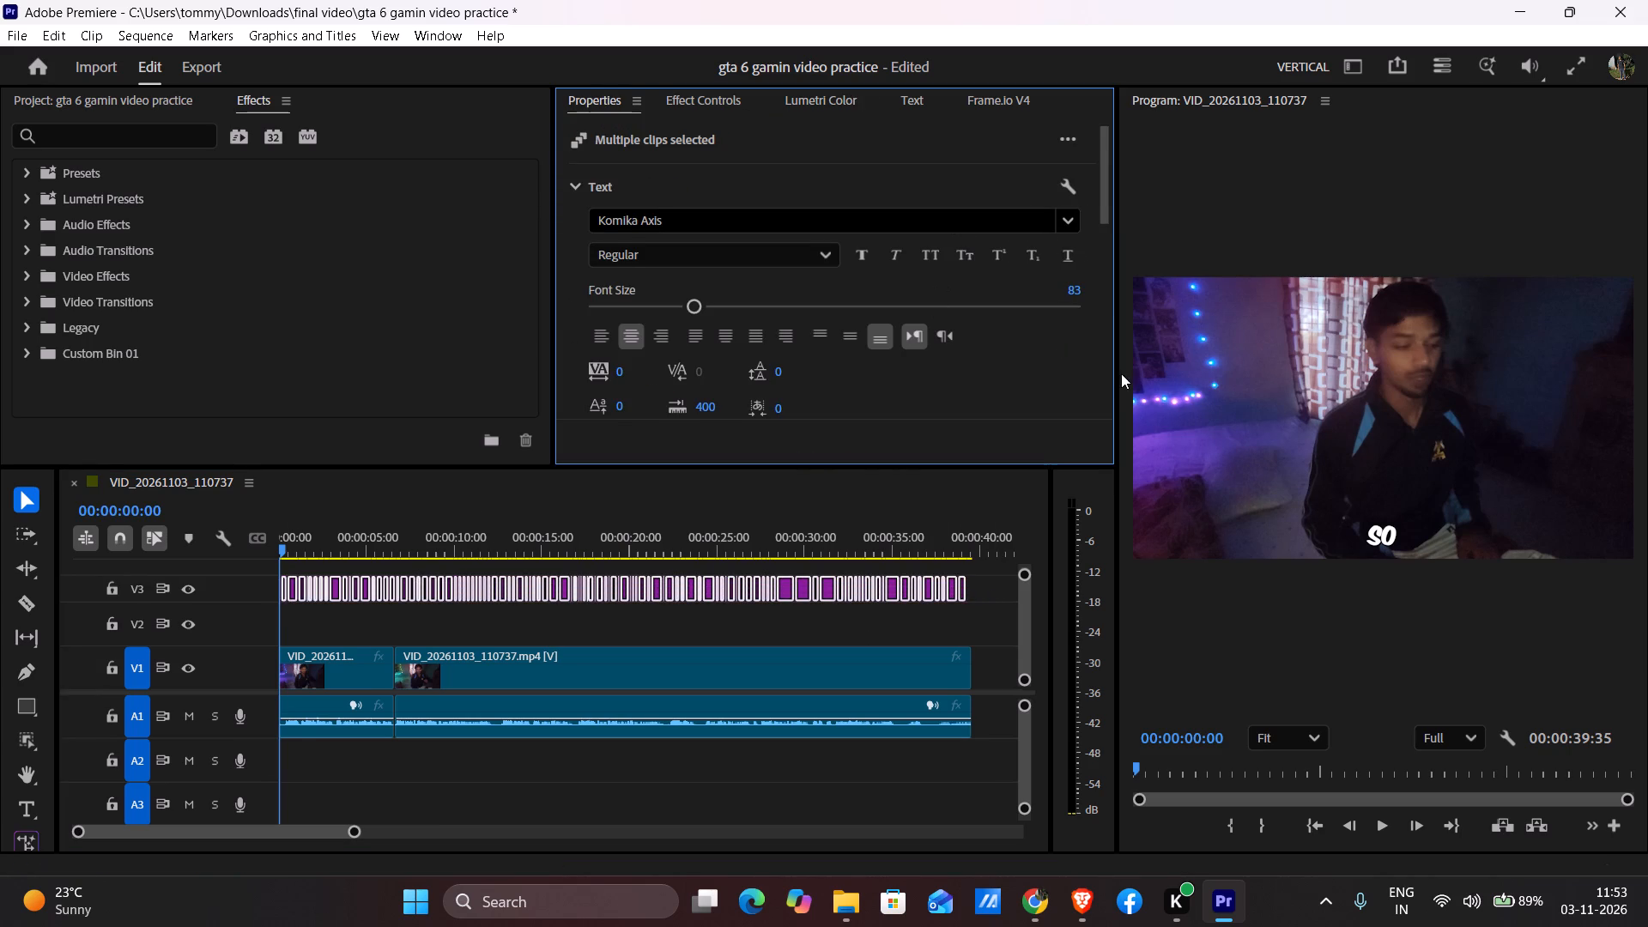
{"action": "scroll", "coordinate": [869, 351], "scroll_direction": "down", "scroll_amount": 12}
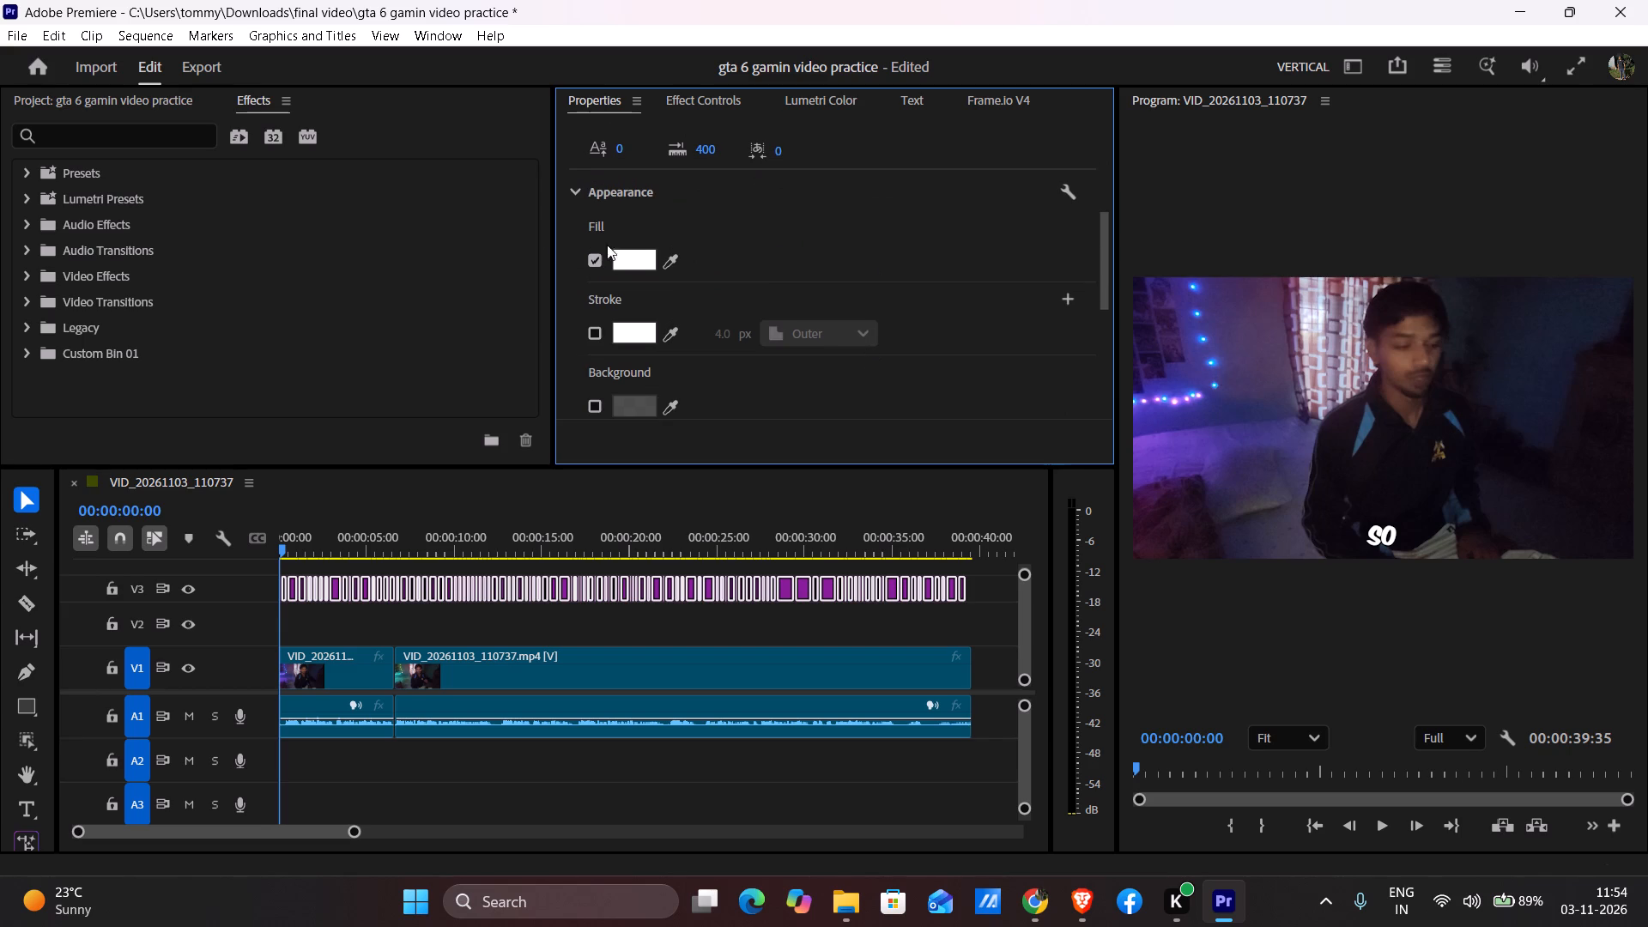
{"action": "left_click", "coordinate": [670, 256]}
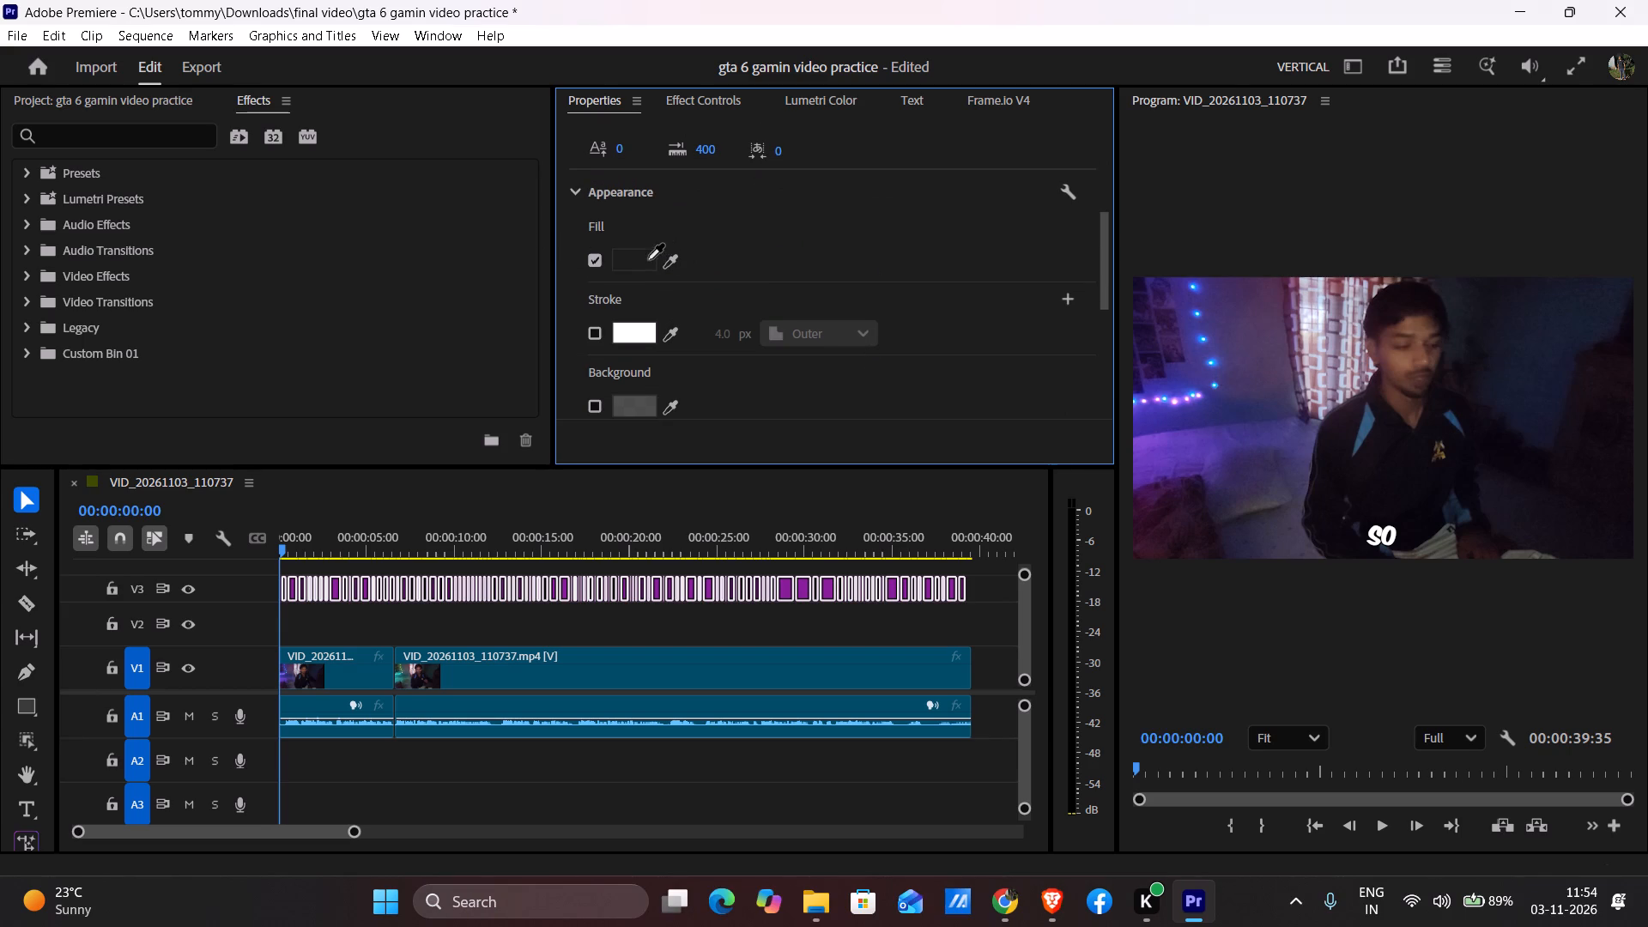
{"action": "left_click", "coordinate": [648, 260]}
{"action": "left_click", "coordinate": [648, 259]}
{"action": "left_click", "coordinate": [687, 256]}
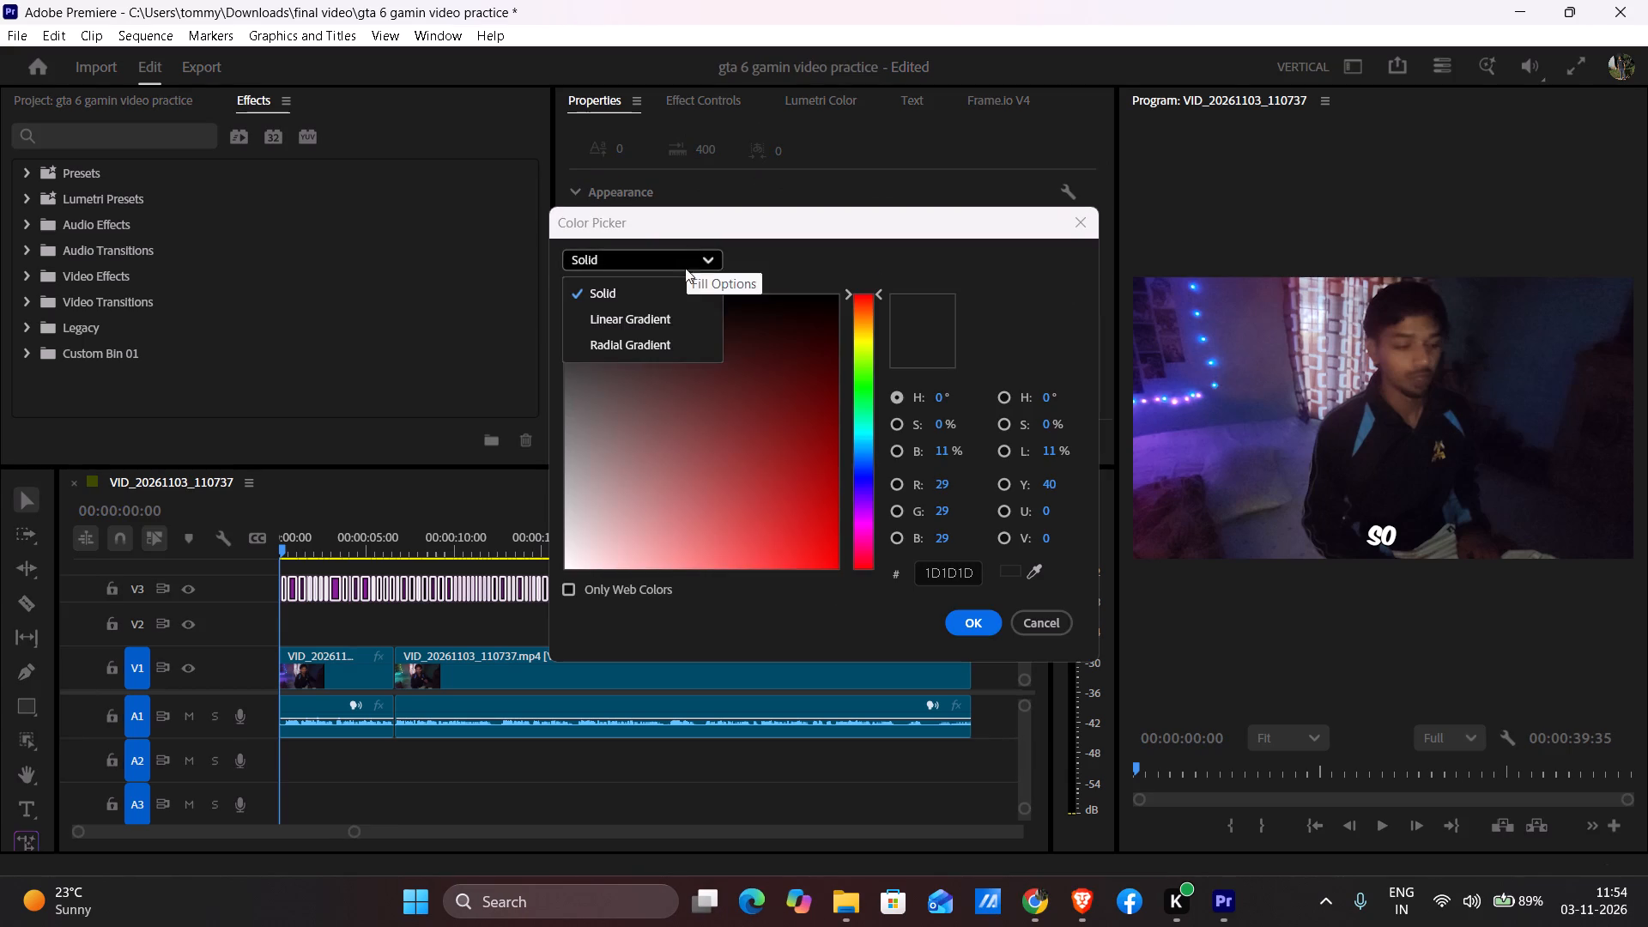
{"action": "left_click", "coordinate": [661, 321]}
{"action": "left_click", "coordinate": [713, 256]}
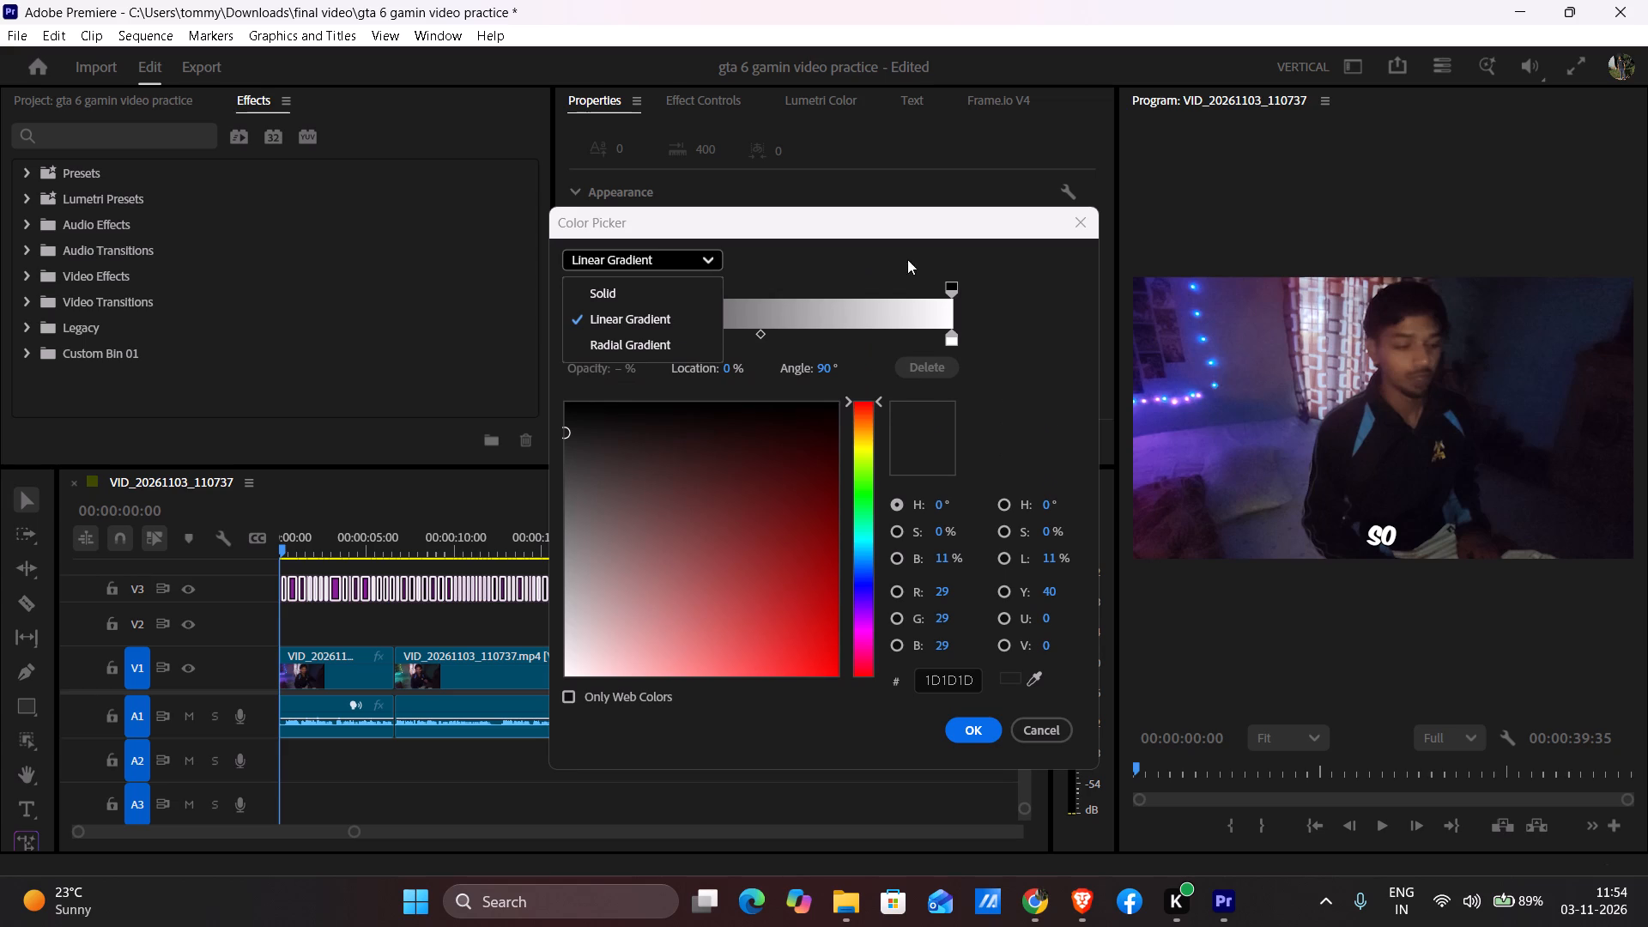
{"action": "left_click", "coordinate": [1013, 406]}
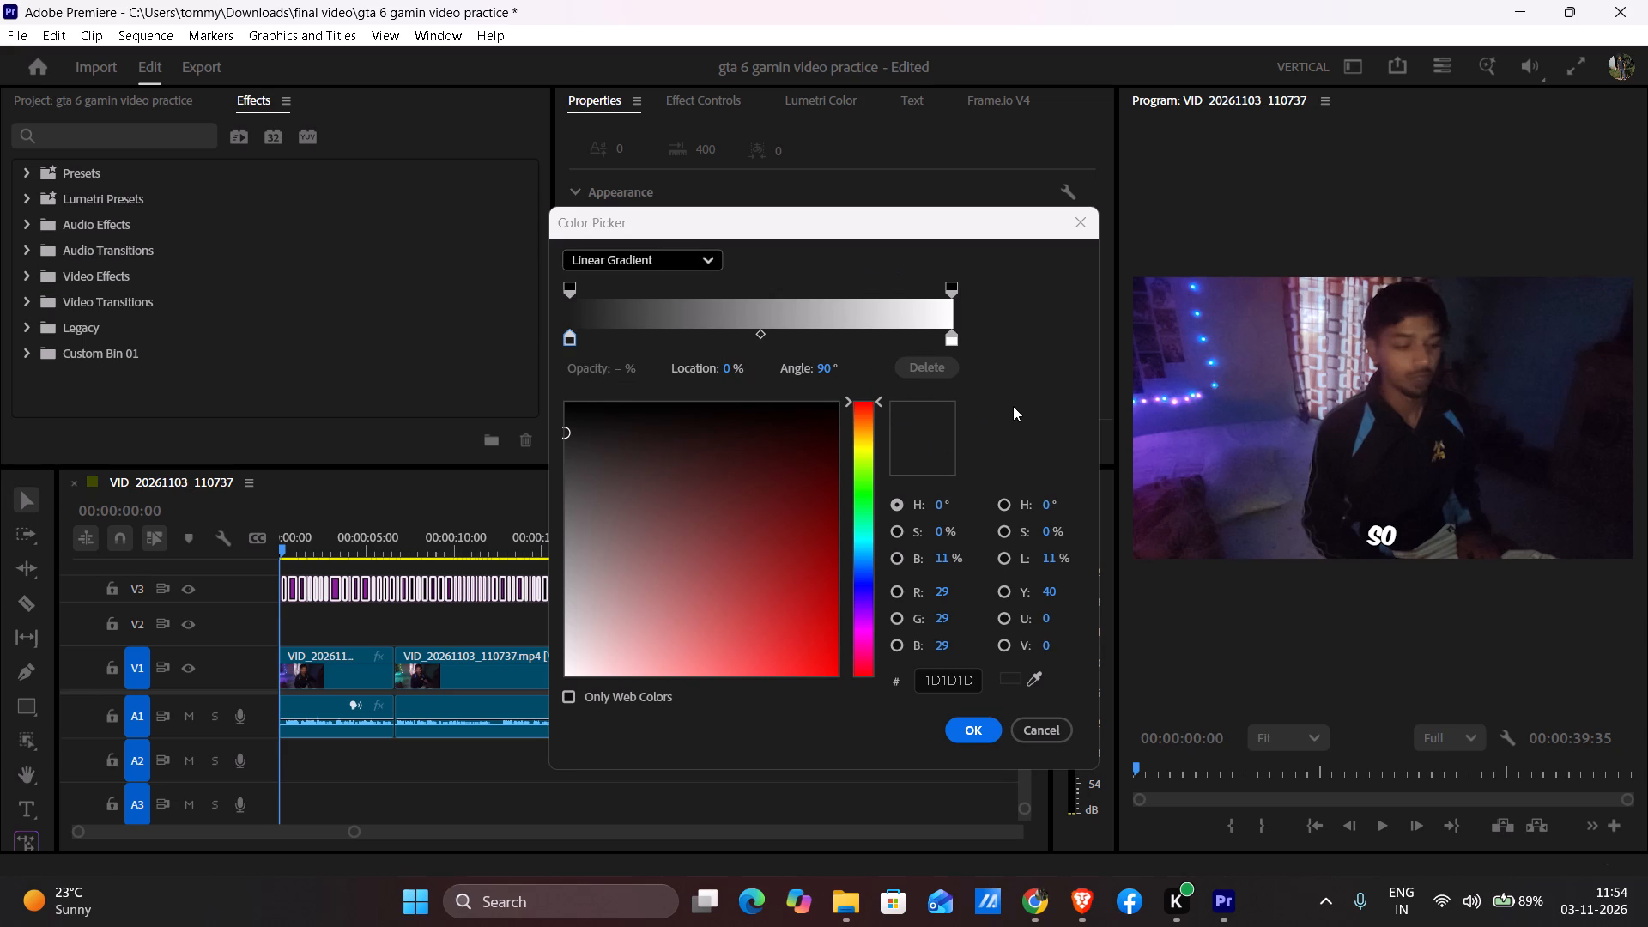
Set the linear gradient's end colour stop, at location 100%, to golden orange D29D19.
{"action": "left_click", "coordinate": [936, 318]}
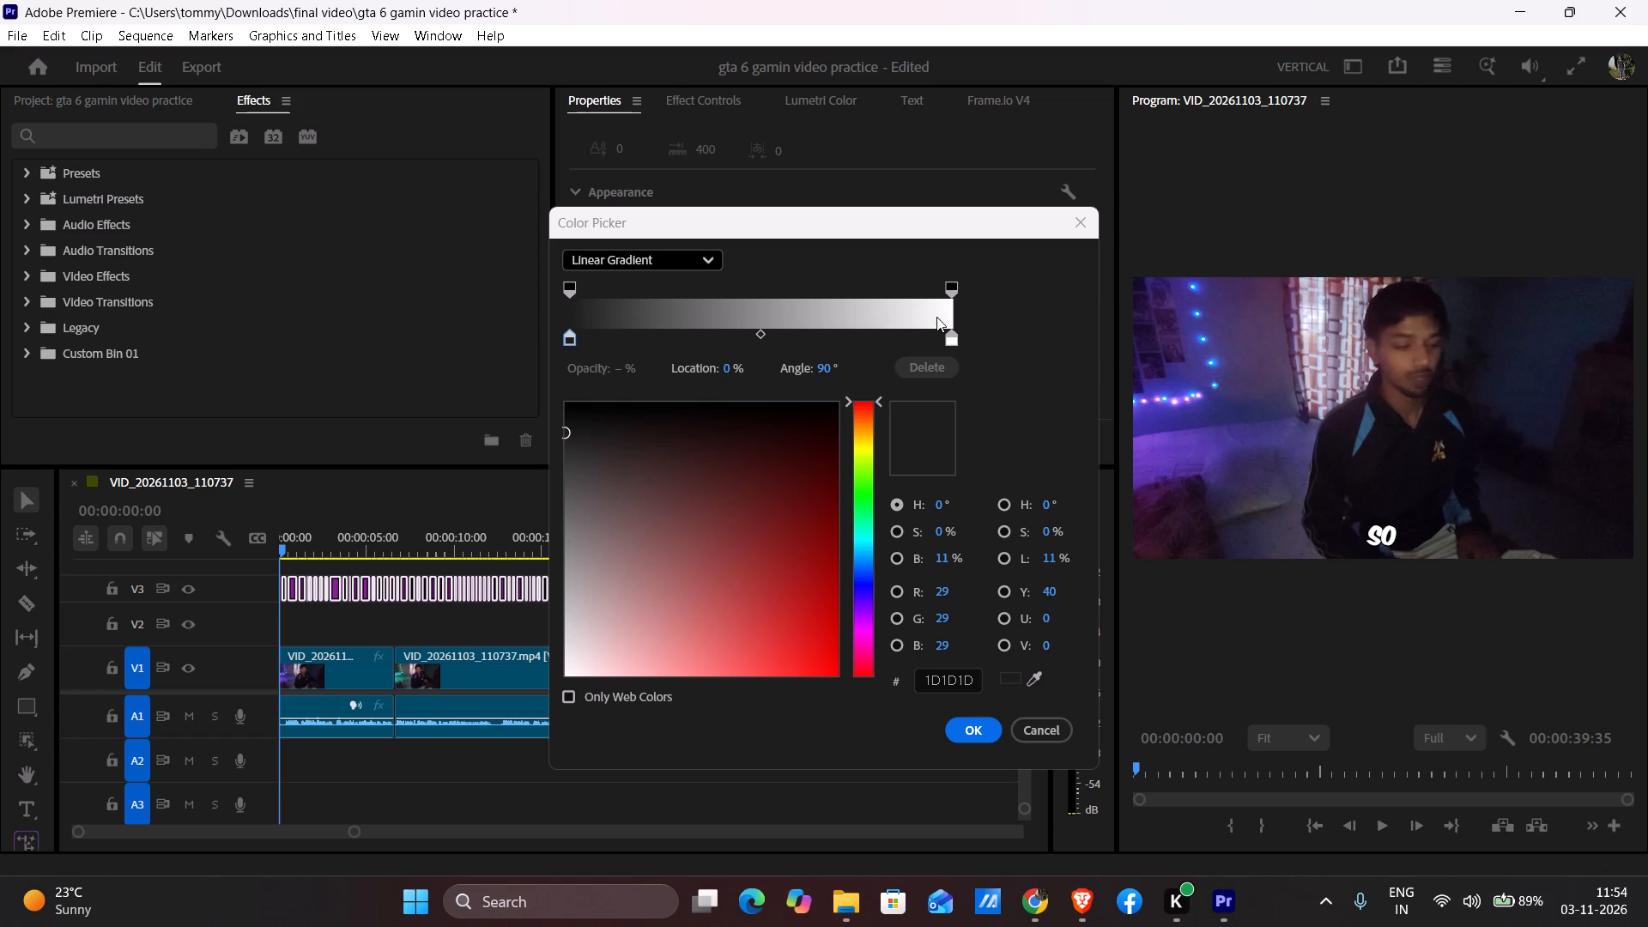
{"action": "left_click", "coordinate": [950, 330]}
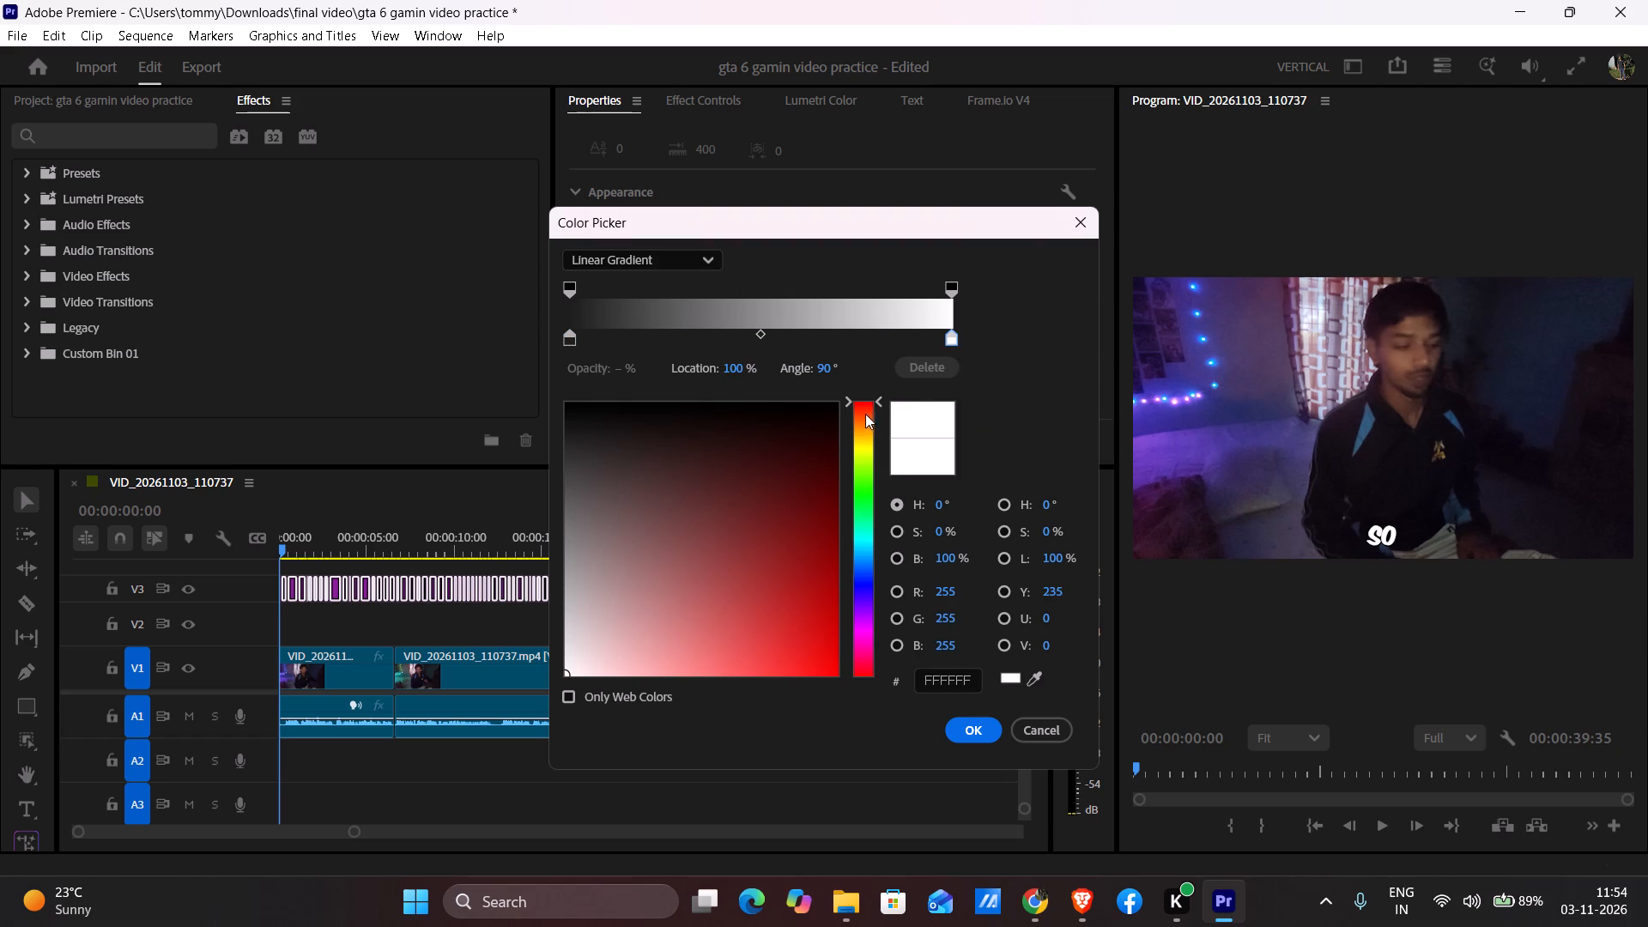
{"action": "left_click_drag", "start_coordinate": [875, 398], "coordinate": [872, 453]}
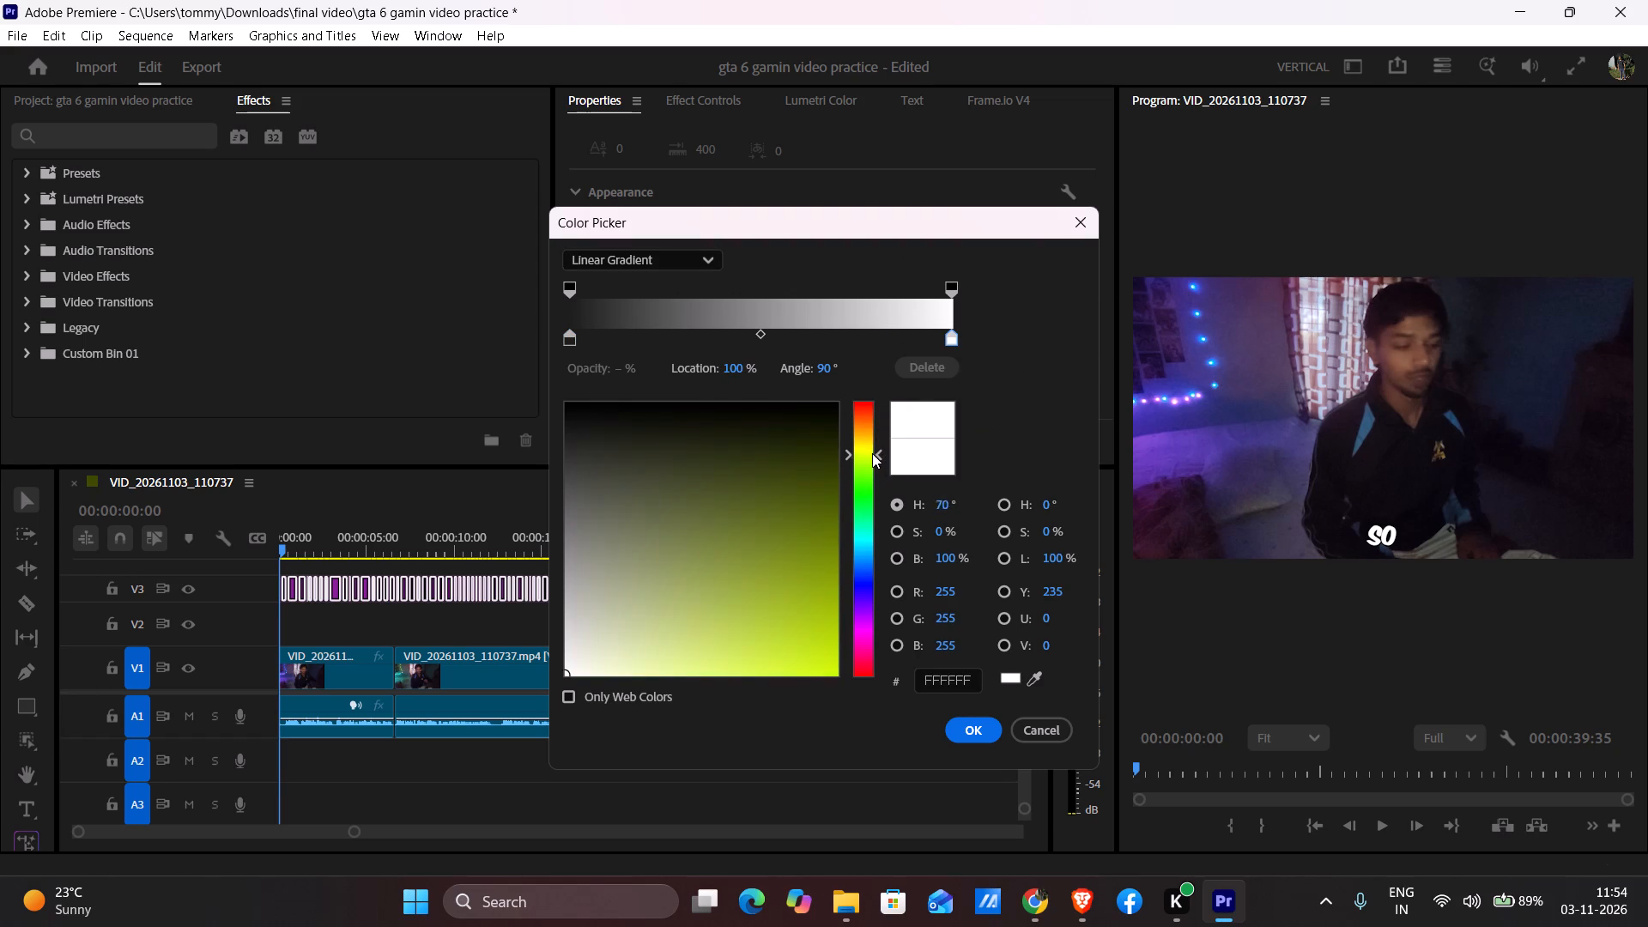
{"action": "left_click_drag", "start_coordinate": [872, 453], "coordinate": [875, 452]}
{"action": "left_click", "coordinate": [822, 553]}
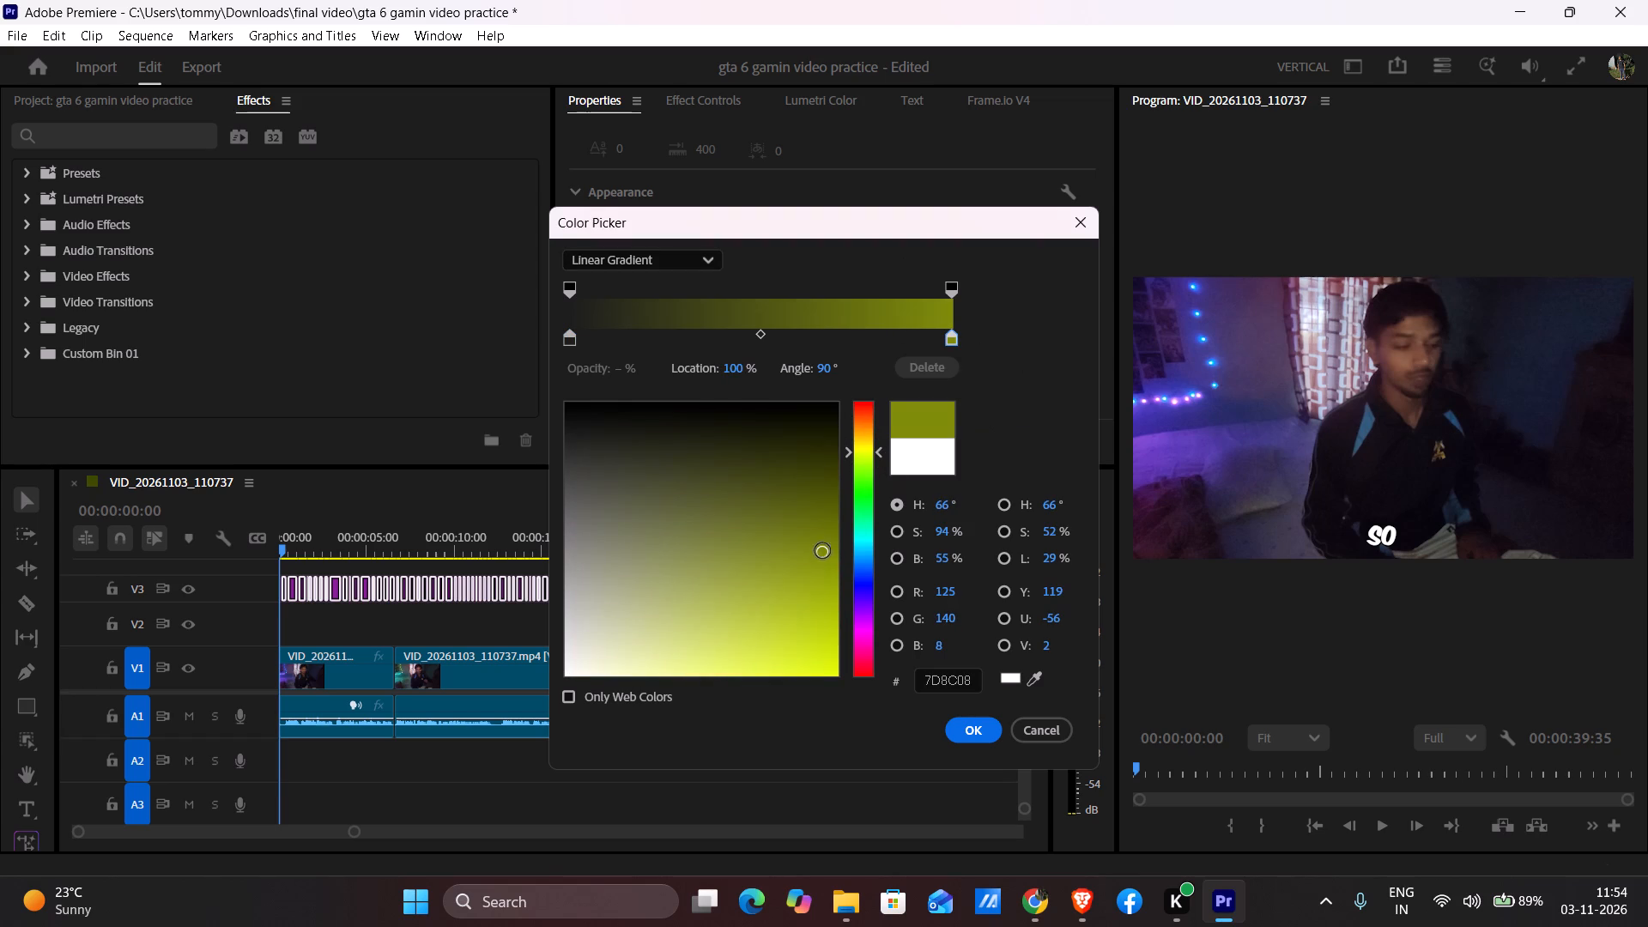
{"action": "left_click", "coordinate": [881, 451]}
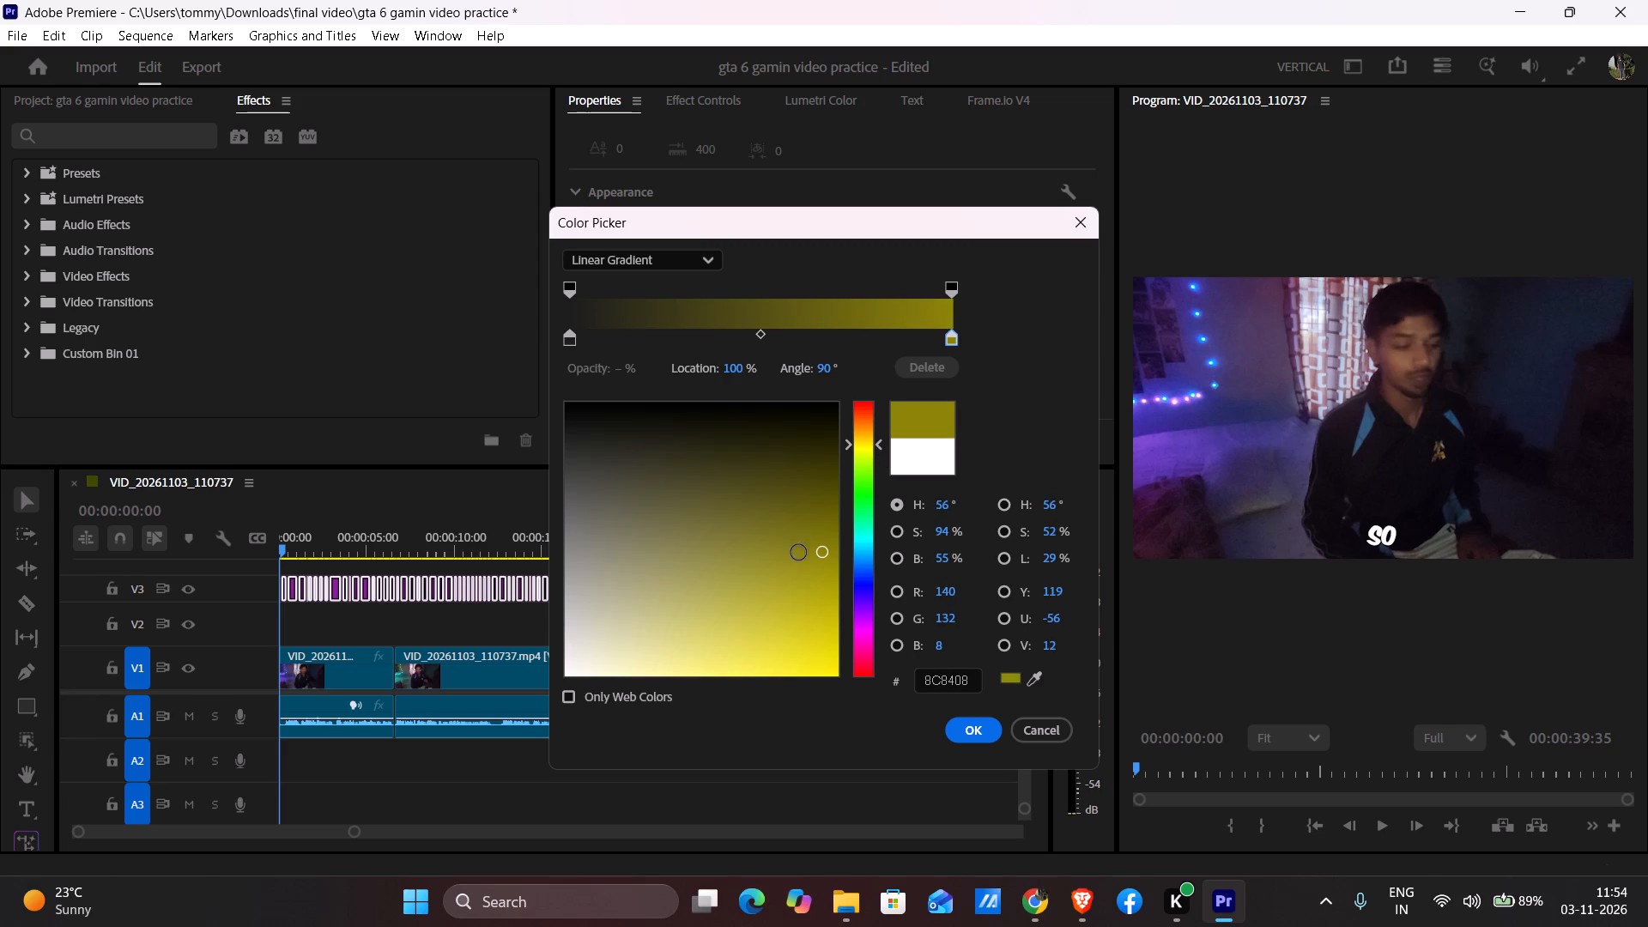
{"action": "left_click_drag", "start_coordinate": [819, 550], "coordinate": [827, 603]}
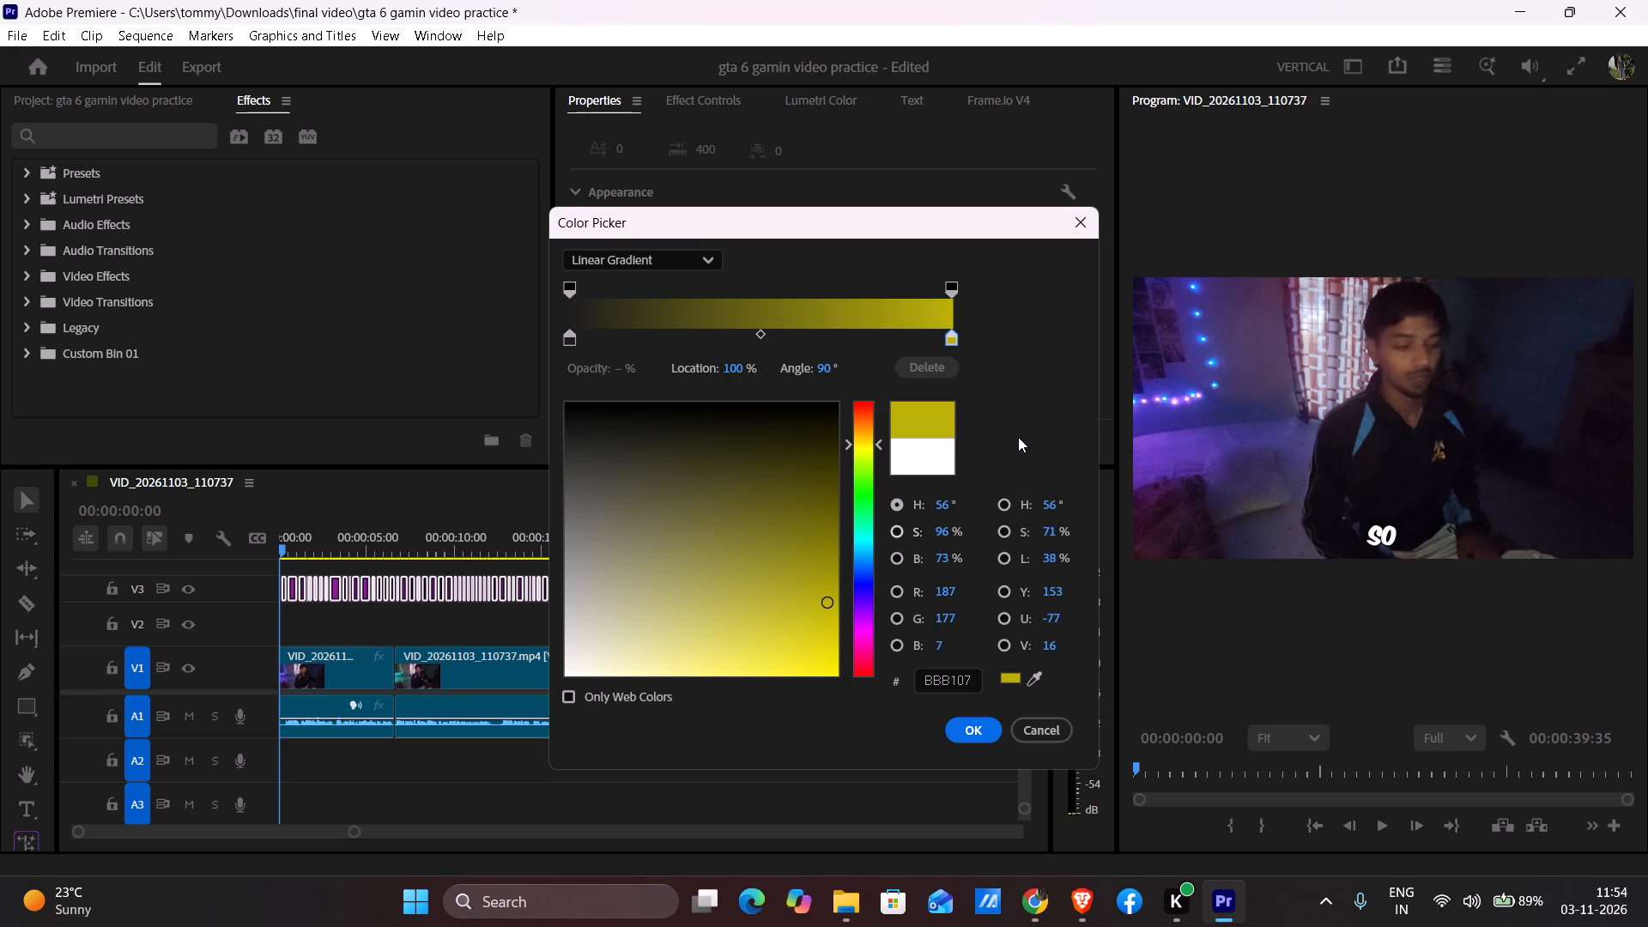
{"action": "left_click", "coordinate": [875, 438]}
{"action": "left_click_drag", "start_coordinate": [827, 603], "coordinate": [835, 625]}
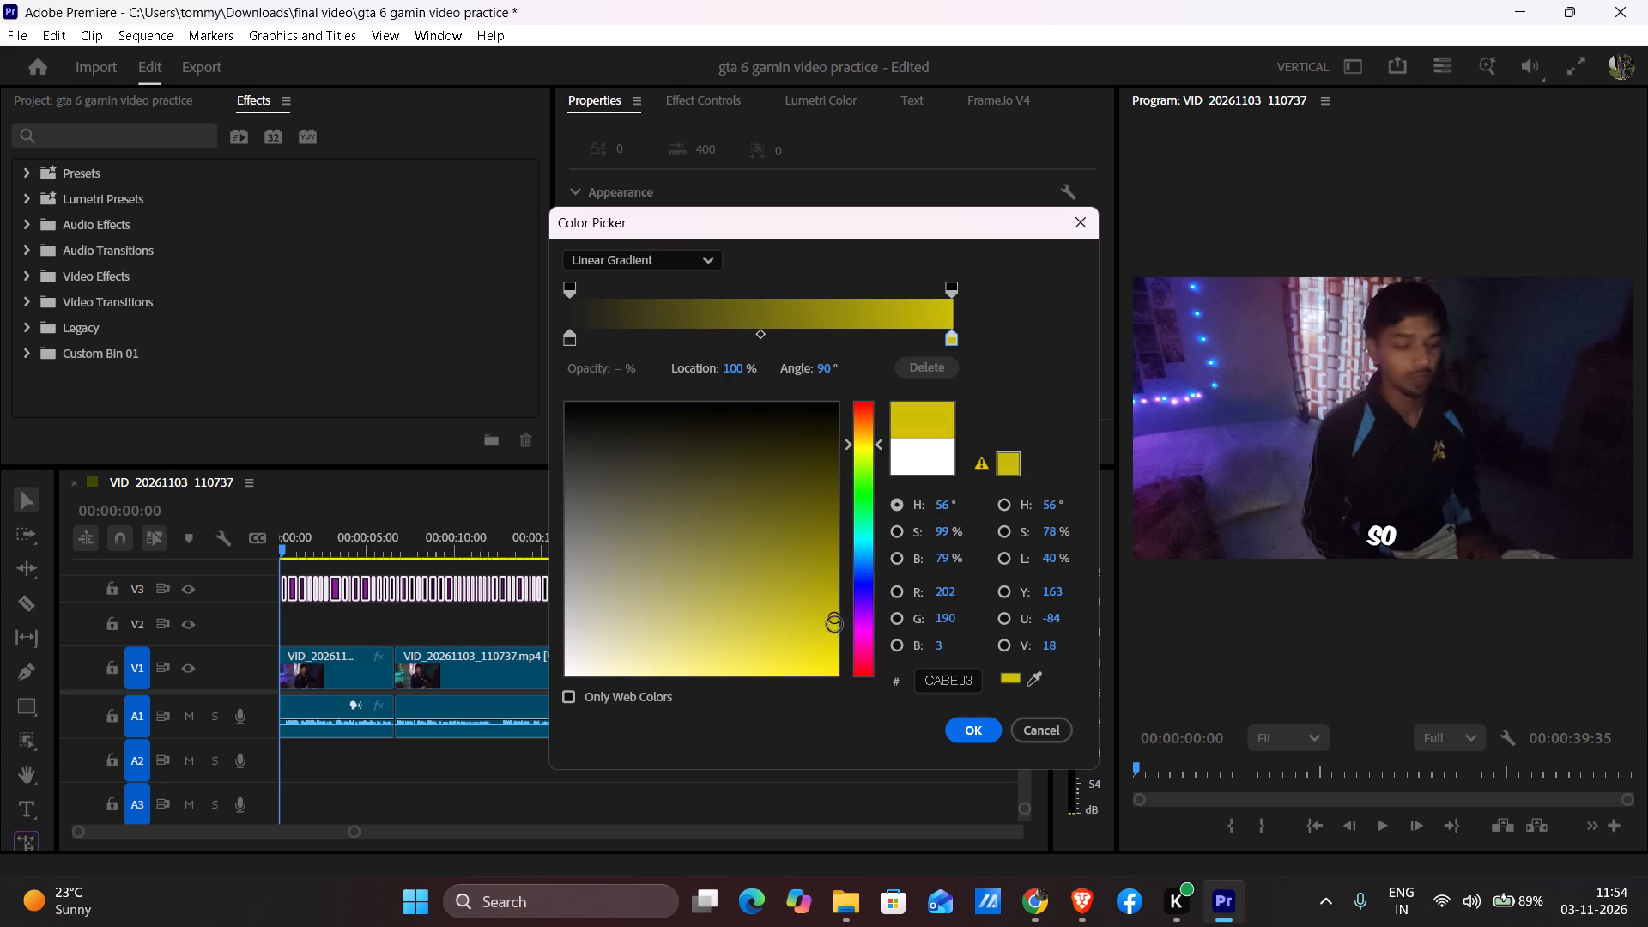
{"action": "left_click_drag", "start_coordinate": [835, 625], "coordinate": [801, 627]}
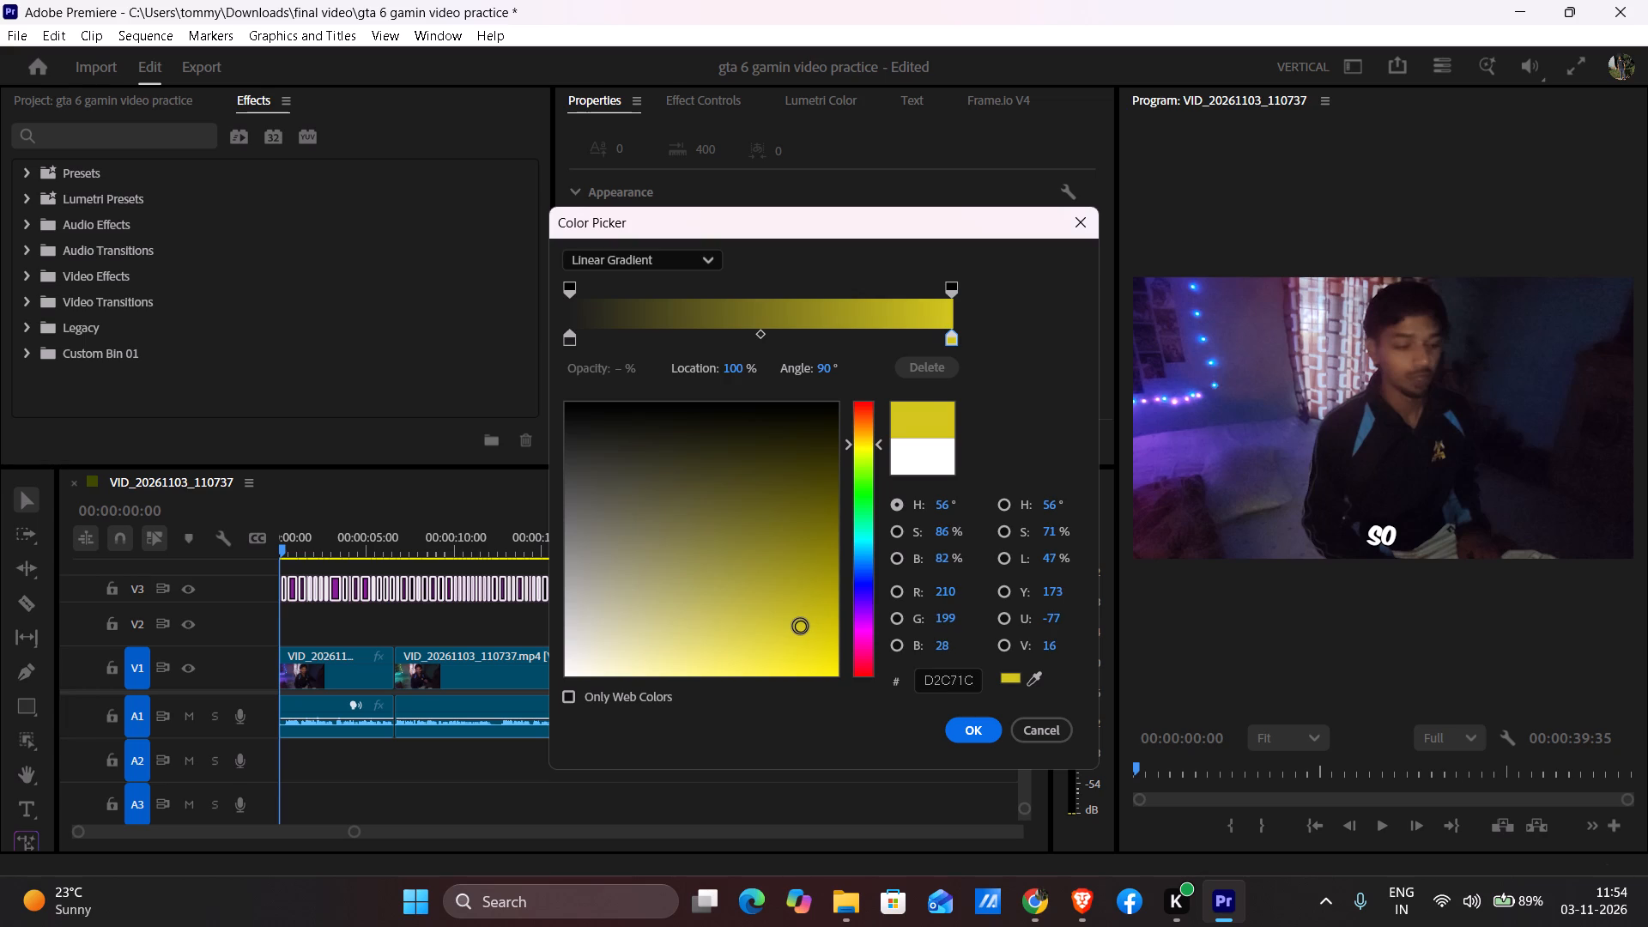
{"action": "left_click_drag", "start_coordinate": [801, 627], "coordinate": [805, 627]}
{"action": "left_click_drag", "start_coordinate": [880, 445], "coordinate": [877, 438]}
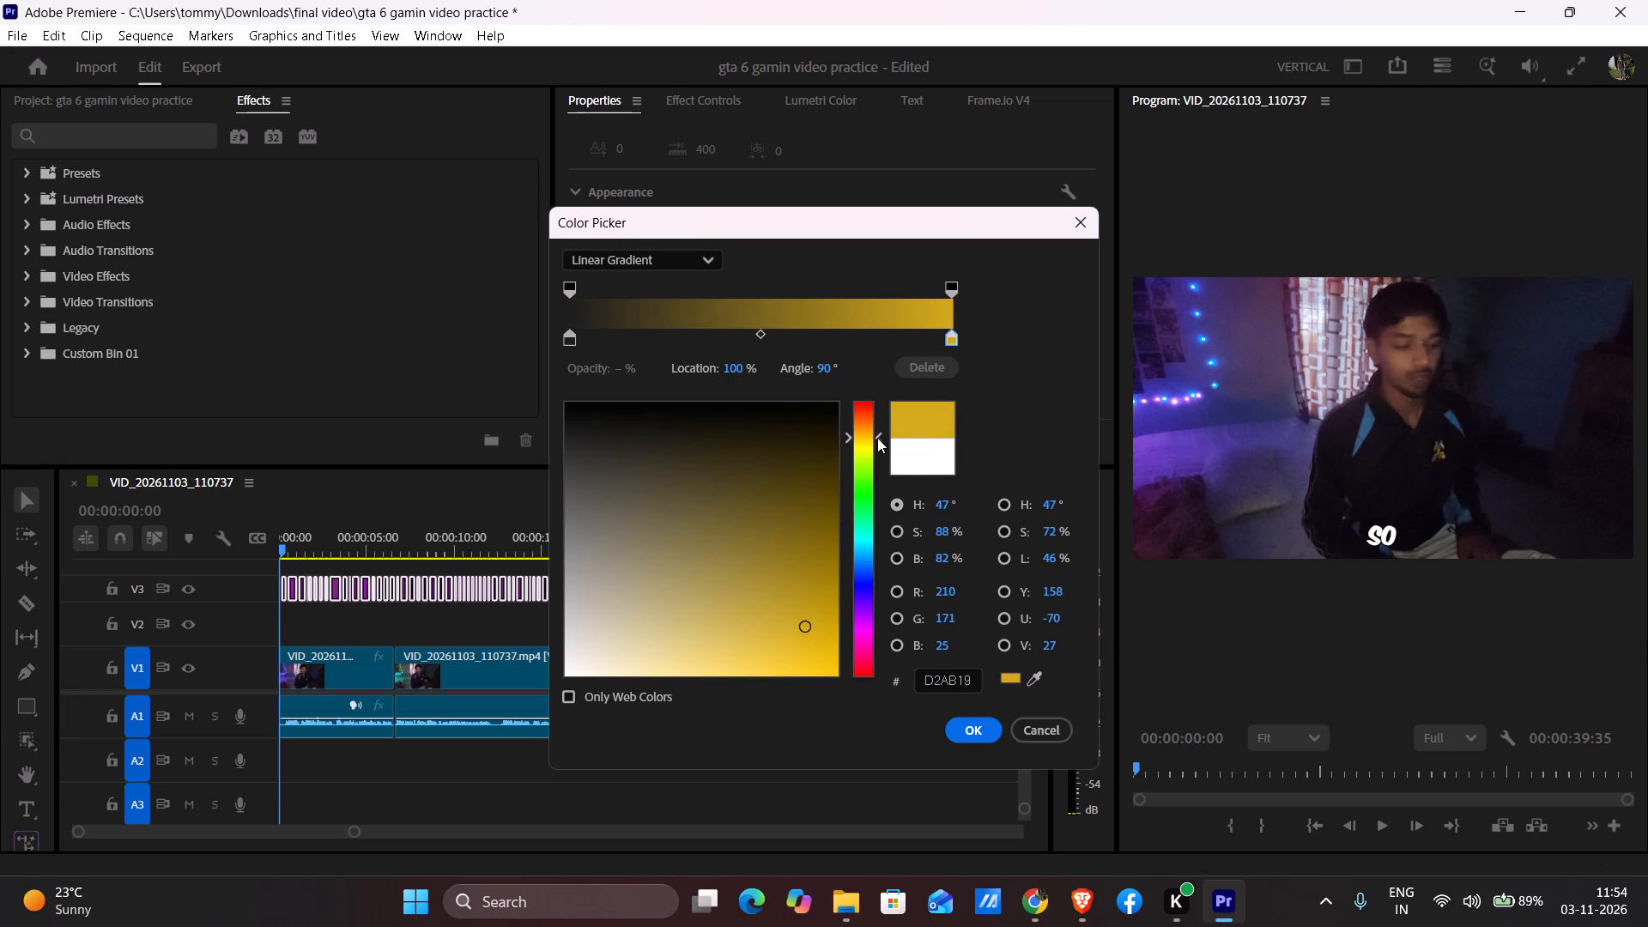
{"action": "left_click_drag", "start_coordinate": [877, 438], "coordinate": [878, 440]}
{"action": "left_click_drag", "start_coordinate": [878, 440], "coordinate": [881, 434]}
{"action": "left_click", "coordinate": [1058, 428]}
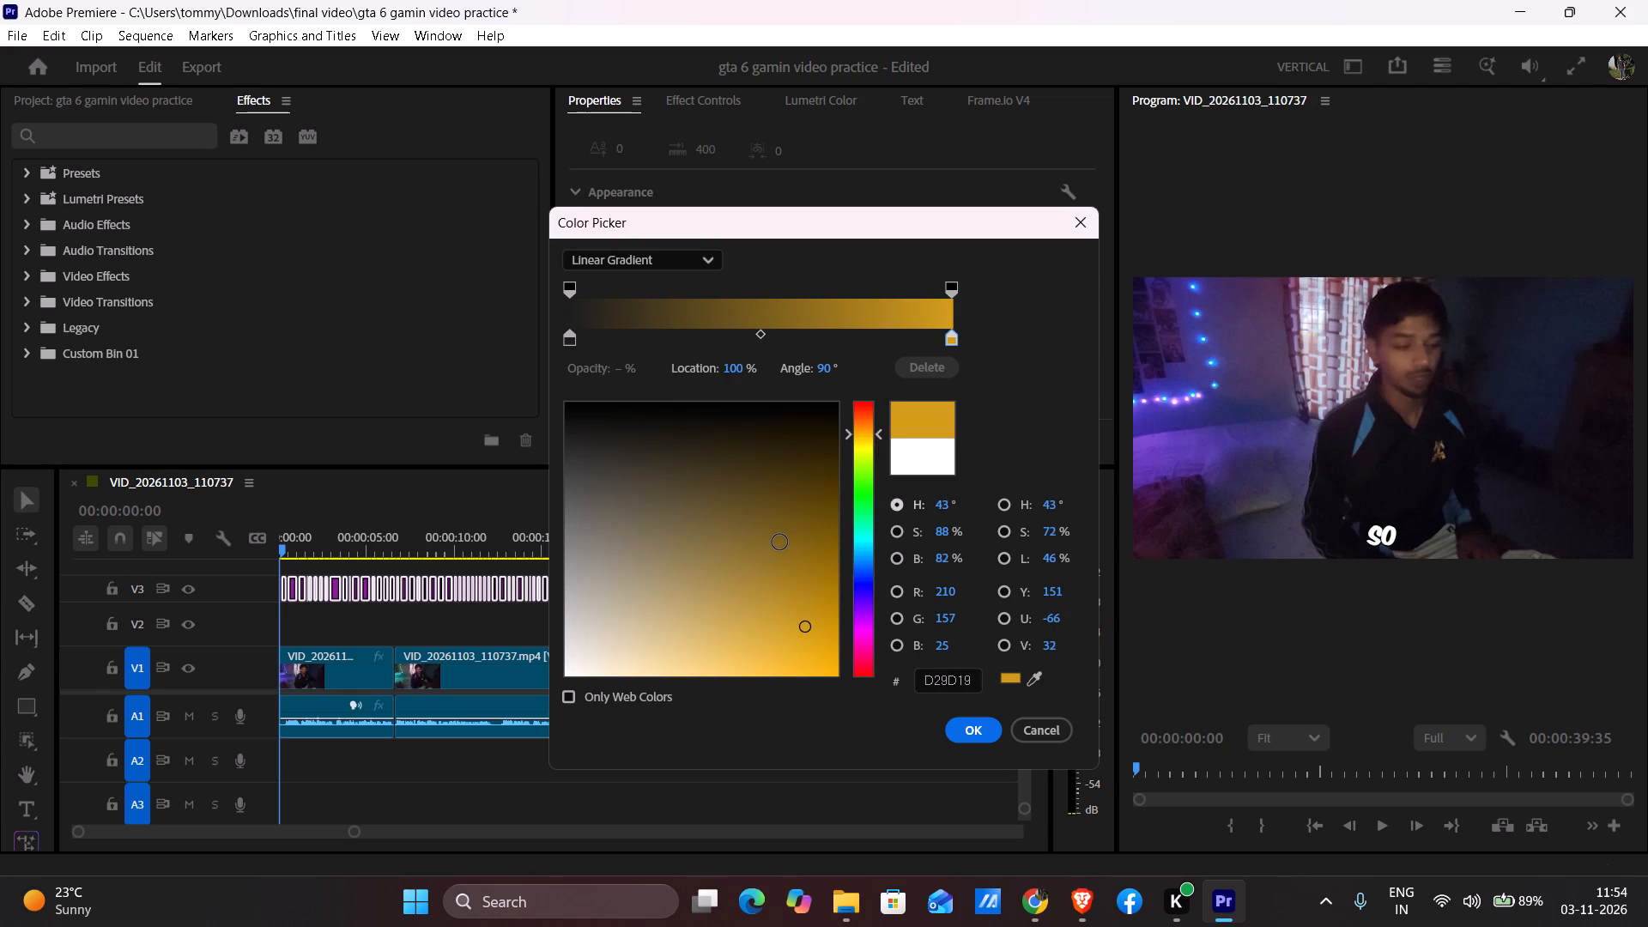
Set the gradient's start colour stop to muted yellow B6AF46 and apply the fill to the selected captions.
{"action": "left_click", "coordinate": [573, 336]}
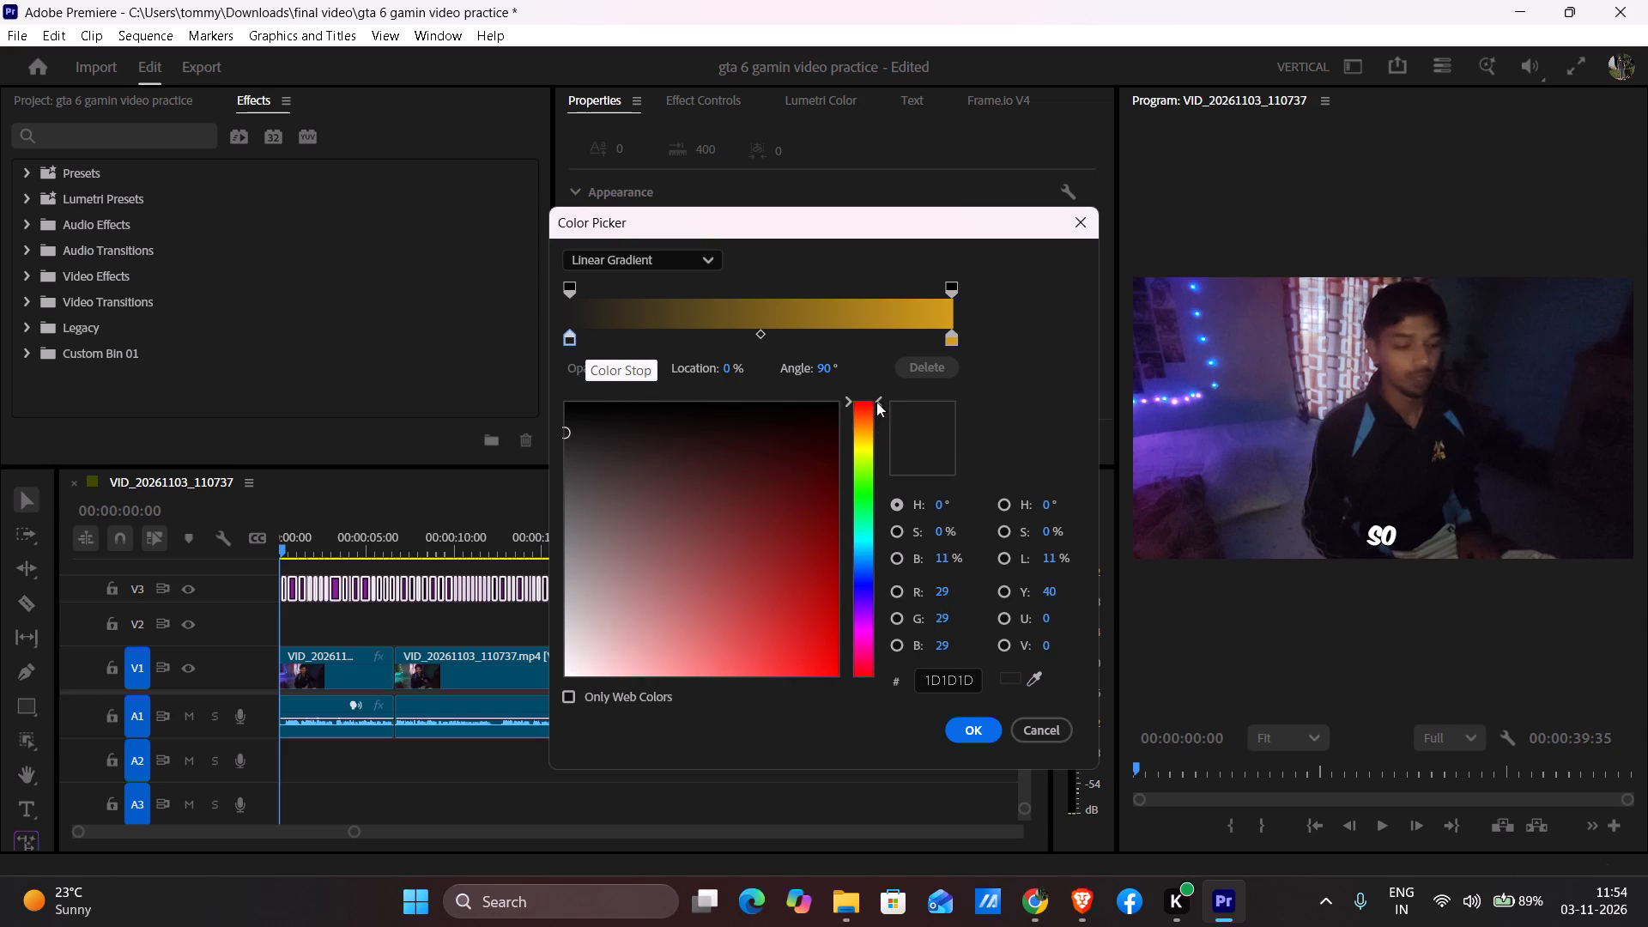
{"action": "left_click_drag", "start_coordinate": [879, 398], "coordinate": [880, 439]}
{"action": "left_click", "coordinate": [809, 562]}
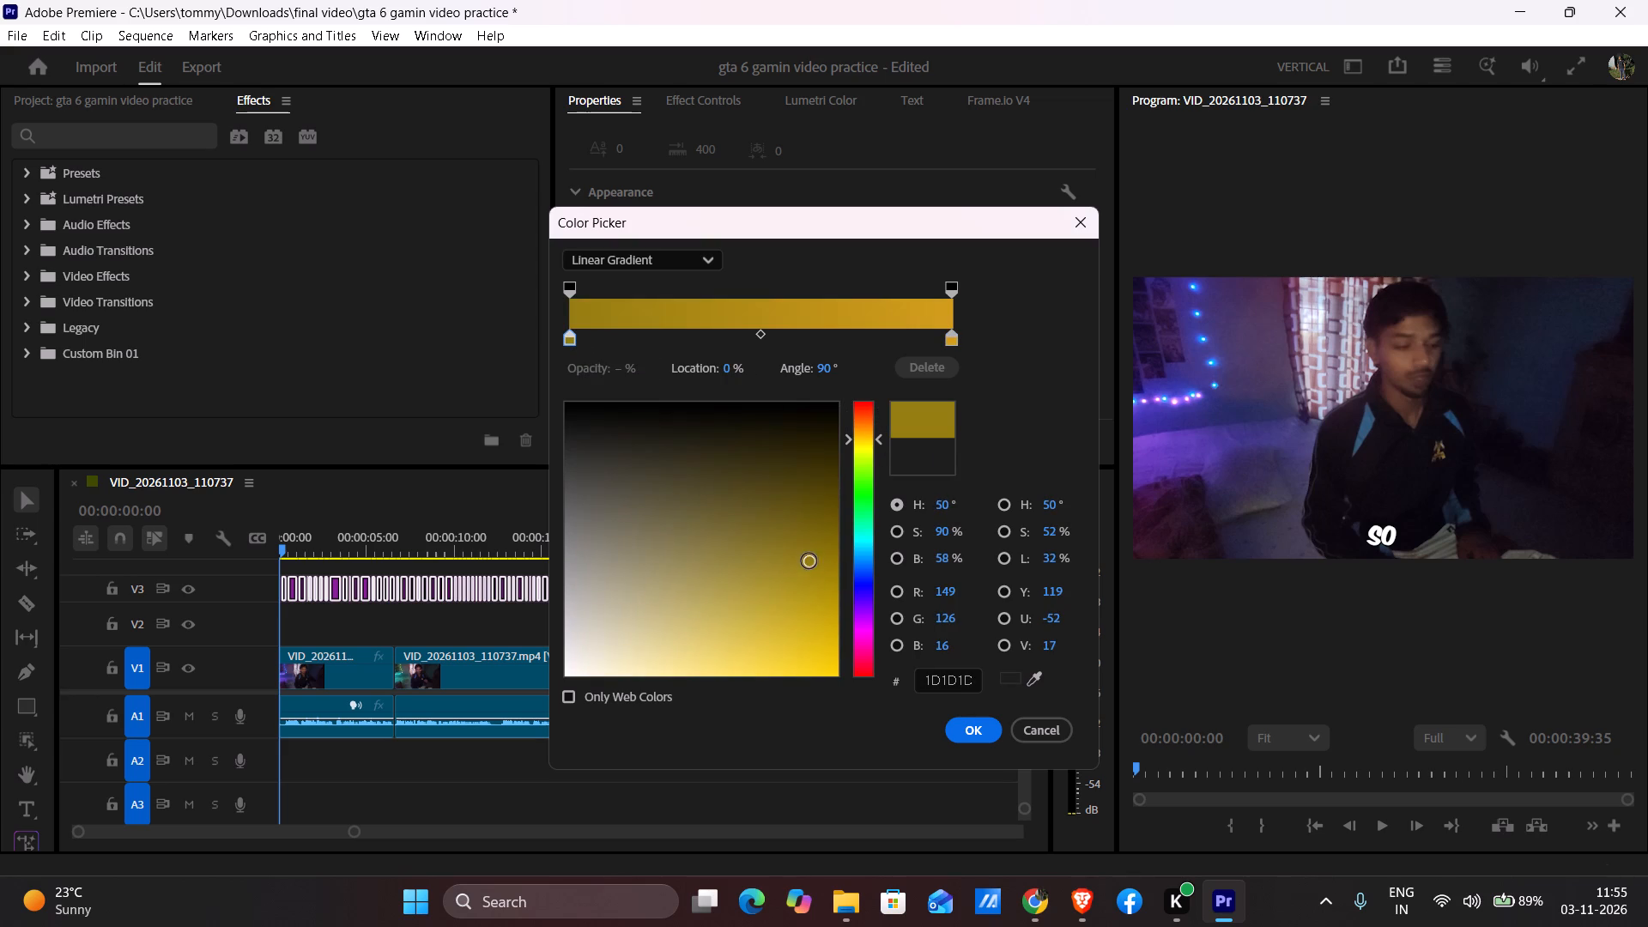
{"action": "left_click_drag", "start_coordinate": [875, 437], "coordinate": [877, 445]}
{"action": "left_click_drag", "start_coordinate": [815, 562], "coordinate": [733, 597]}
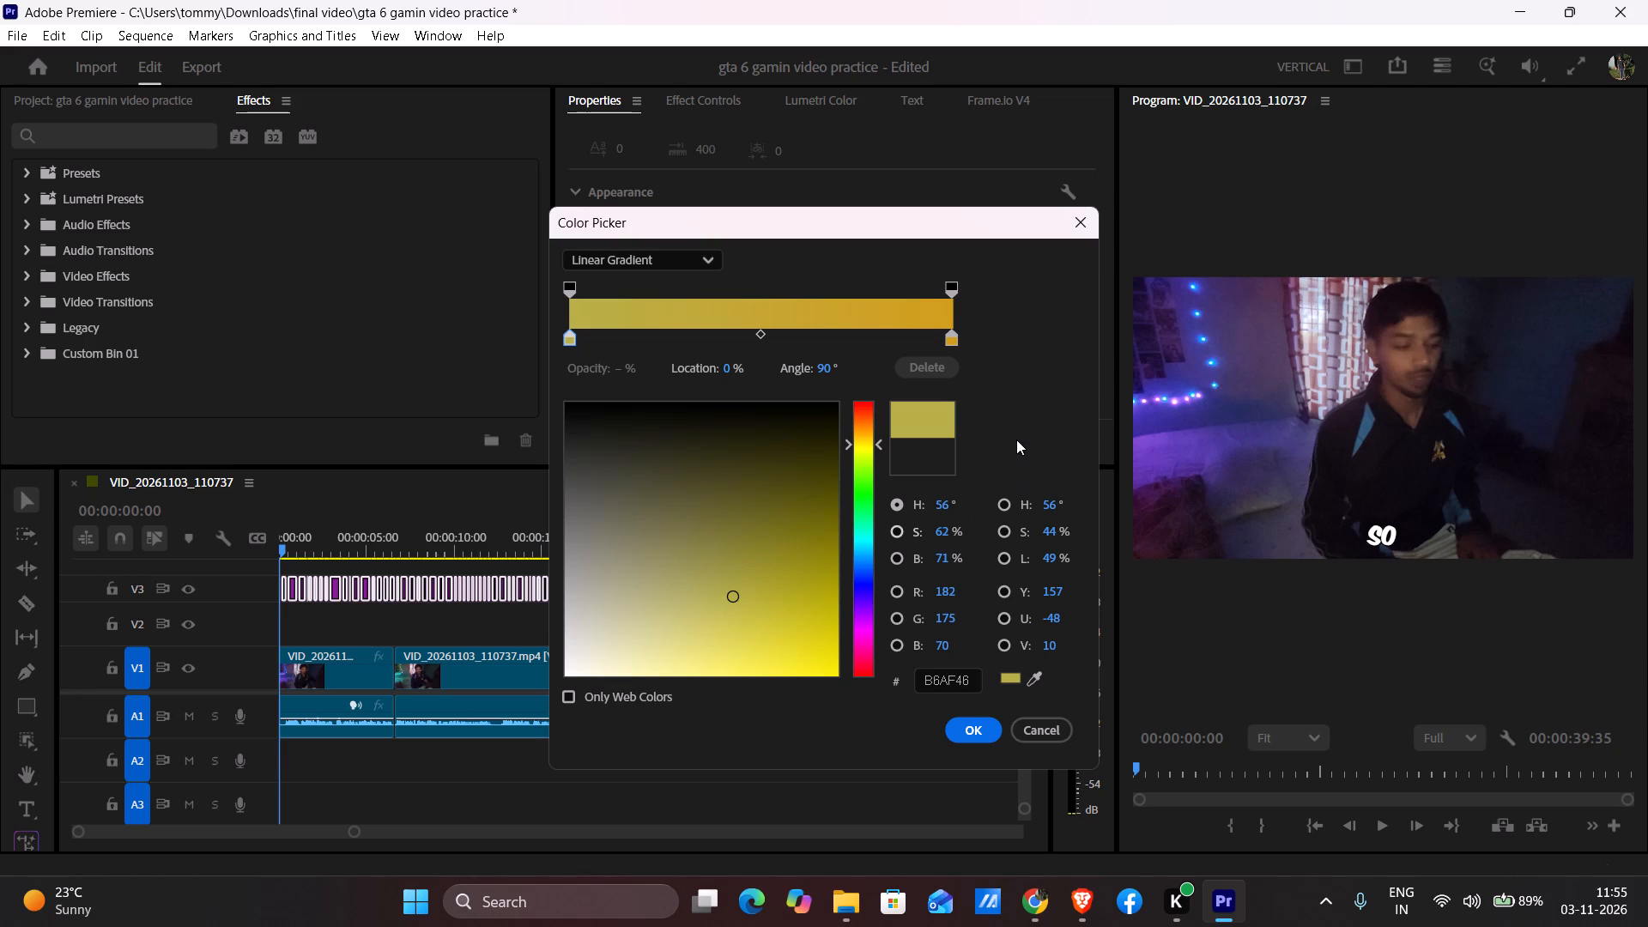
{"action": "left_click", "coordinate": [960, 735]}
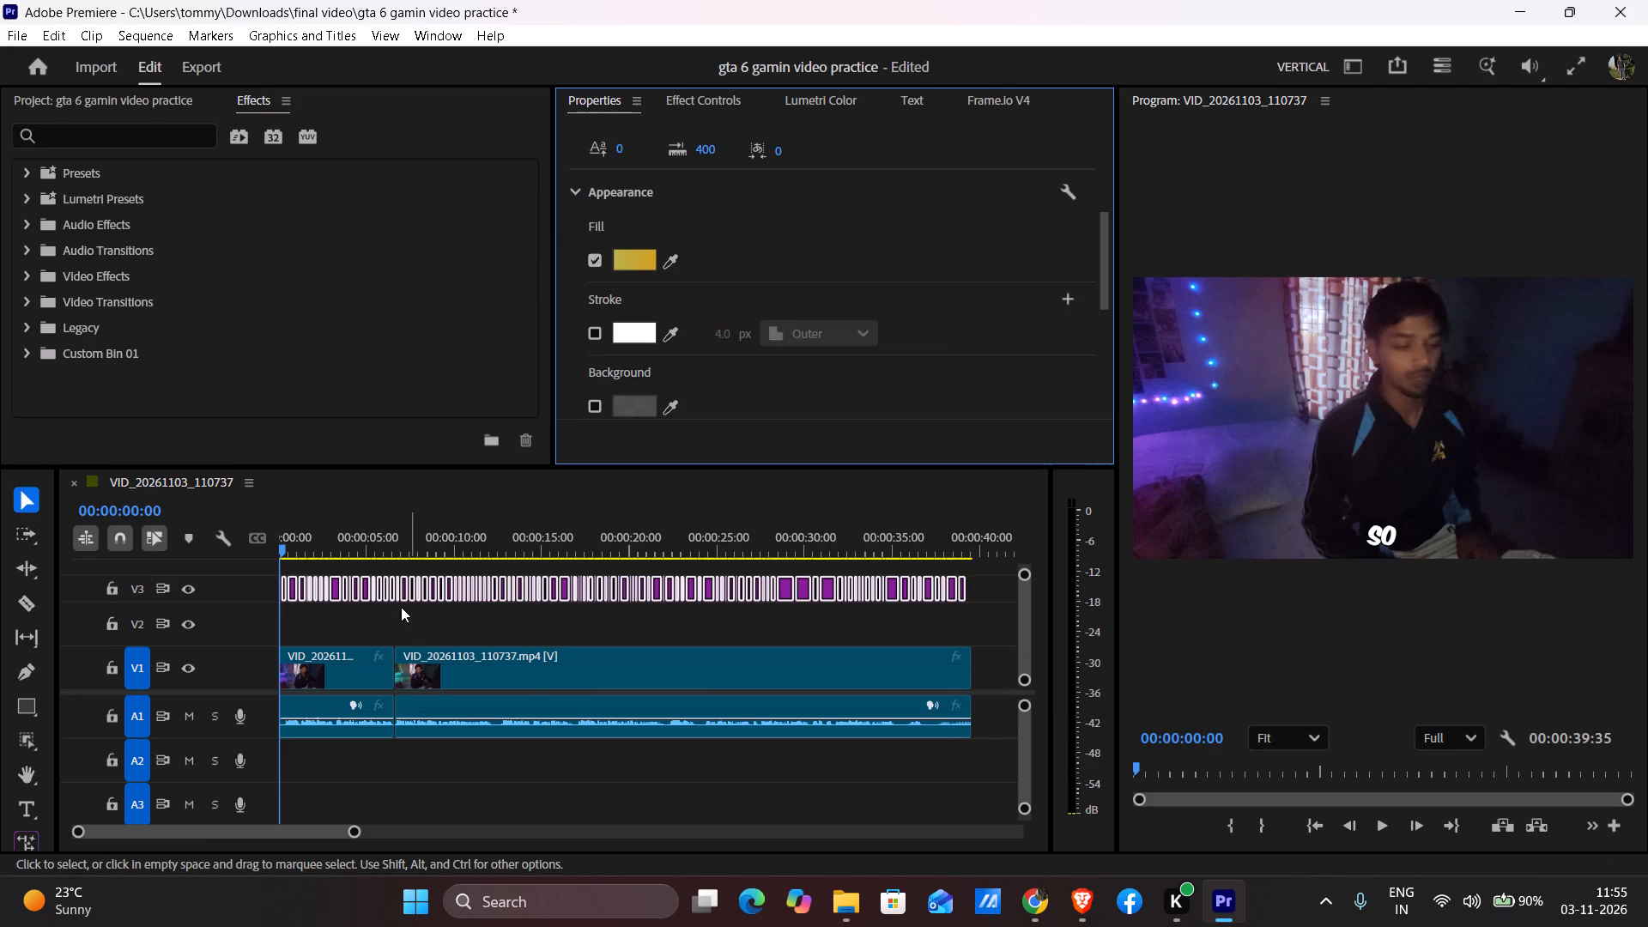
Check the opening captions in the timeline and add the first V3 caption, SO, to the selected caption graphics.
{"action": "left_click_drag", "start_coordinate": [282, 550], "coordinate": [283, 552]}
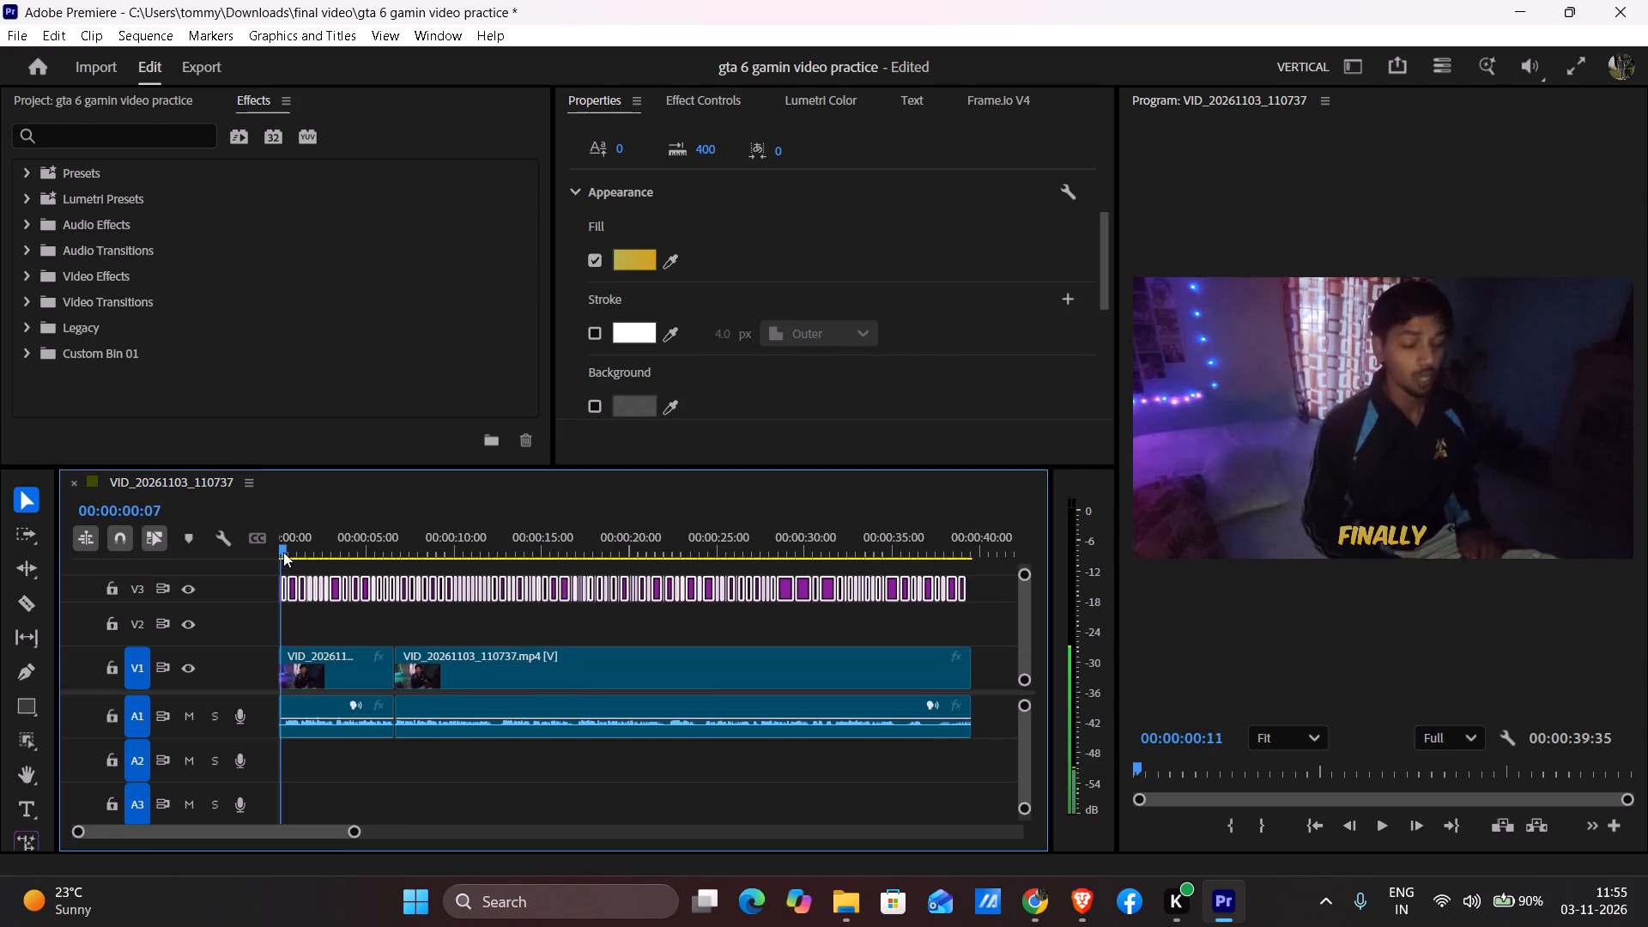
{"action": "left_click_drag", "start_coordinate": [283, 552], "coordinate": [273, 547]}
{"action": "scroll", "coordinate": [317, 611], "scroll_direction": "down", "scroll_amount": 1, "text": "ctrl"}
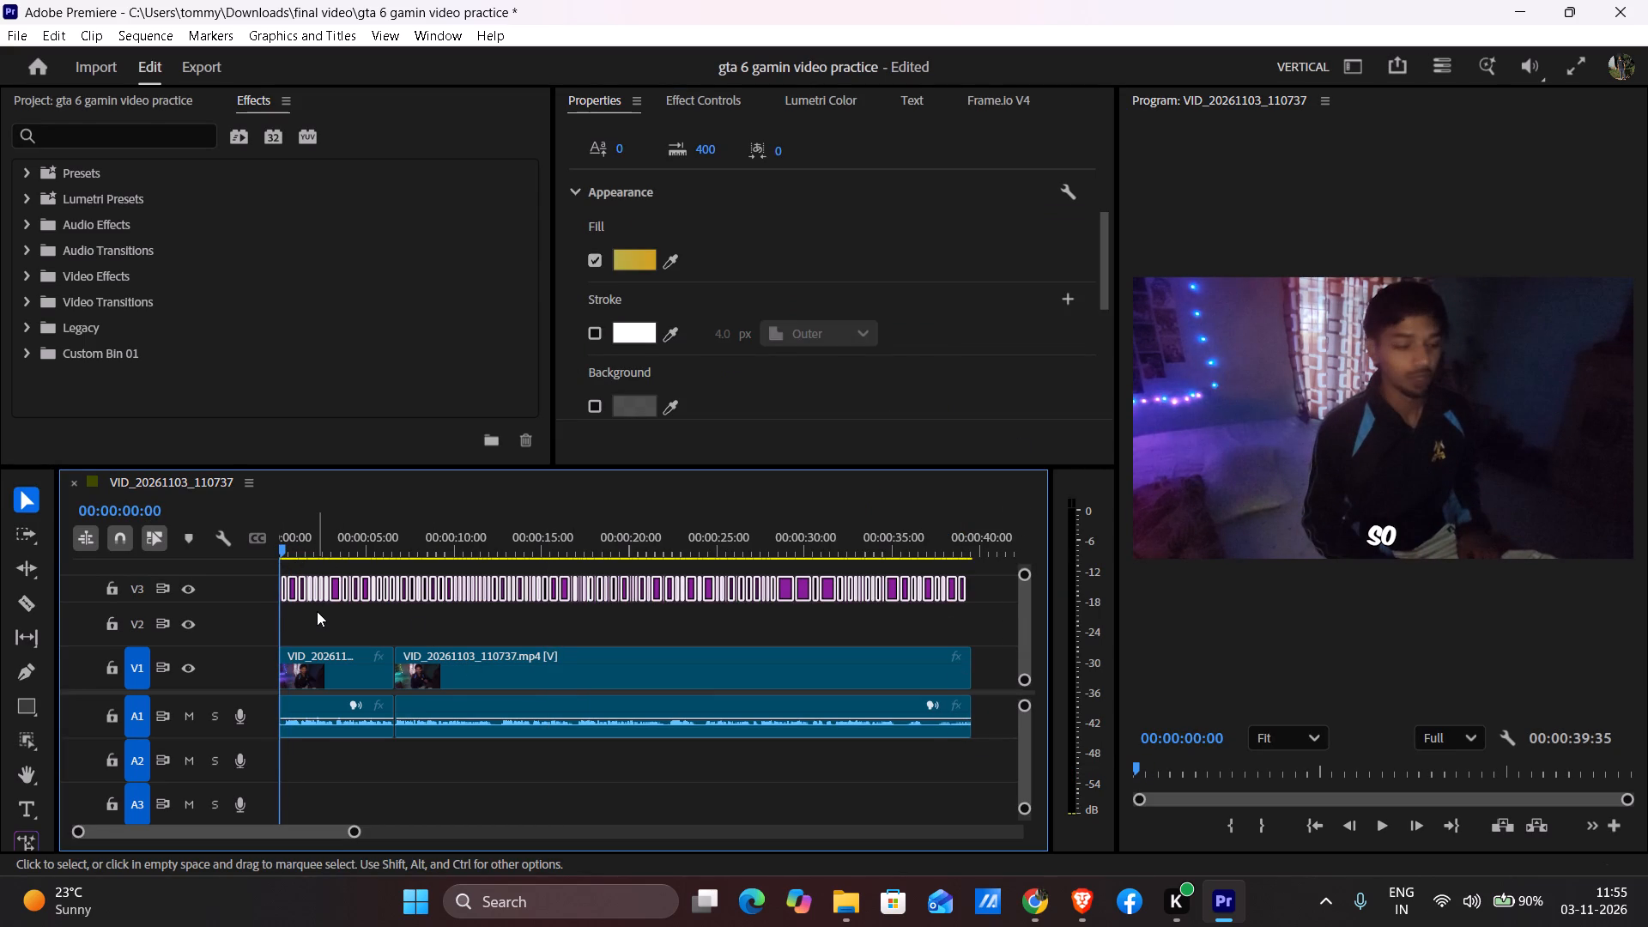
{"action": "scroll", "coordinate": [317, 611], "scroll_direction": "up", "scroll_amount": 1, "text": "ctrl"}
{"action": "left_click_drag", "start_coordinate": [354, 827], "coordinate": [252, 835]}
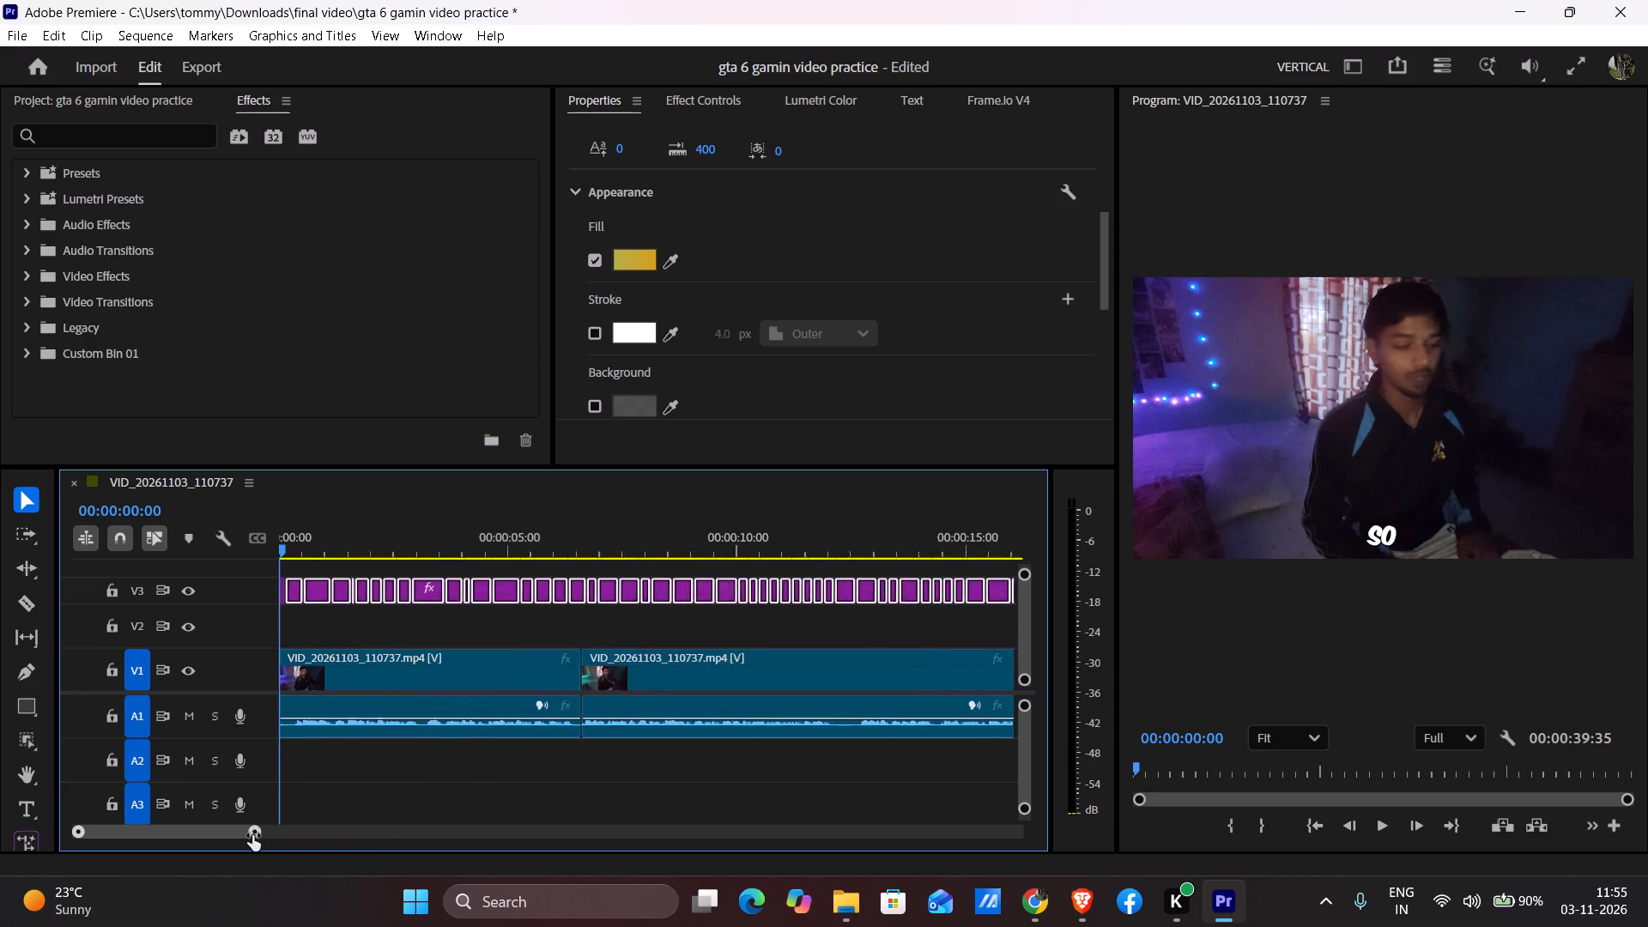
{"action": "left_click_drag", "start_coordinate": [252, 835], "coordinate": [239, 834]}
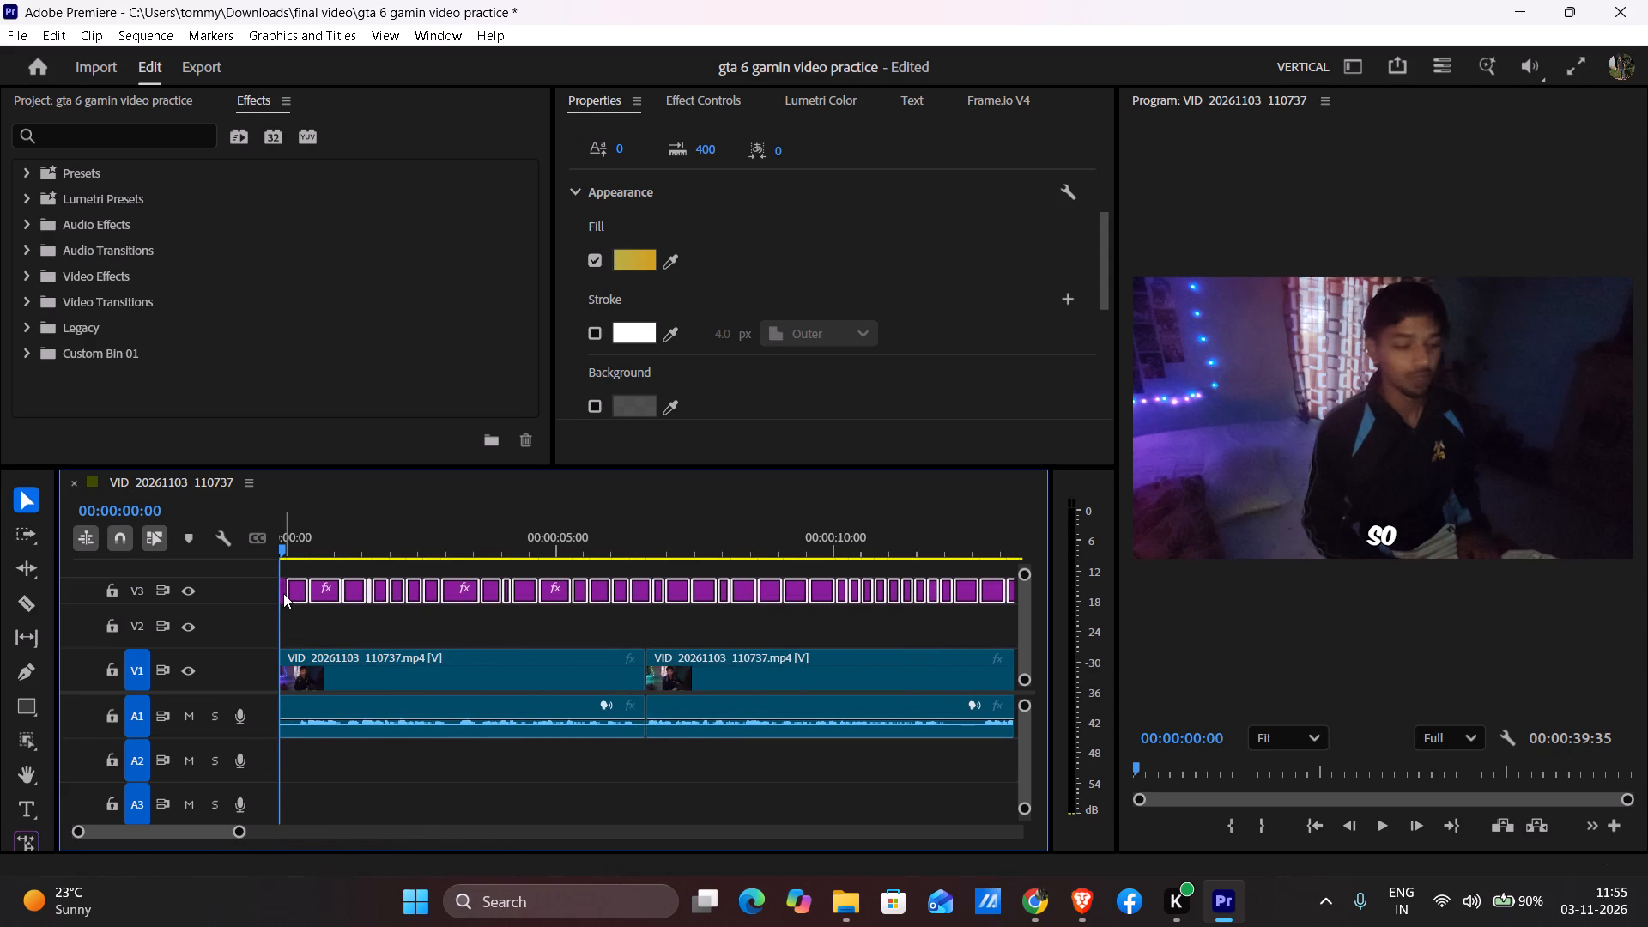
{"action": "left_click", "coordinate": [282, 590], "text": "shift"}
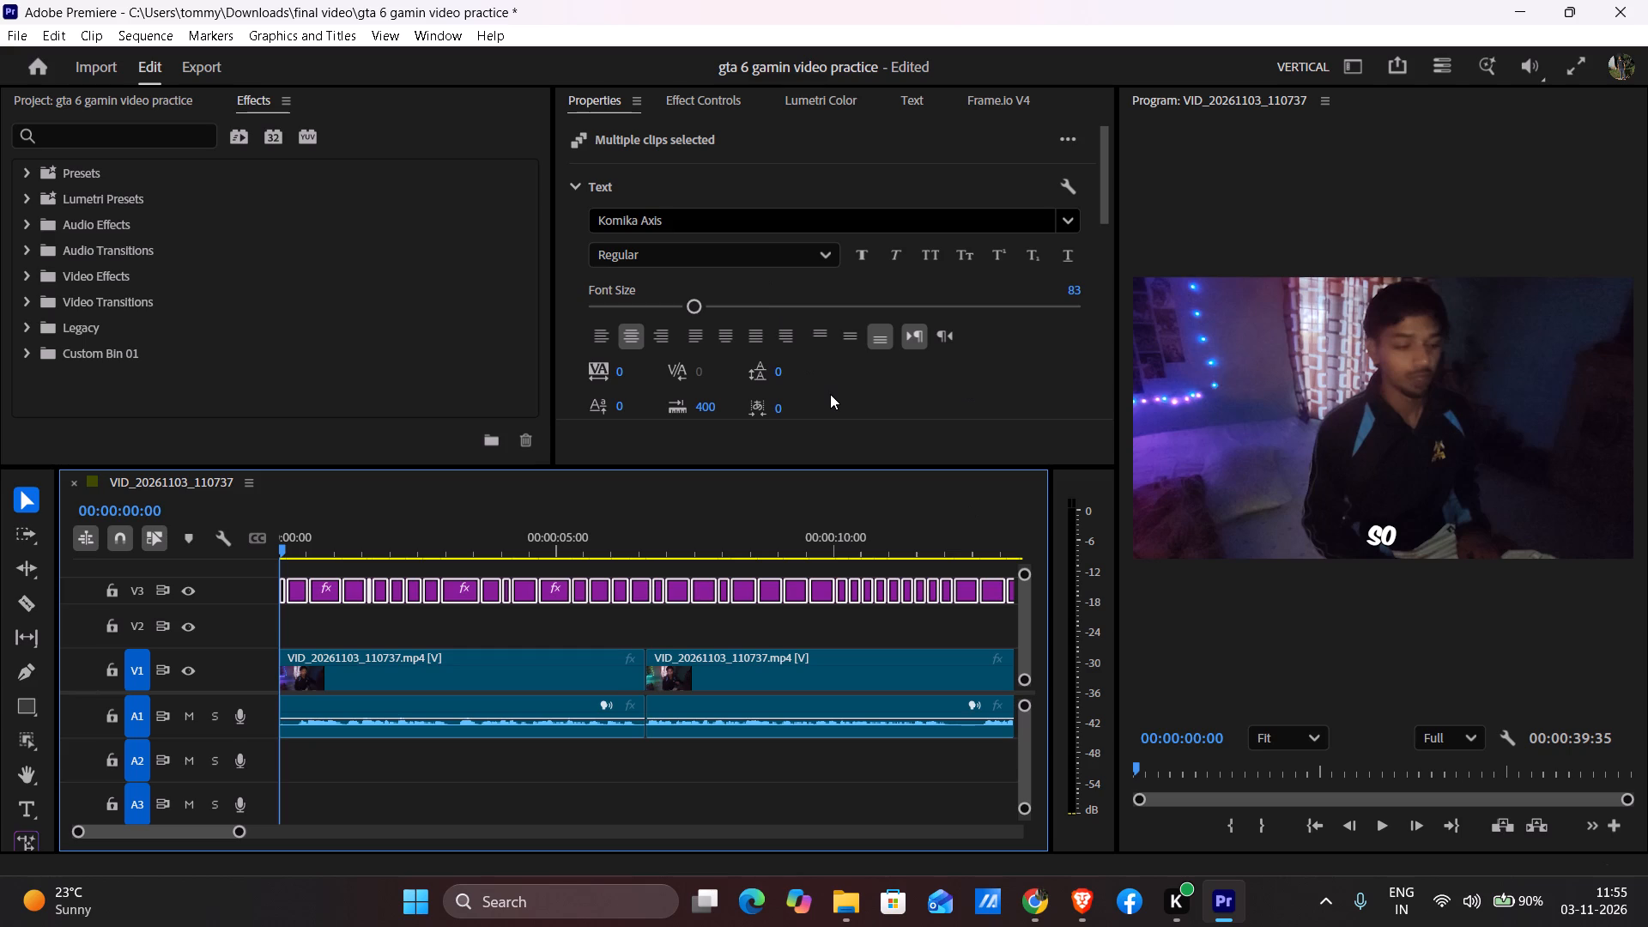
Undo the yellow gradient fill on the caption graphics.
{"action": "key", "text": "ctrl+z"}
Park the playhead at 00:00:00:19 on the FINALLY caption and change the selected captions' fill type to Linear Gradient.
{"action": "left_click_drag", "start_coordinate": [282, 548], "coordinate": [289, 556]}
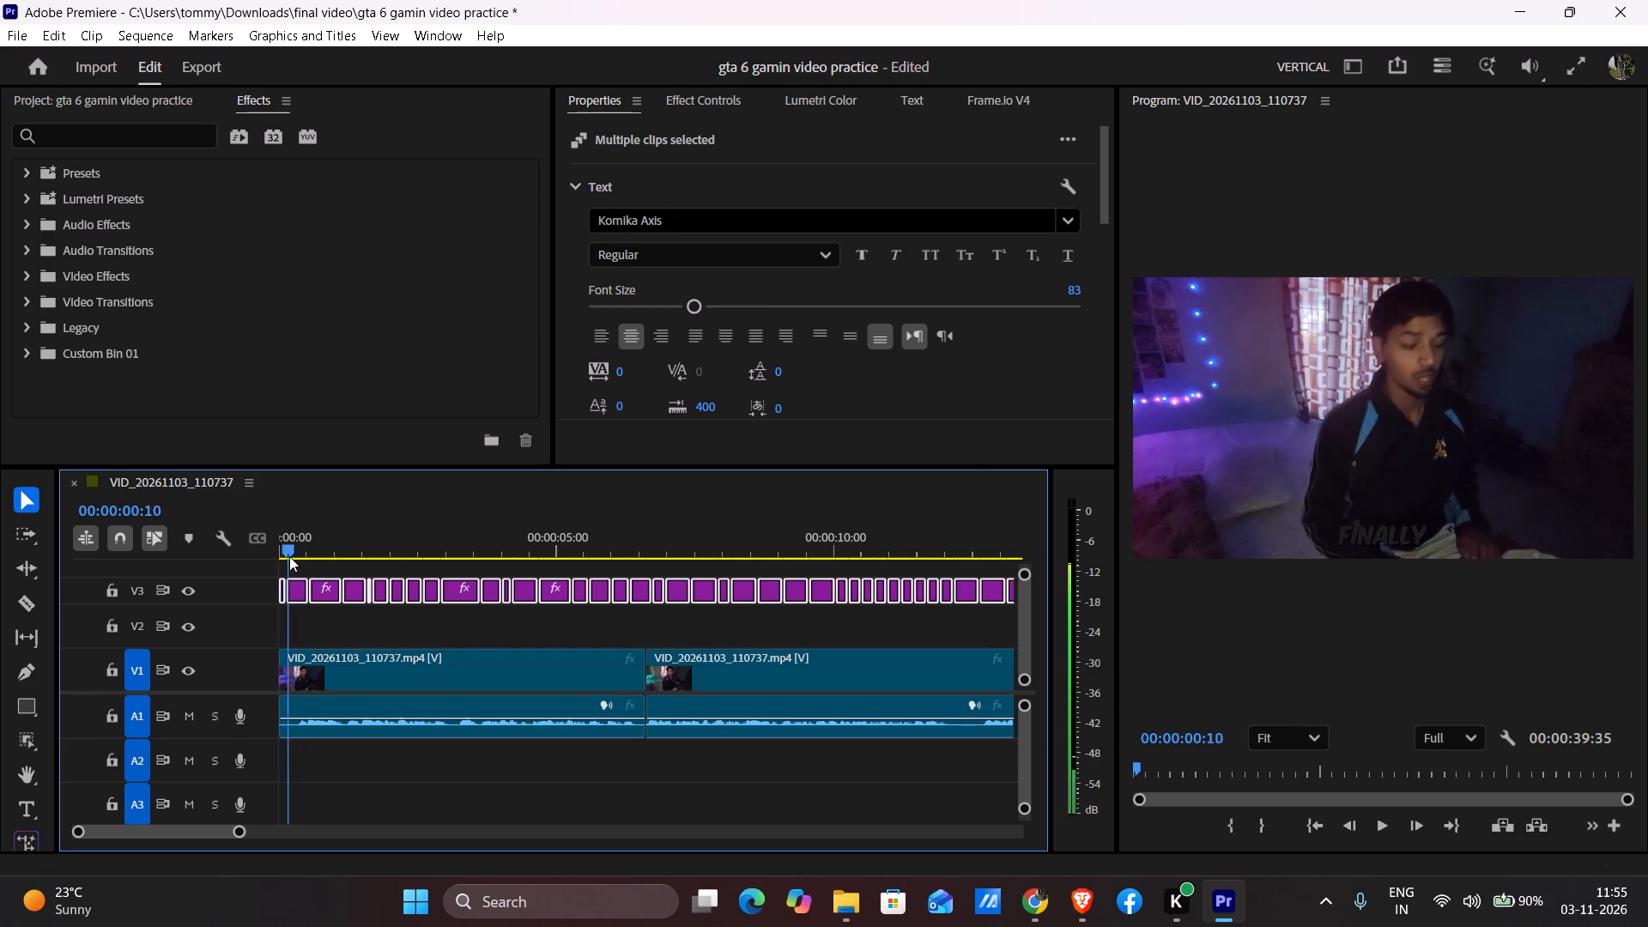
{"action": "left_click_drag", "start_coordinate": [289, 556], "coordinate": [299, 558]}
{"action": "scroll", "coordinate": [1065, 348], "scroll_direction": "down", "scroll_amount": 4}
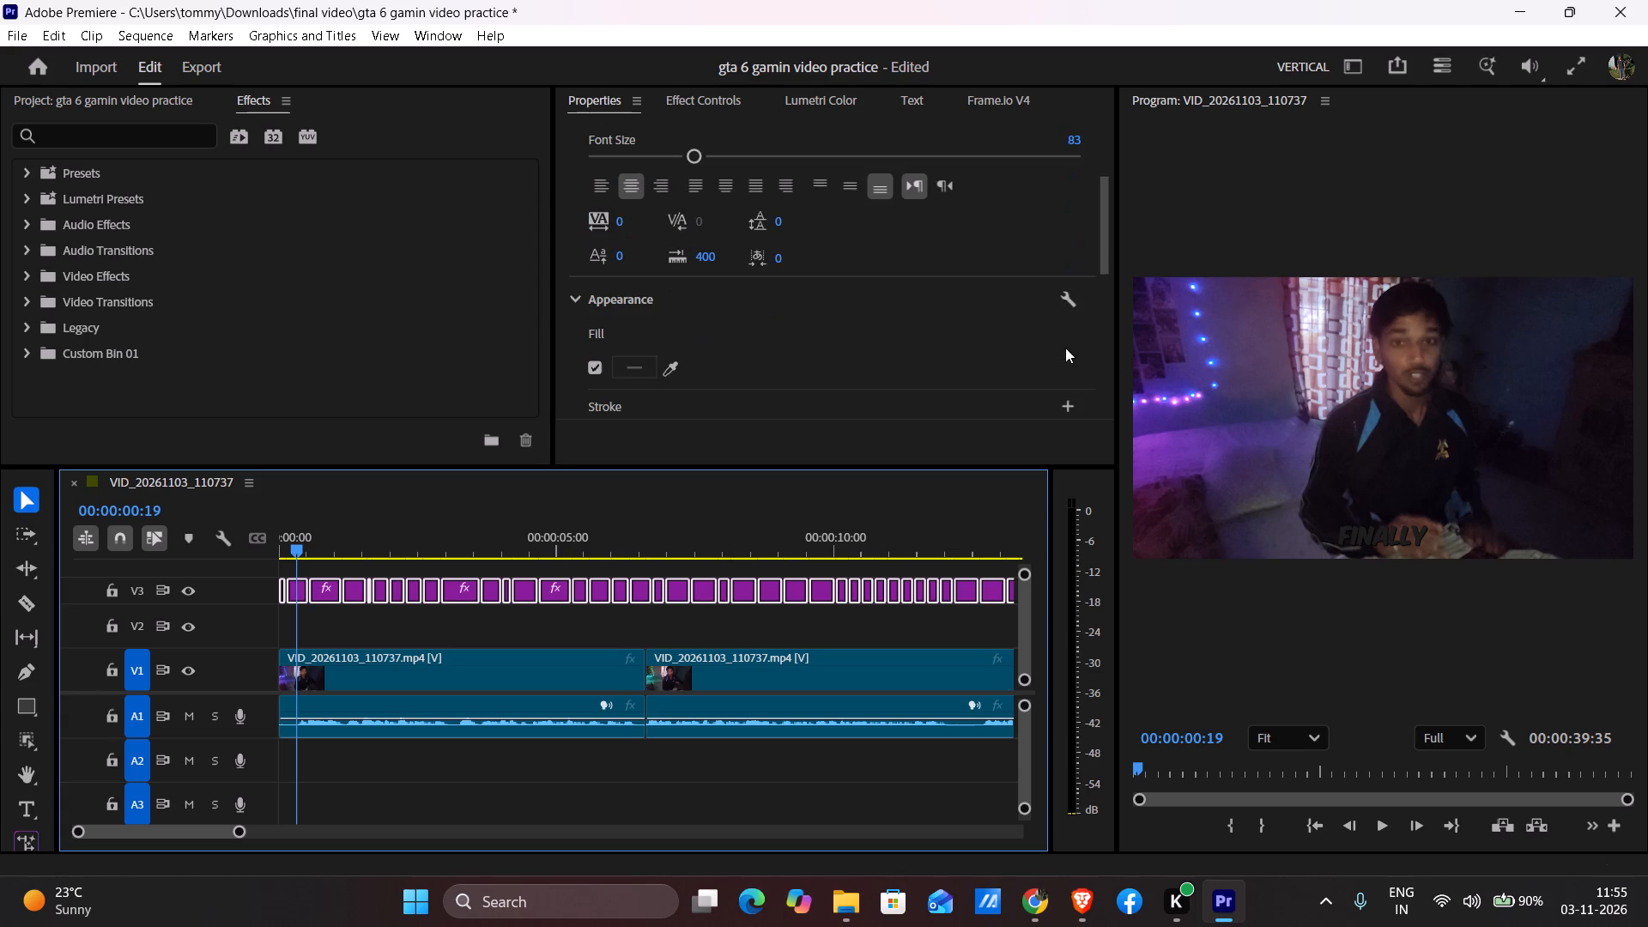
{"action": "scroll", "coordinate": [1065, 348], "scroll_direction": "down", "scroll_amount": 4}
{"action": "left_click", "coordinate": [639, 345]}
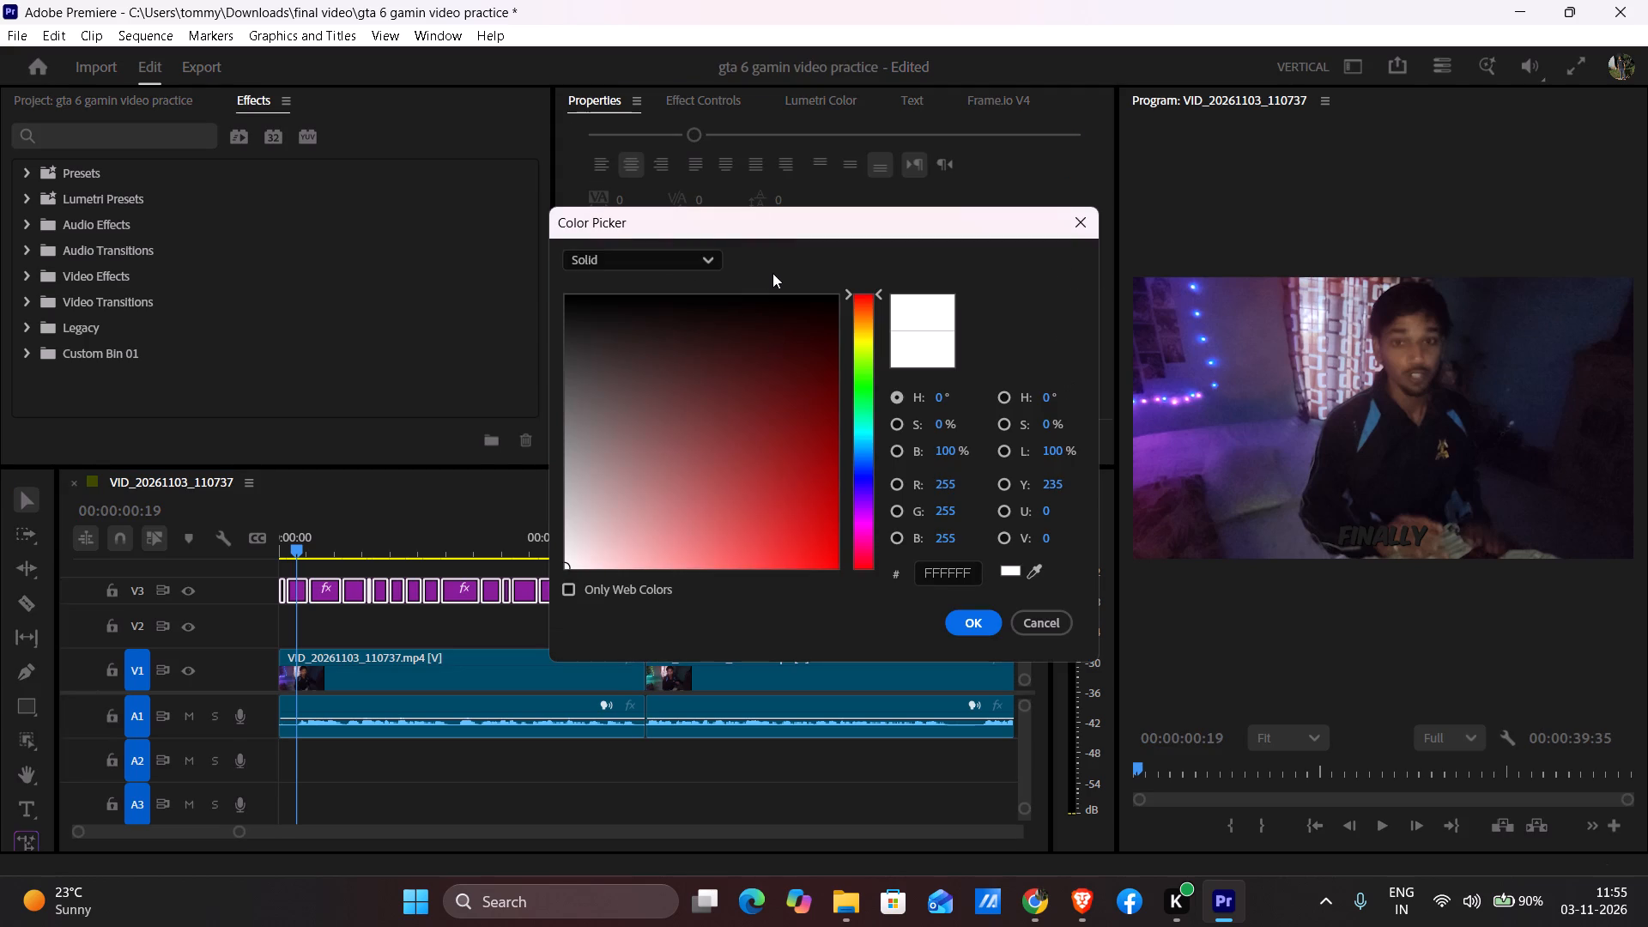
{"action": "left_click", "coordinate": [669, 264]}
{"action": "left_click", "coordinate": [663, 323]}
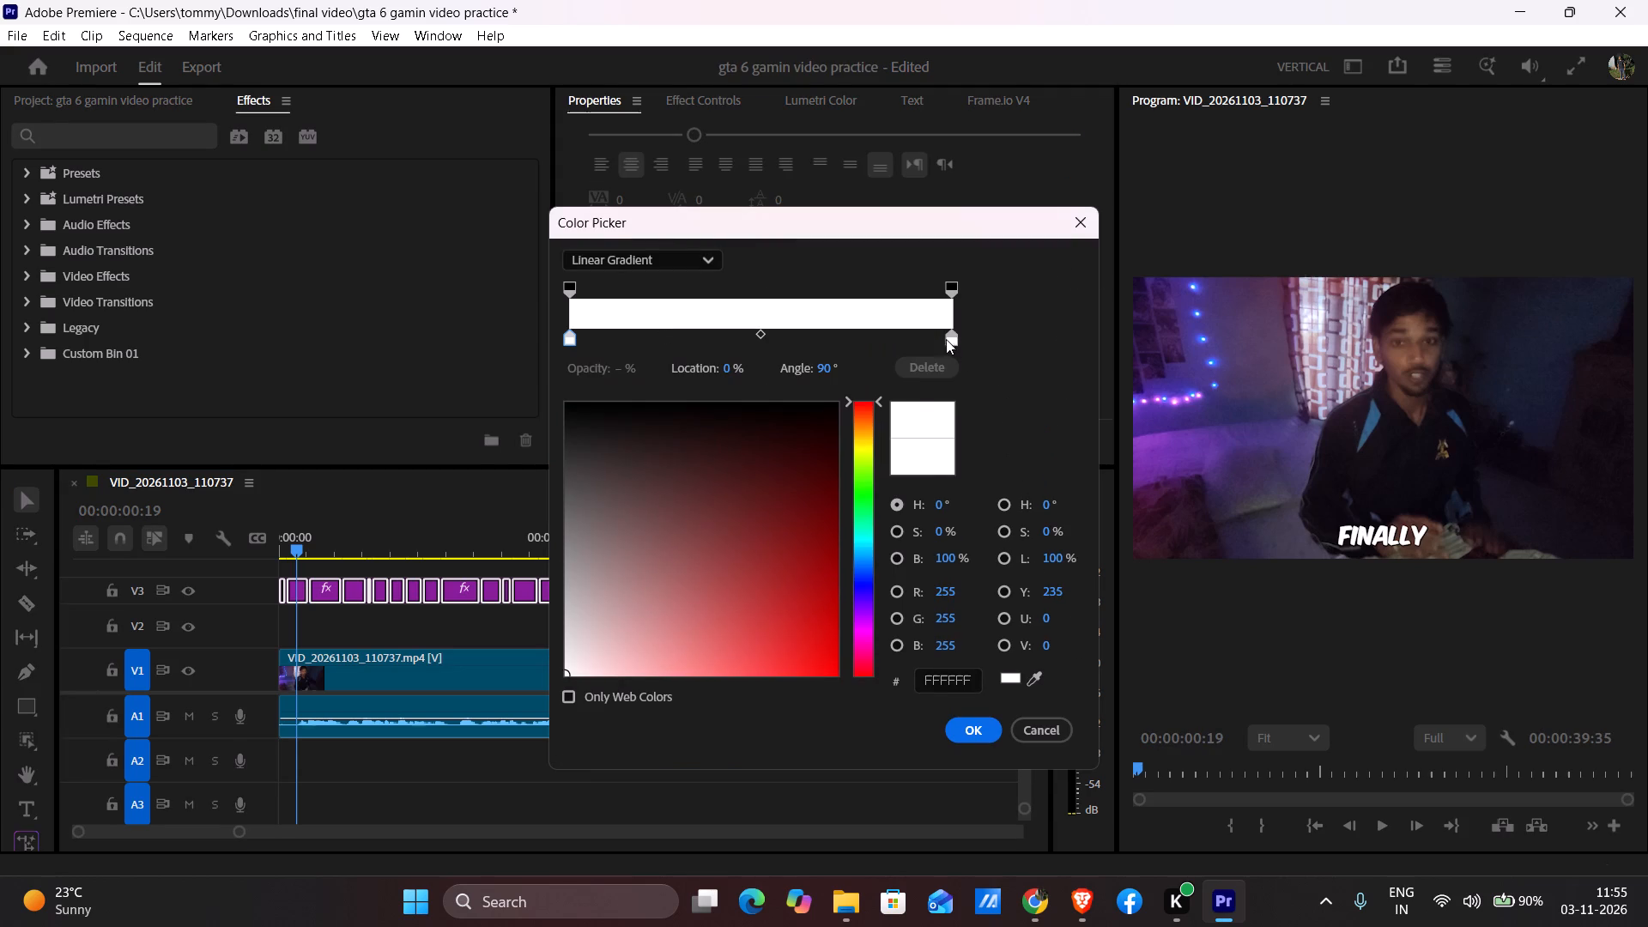
Set the gradient's end colour stop, at location 100%, to dark golden BA8A12.
{"action": "left_click", "coordinate": [945, 334]}
{"action": "left_click_drag", "start_coordinate": [876, 397], "coordinate": [882, 450]}
{"action": "left_click", "coordinate": [809, 541]}
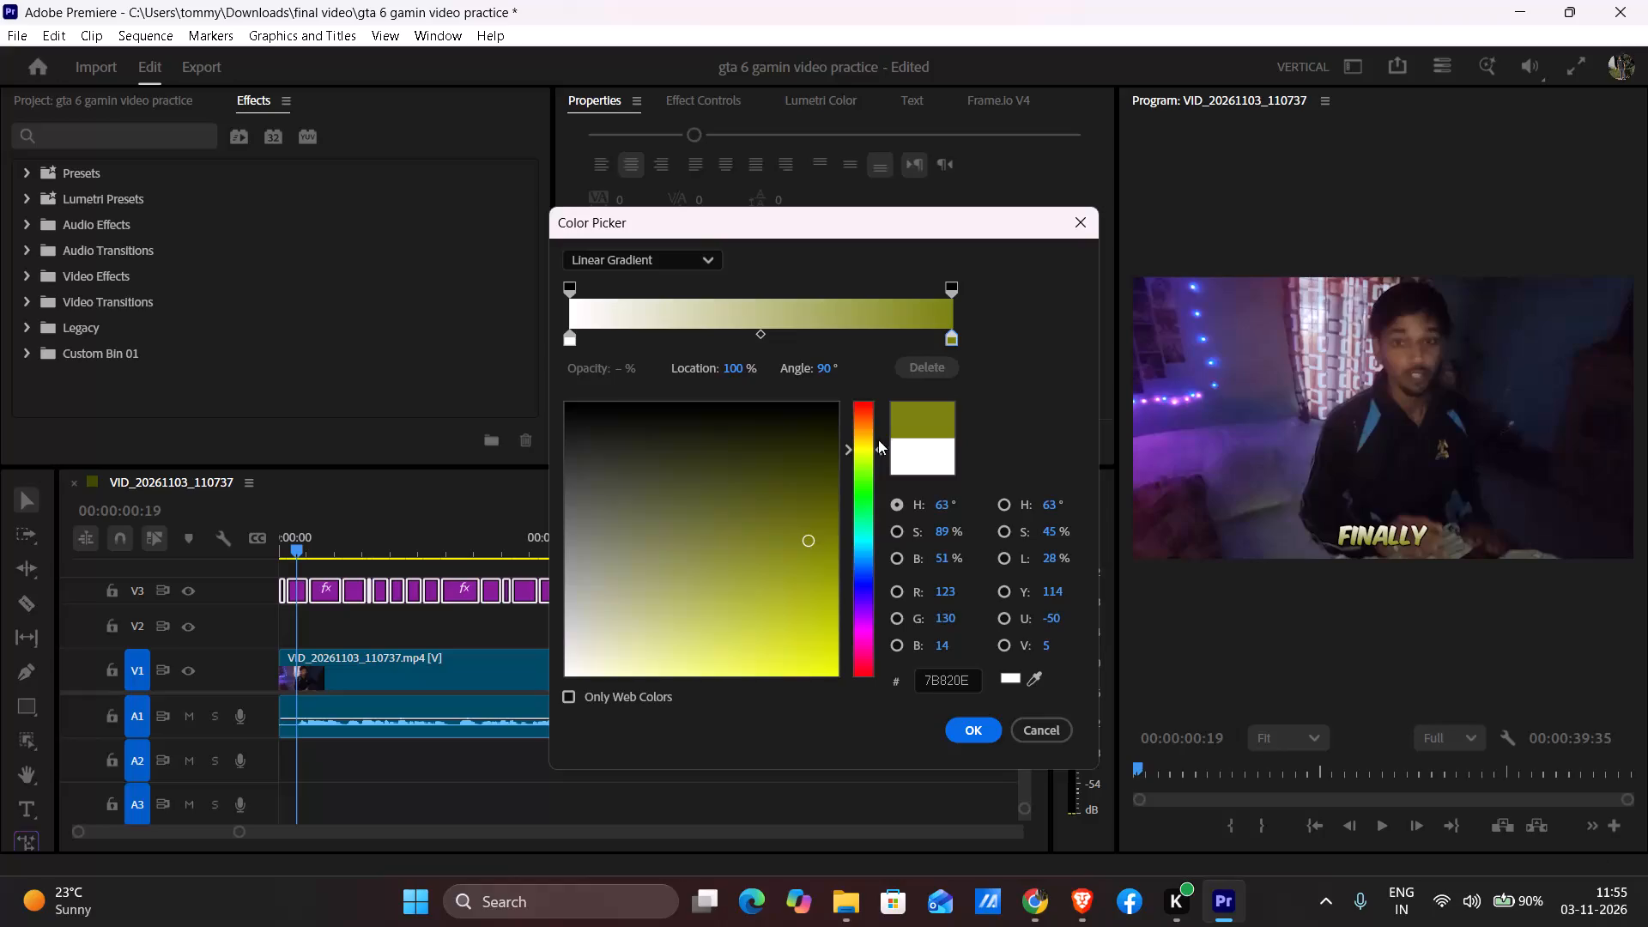
{"action": "left_click_drag", "start_coordinate": [875, 449], "coordinate": [878, 439]}
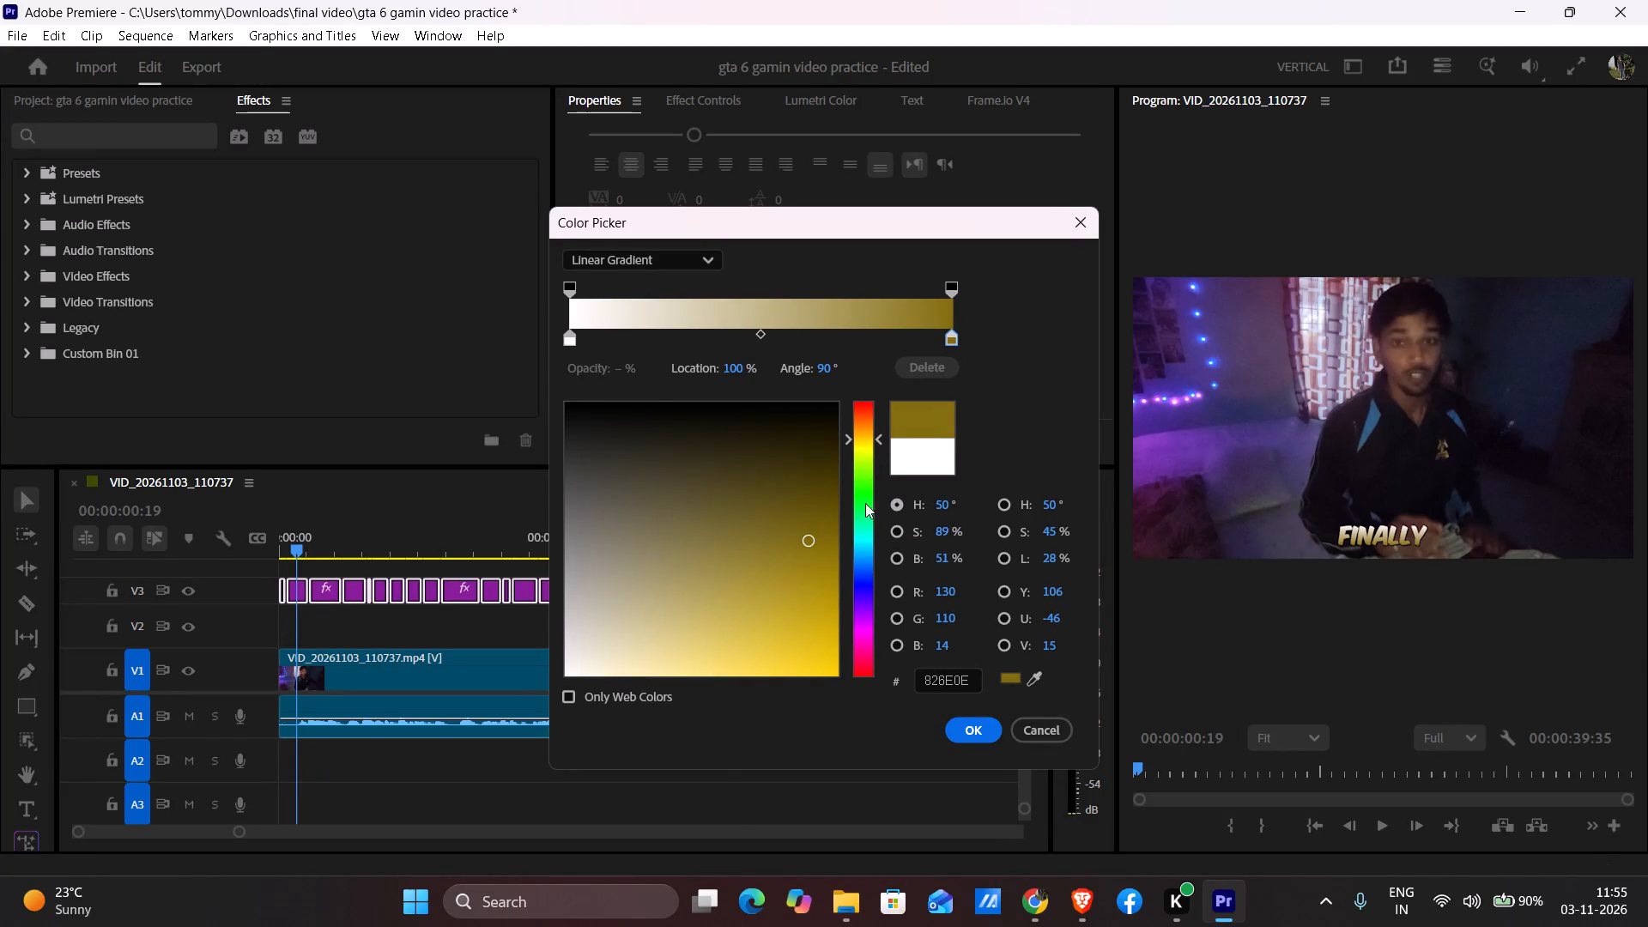
{"action": "left_click_drag", "start_coordinate": [808, 545], "coordinate": [812, 602]}
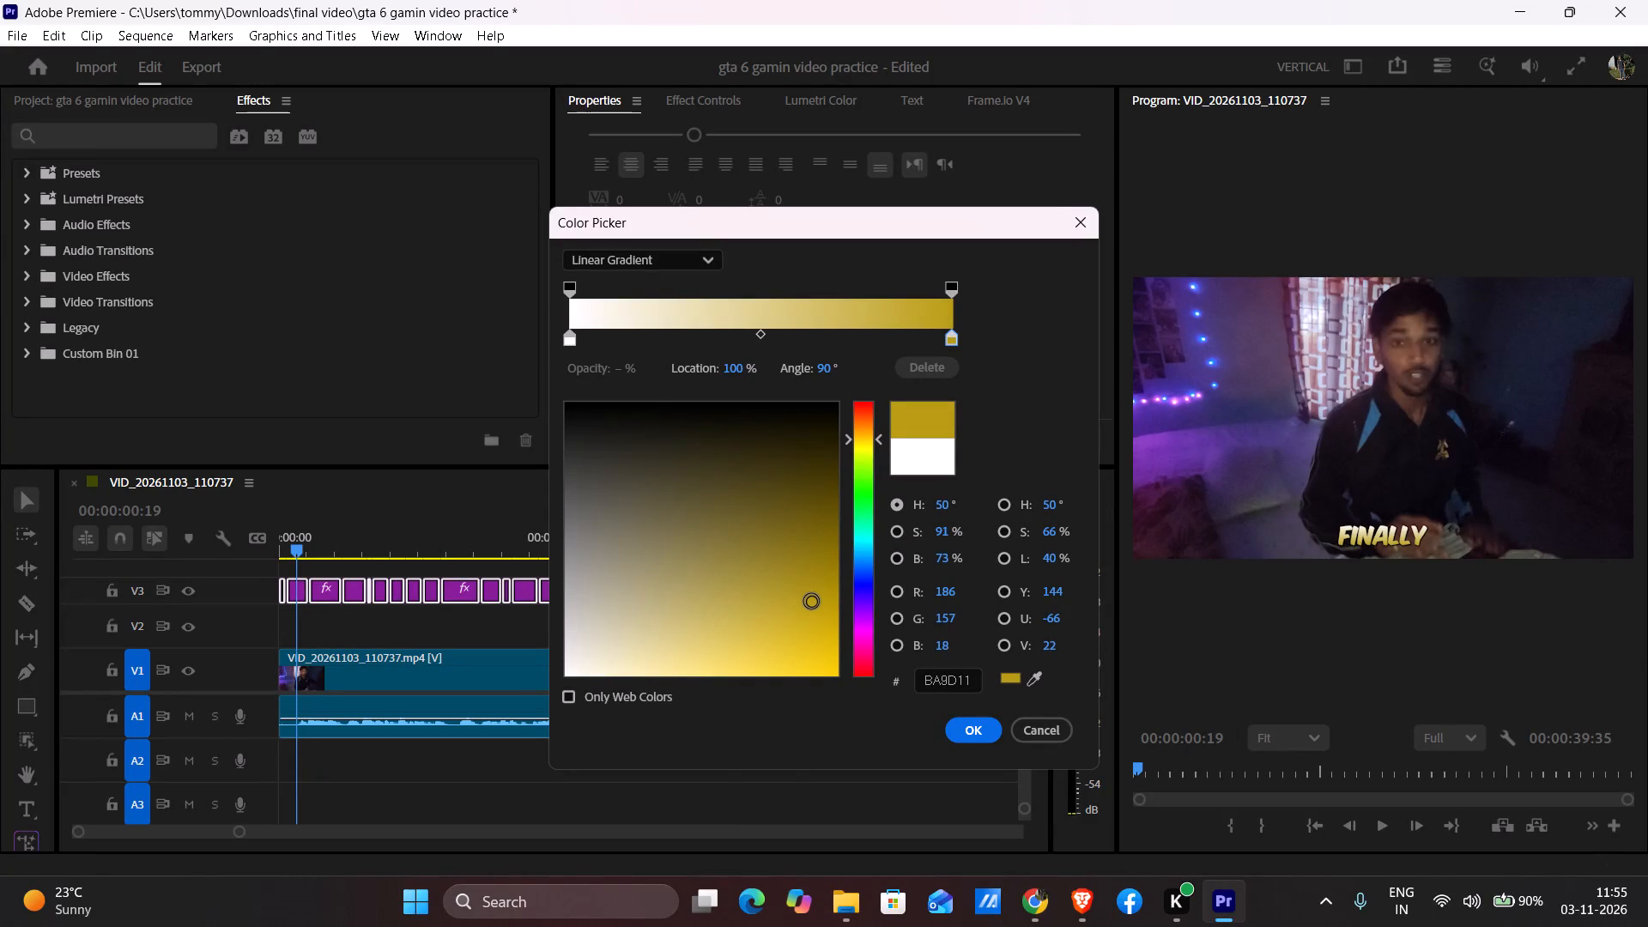
{"action": "left_click_drag", "start_coordinate": [812, 602], "coordinate": [811, 601]}
{"action": "left_click", "coordinate": [875, 440]}
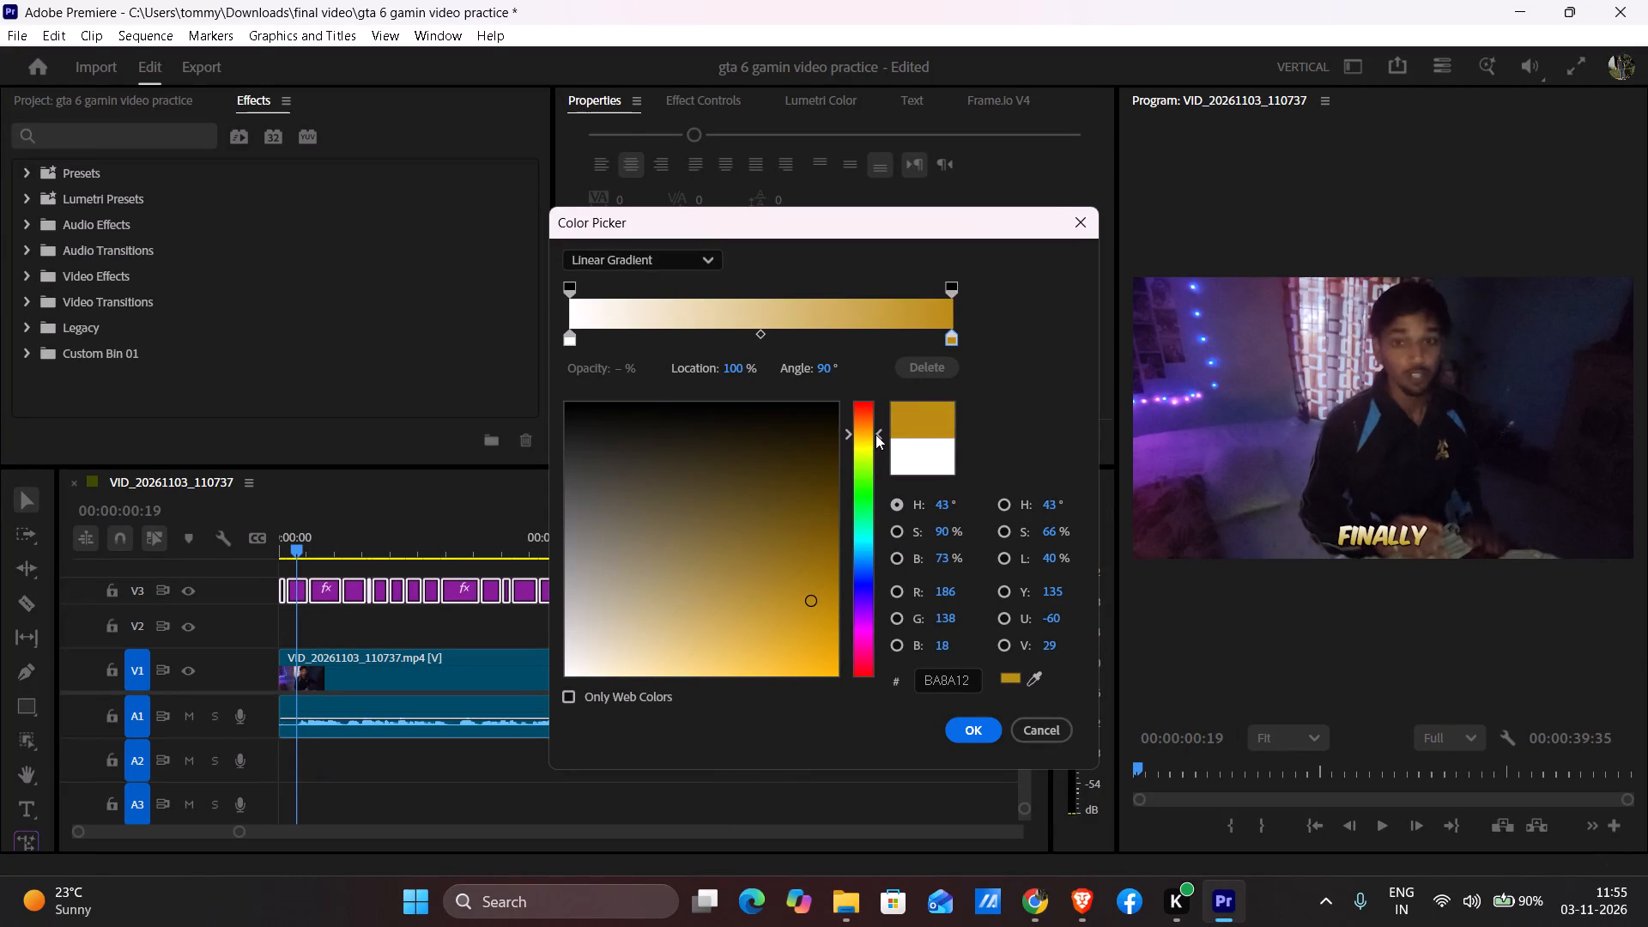
Set the gradient's start colour stop, at location 0%, to yellow CBCD49 and apply the gradient to the captions.
{"action": "left_click", "coordinate": [576, 340]}
{"action": "left_click_drag", "start_coordinate": [879, 399], "coordinate": [877, 445]}
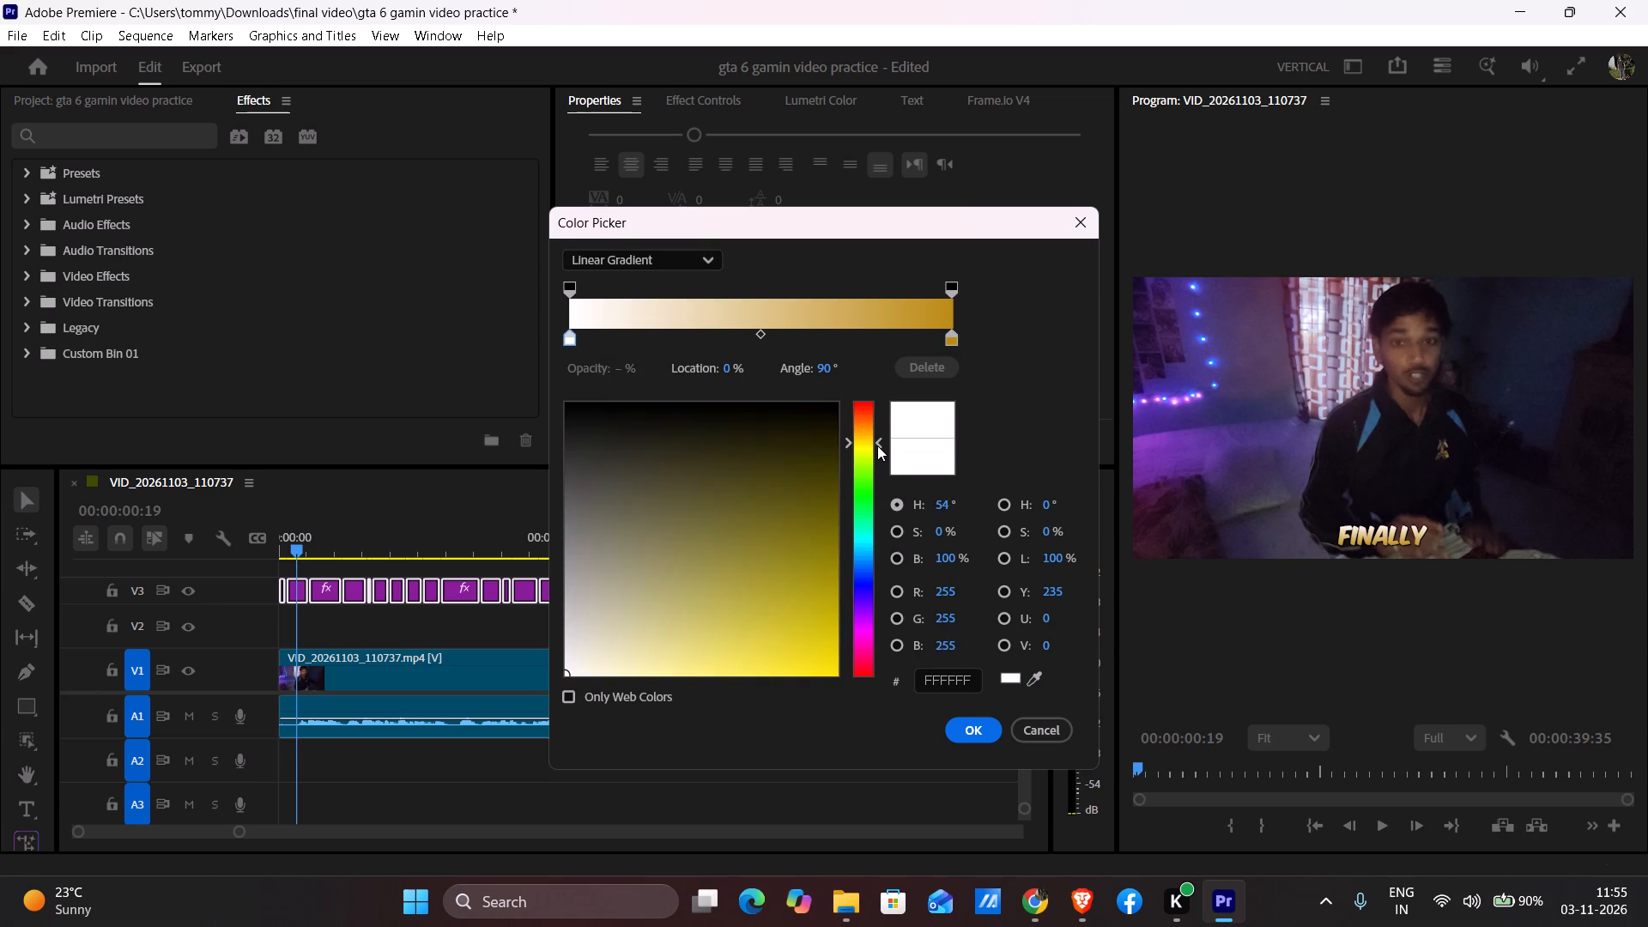
{"action": "left_click_drag", "start_coordinate": [877, 445], "coordinate": [877, 456]}
{"action": "left_click", "coordinate": [793, 573]}
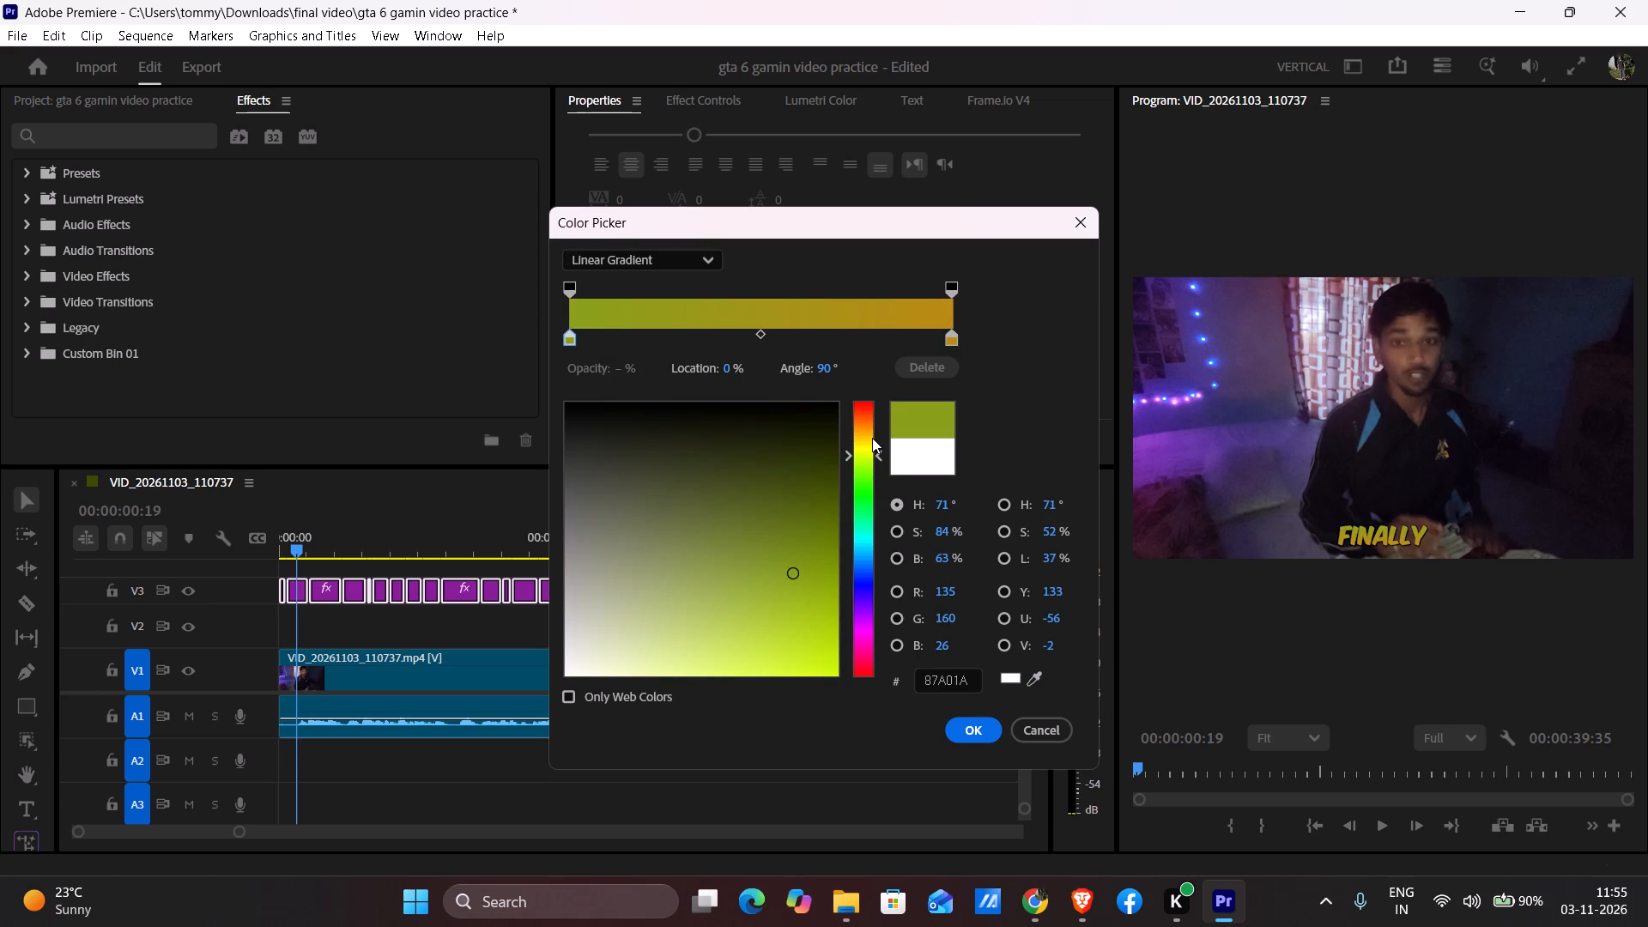
{"action": "left_click_drag", "start_coordinate": [876, 455], "coordinate": [882, 468]}
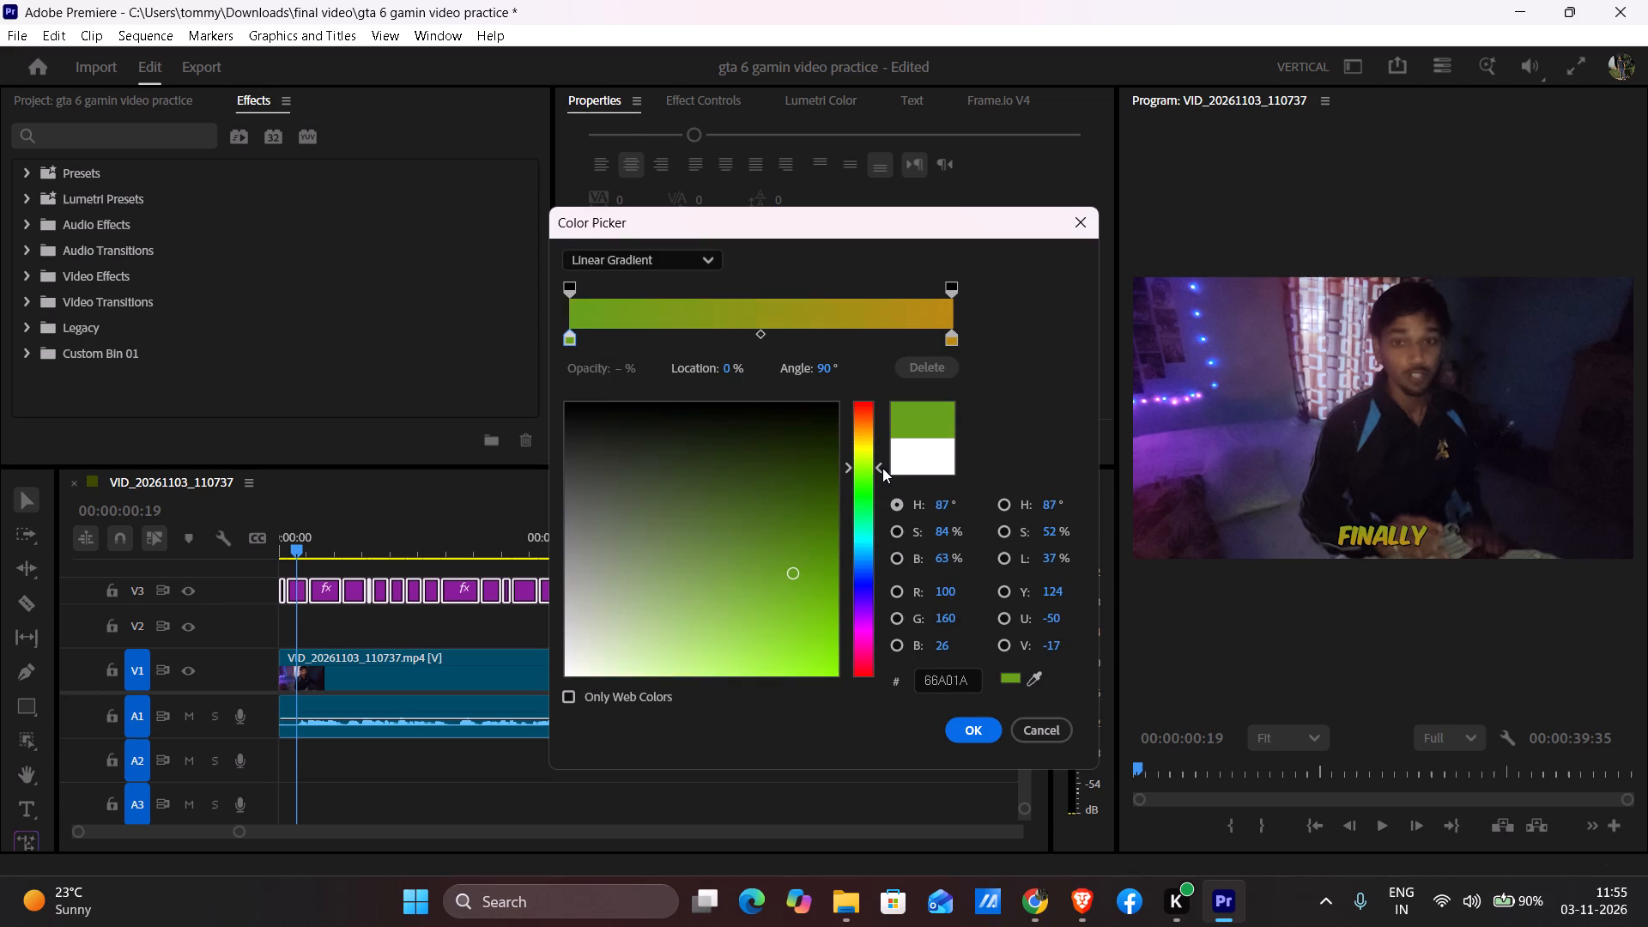
{"action": "left_click_drag", "start_coordinate": [882, 468], "coordinate": [885, 460]}
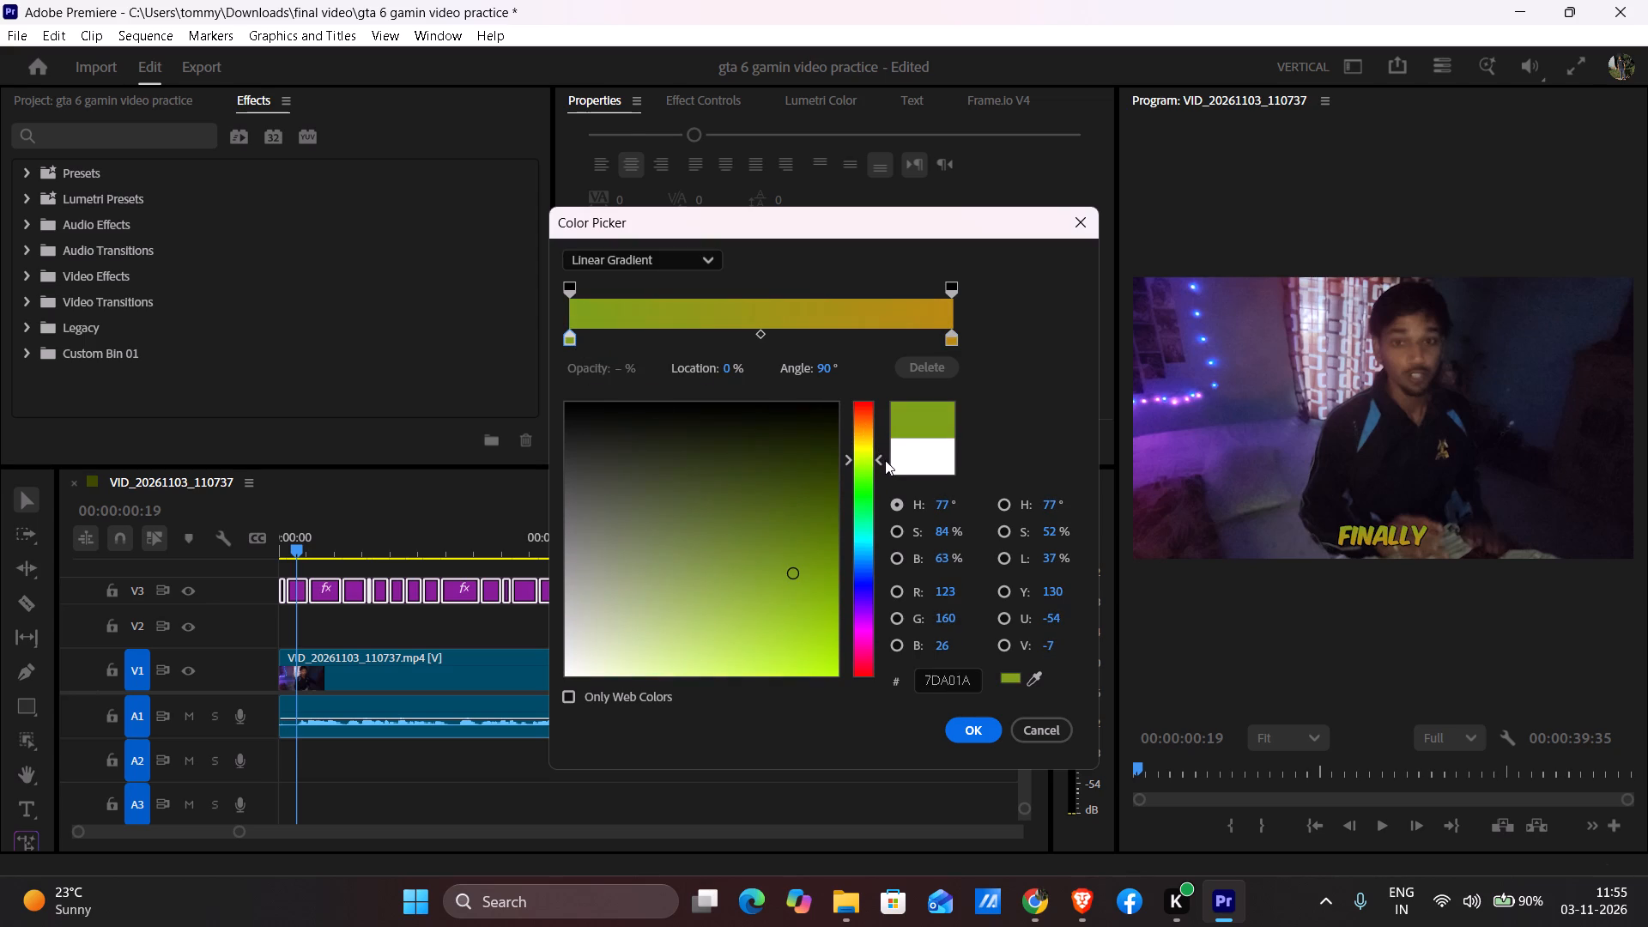
{"action": "left_click_drag", "start_coordinate": [885, 460], "coordinate": [884, 454]}
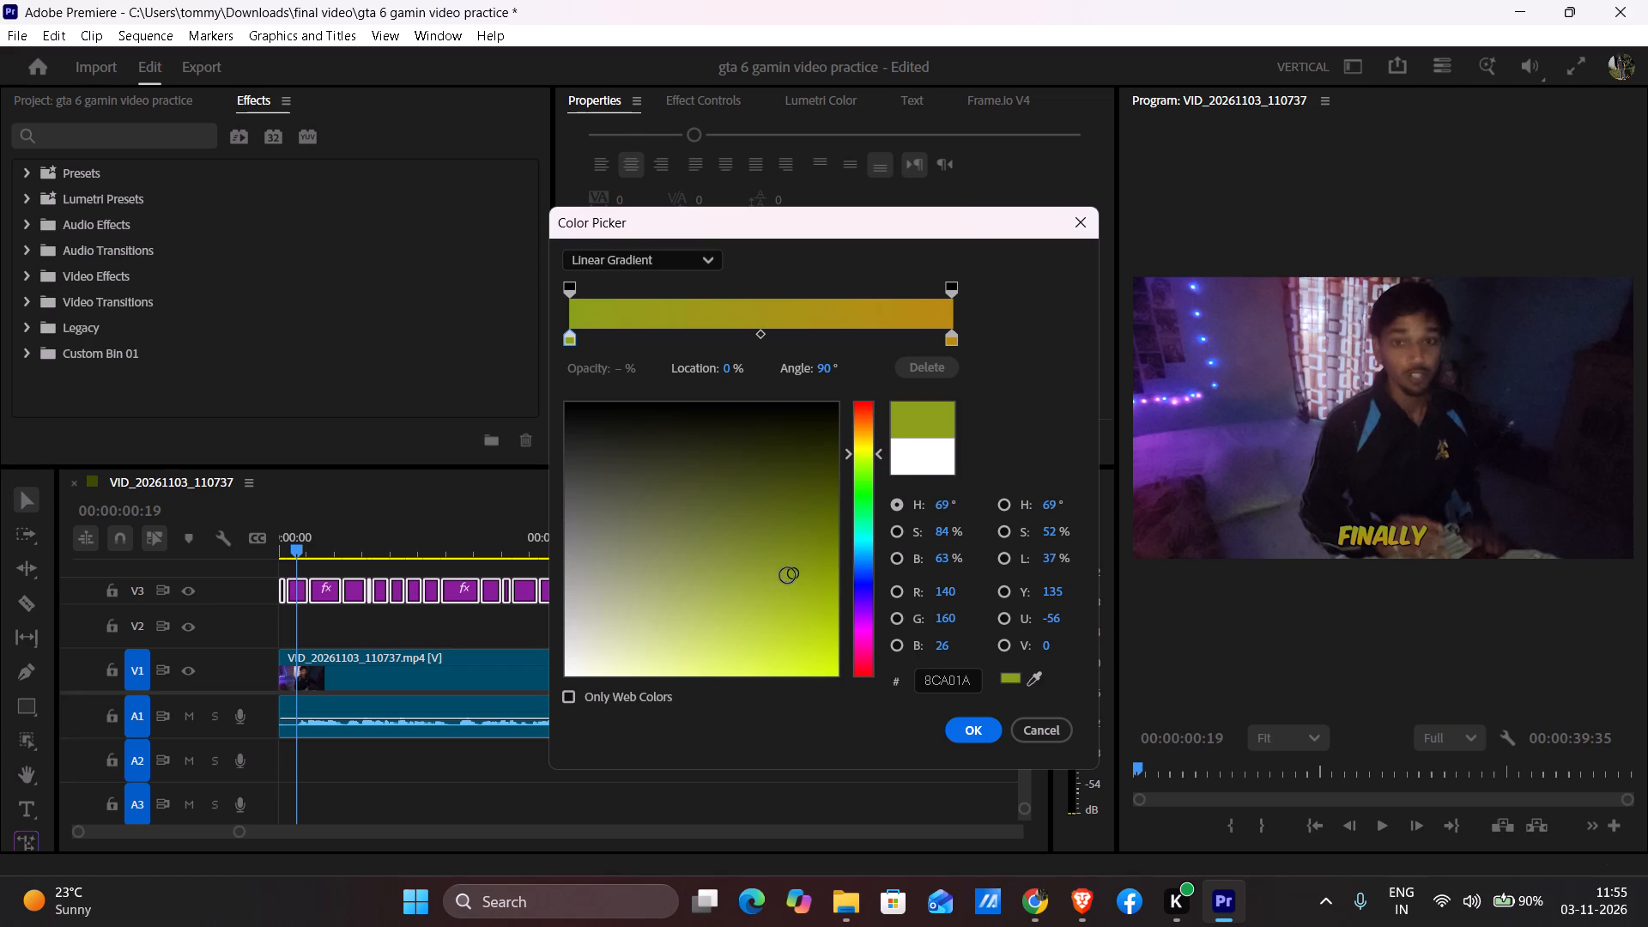
{"action": "left_click_drag", "start_coordinate": [789, 574], "coordinate": [736, 609]}
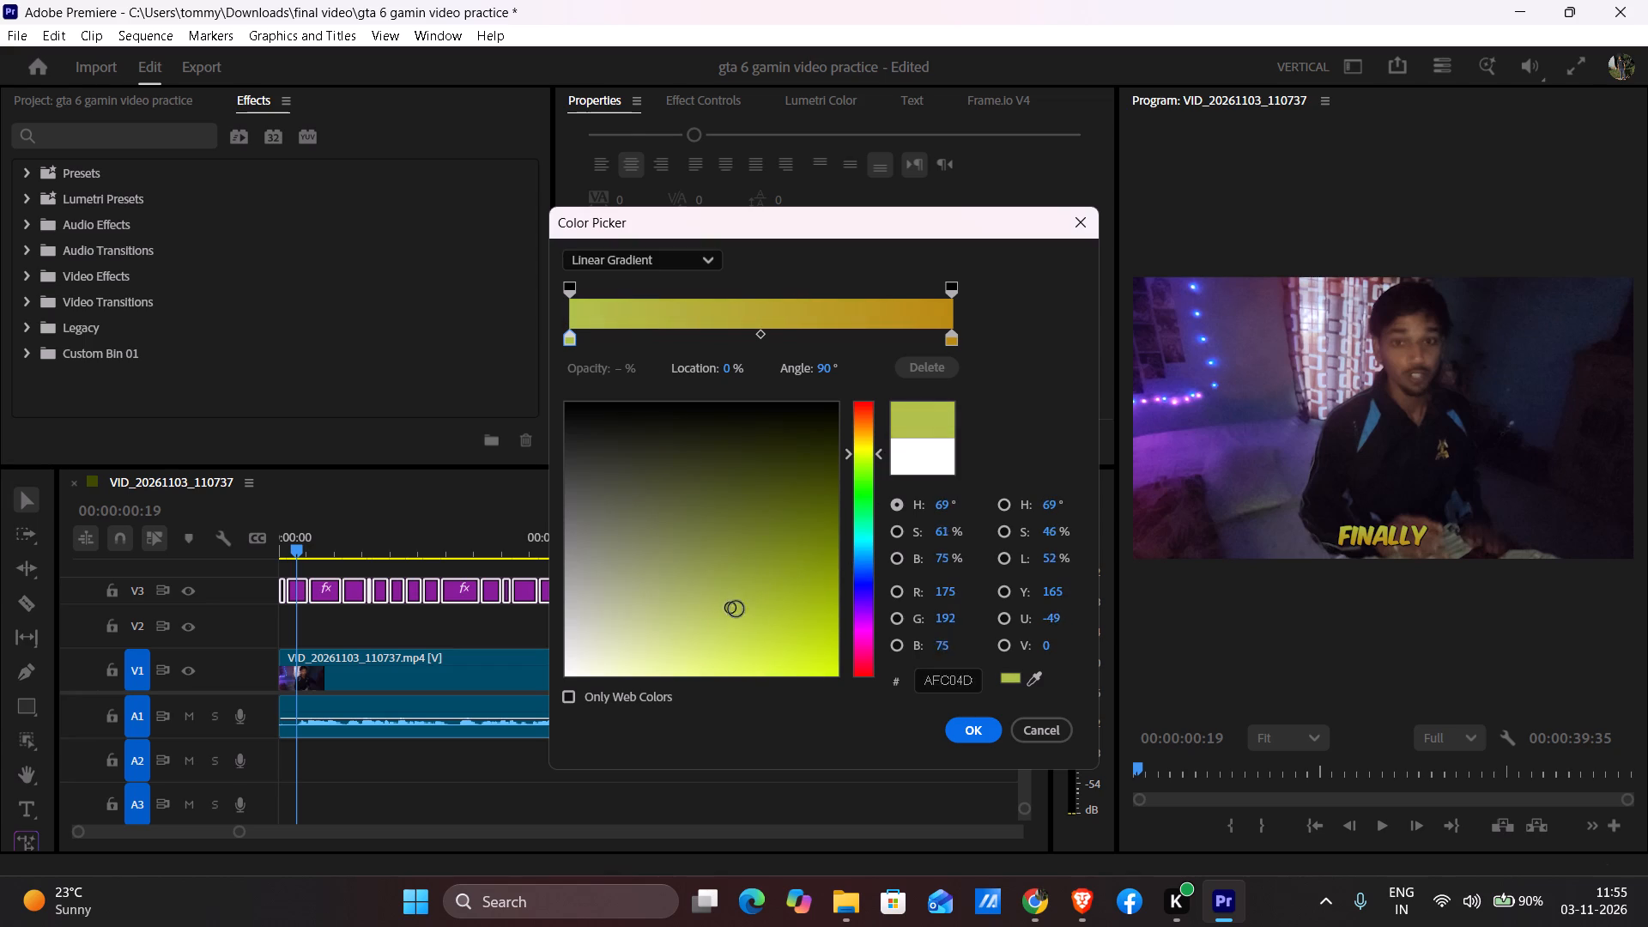
{"action": "left_click_drag", "start_coordinate": [736, 609], "coordinate": [771, 591]}
{"action": "left_click_drag", "start_coordinate": [879, 457], "coordinate": [876, 454]}
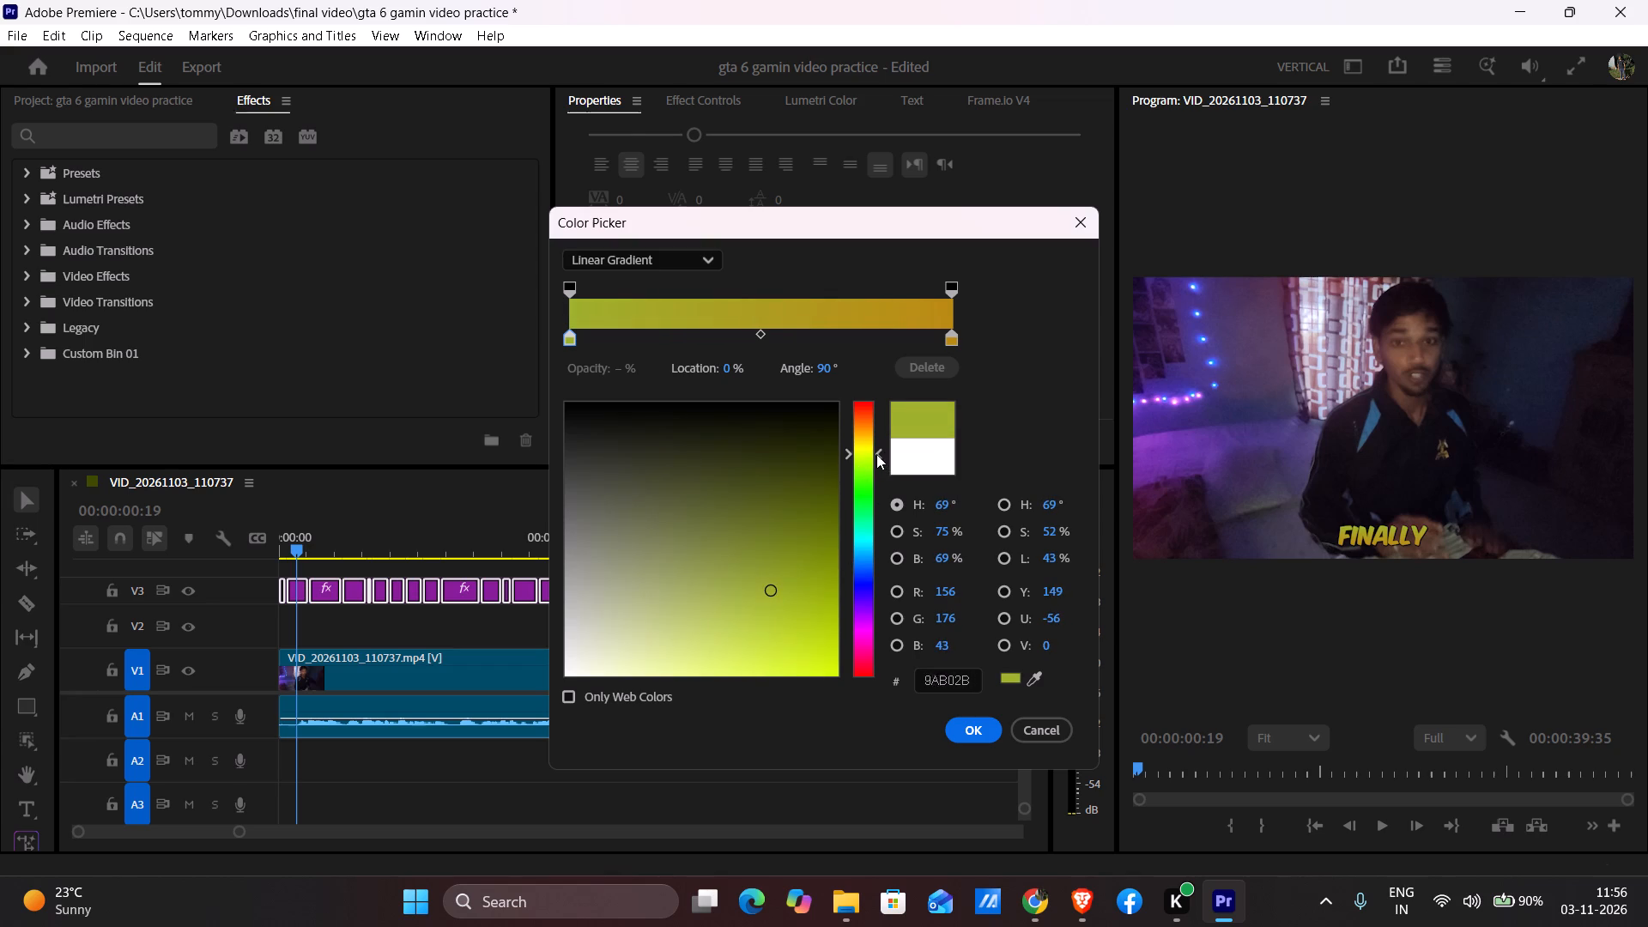
{"action": "left_click_drag", "start_coordinate": [876, 454], "coordinate": [879, 448]}
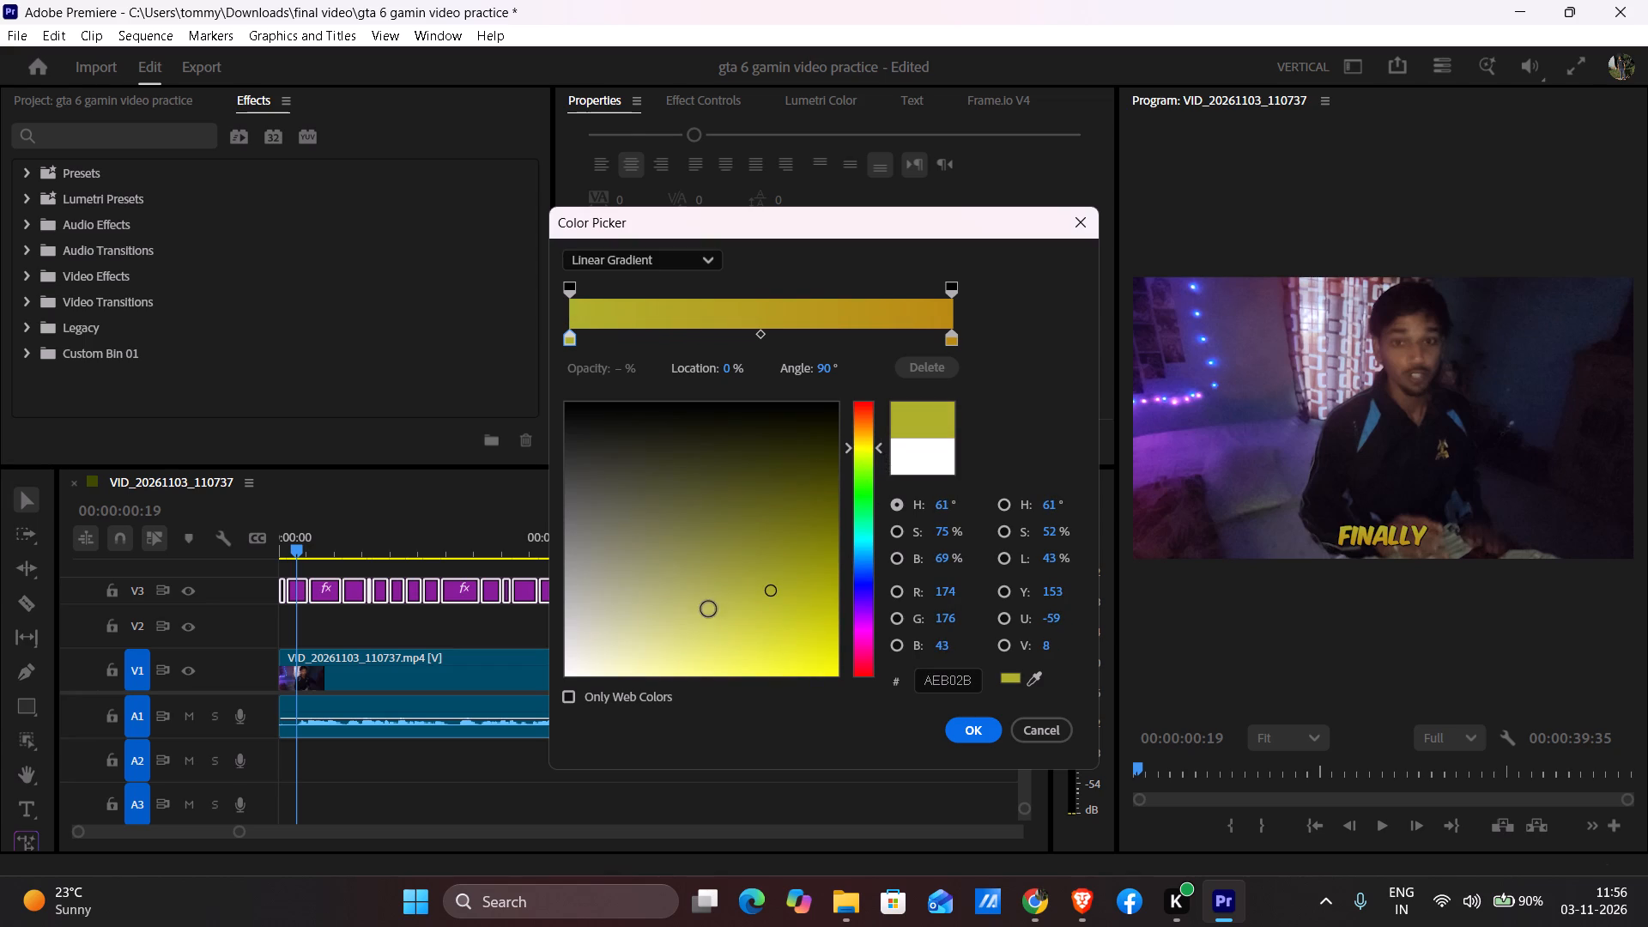
{"action": "left_click_drag", "start_coordinate": [772, 585], "coordinate": [740, 621]}
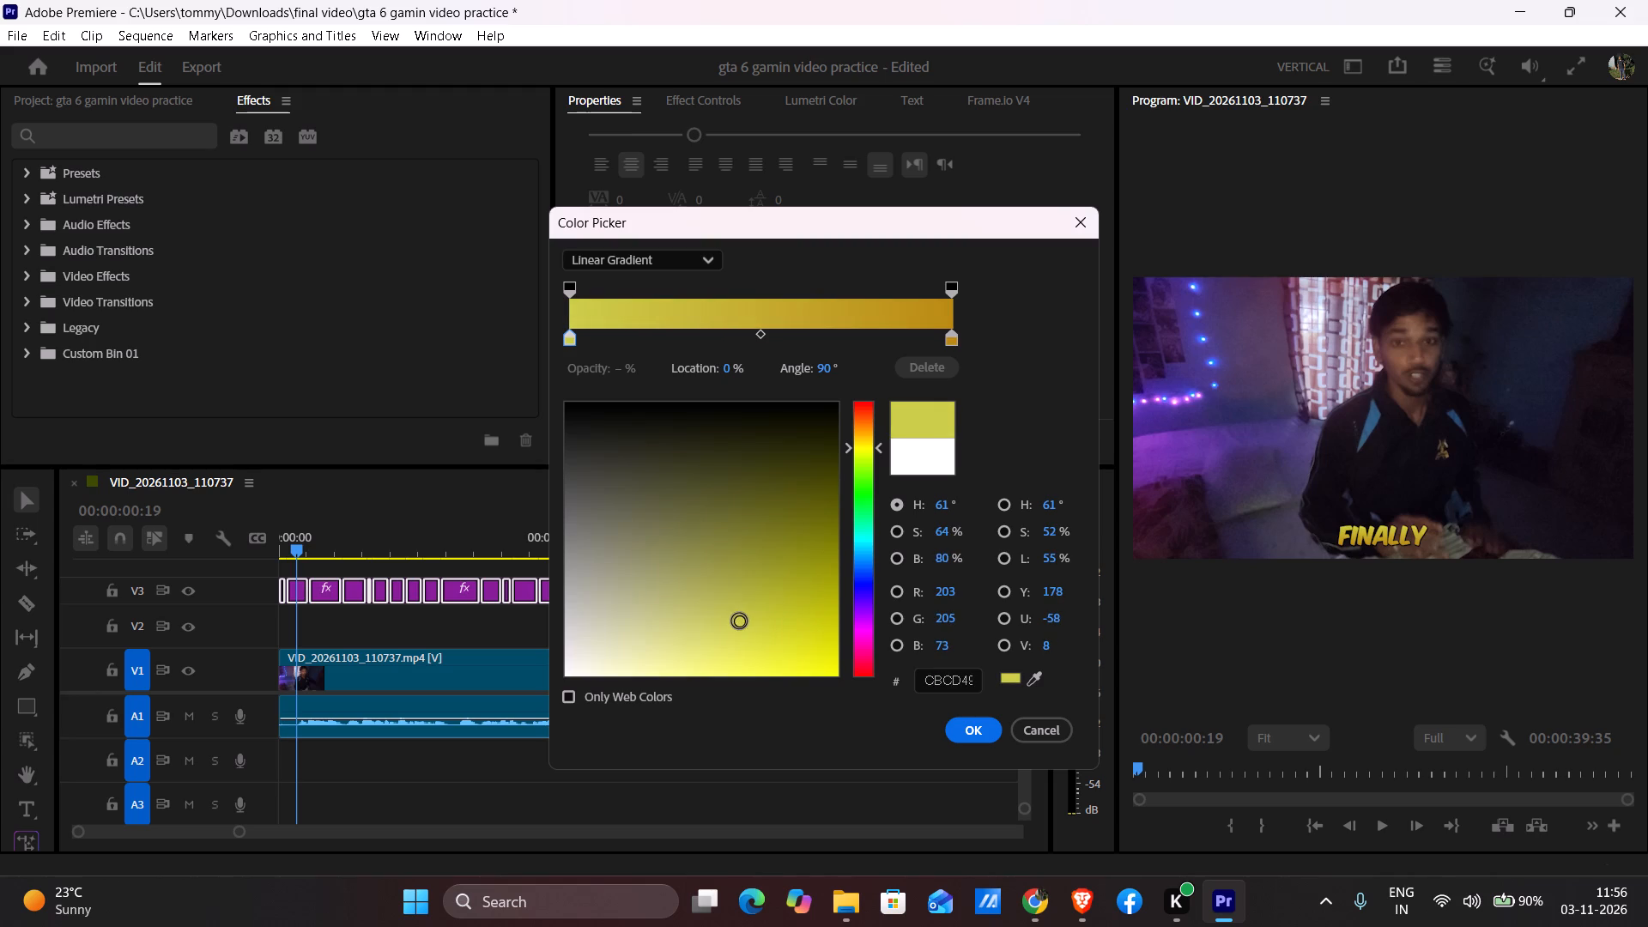
{"action": "left_click_drag", "start_coordinate": [740, 621], "coordinate": [740, 621]}
{"action": "left_click", "coordinate": [956, 731]}
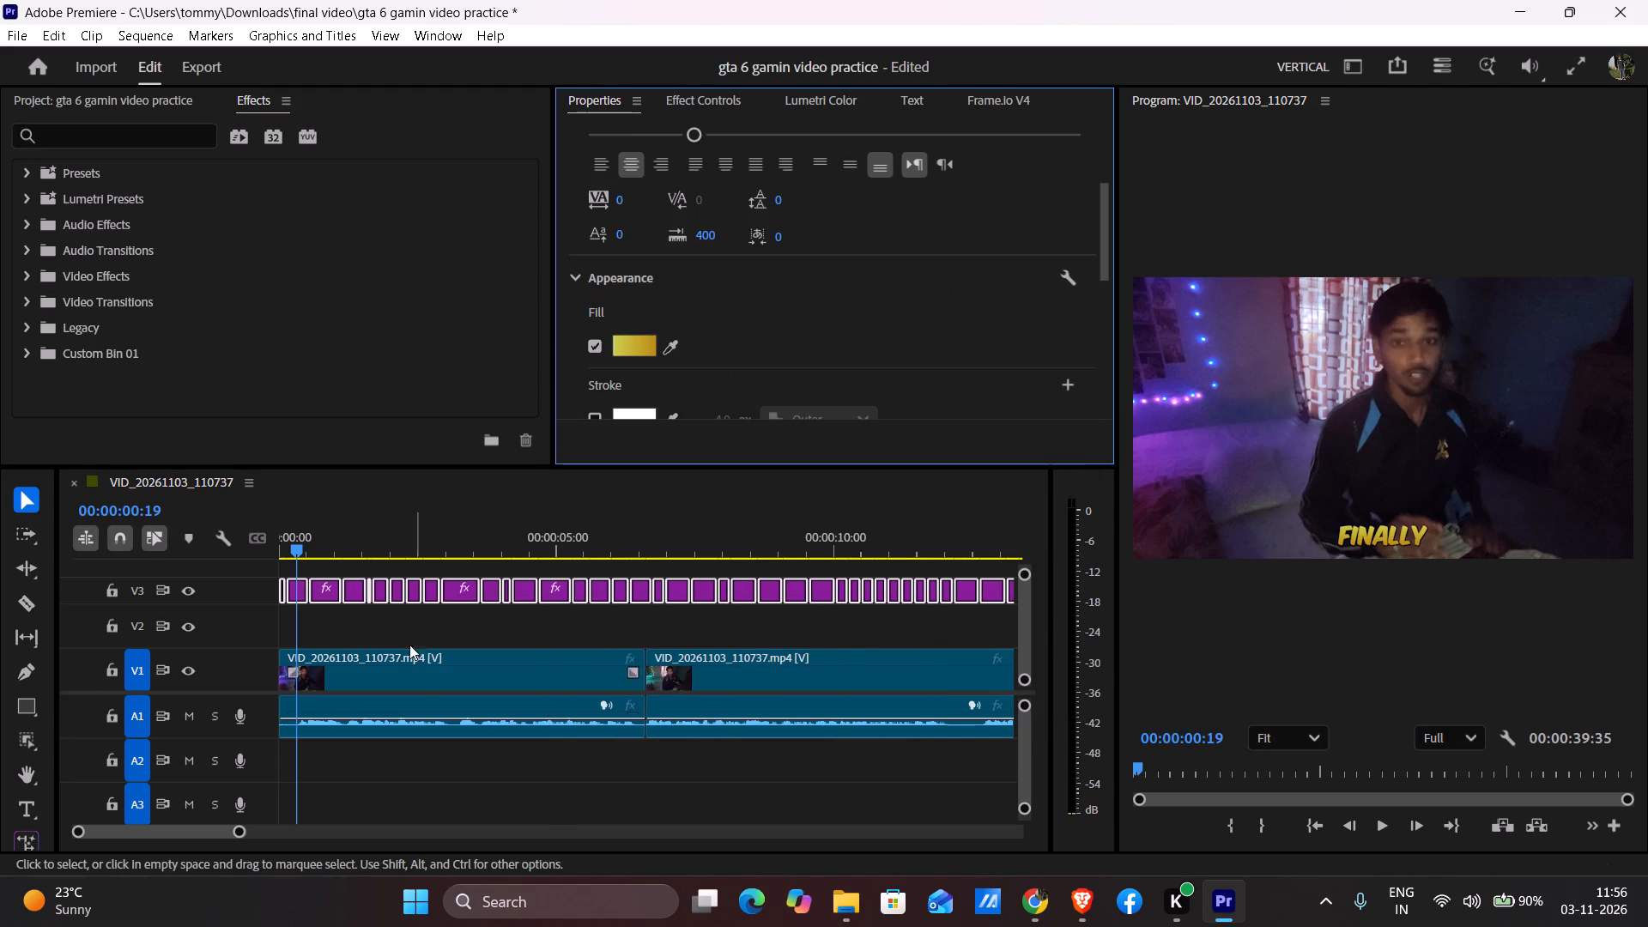
With the playhead on the opening SO caption, enable the captions' stroke and sample its colour from the black shadow swatch.
{"action": "left_click_drag", "start_coordinate": [298, 548], "coordinate": [264, 551]}
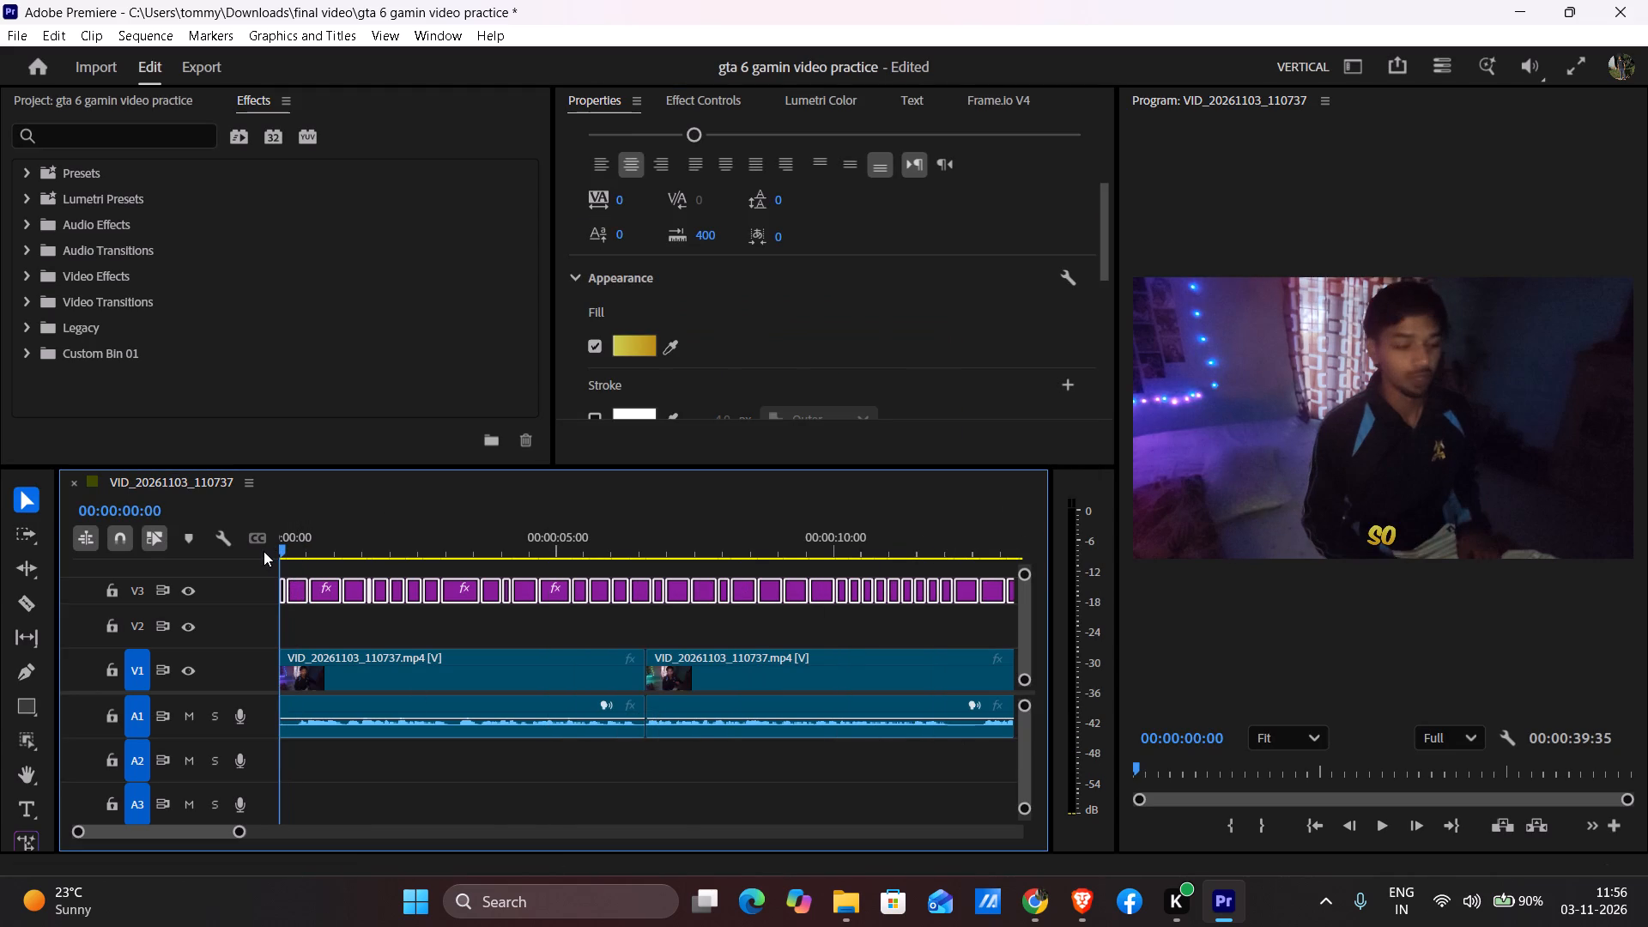
{"action": "scroll", "coordinate": [860, 350], "scroll_direction": "down", "scroll_amount": 4}
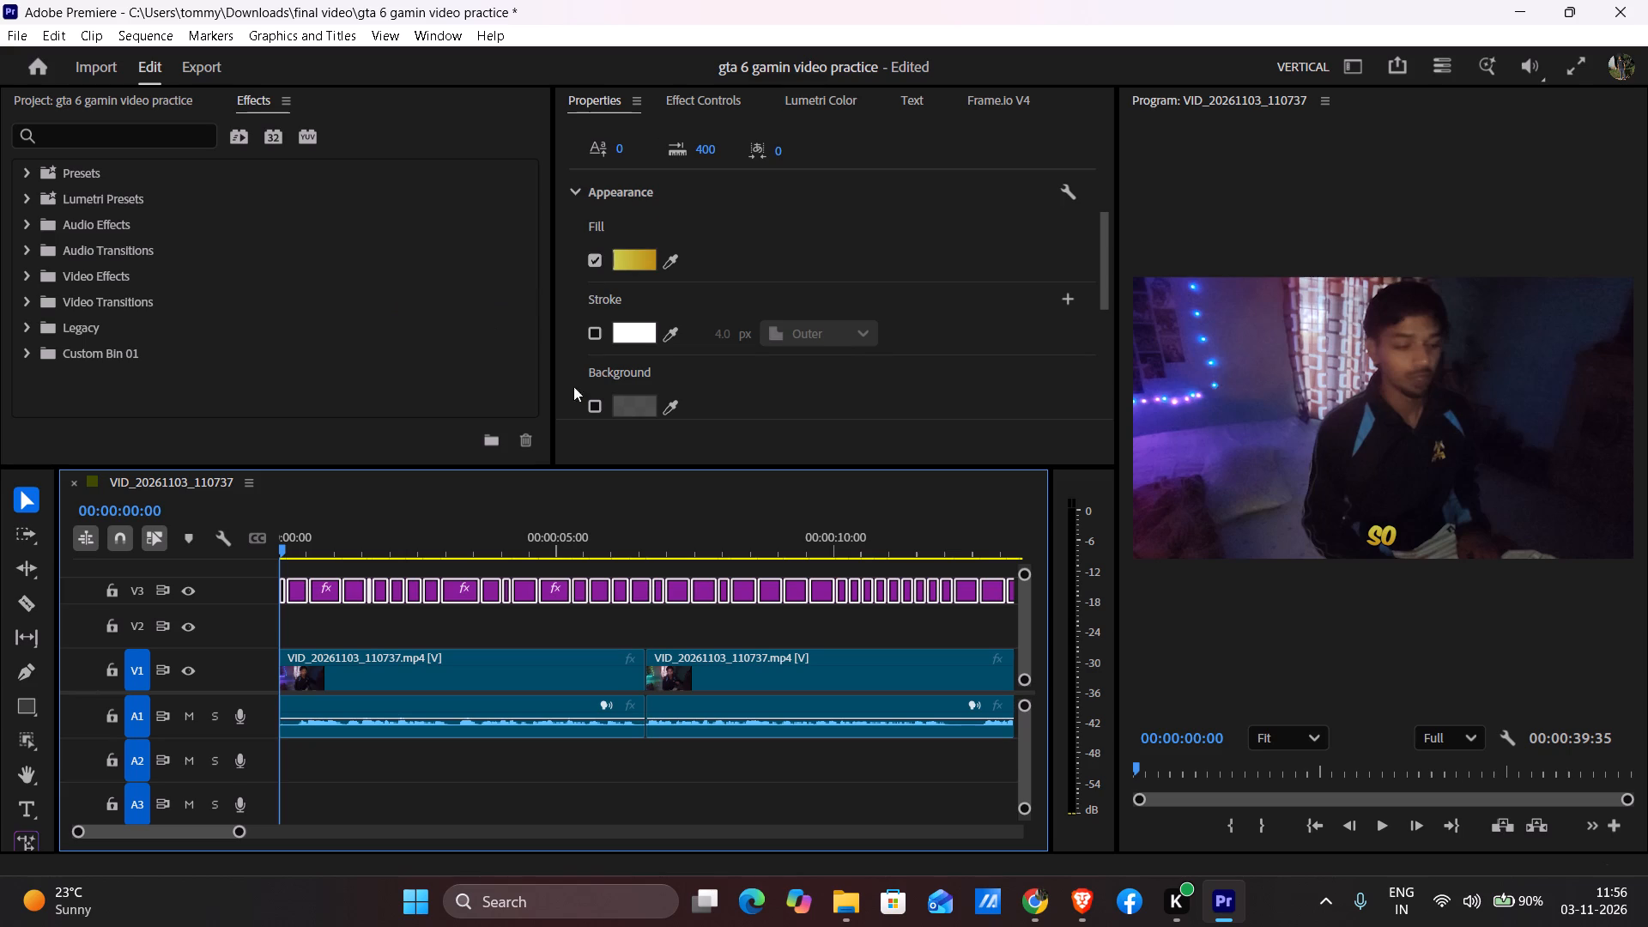
{"action": "left_click", "coordinate": [596, 328]}
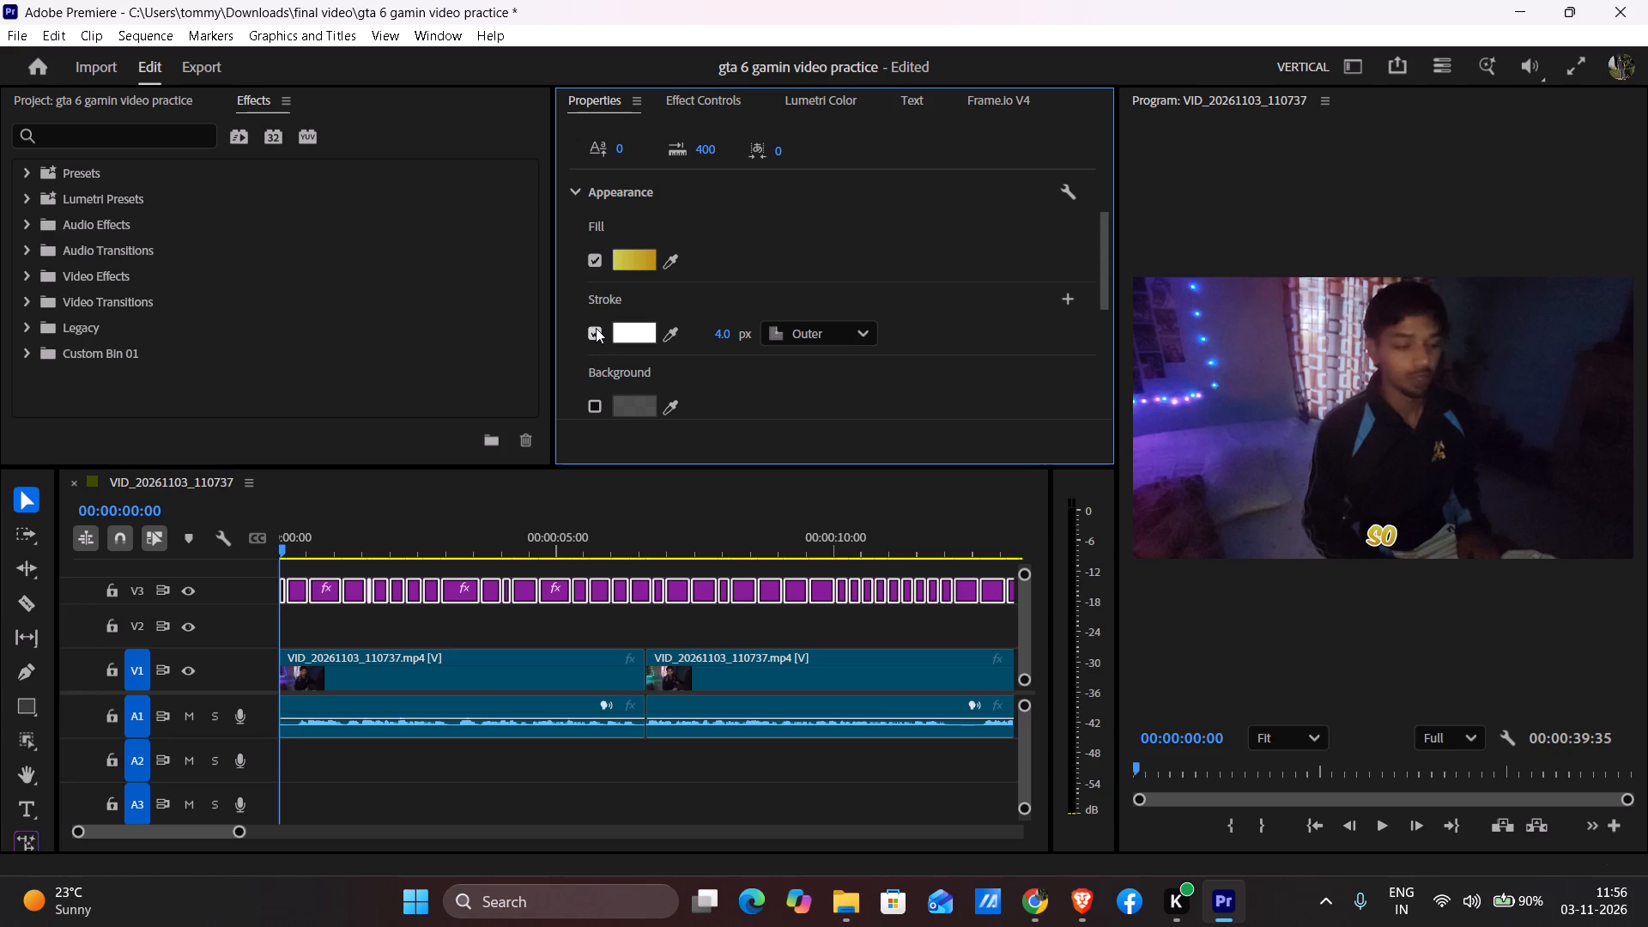
{"action": "left_click", "coordinate": [674, 336]}
{"action": "left_click", "coordinate": [841, 330]}
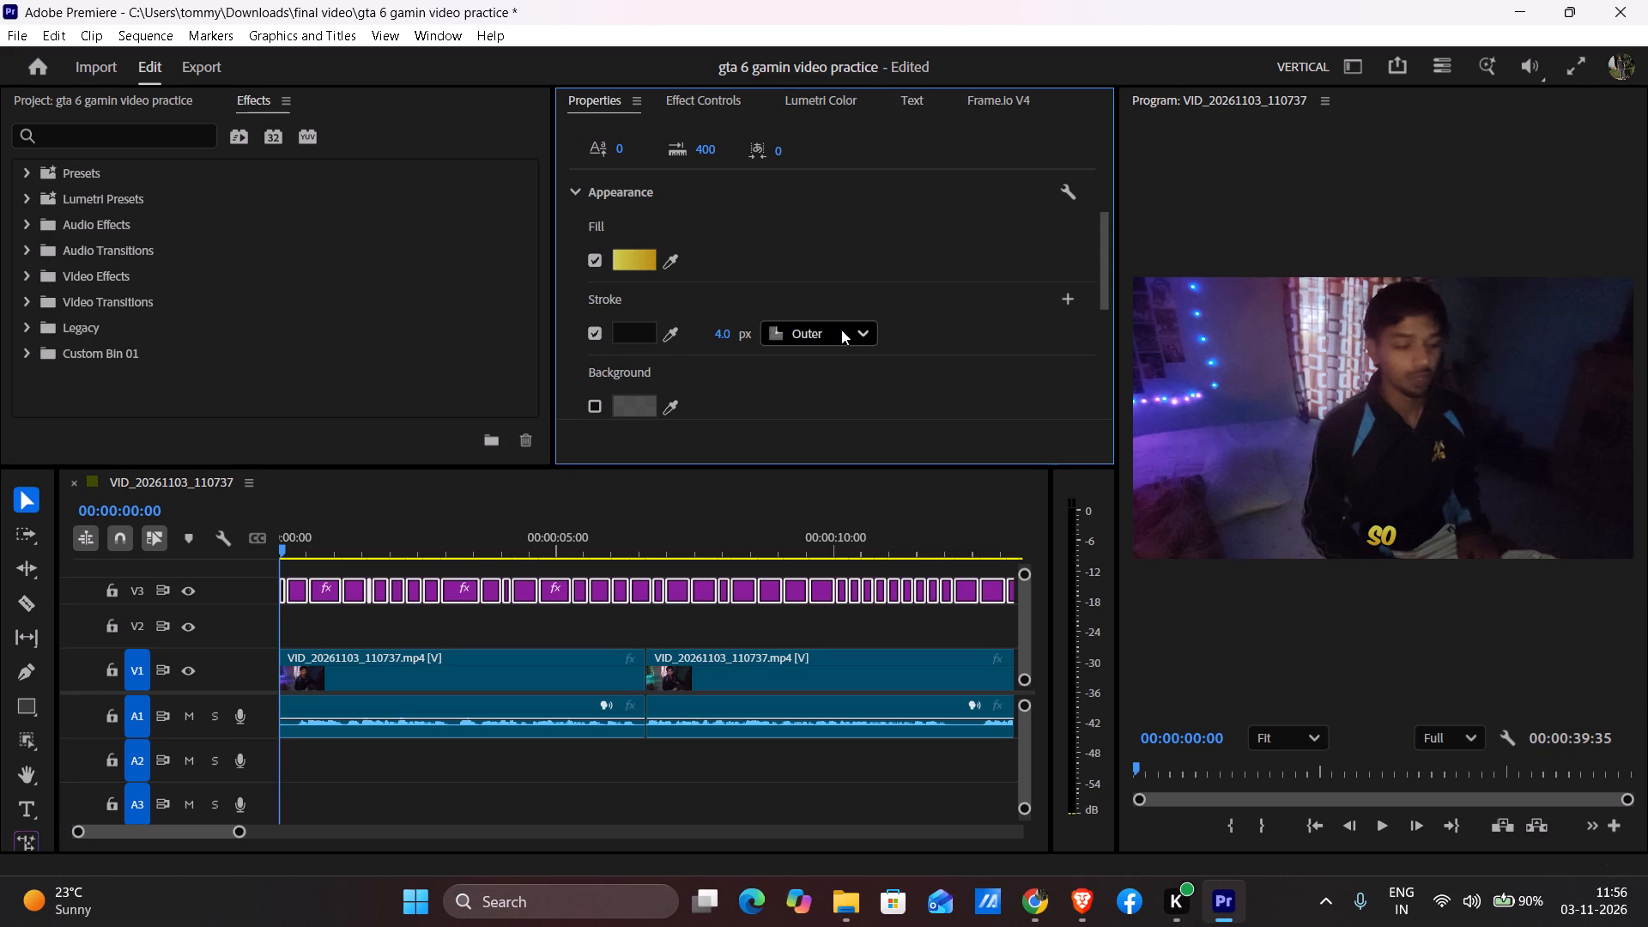
{"action": "scroll", "coordinate": [913, 341], "scroll_direction": "down", "scroll_amount": 3}
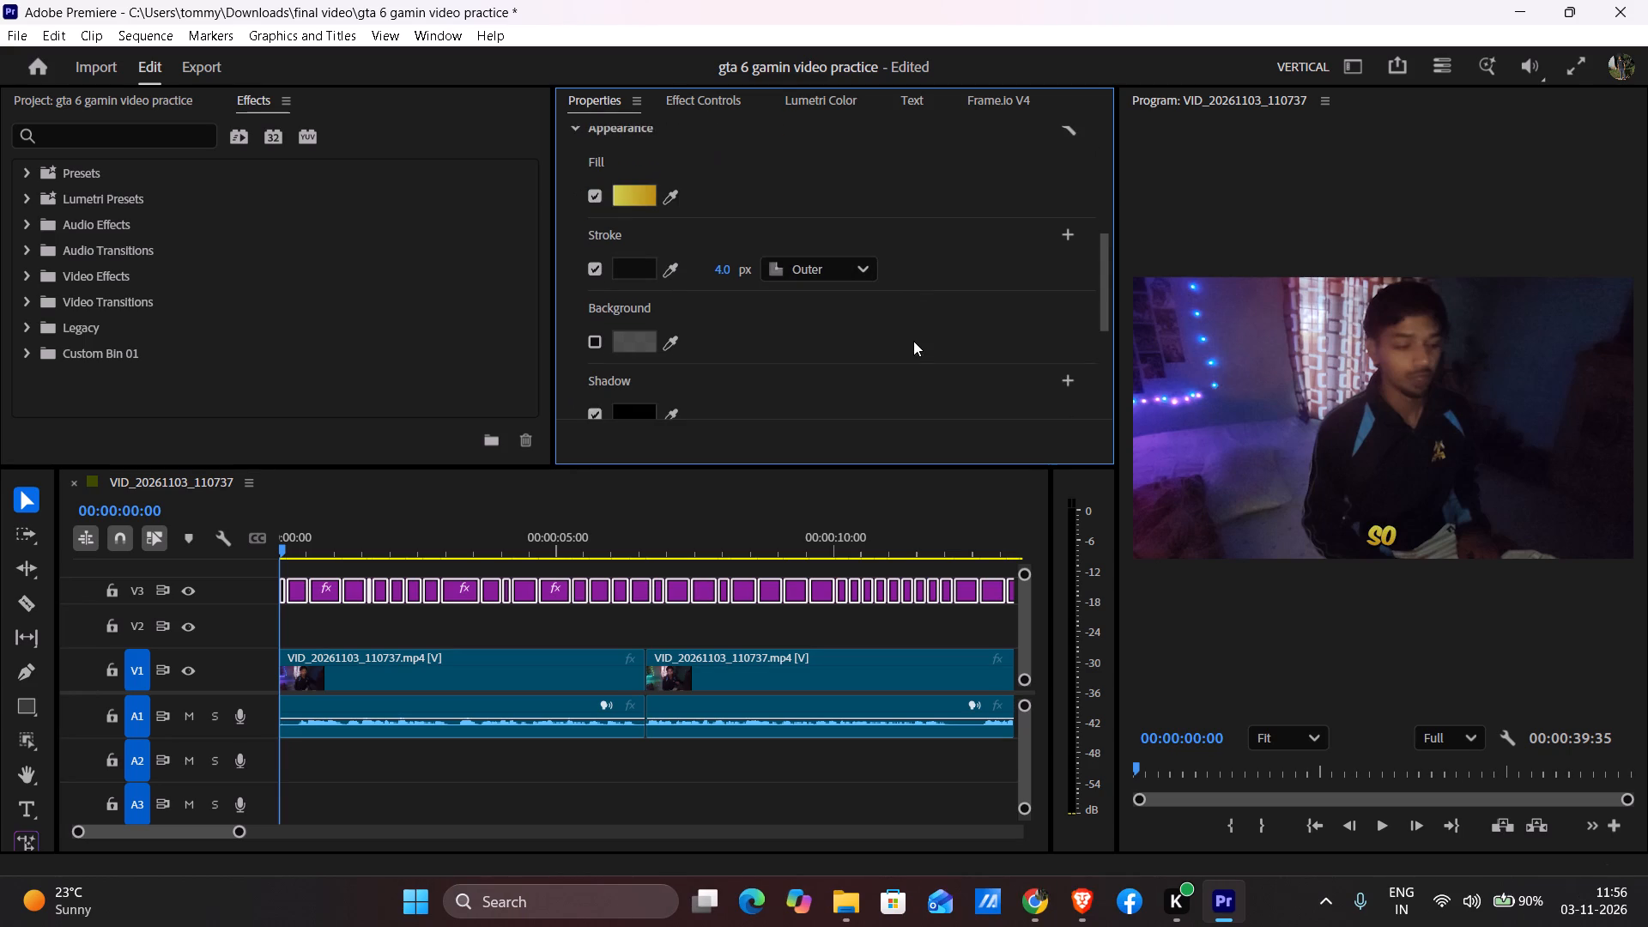
{"action": "scroll", "coordinate": [780, 334], "scroll_direction": "down", "scroll_amount": 5}
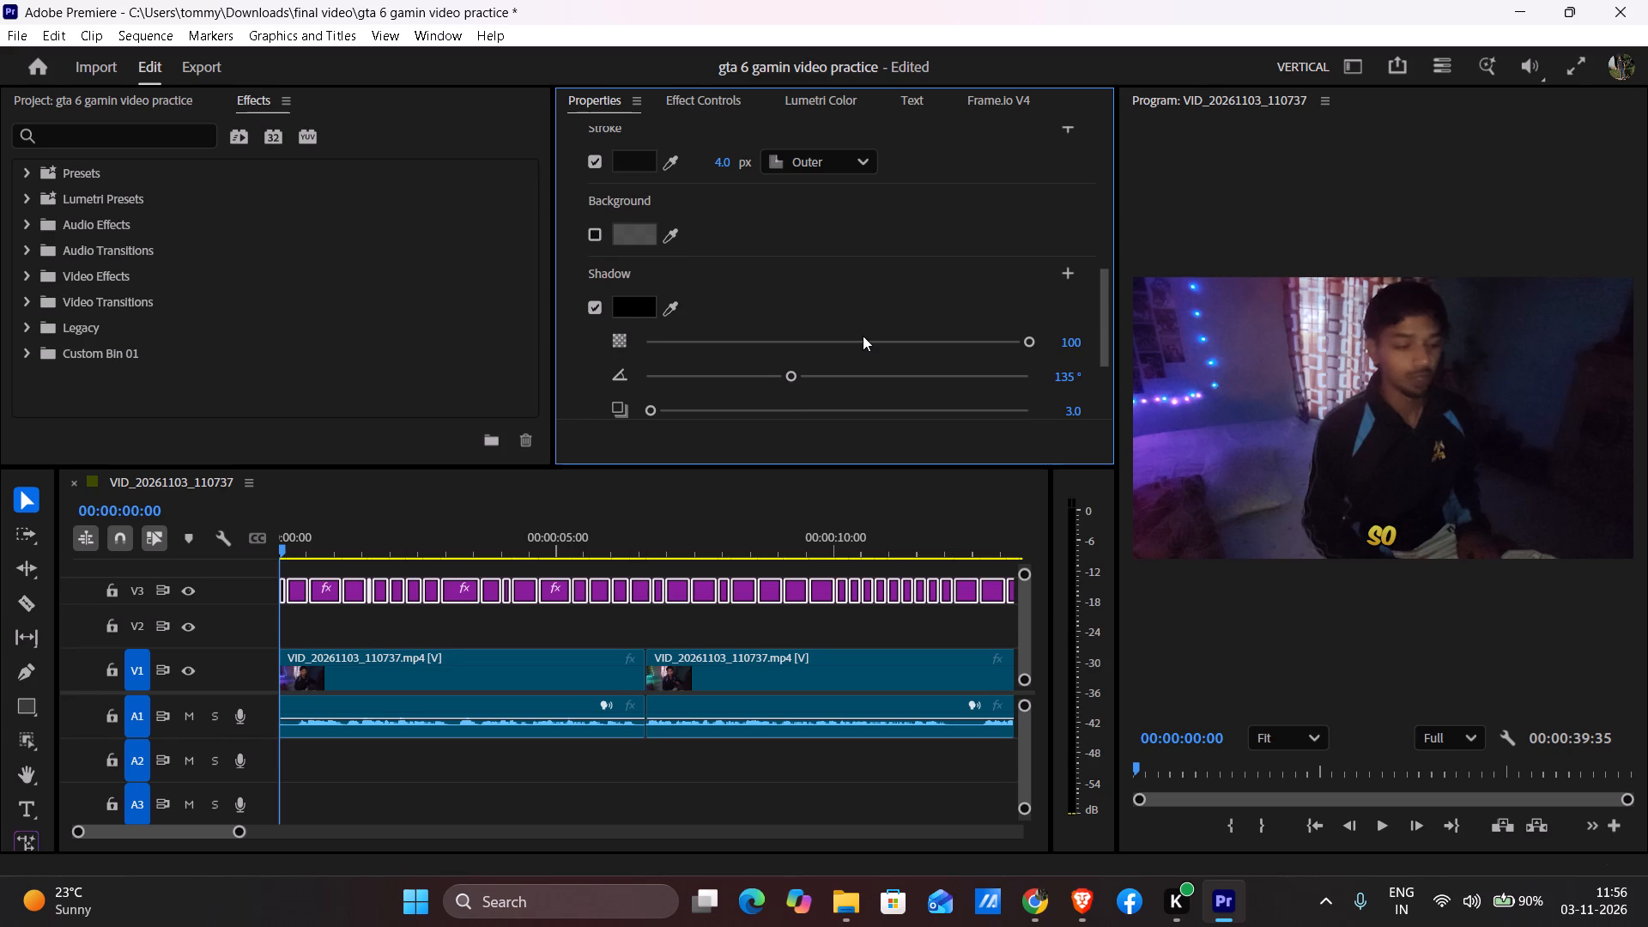
{"action": "scroll", "coordinate": [707, 306], "scroll_direction": "up", "scroll_amount": 4}
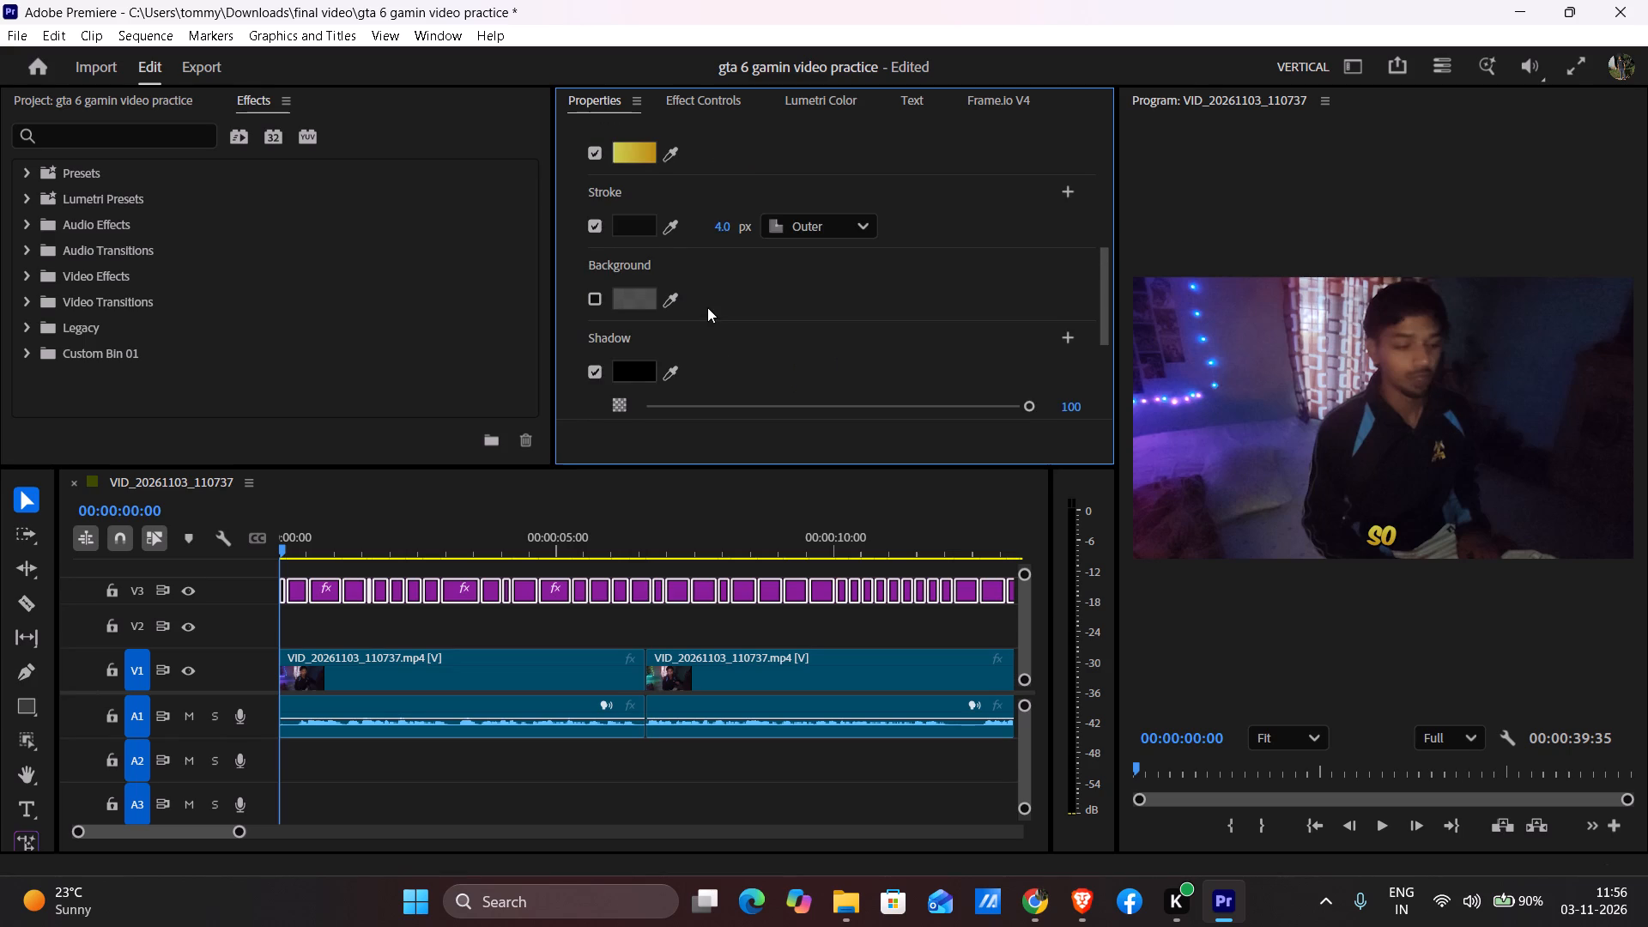
{"action": "left_click", "coordinate": [675, 245]}
{"action": "left_click", "coordinate": [641, 394]}
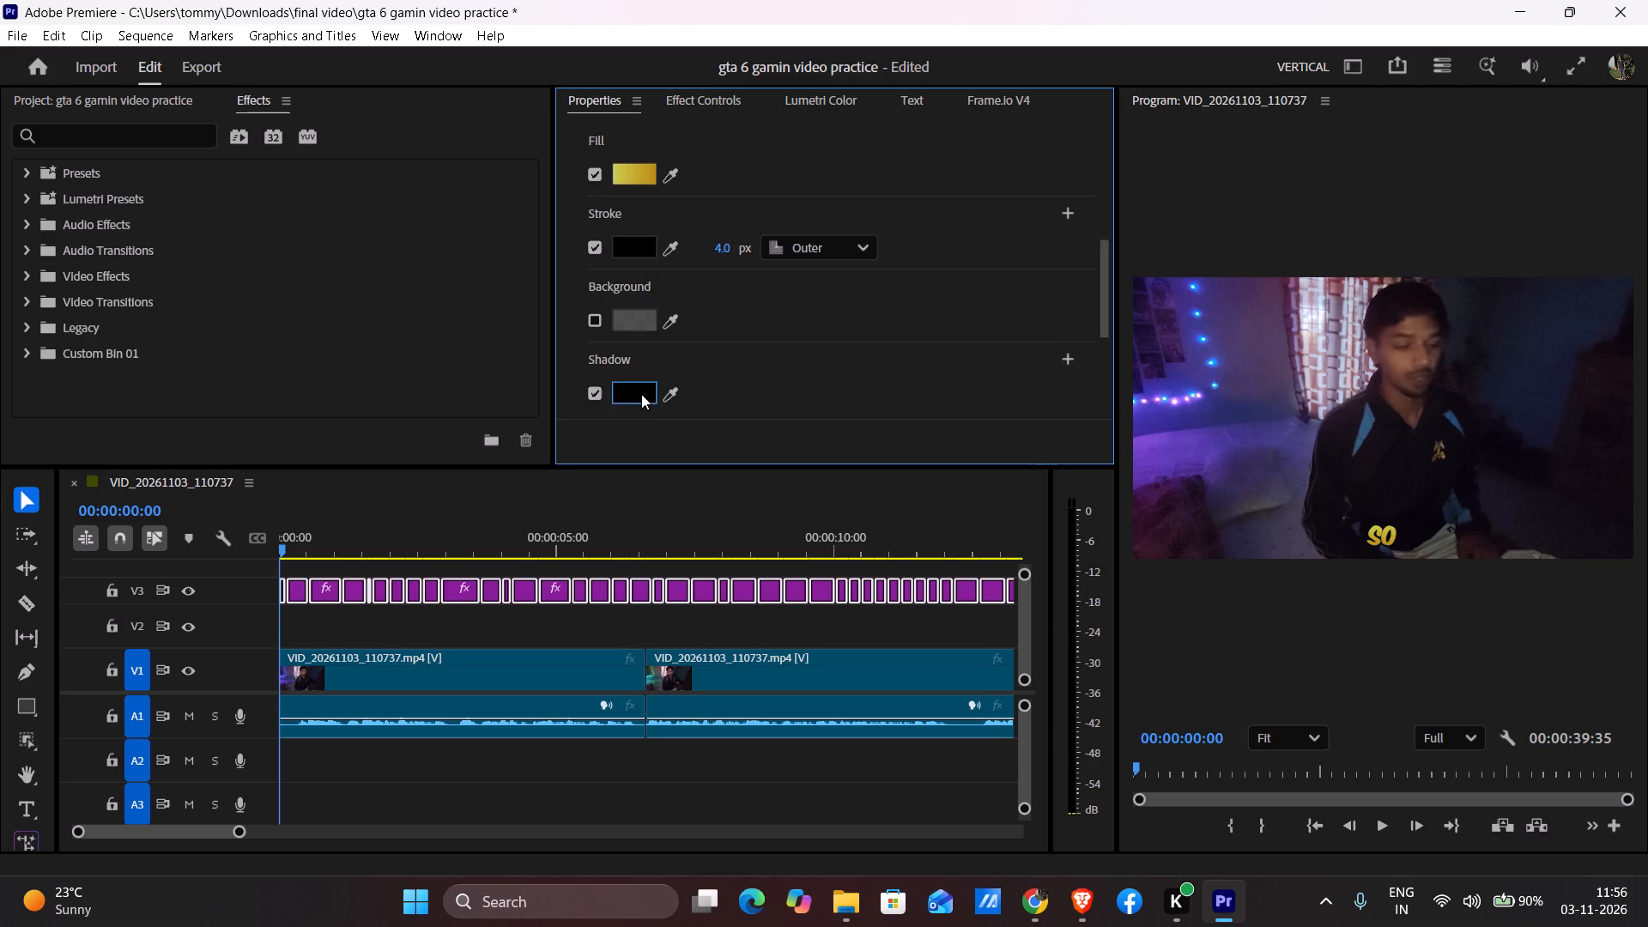
Increase the captions' shadow distance to 8.4.
{"action": "scroll", "coordinate": [797, 345], "scroll_direction": "down", "scroll_amount": 3}
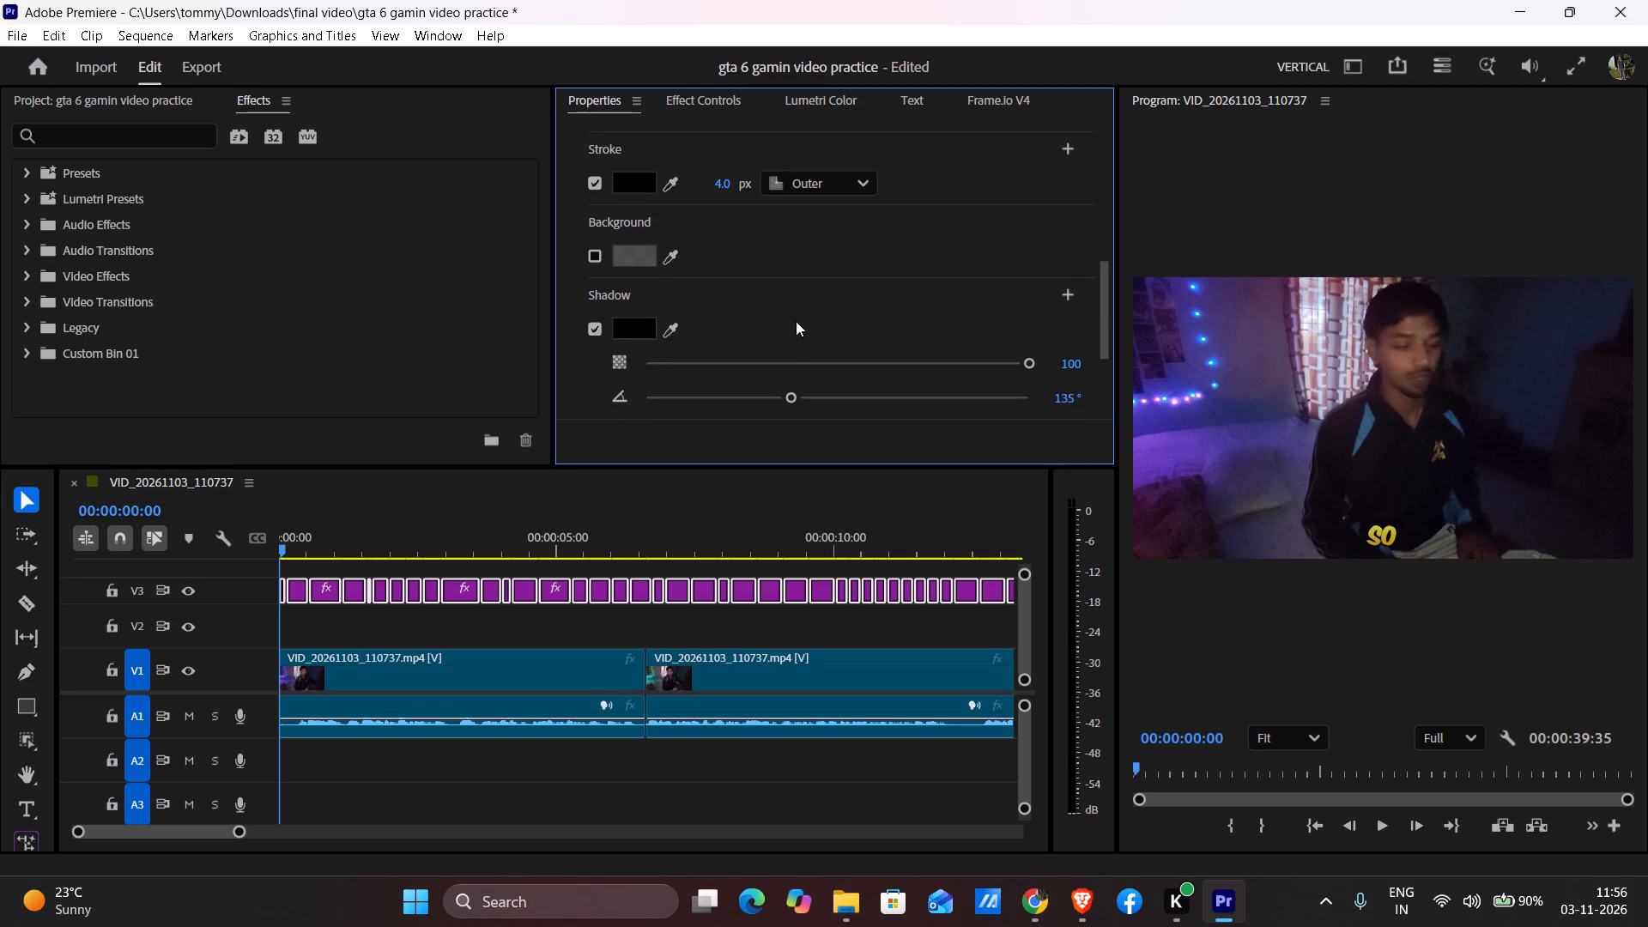
{"action": "scroll", "coordinate": [682, 349], "scroll_direction": "down", "scroll_amount": 1}
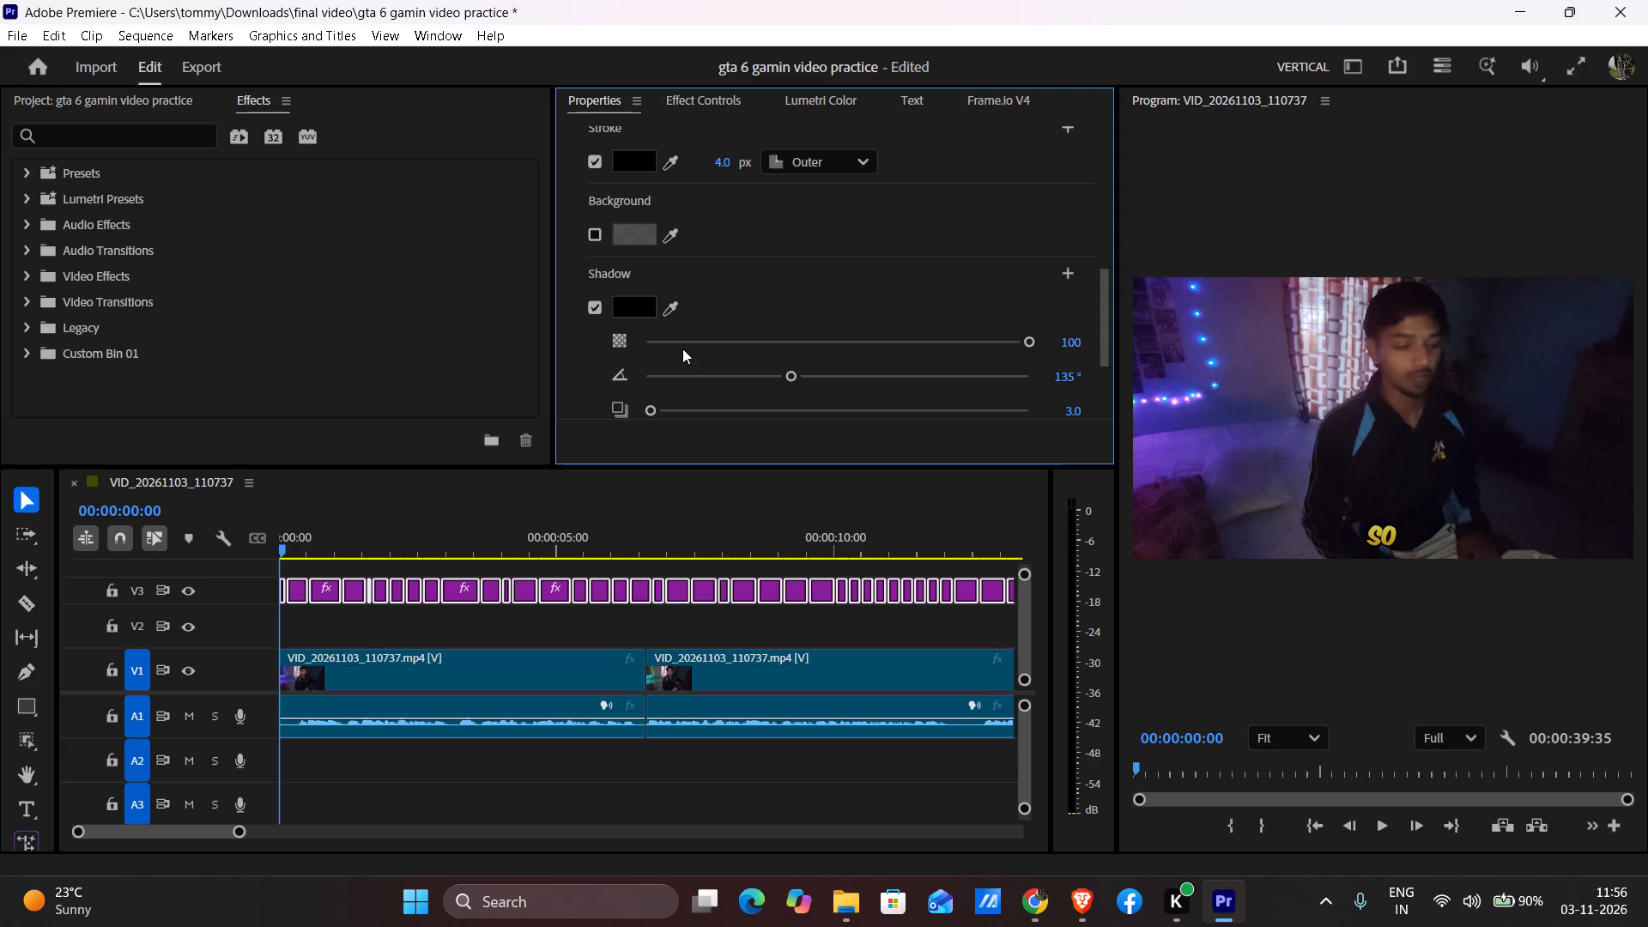
{"action": "scroll", "coordinate": [682, 348], "scroll_direction": "down", "scroll_amount": 2}
{"action": "left_click_drag", "start_coordinate": [650, 363], "coordinate": [664, 368]}
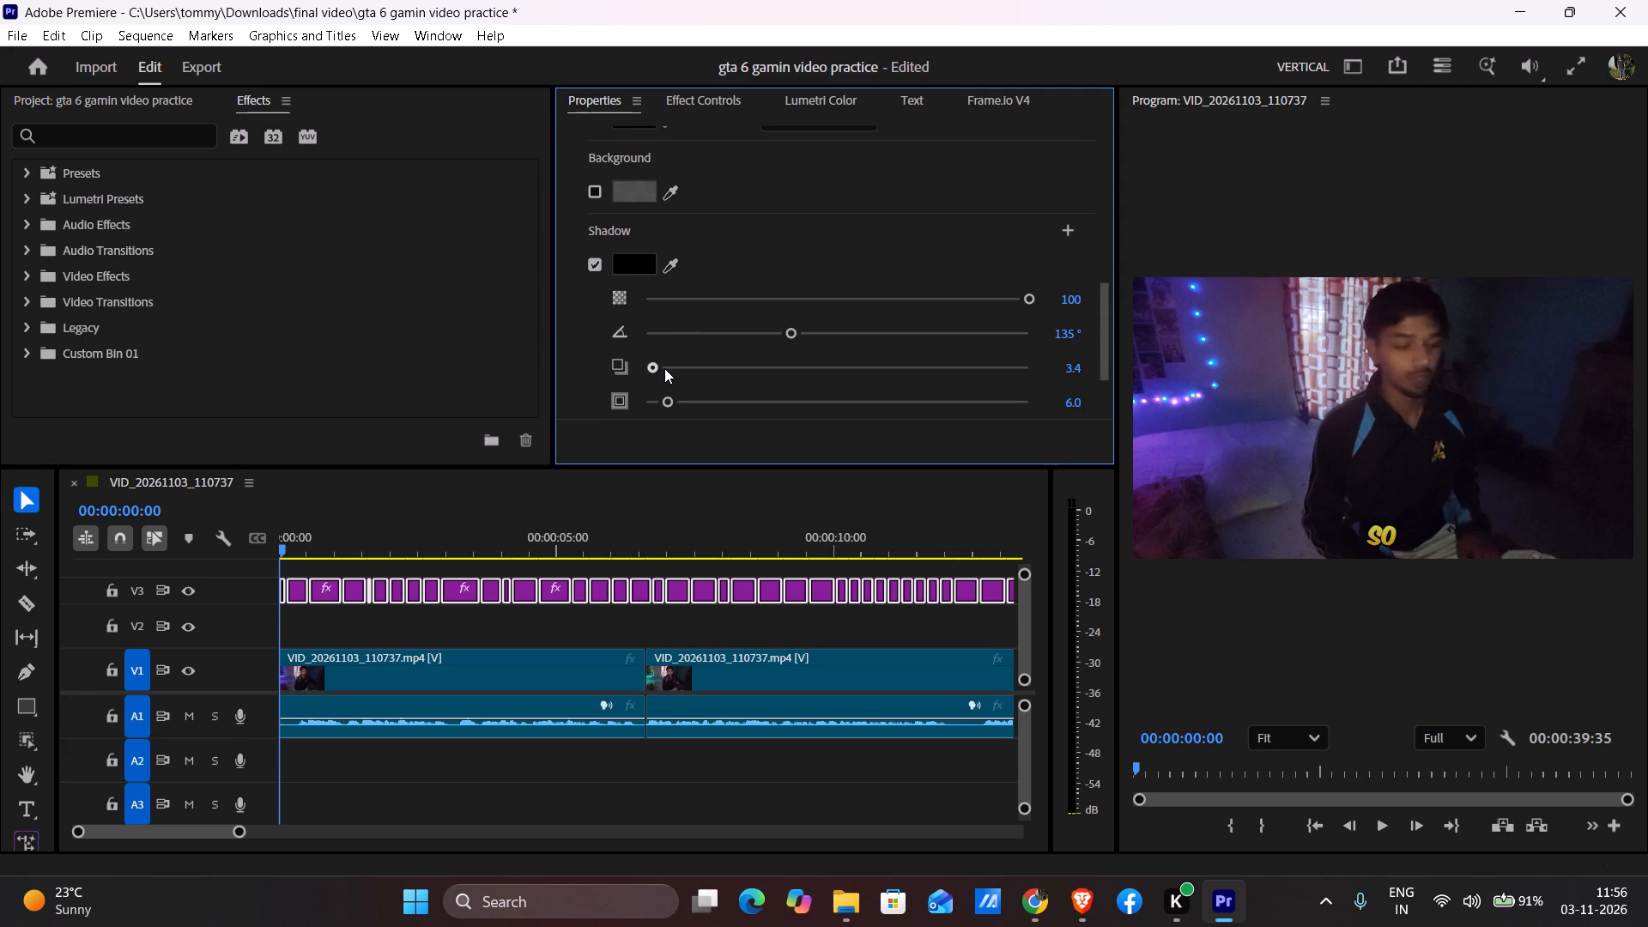
{"action": "left_click_drag", "start_coordinate": [664, 368], "coordinate": [659, 368]}
Increase the captions' shadow size to 29.6 and check the SO caption close up in the program preview.
{"action": "scroll", "coordinate": [639, 384], "scroll_direction": "down", "scroll_amount": 1}
{"action": "left_click_drag", "start_coordinate": [669, 379], "coordinate": [688, 387]}
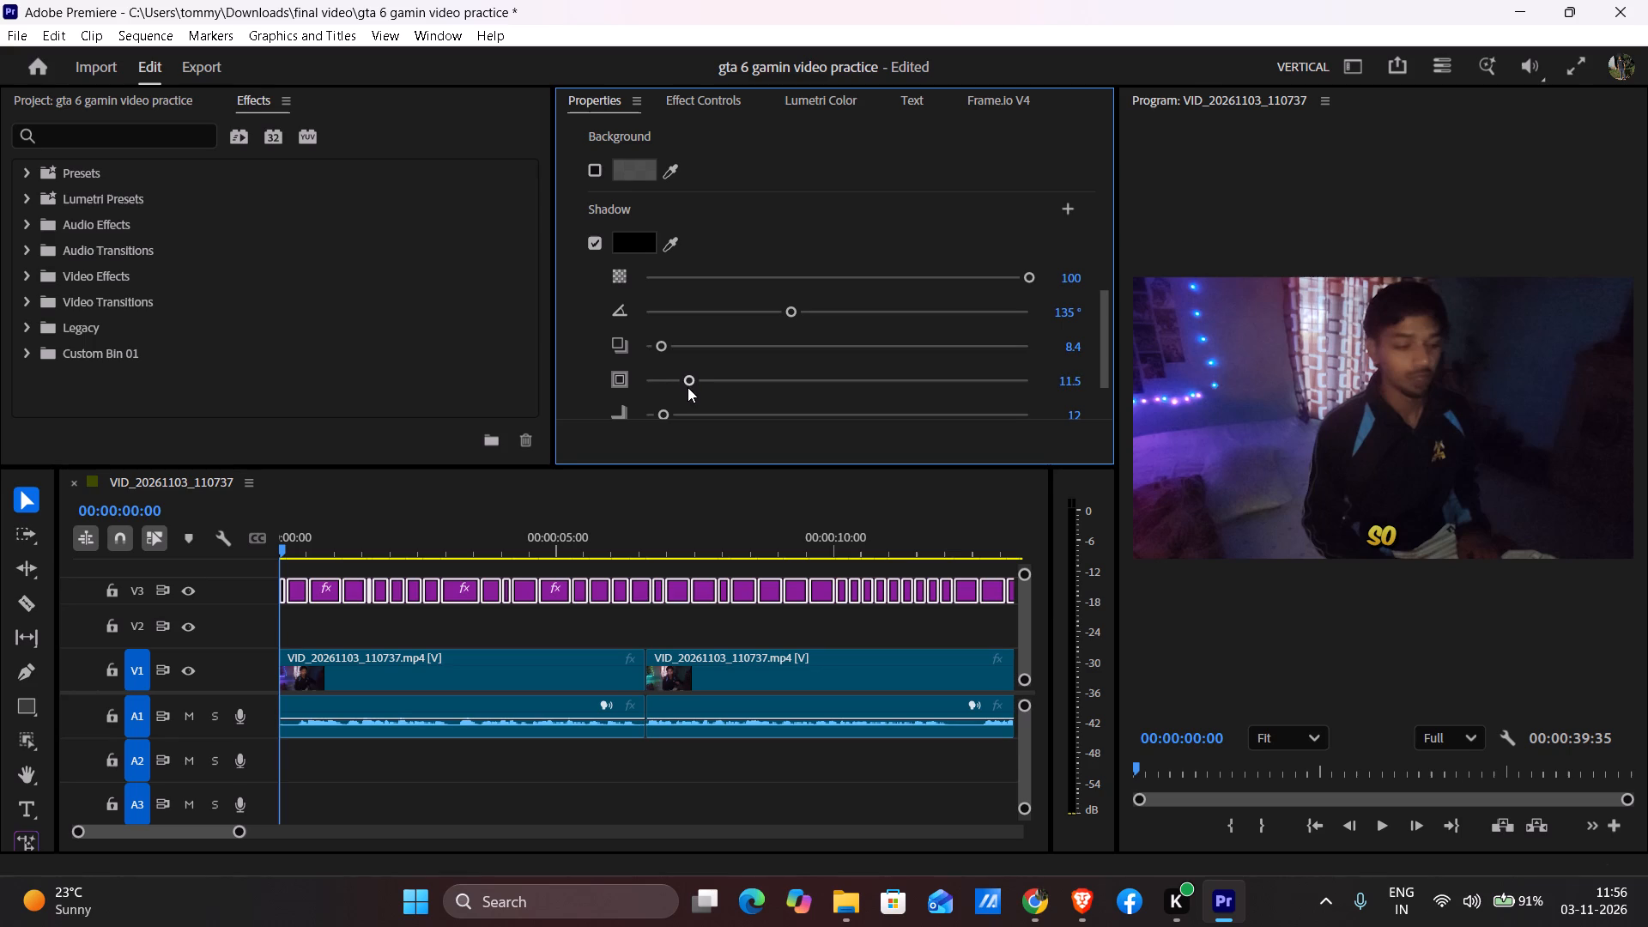
{"action": "left_click_drag", "start_coordinate": [688, 385], "coordinate": [705, 388]}
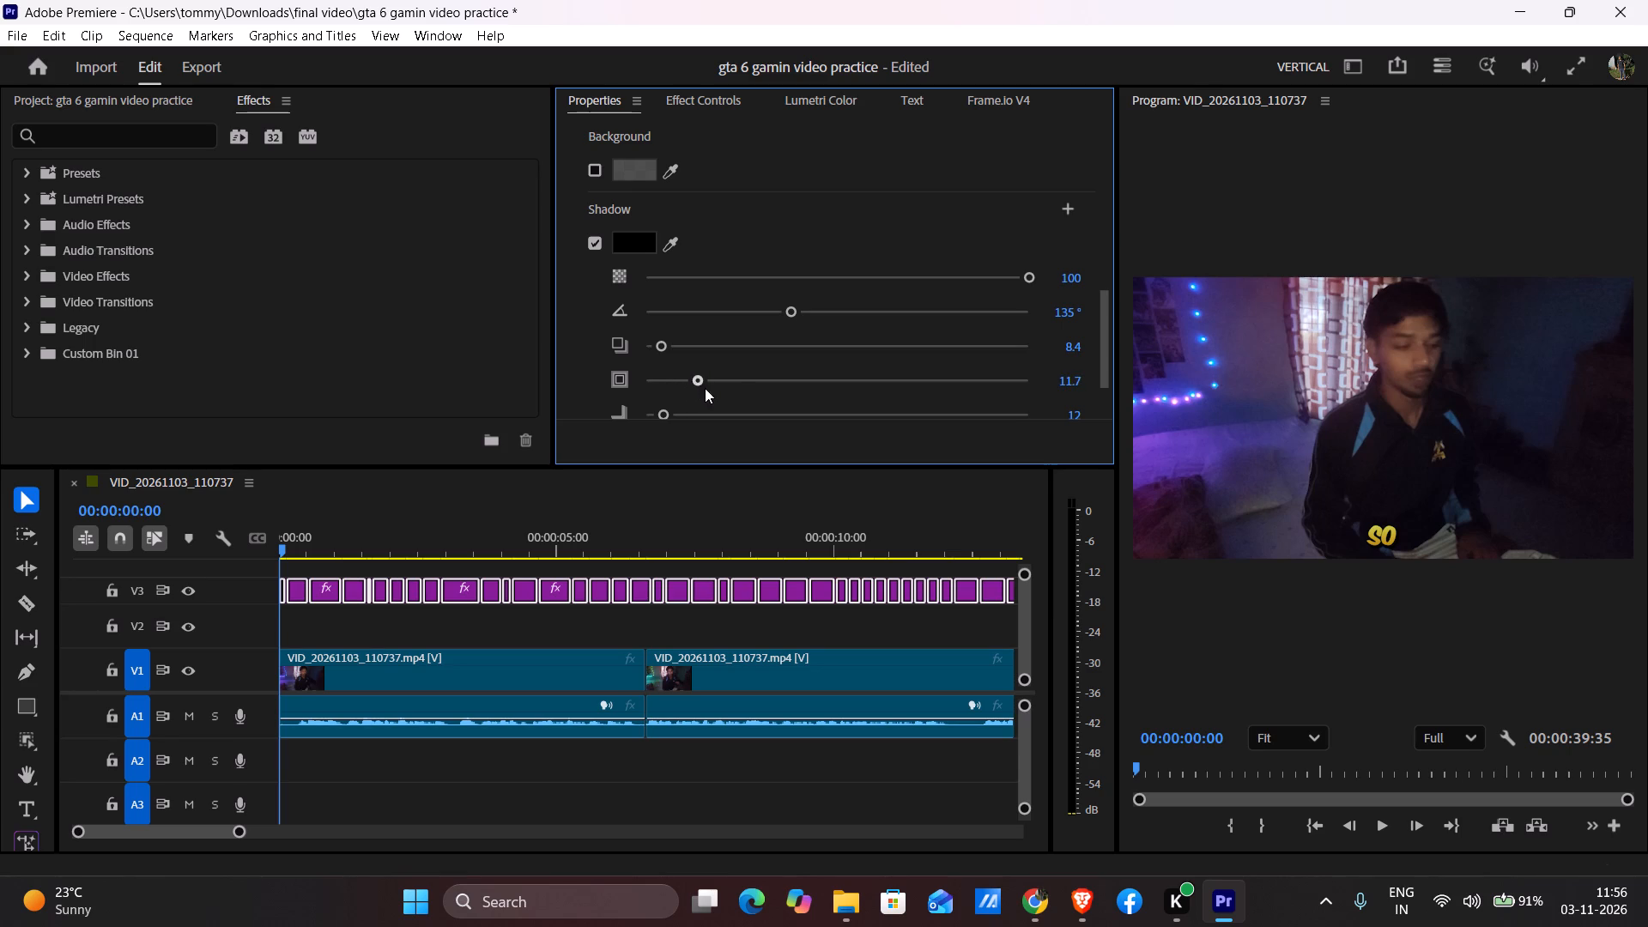
{"action": "left_click_drag", "start_coordinate": [705, 388], "coordinate": [753, 401]}
{"action": "left_click_drag", "start_coordinate": [753, 401], "coordinate": [757, 403]}
{"action": "scroll", "coordinate": [579, 392], "scroll_direction": "down", "scroll_amount": 3}
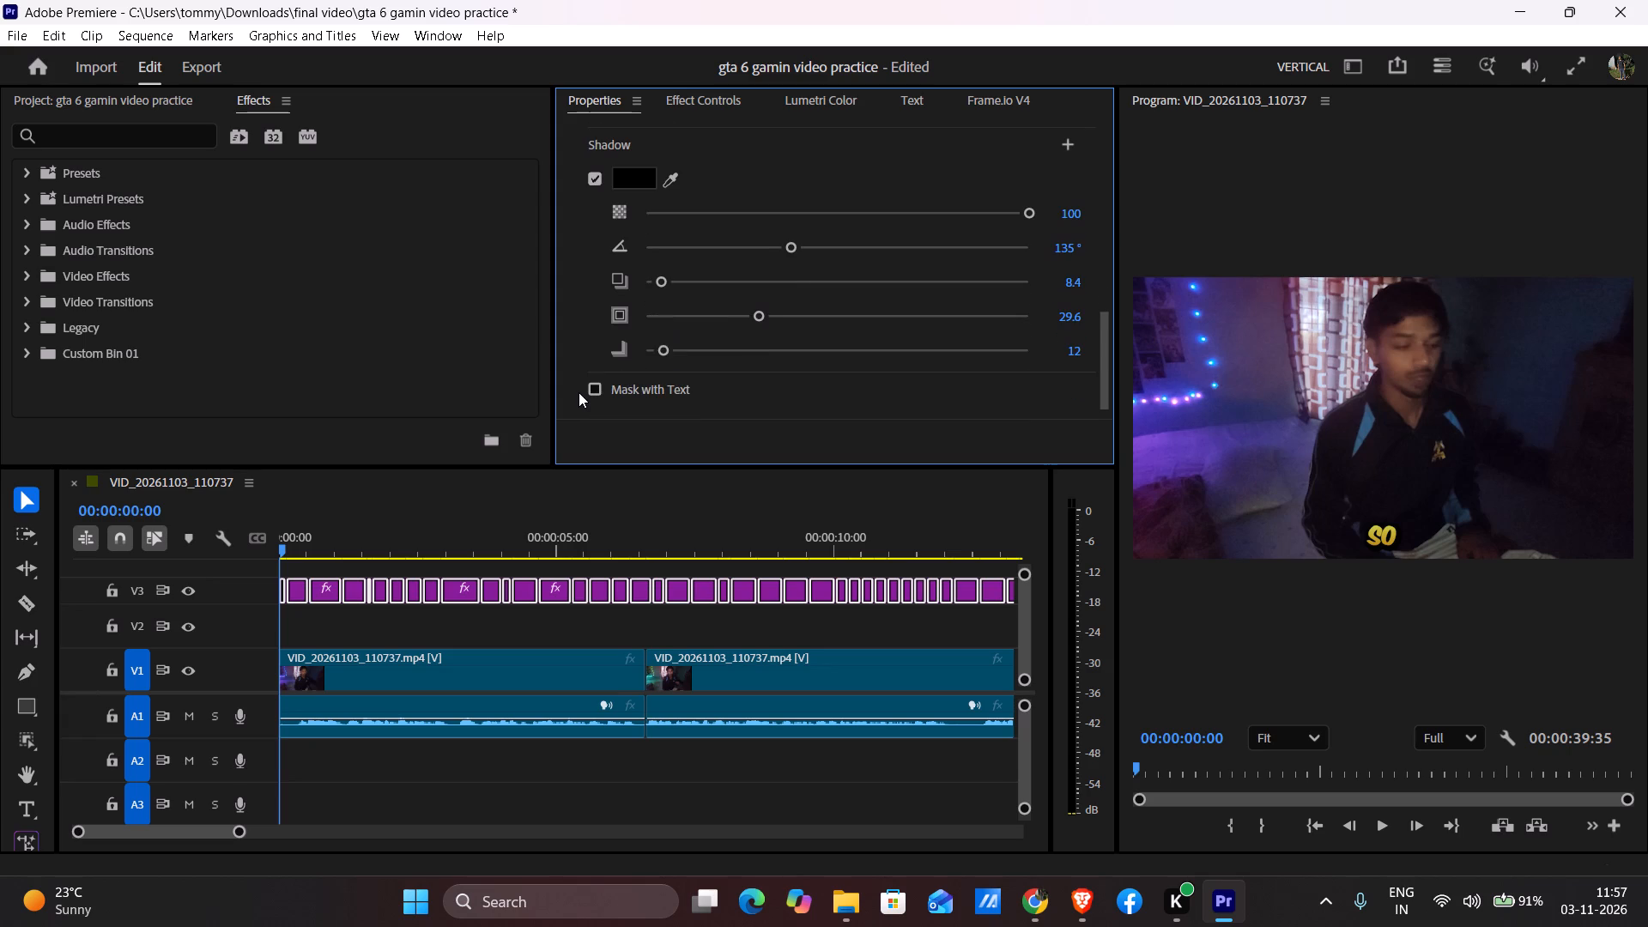
{"action": "scroll", "coordinate": [1443, 528], "scroll_direction": "up", "scroll_amount": 8}
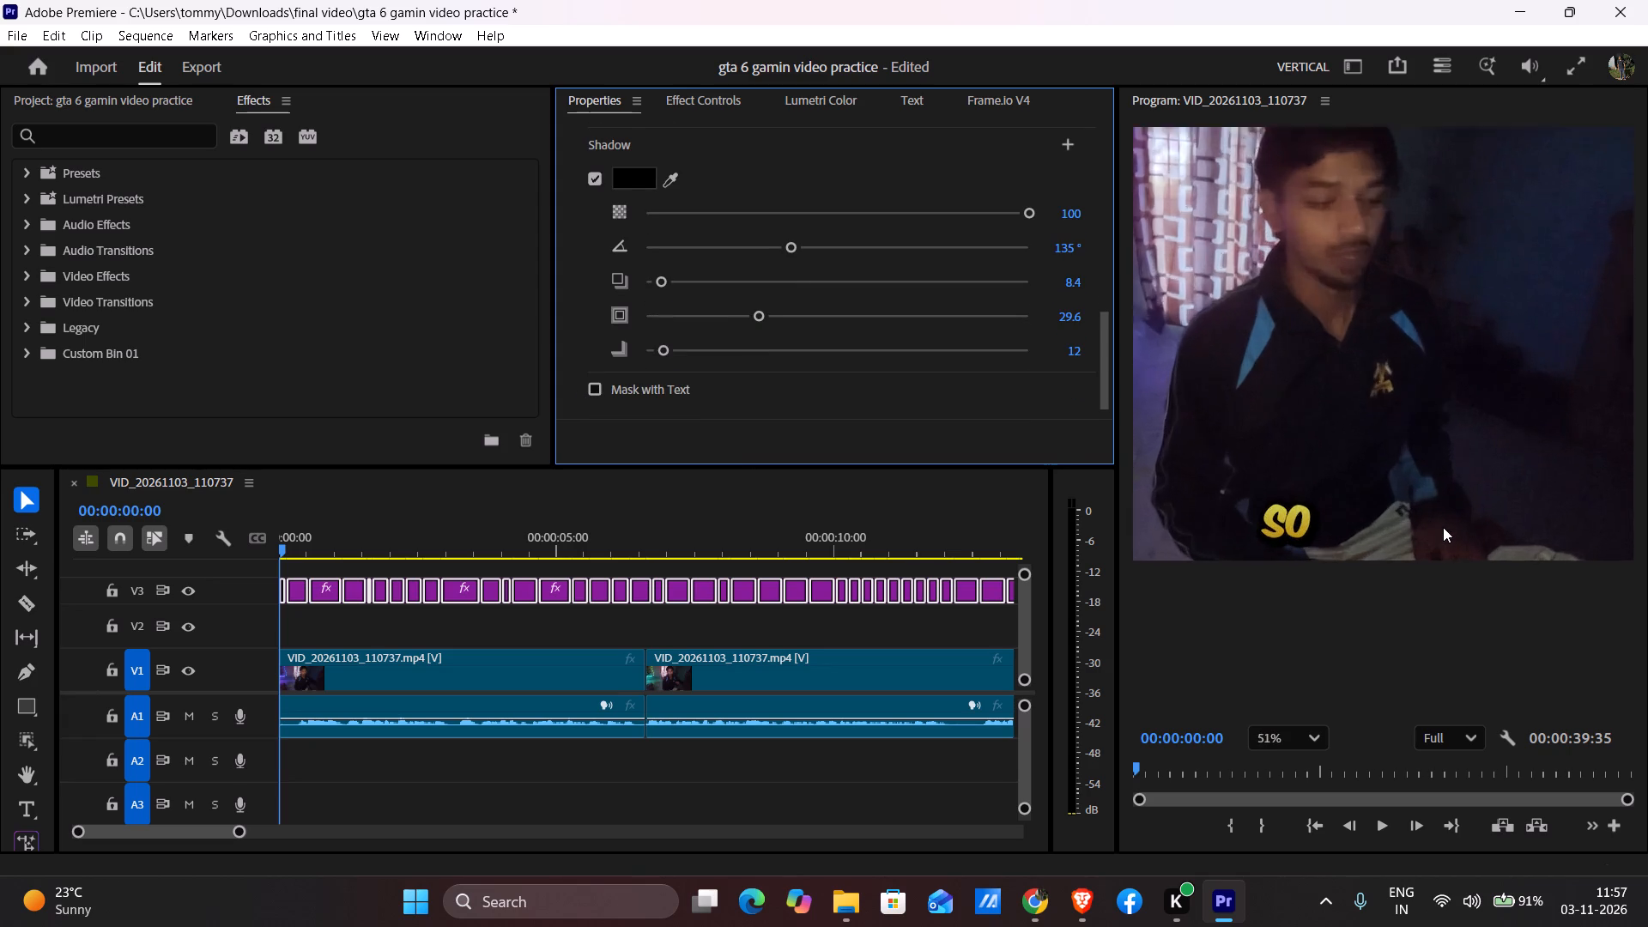
{"action": "scroll", "coordinate": [1443, 527], "scroll_direction": "up", "scroll_amount": 2}
{"action": "scroll", "coordinate": [1443, 527], "scroll_direction": "down", "scroll_amount": 5}
Search the effects for glow and apply VR Glow to the selected V3 caption graphics.
{"action": "left_click_drag", "start_coordinate": [282, 546], "coordinate": [248, 572]}
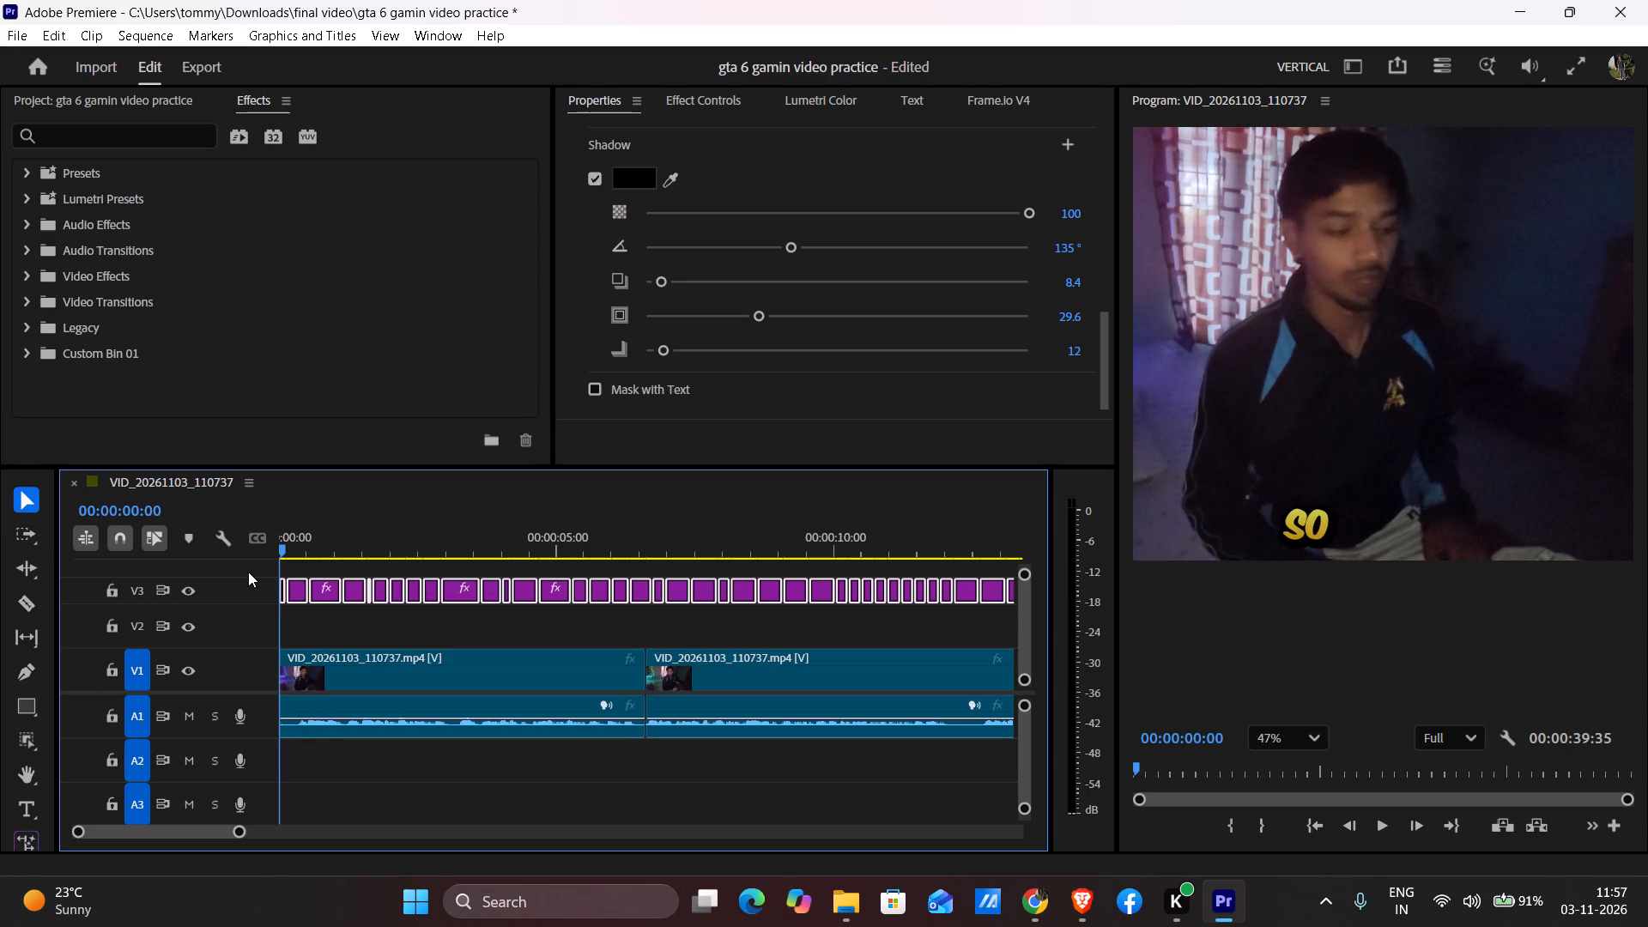
{"action": "left_click", "coordinate": [78, 130]}
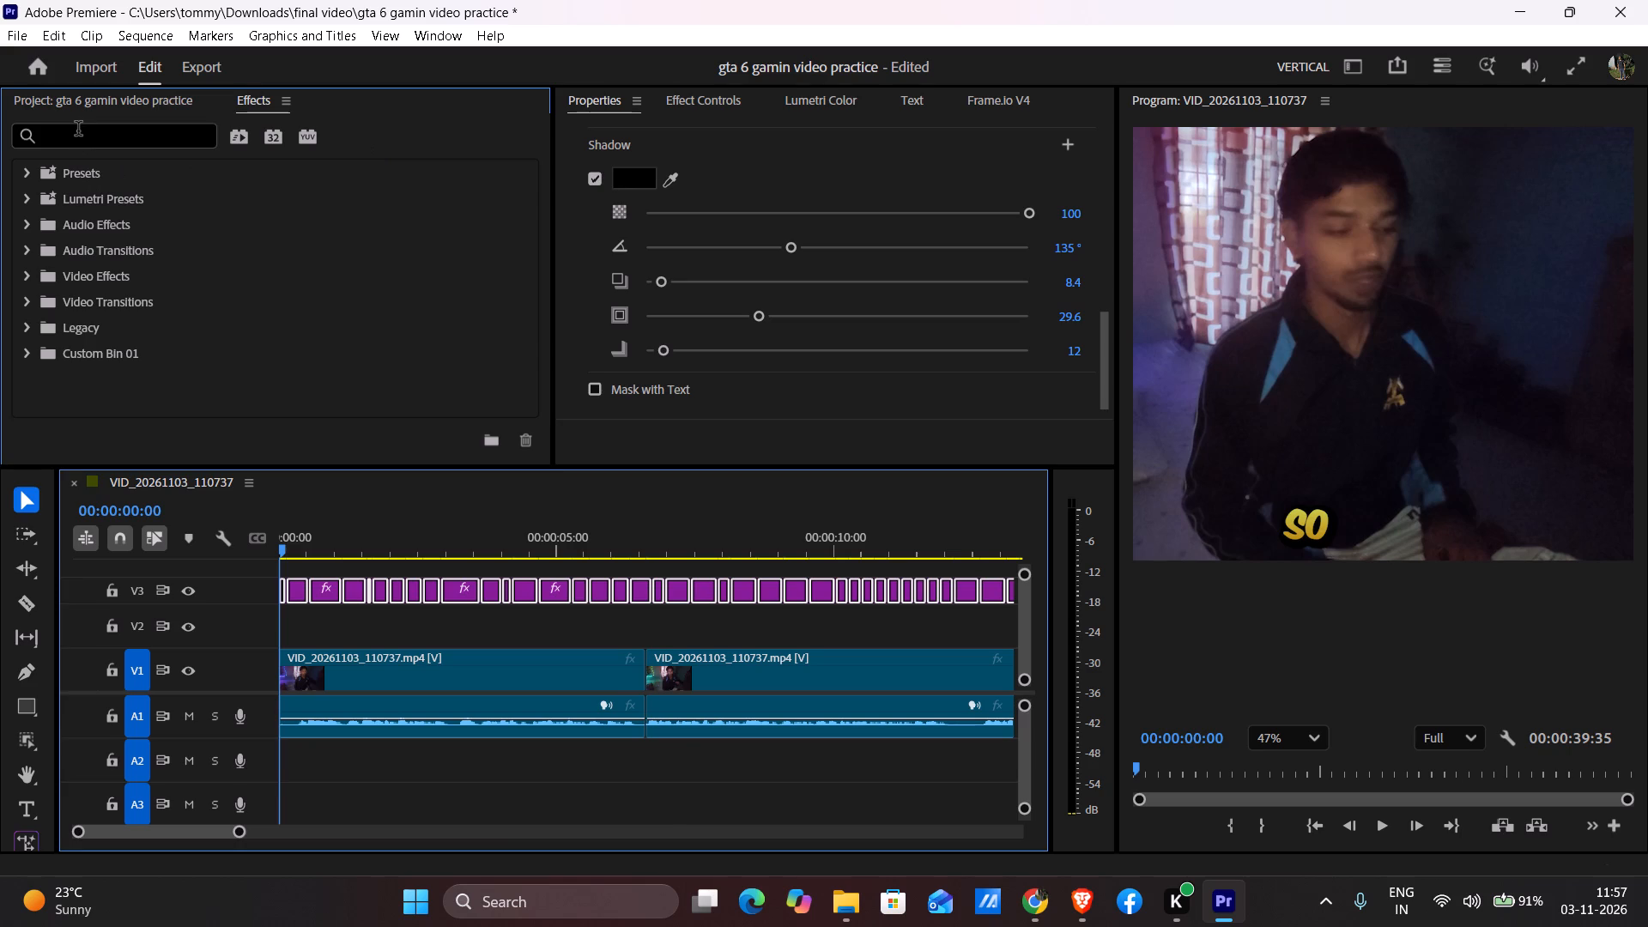
{"action": "type", "text": "glow"}
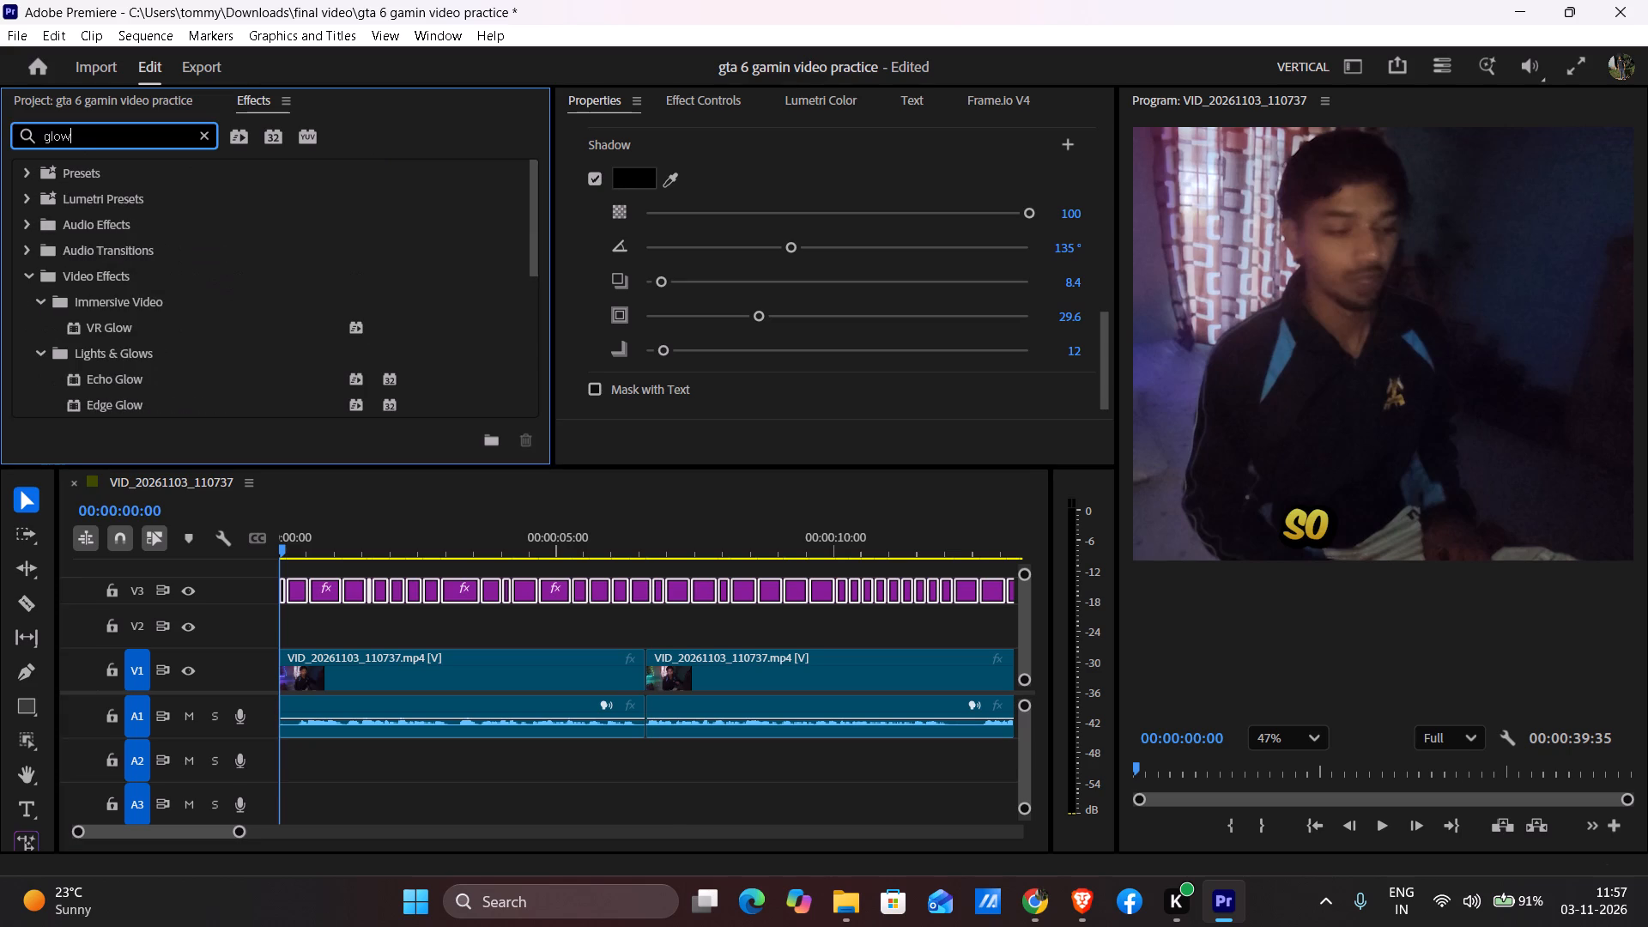
{"action": "scroll", "coordinate": [126, 319], "scroll_direction": "down", "scroll_amount": 1}
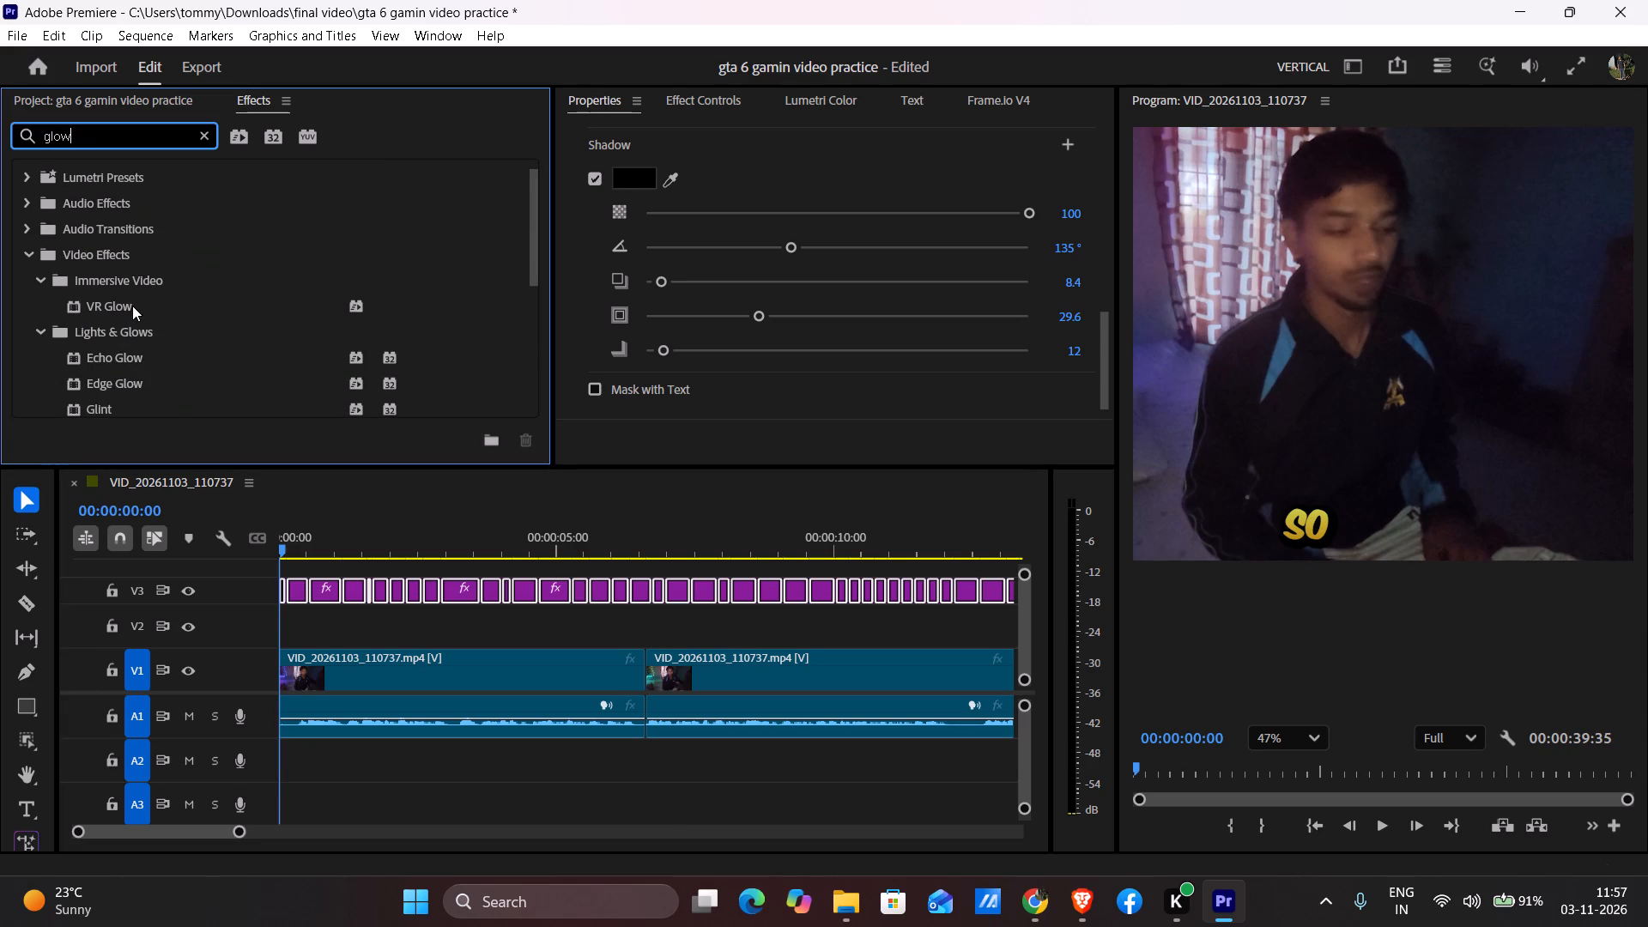
{"action": "left_click_drag", "start_coordinate": [102, 299], "coordinate": [282, 592]}
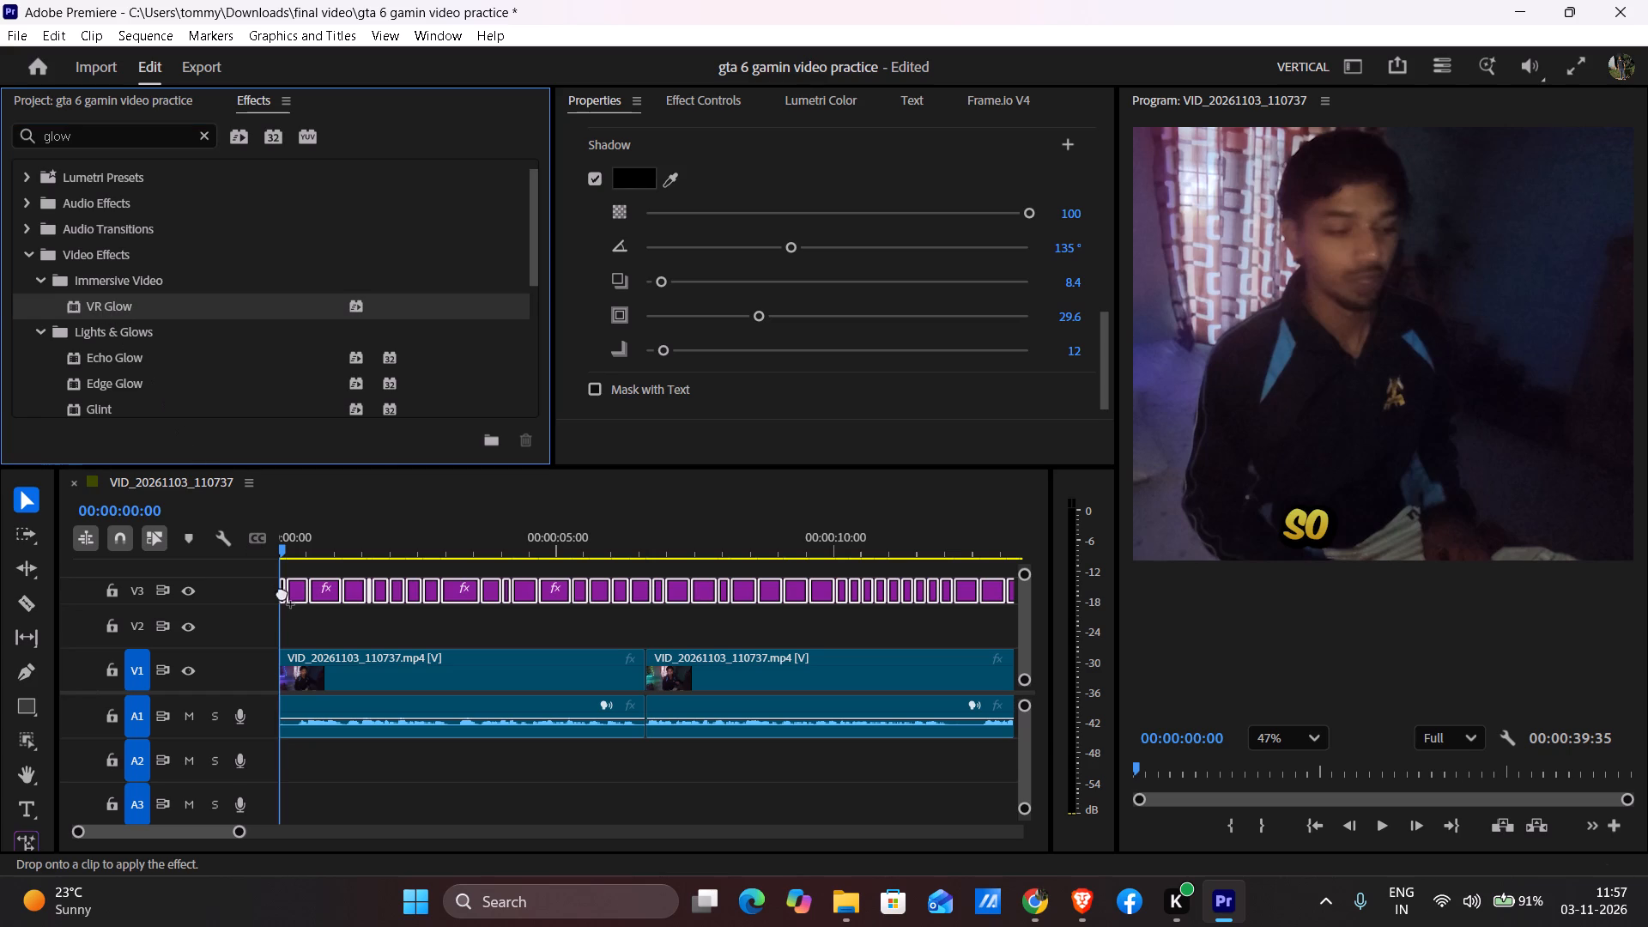
{"action": "left_click_drag", "start_coordinate": [282, 592], "coordinate": [296, 594]}
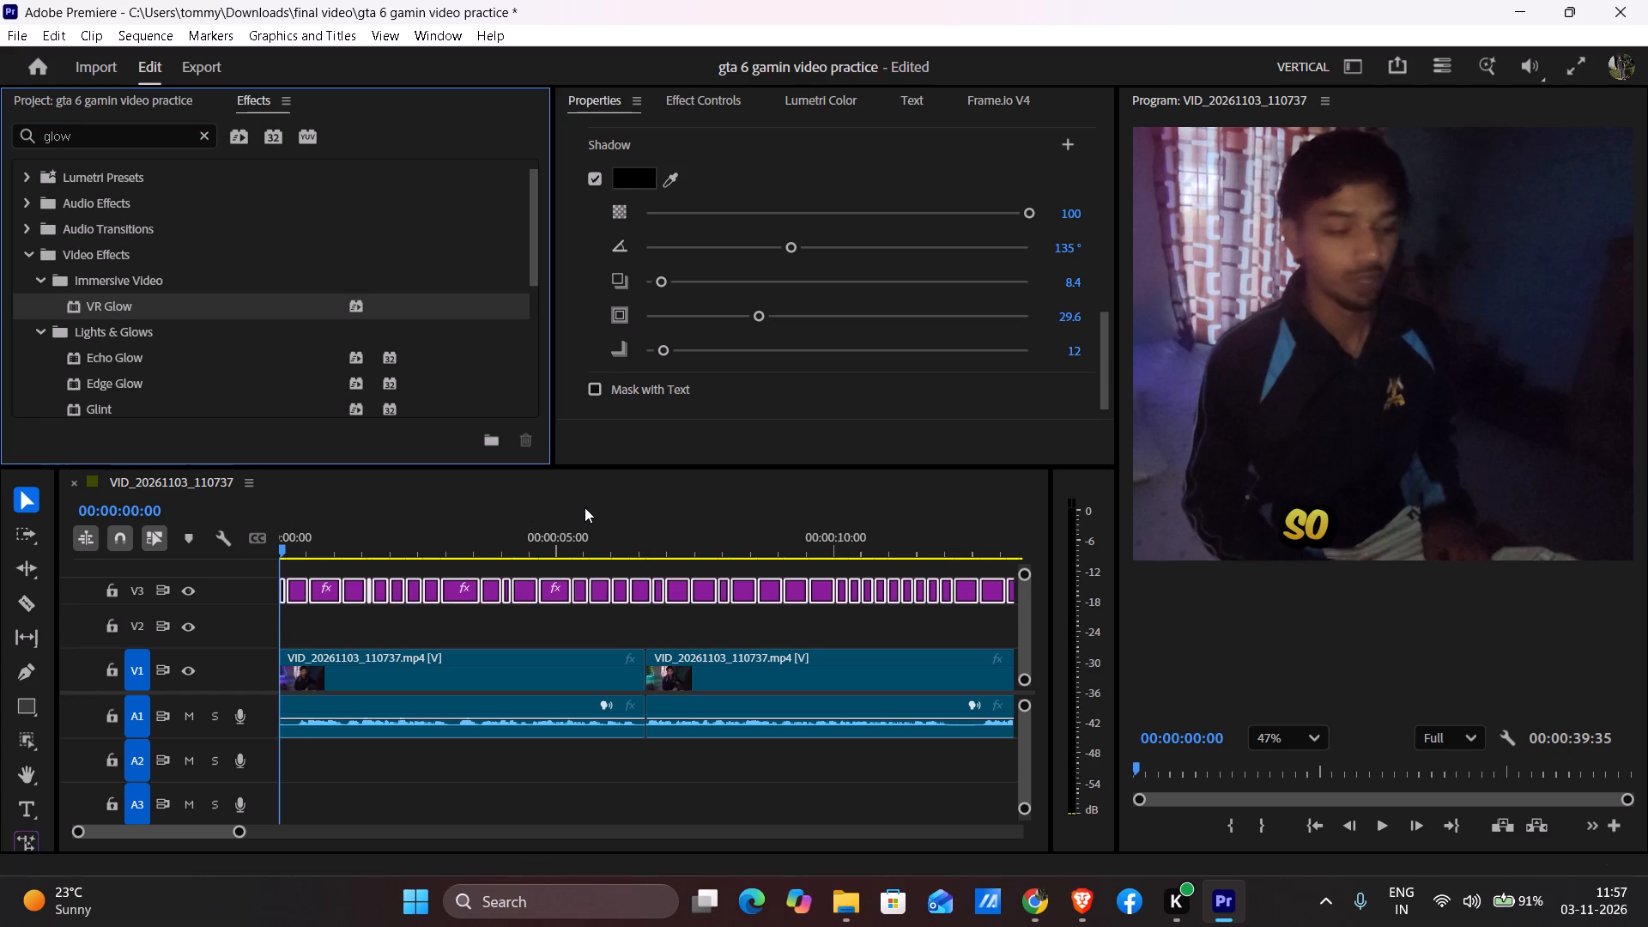
Apply VR Glow again to the selected V3 captions and check it on the SO, FINALLY and GUYS, AAJ captions.
{"action": "left_click_drag", "start_coordinate": [282, 549], "coordinate": [306, 561]}
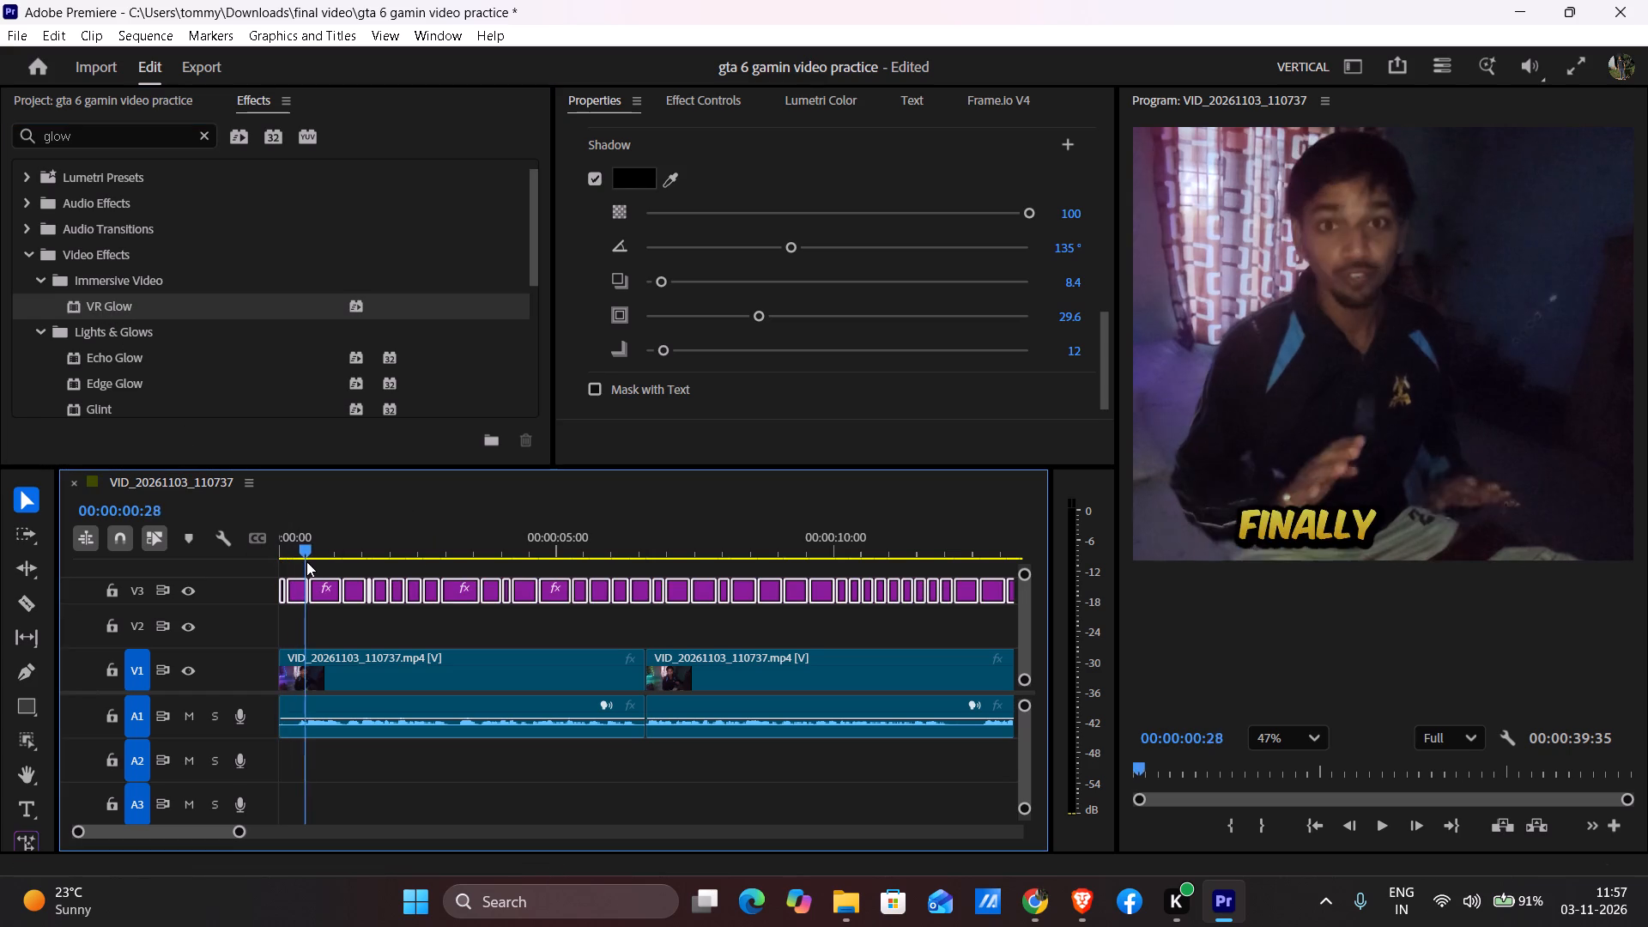
{"action": "left_click_drag", "start_coordinate": [306, 561], "coordinate": [280, 560]}
{"action": "left_click", "coordinate": [694, 101]}
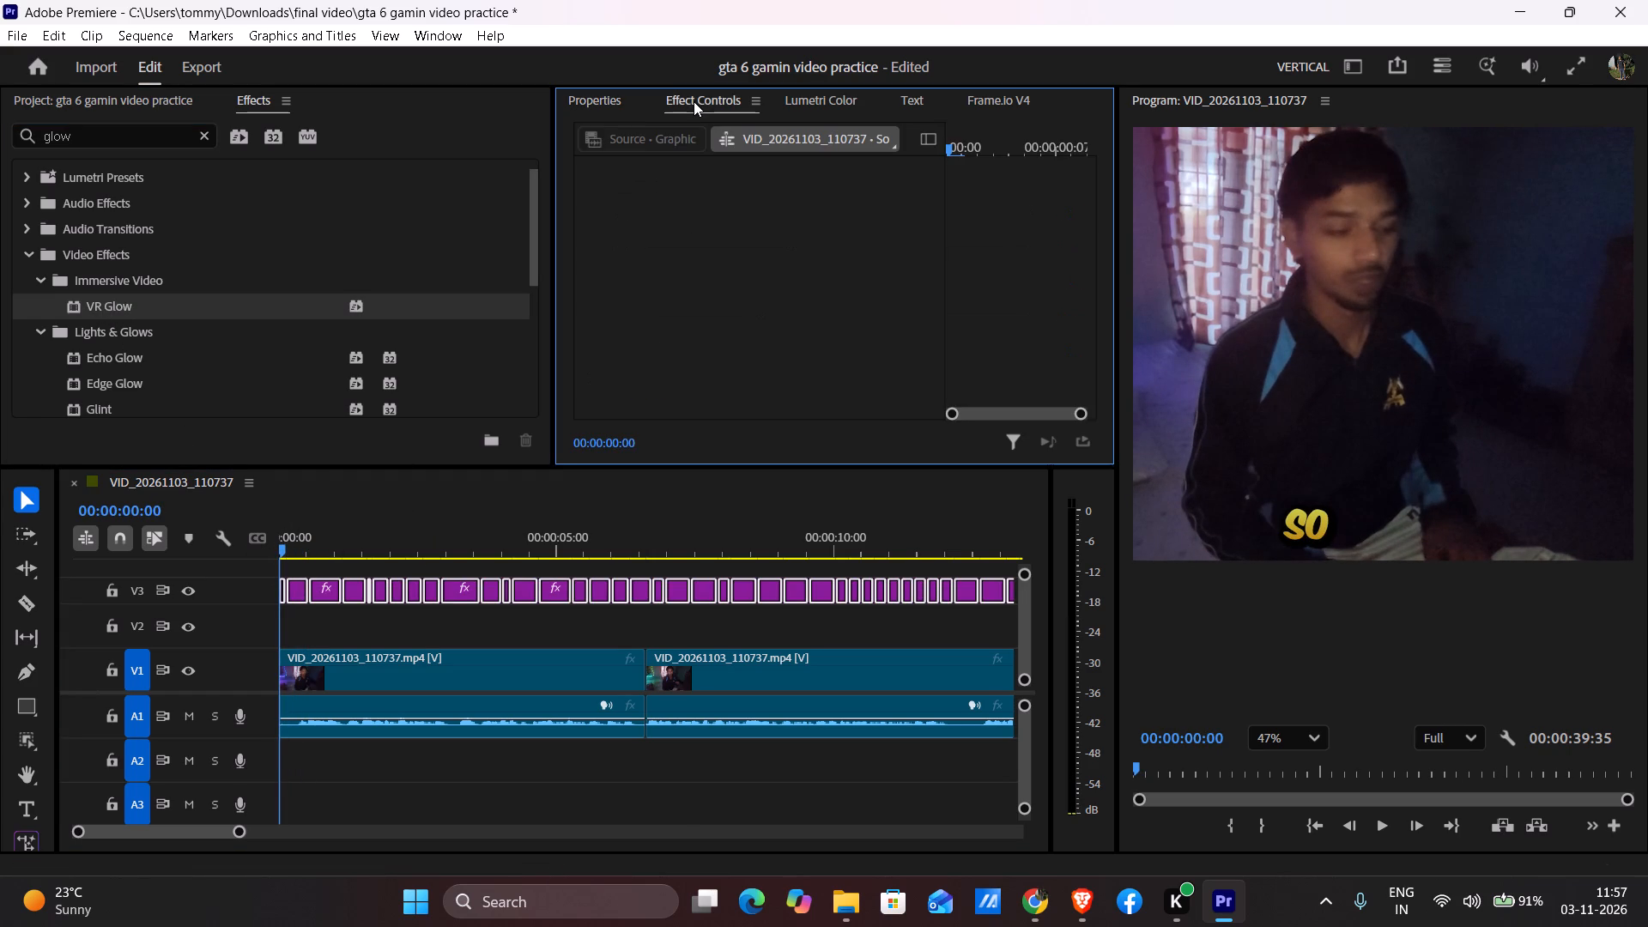
{"action": "scroll", "coordinate": [748, 178], "scroll_direction": "down", "scroll_amount": 2}
{"action": "scroll", "coordinate": [748, 178], "scroll_direction": "up", "scroll_amount": 2}
{"action": "left_click_drag", "start_coordinate": [100, 300], "coordinate": [293, 587]}
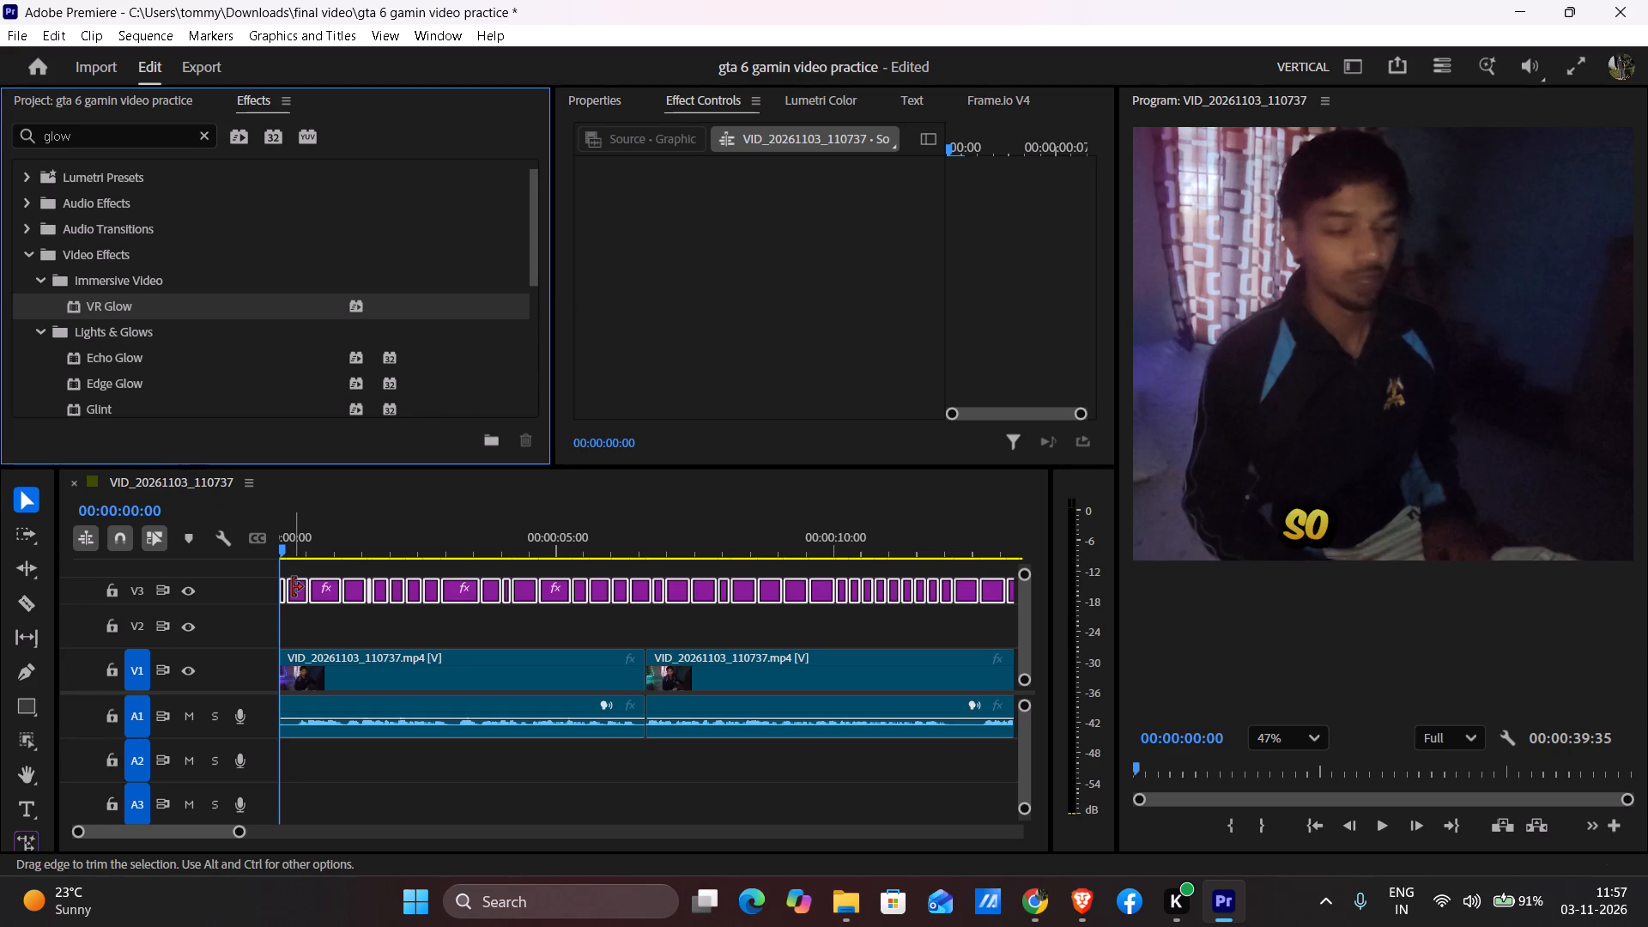
{"action": "left_click_drag", "start_coordinate": [282, 547], "coordinate": [312, 558]}
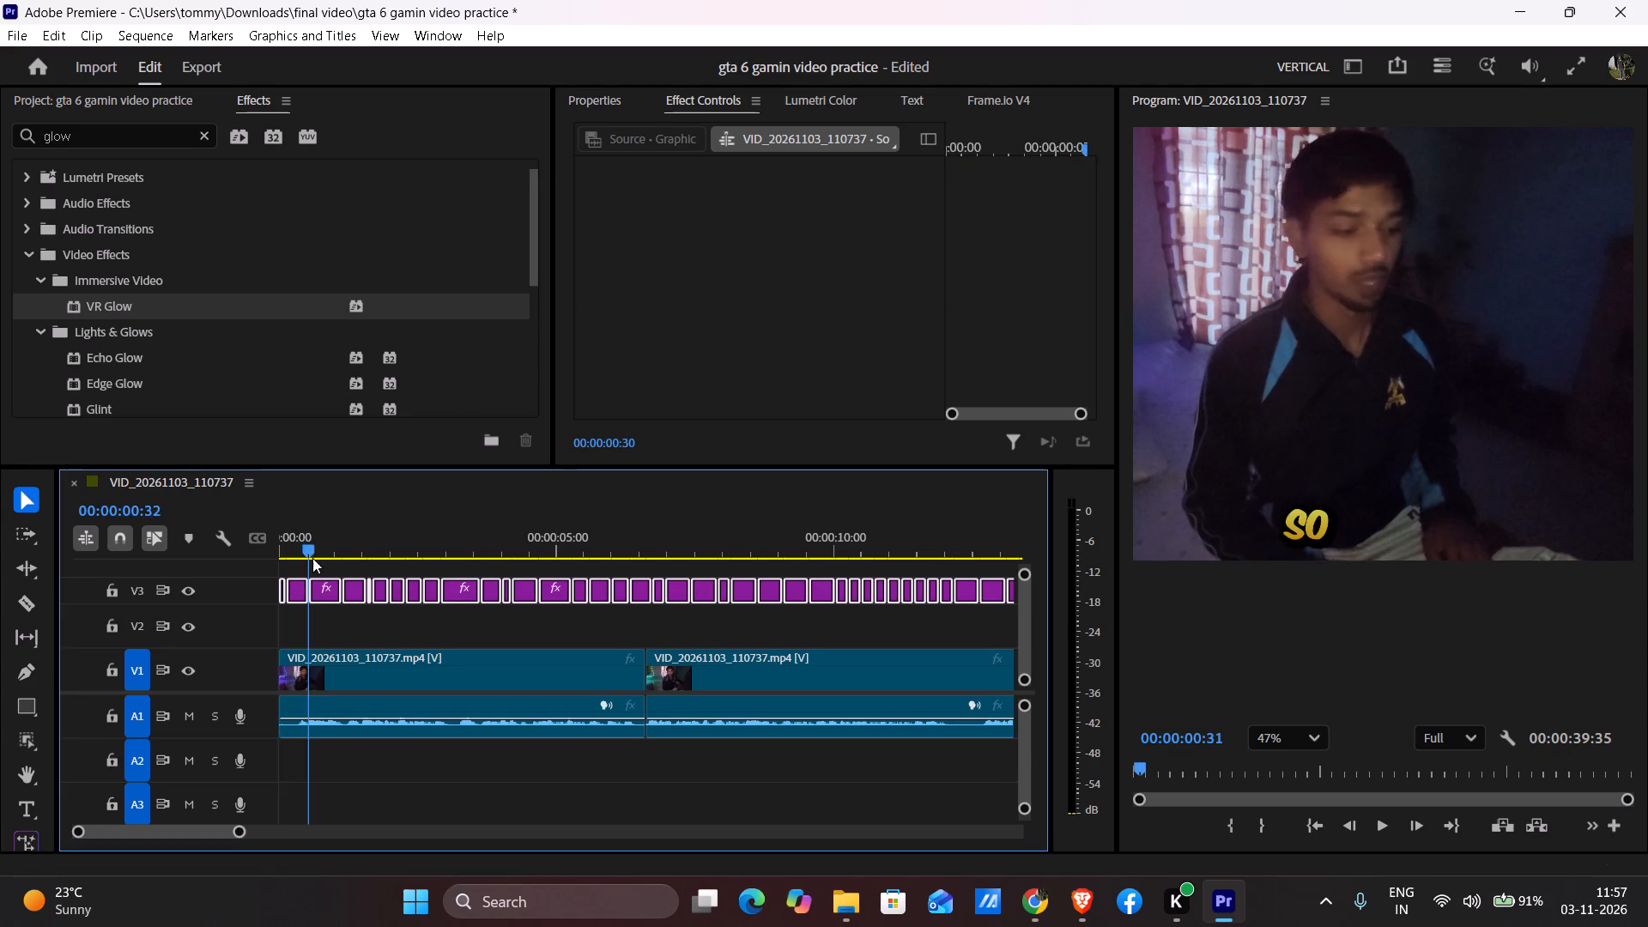
{"action": "left_click_drag", "start_coordinate": [312, 558], "coordinate": [340, 580]}
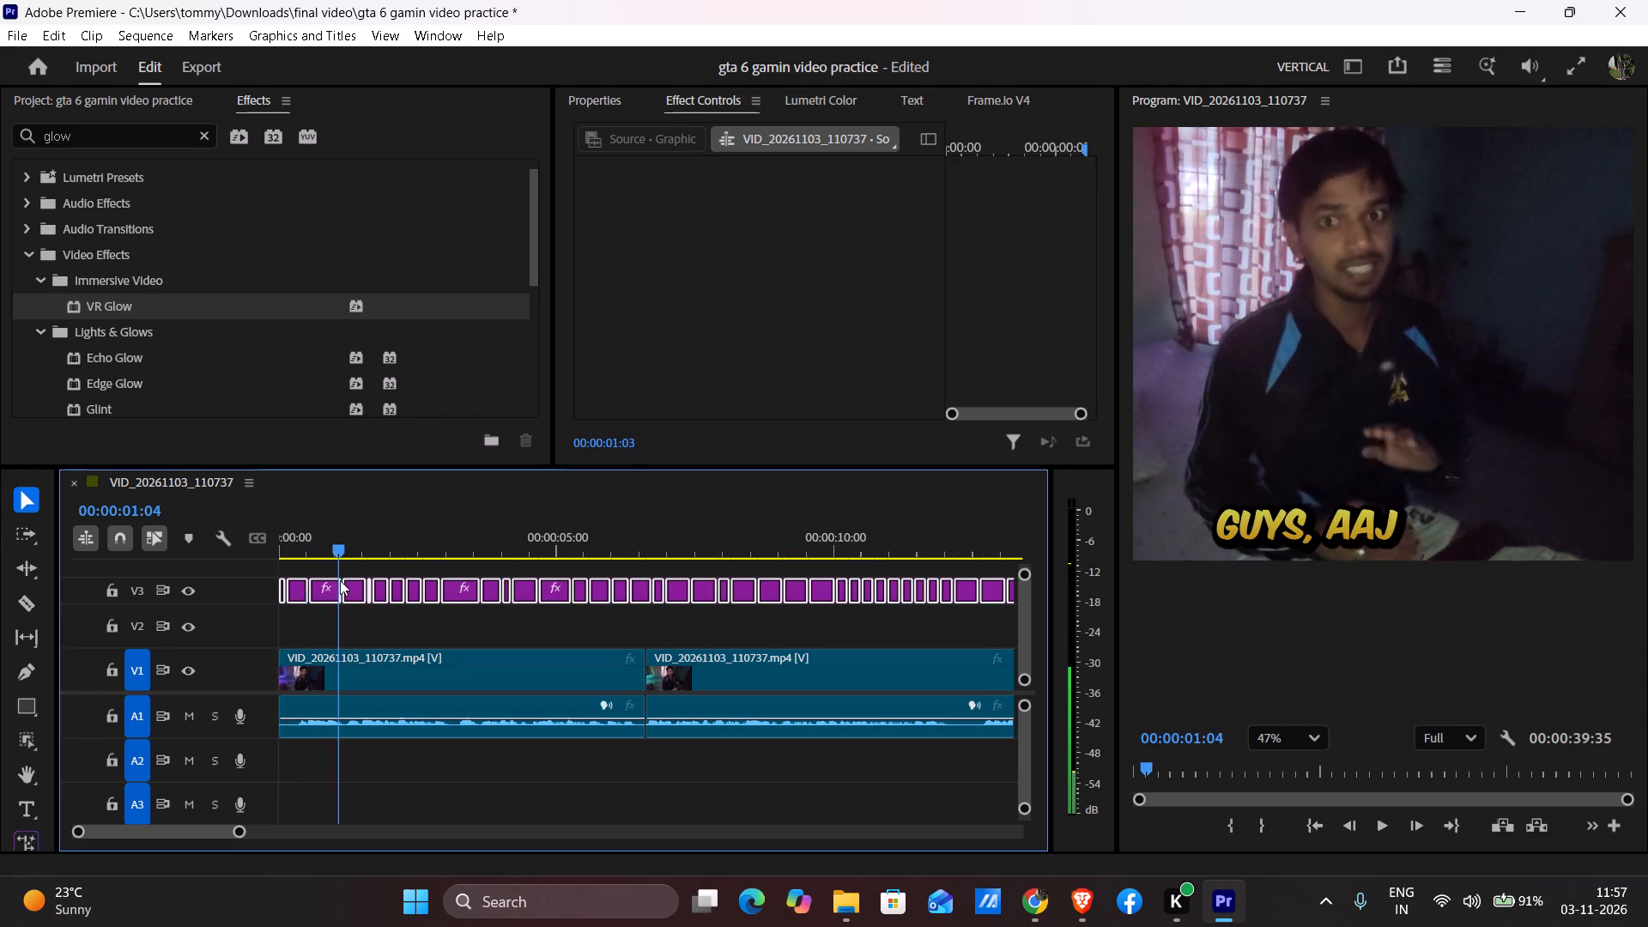
{"action": "left_click_drag", "start_coordinate": [340, 580], "coordinate": [221, 573]}
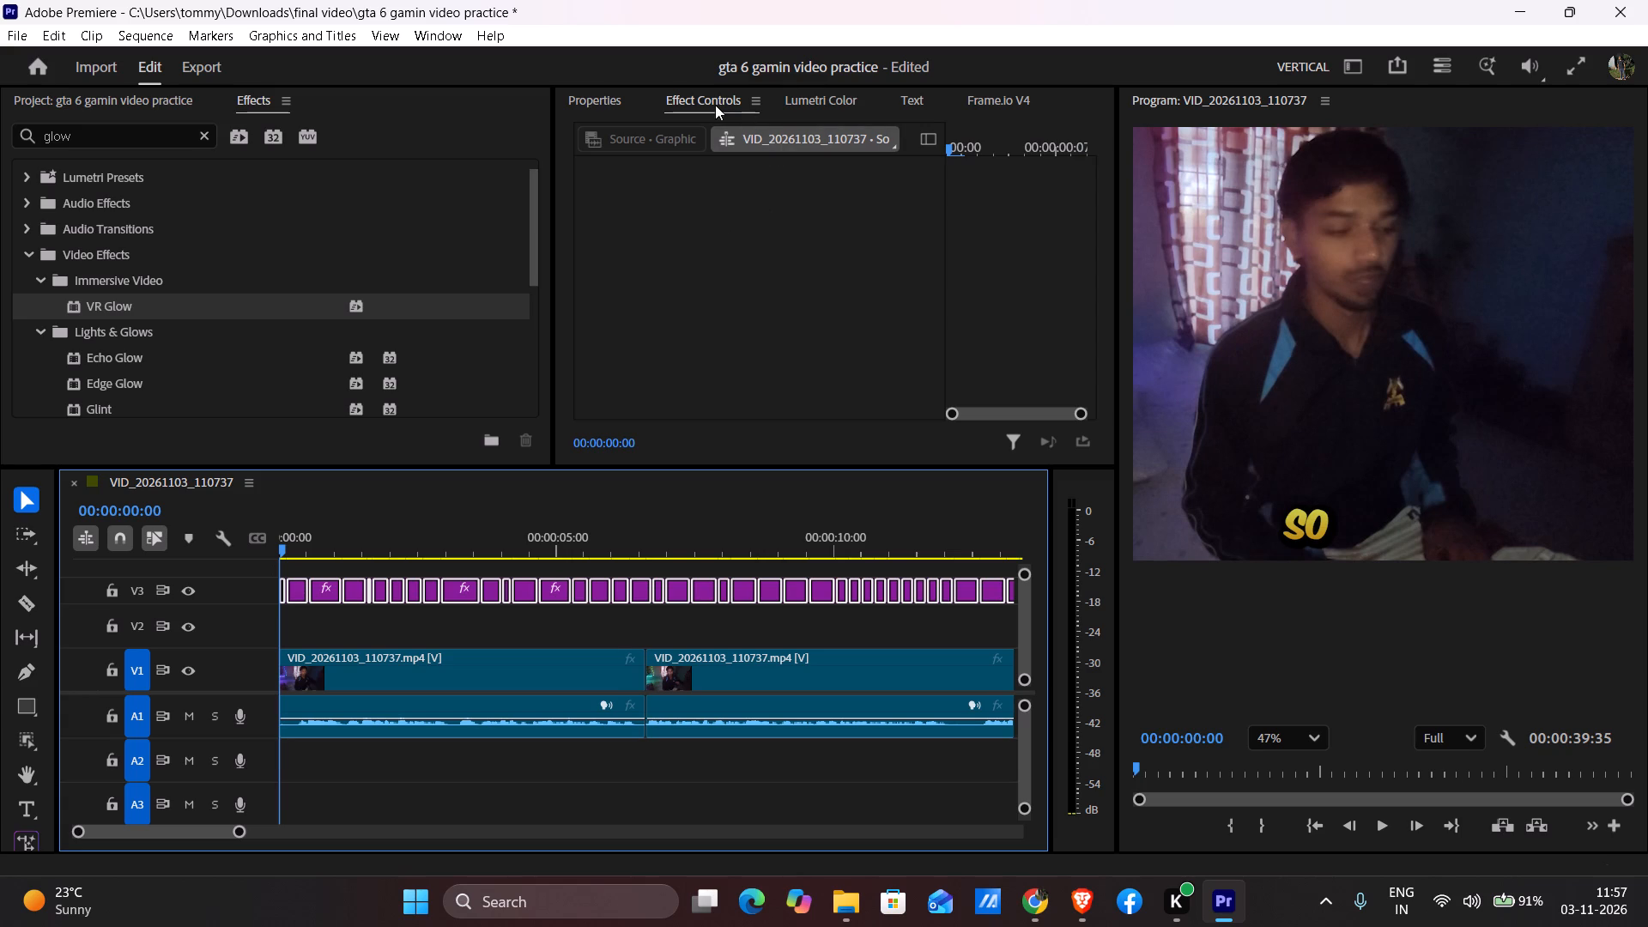
{"action": "left_click", "coordinate": [638, 141]}
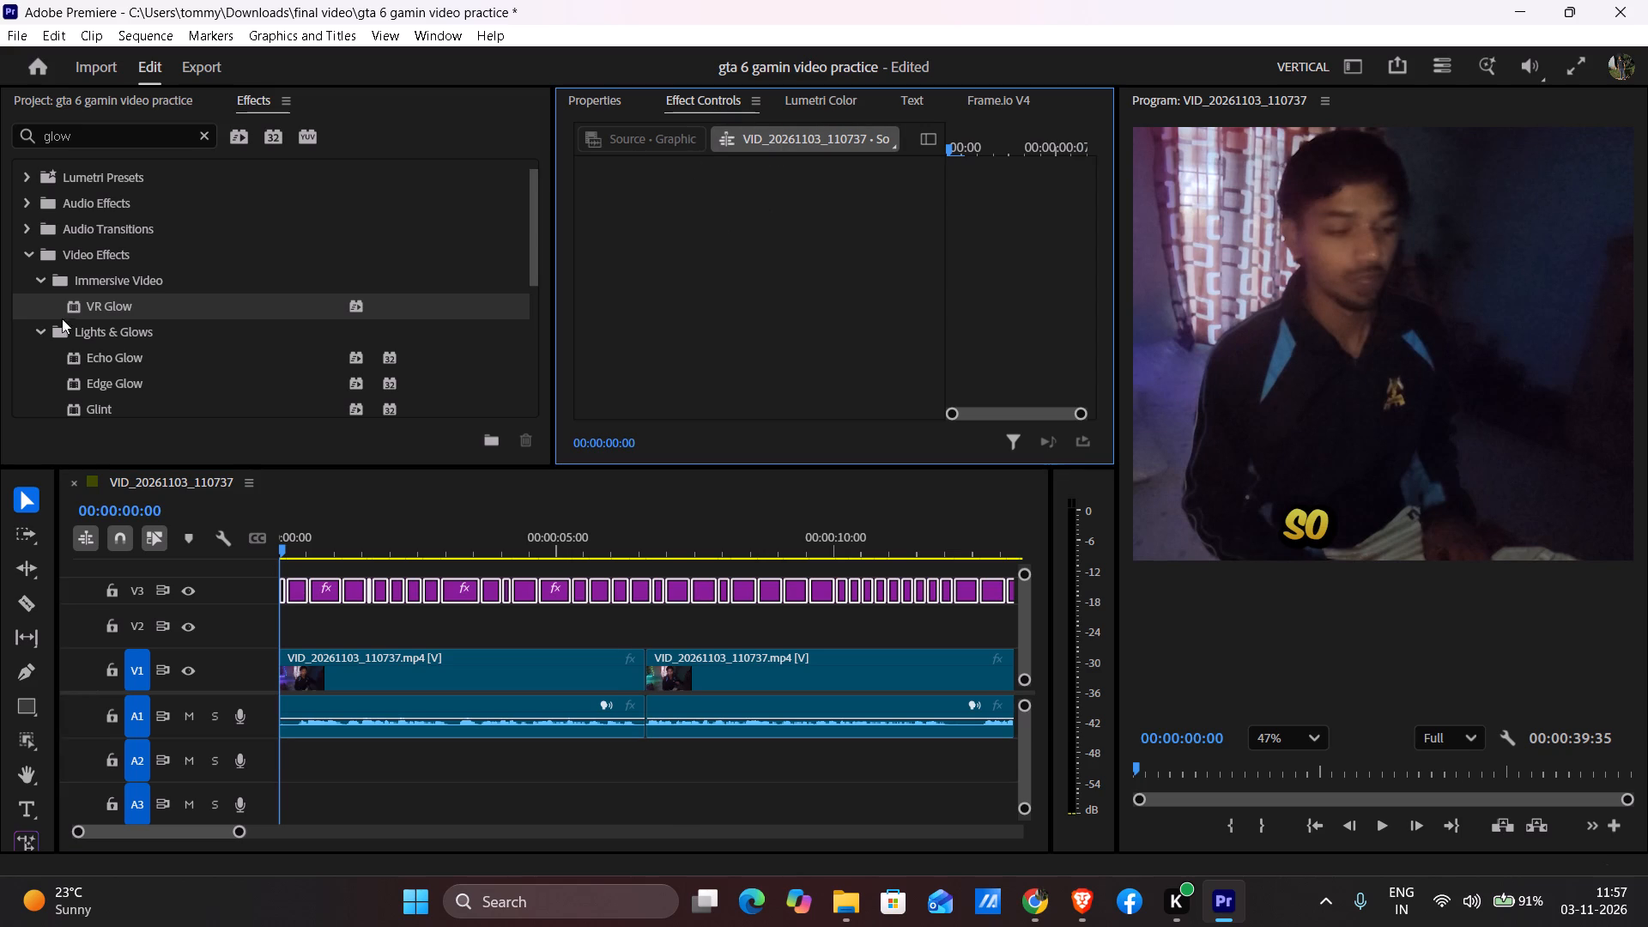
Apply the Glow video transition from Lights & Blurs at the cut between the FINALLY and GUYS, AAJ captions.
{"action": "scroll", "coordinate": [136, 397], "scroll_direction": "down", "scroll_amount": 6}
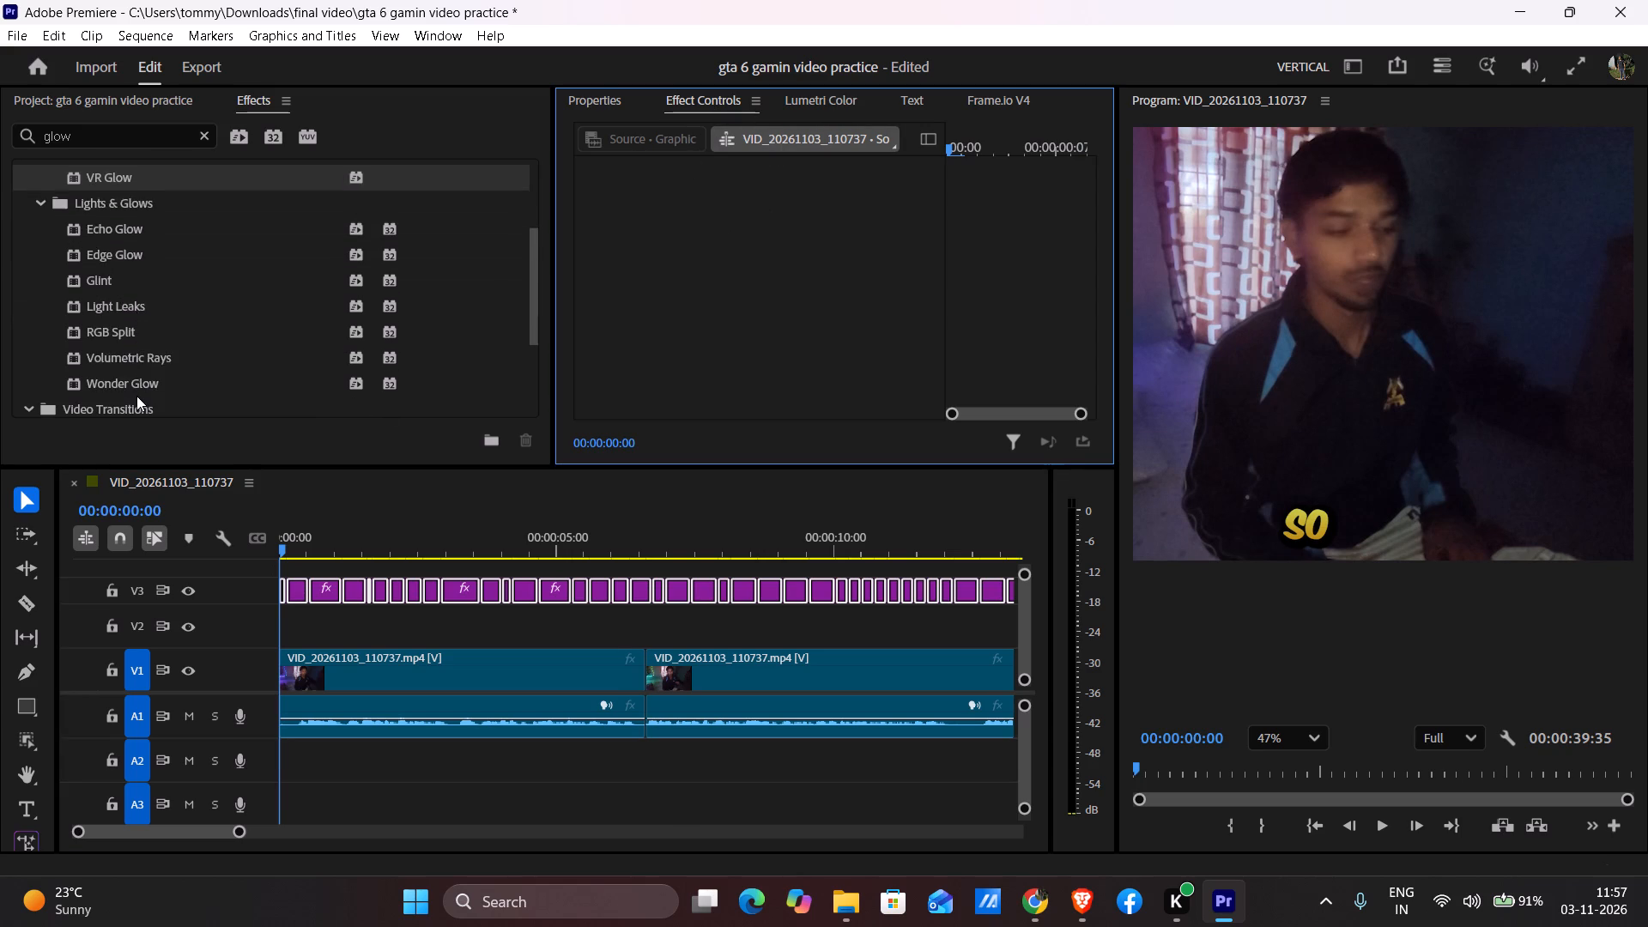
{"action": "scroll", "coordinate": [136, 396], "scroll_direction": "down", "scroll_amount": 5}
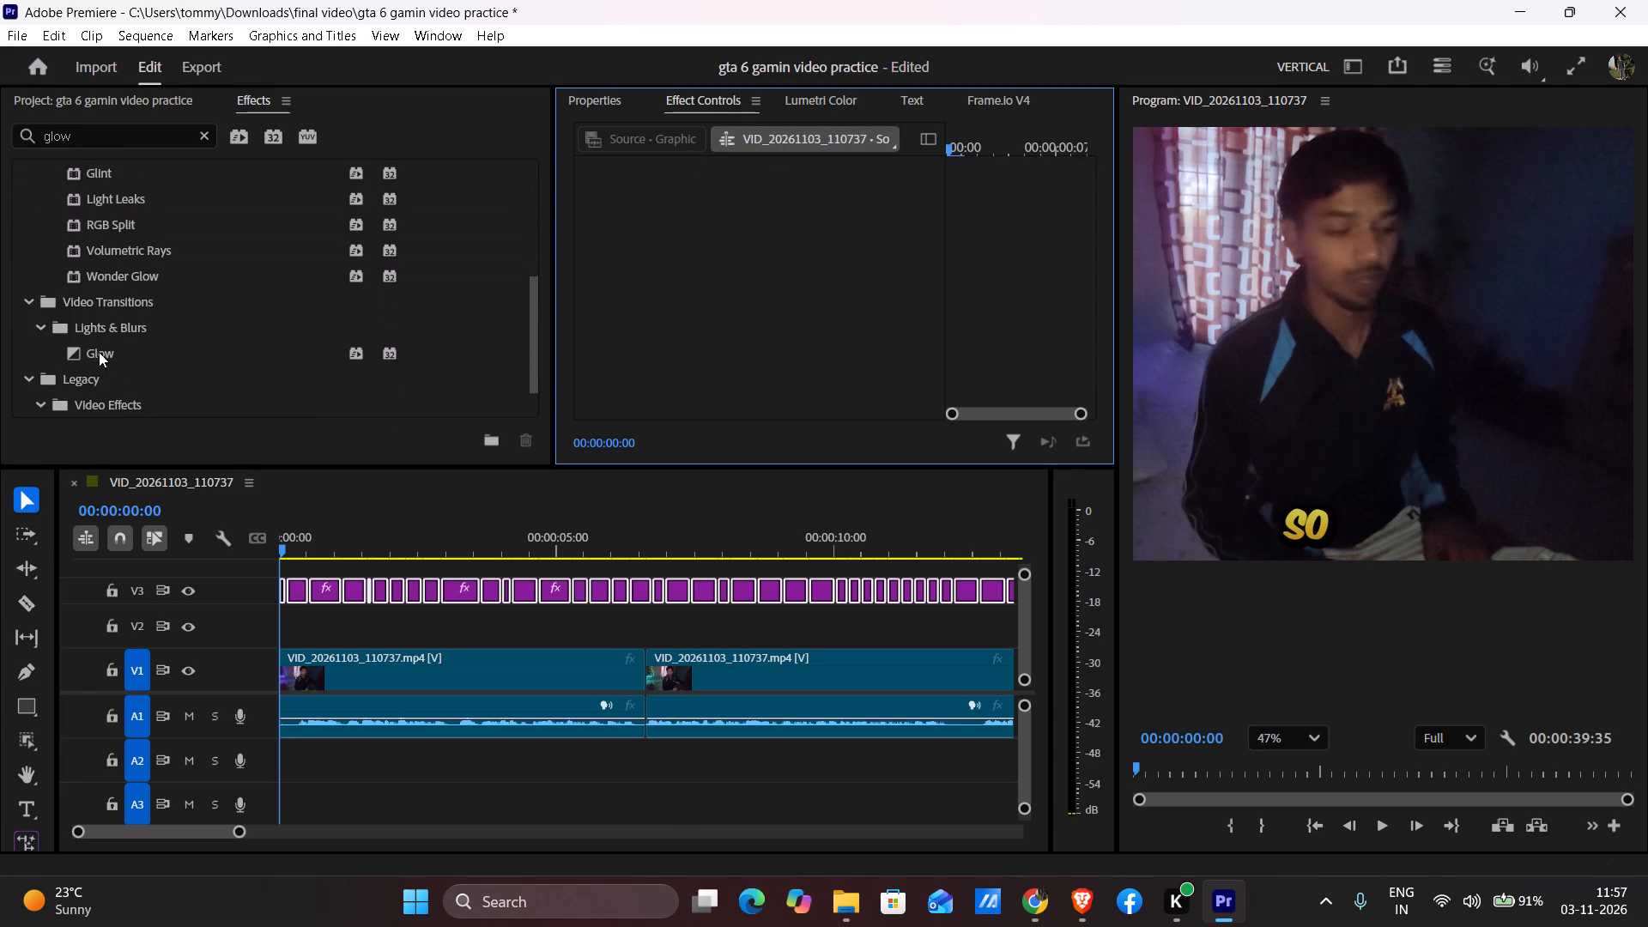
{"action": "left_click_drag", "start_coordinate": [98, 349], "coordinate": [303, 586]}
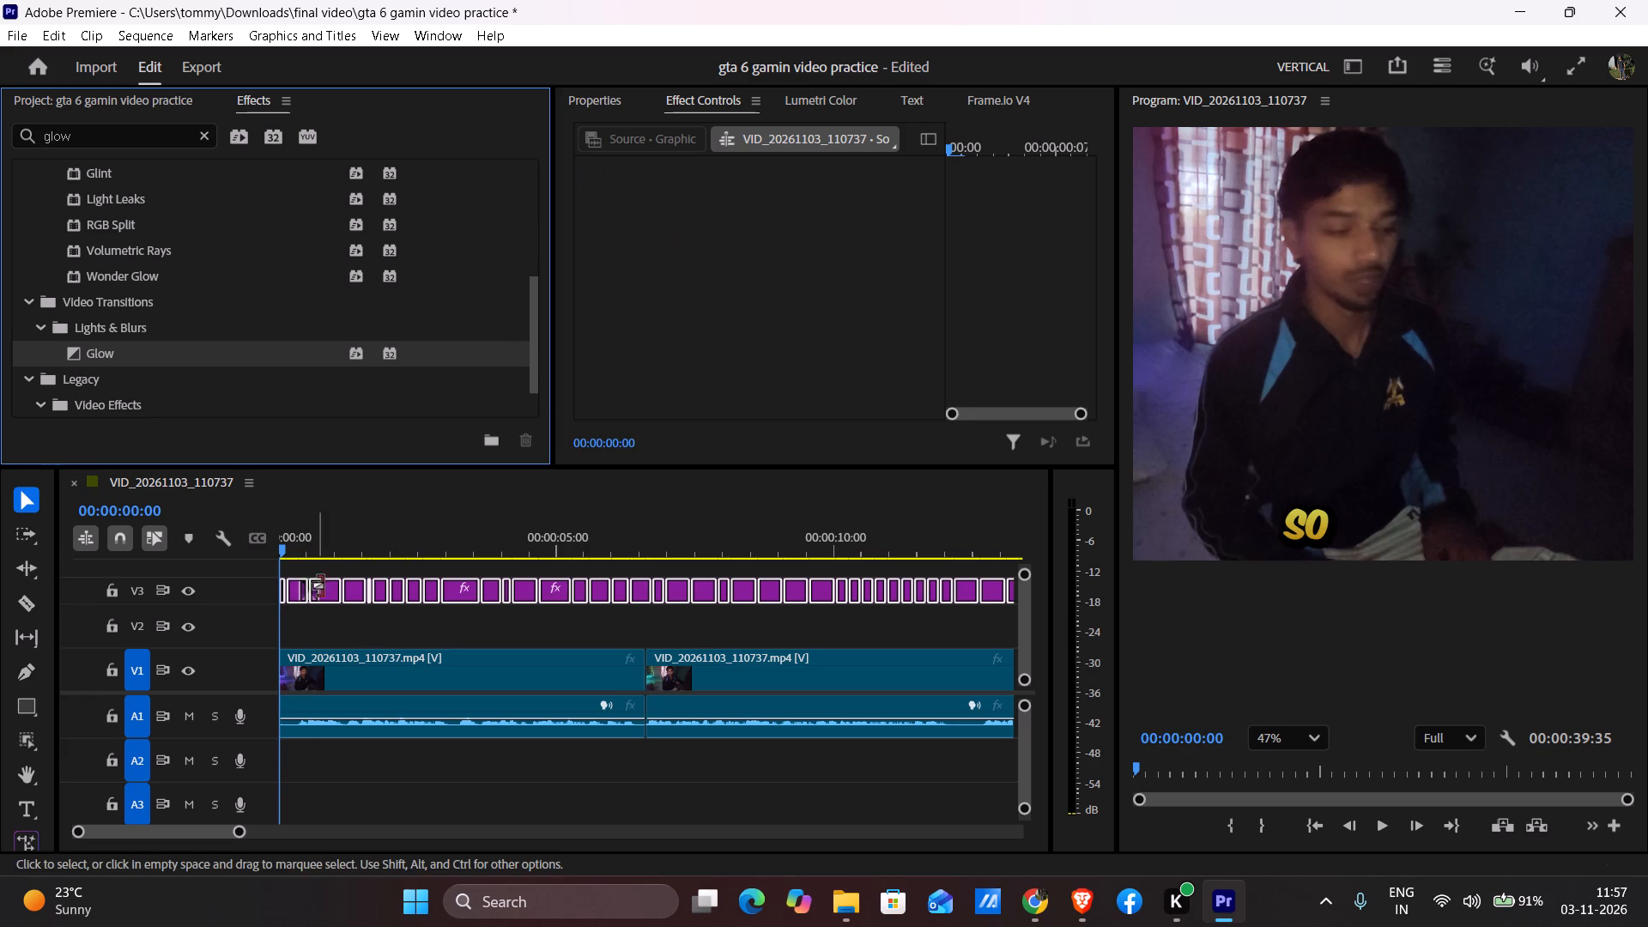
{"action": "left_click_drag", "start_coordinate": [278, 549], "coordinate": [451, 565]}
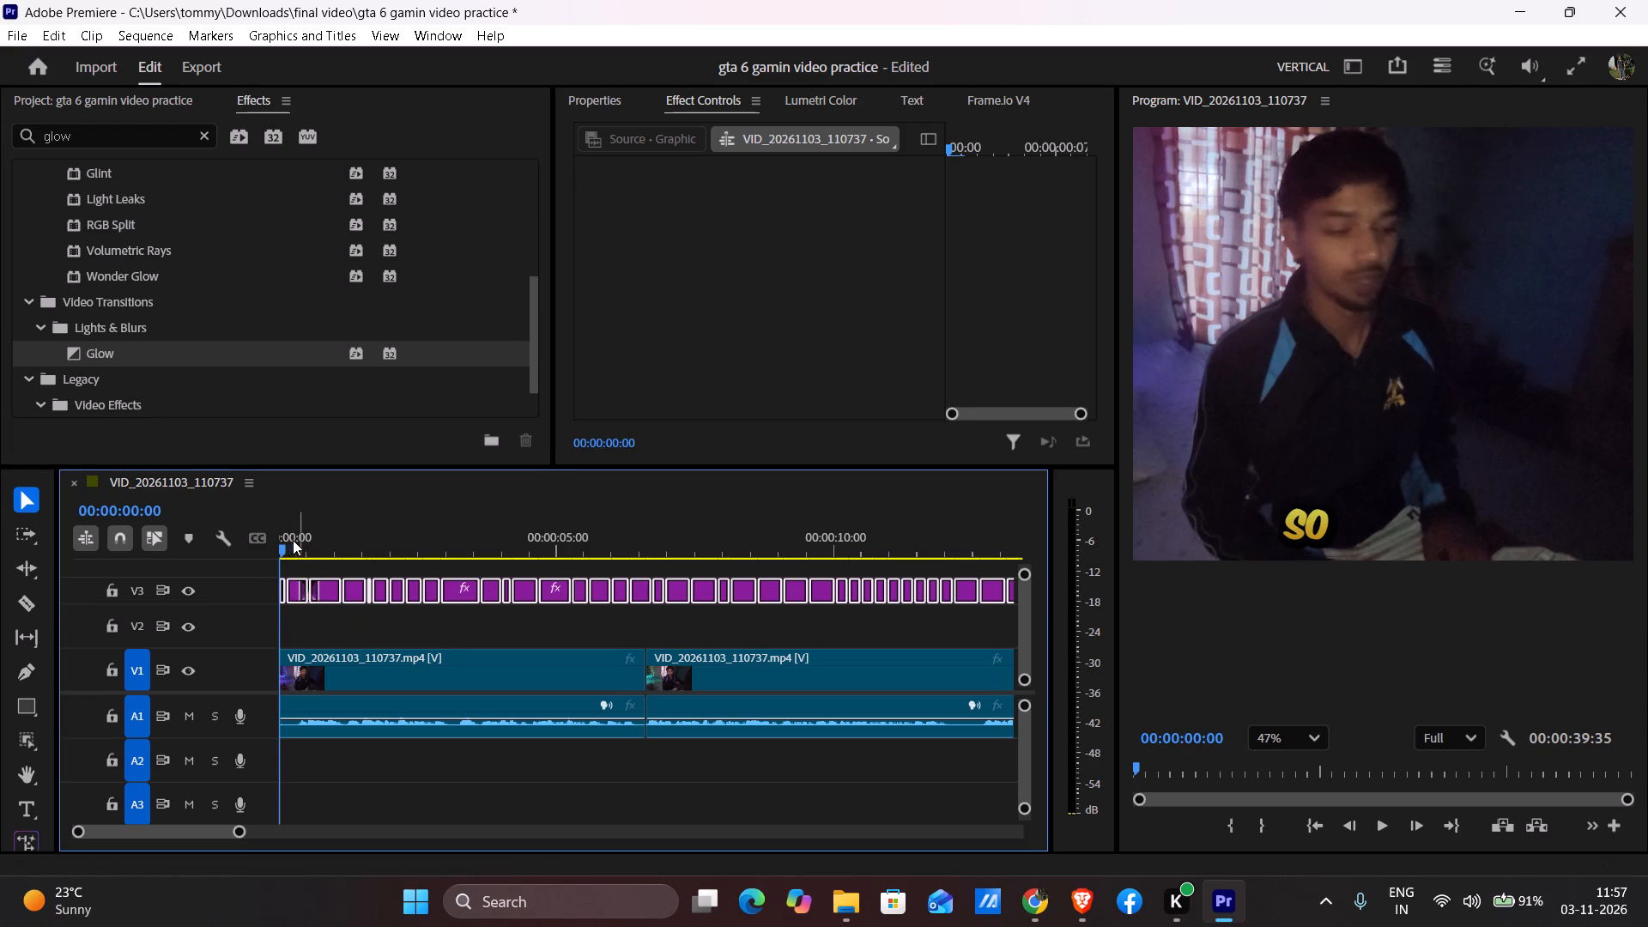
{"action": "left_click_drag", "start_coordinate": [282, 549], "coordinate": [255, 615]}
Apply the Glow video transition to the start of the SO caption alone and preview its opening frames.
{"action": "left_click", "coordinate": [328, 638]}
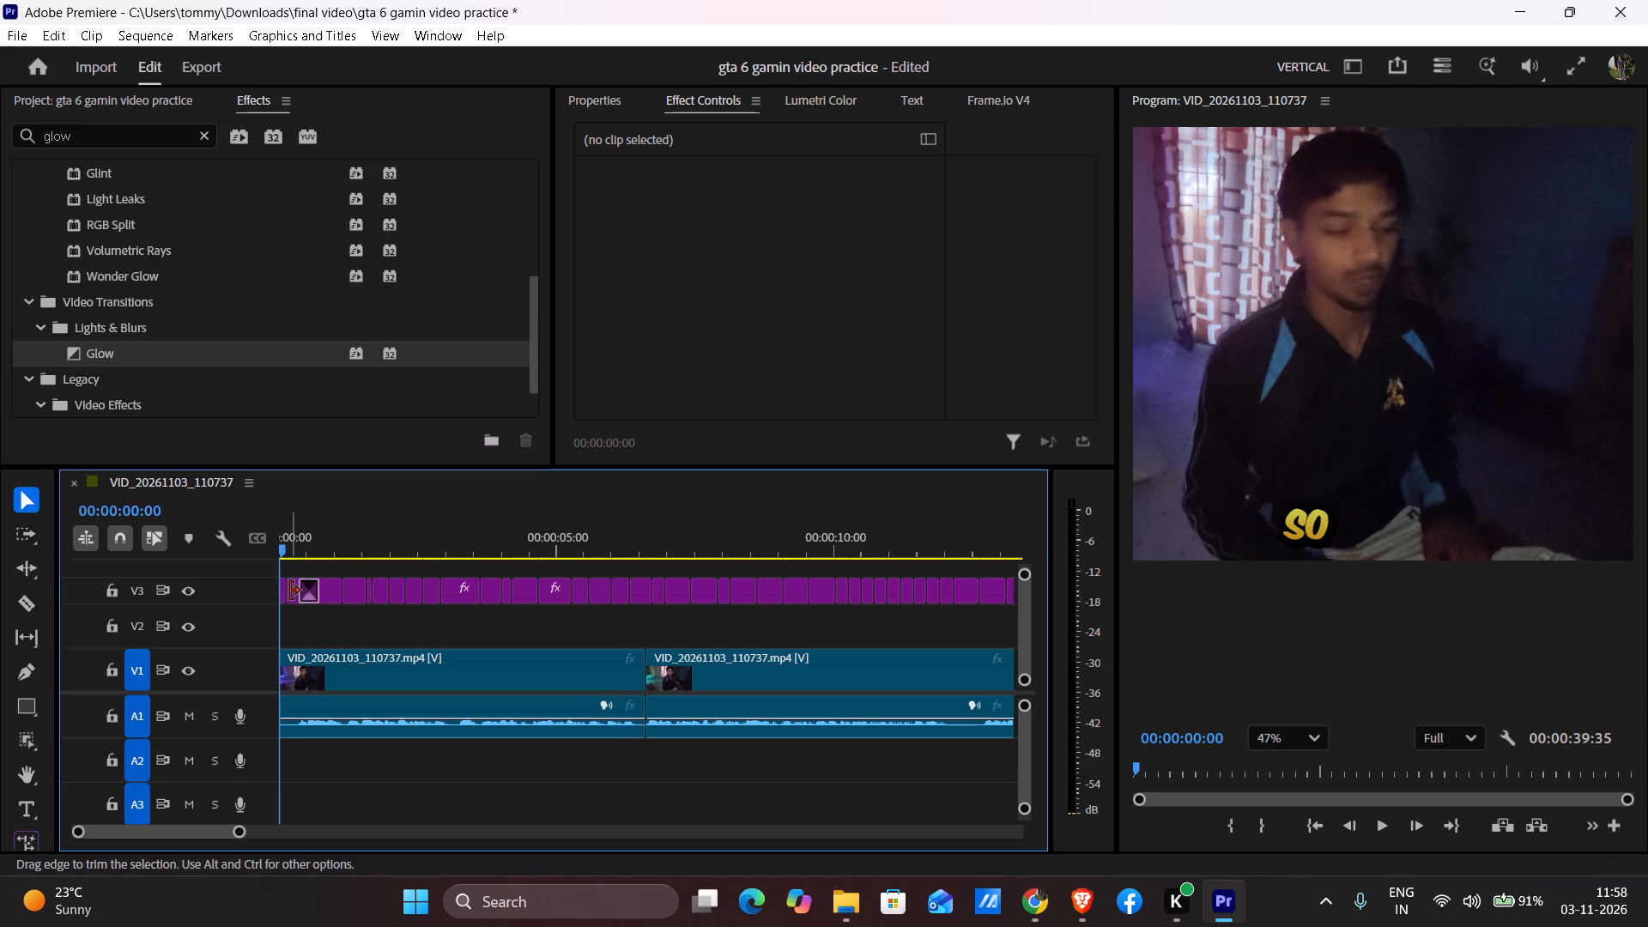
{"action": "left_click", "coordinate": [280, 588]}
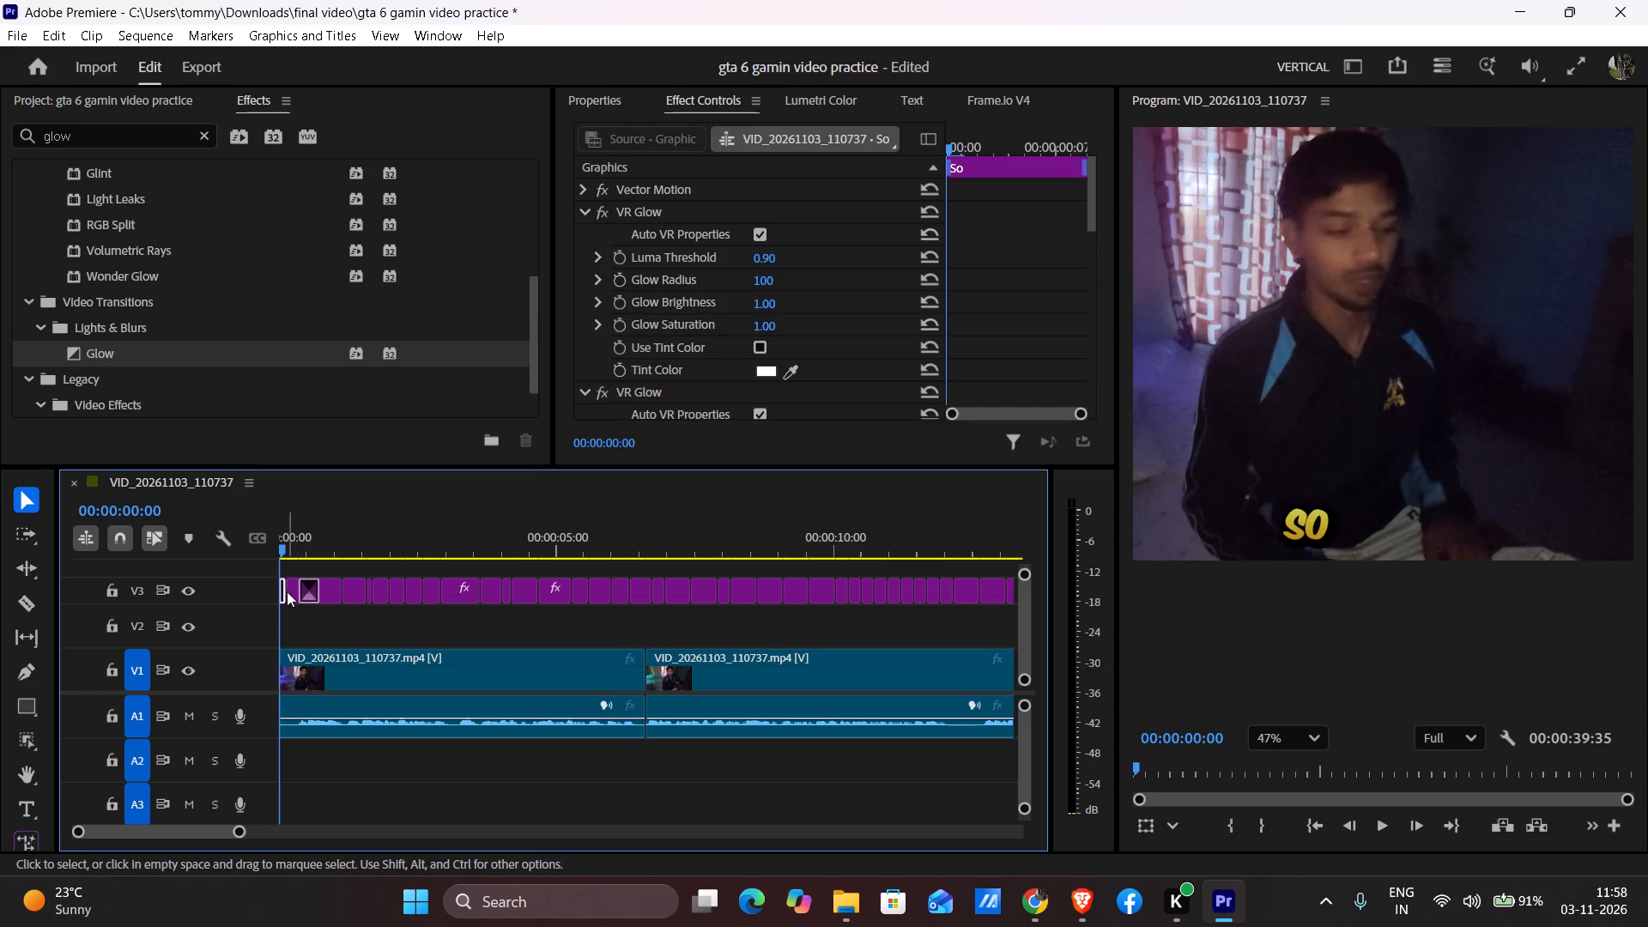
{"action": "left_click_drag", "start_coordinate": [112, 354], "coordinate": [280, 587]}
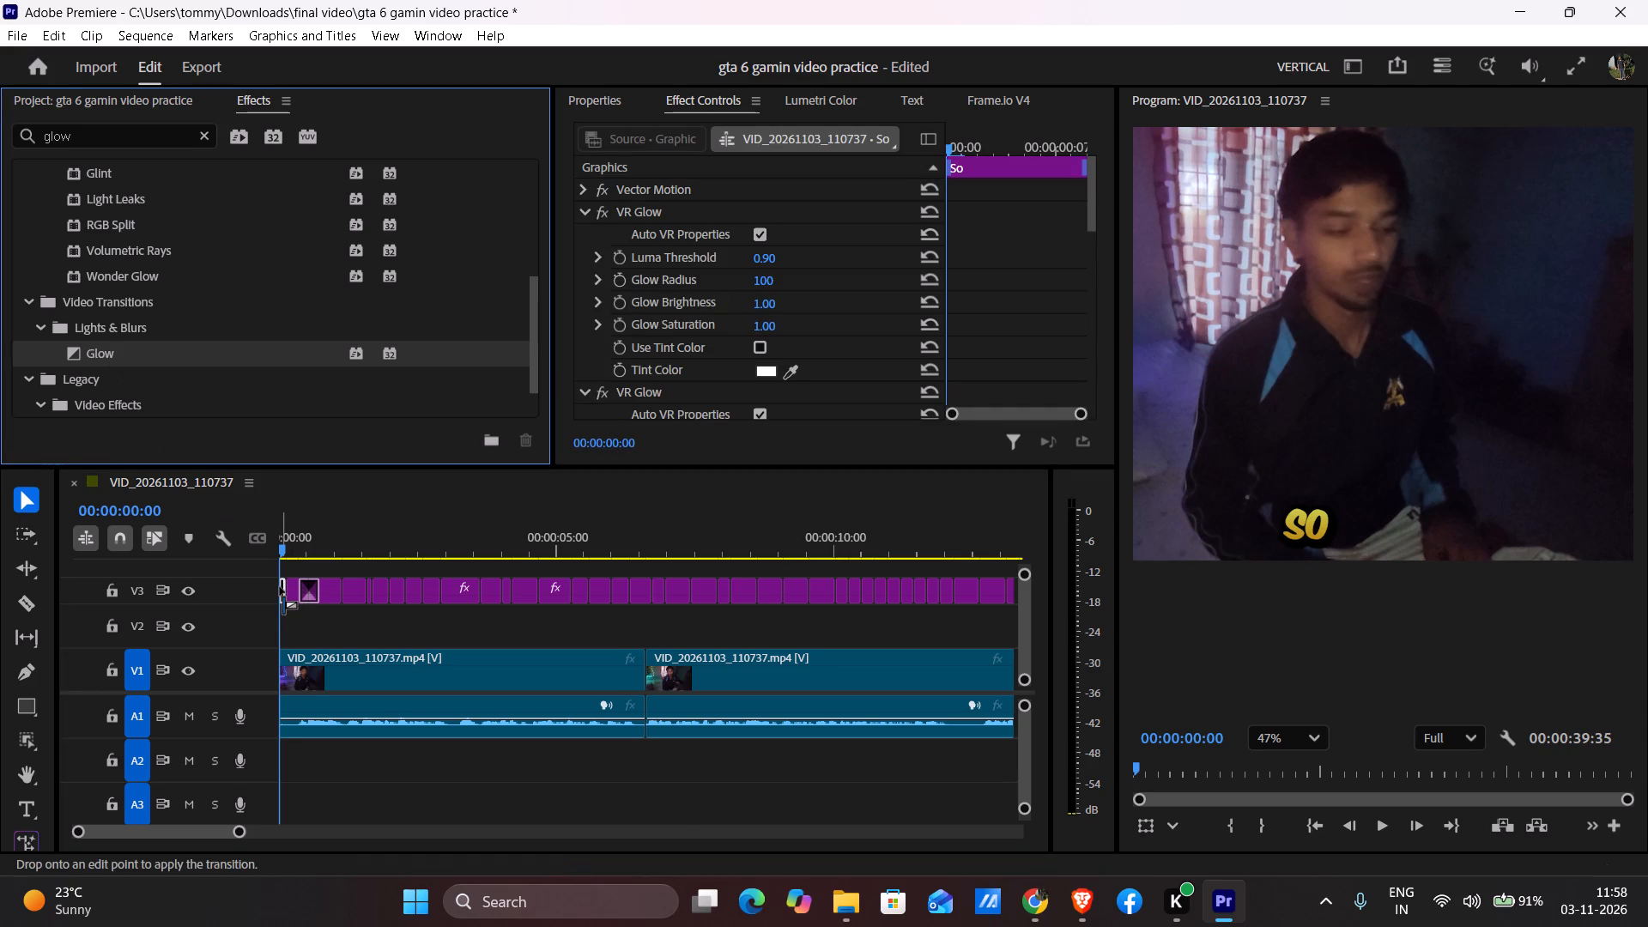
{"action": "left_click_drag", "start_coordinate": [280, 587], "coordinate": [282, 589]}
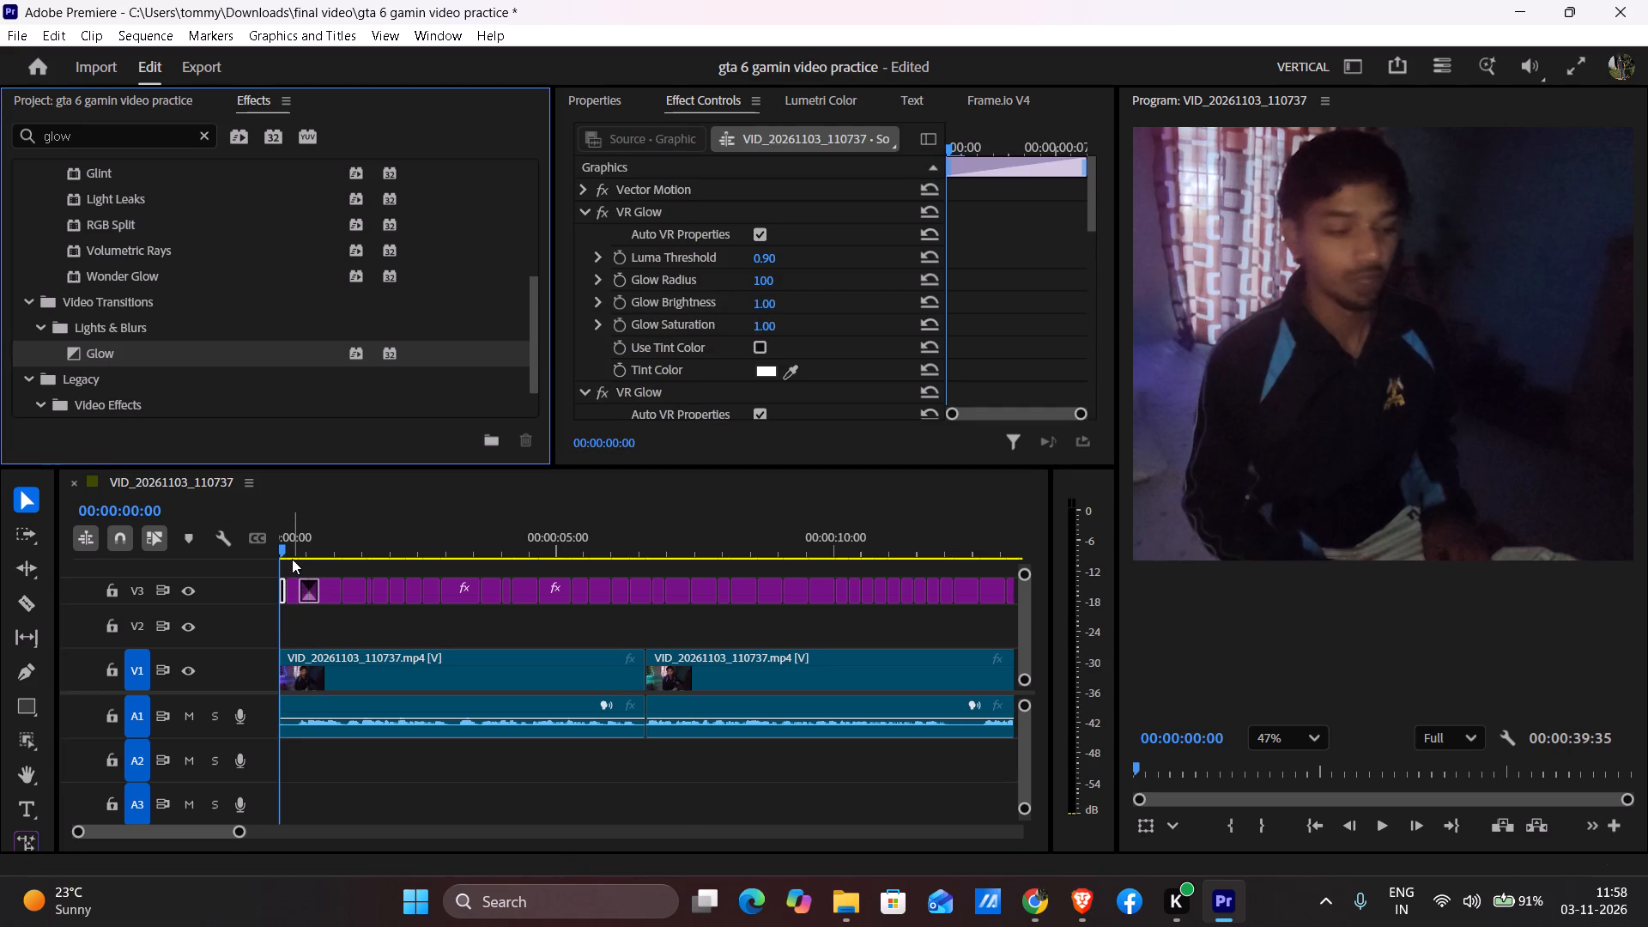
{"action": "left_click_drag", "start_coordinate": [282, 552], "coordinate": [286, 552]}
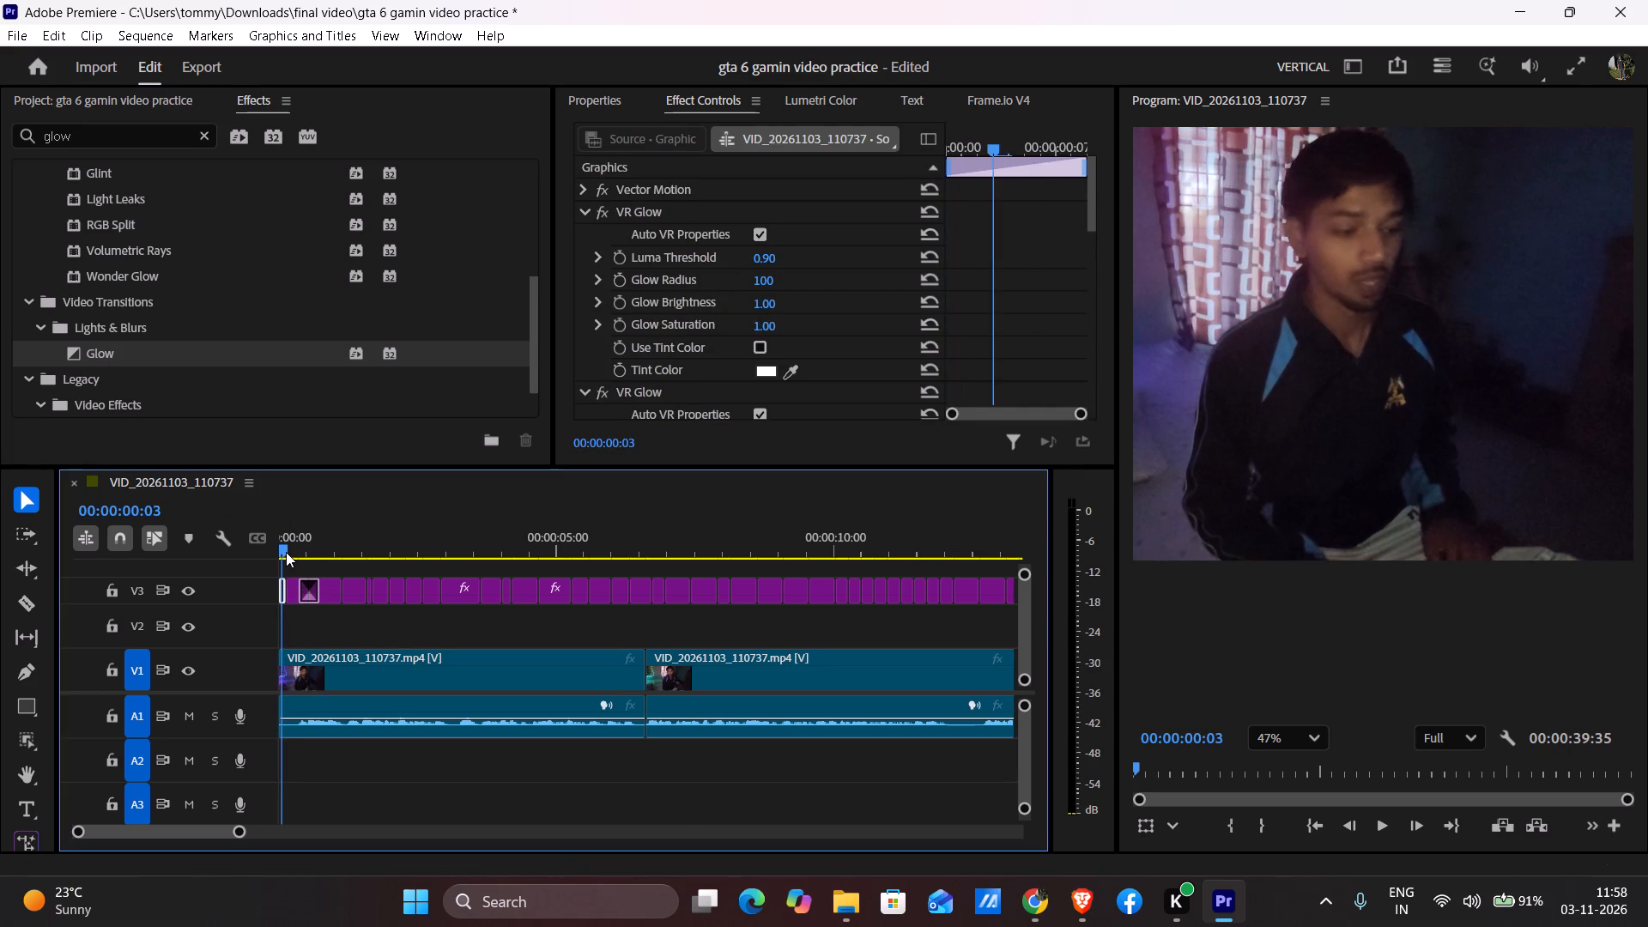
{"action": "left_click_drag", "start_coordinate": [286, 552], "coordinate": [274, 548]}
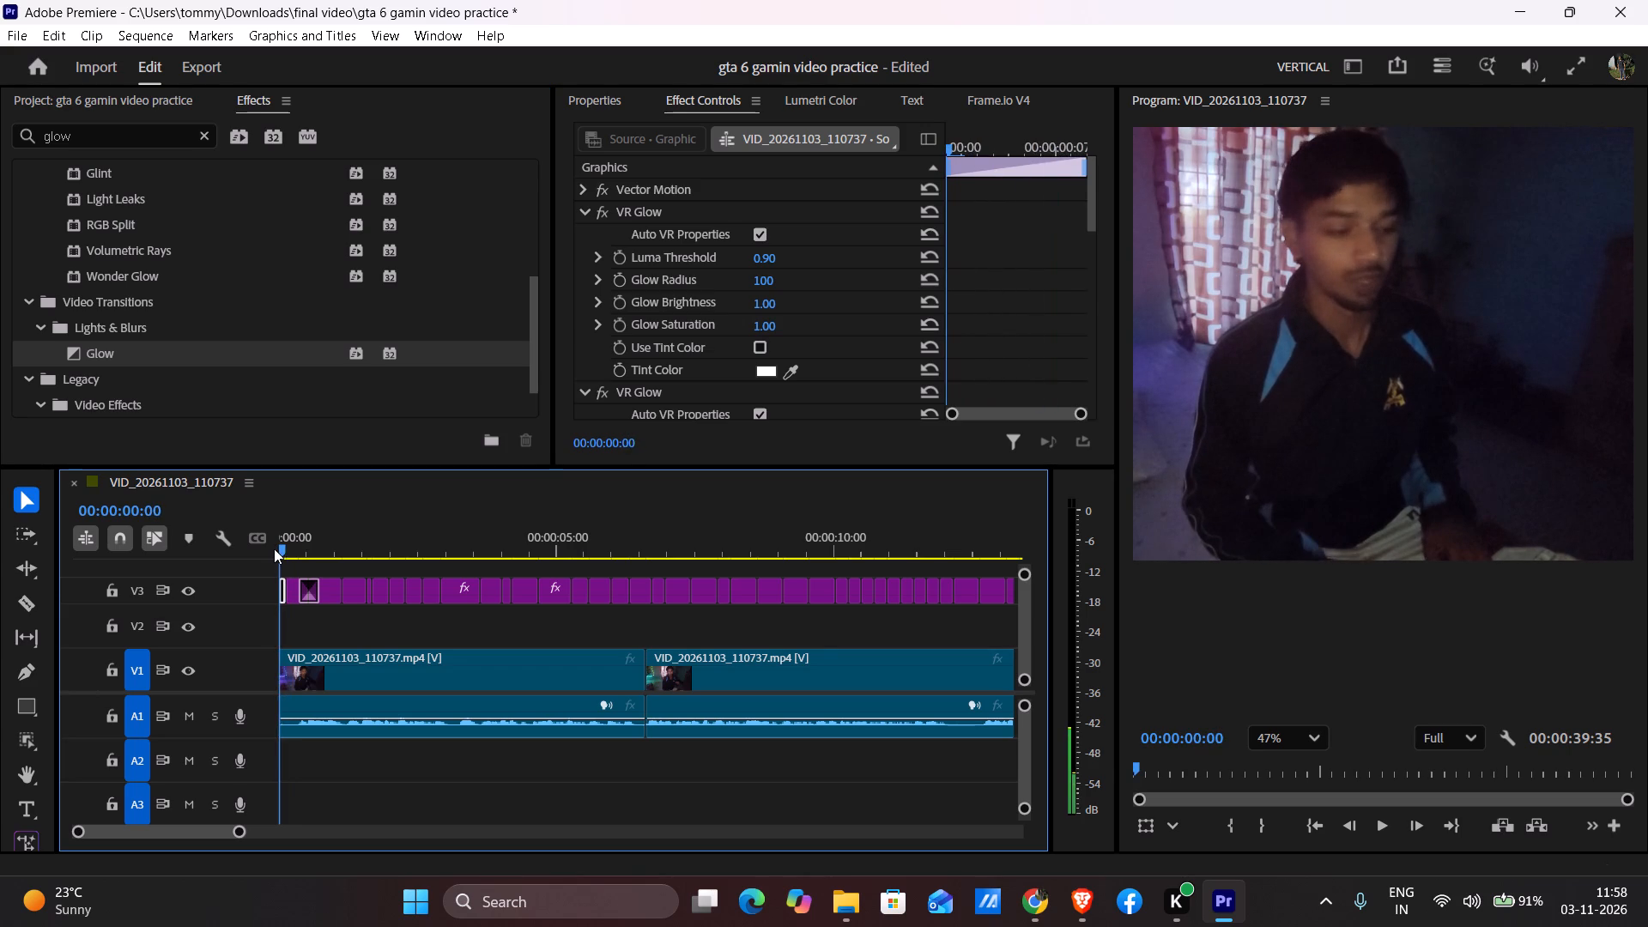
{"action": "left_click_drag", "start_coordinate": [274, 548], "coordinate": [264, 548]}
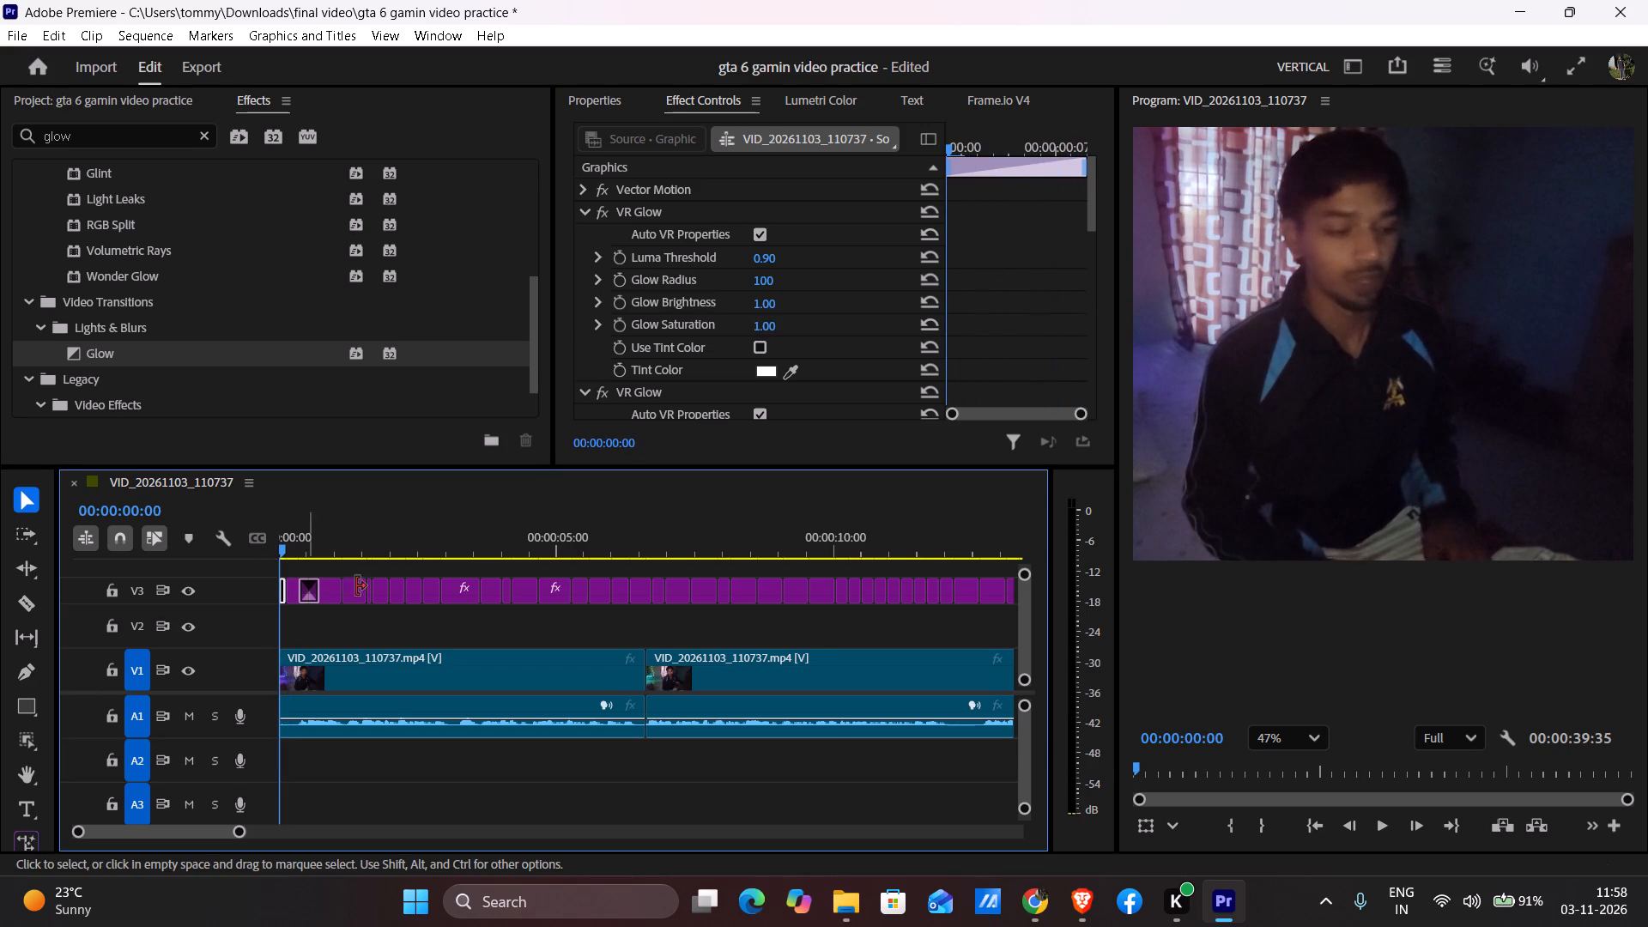
Examine the two Glow transitions by scrubbing through the SO, FINALLY and GUYS, AAJ captions.
{"action": "scroll", "coordinate": [314, 811], "scroll_direction": "down", "scroll_amount": 2, "text": "alt"}
{"action": "scroll", "coordinate": [314, 811], "scroll_direction": "up", "scroll_amount": 2, "text": "alt"}
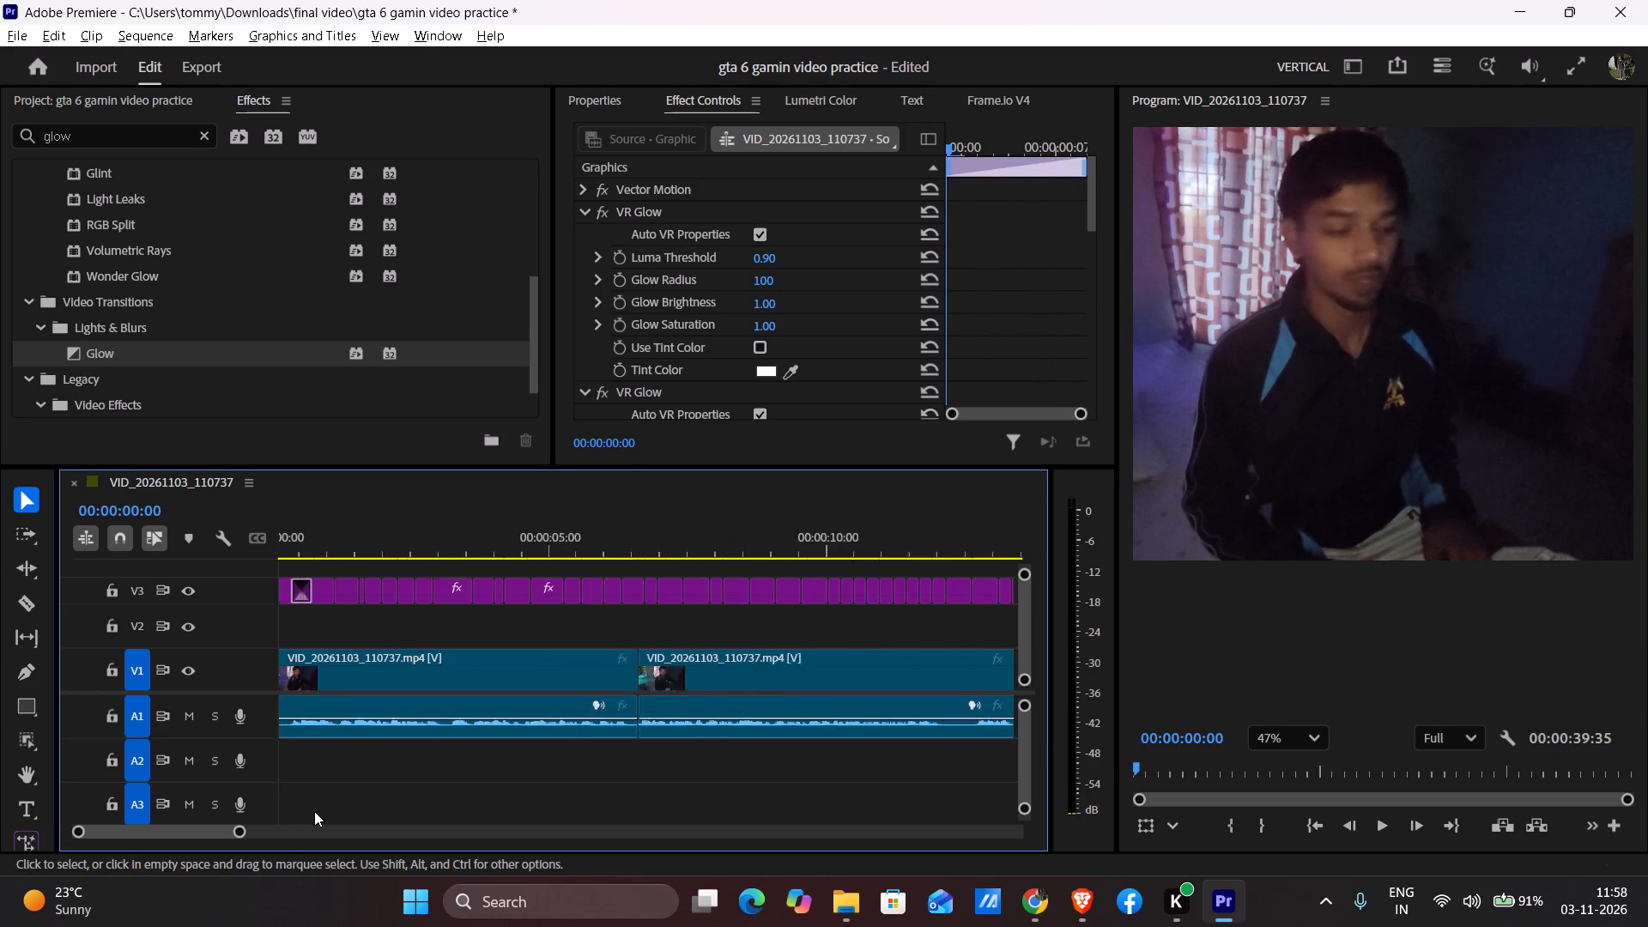
{"action": "scroll", "coordinate": [314, 811], "scroll_direction": "up", "scroll_amount": 10, "text": "alt"}
{"action": "left_click_drag", "start_coordinate": [119, 833], "coordinate": [82, 819]}
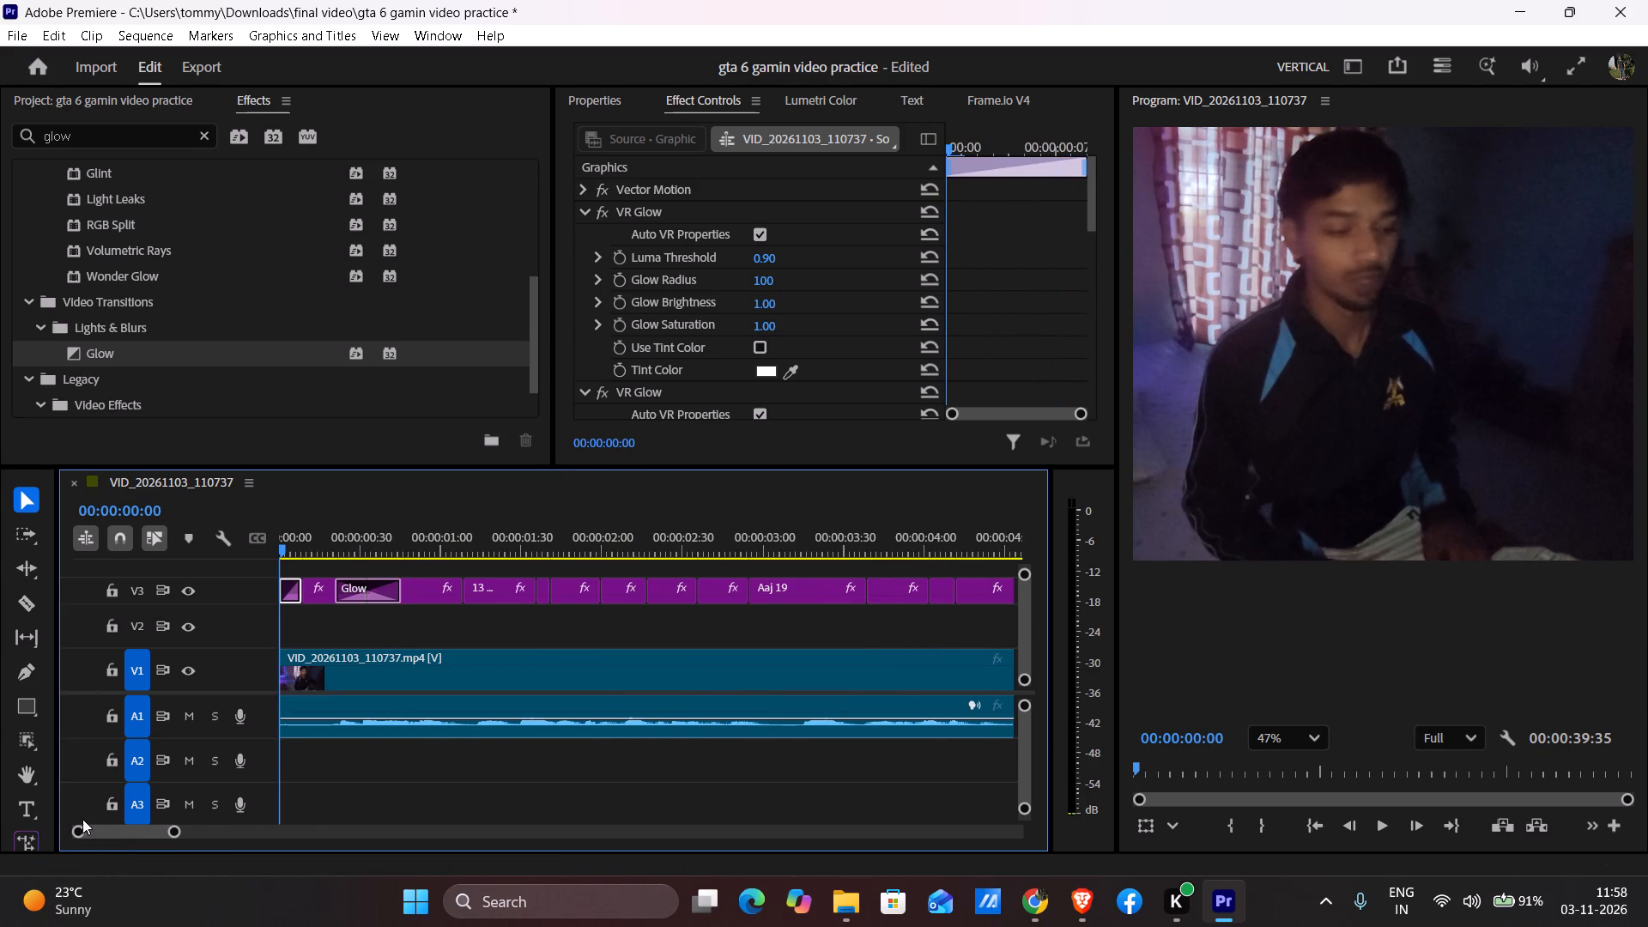
{"action": "left_click_drag", "start_coordinate": [82, 819], "coordinate": [78, 817]}
{"action": "left_click_drag", "start_coordinate": [280, 547], "coordinate": [325, 563]}
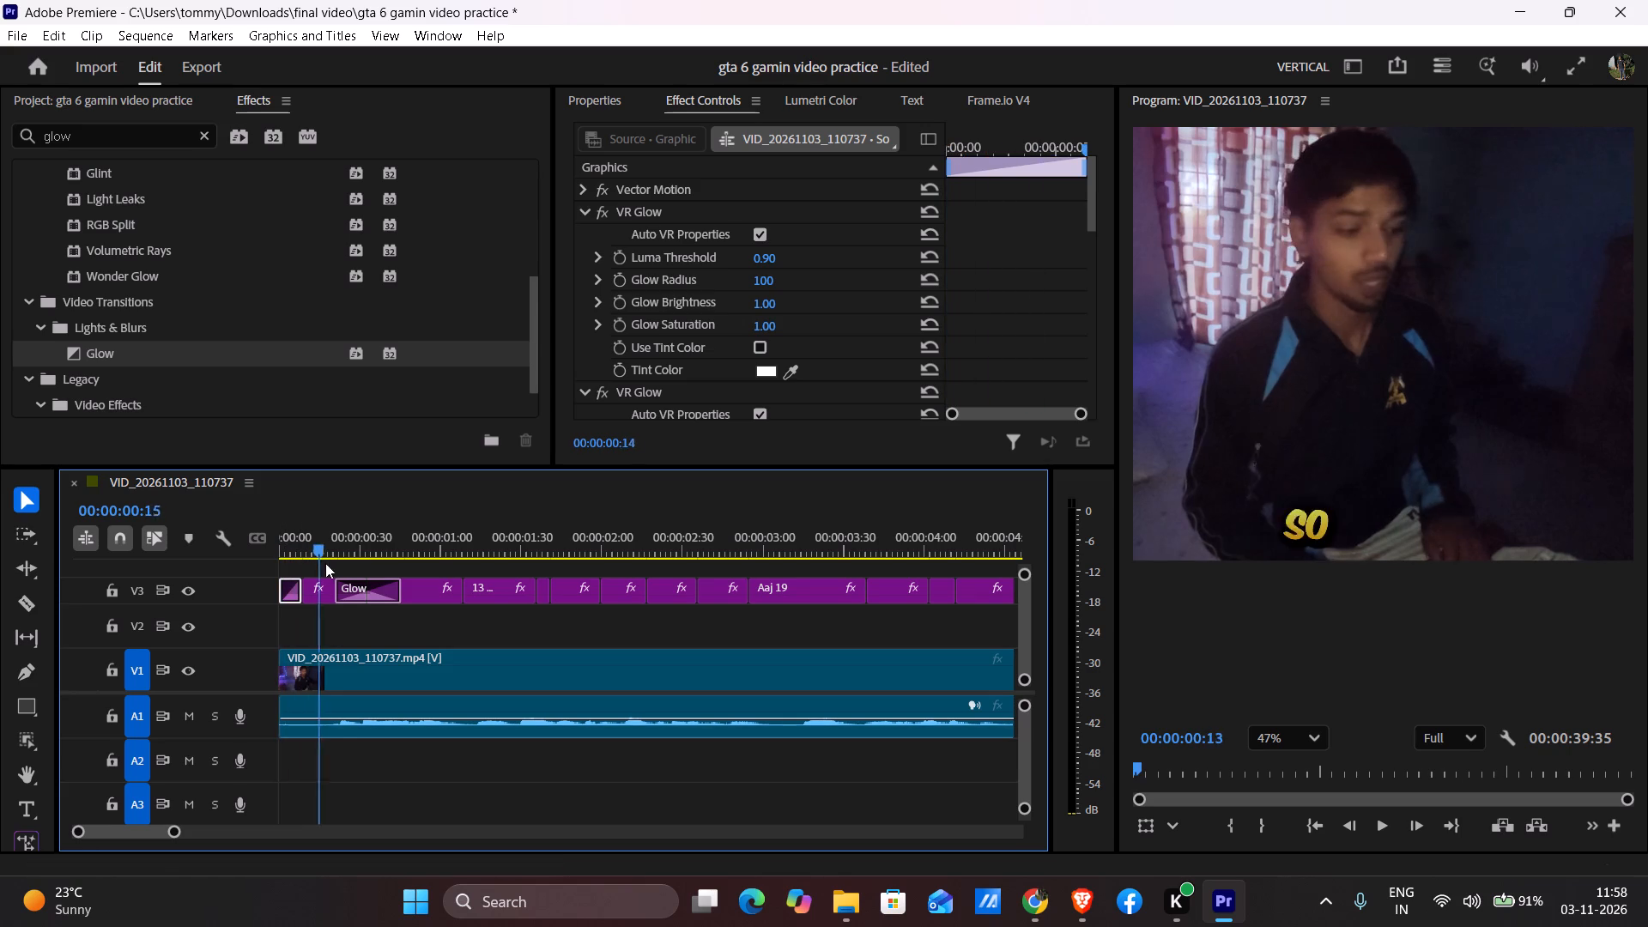
{"action": "left_click_drag", "start_coordinate": [325, 563], "coordinate": [345, 567]}
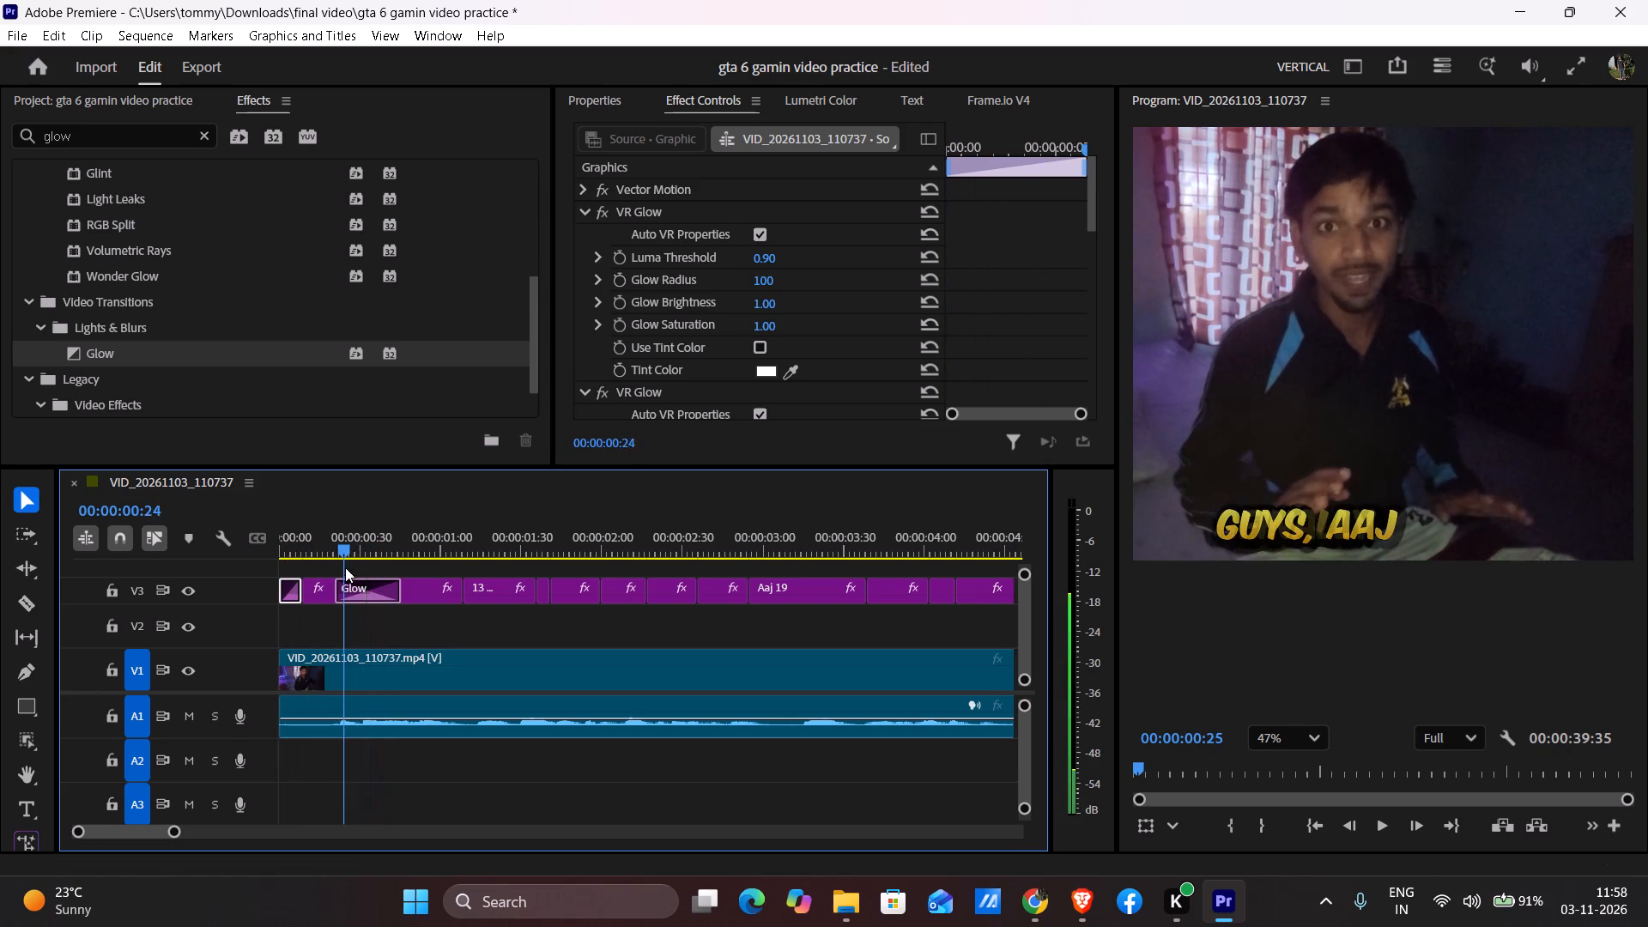
{"action": "left_click_drag", "start_coordinate": [345, 567], "coordinate": [359, 567]}
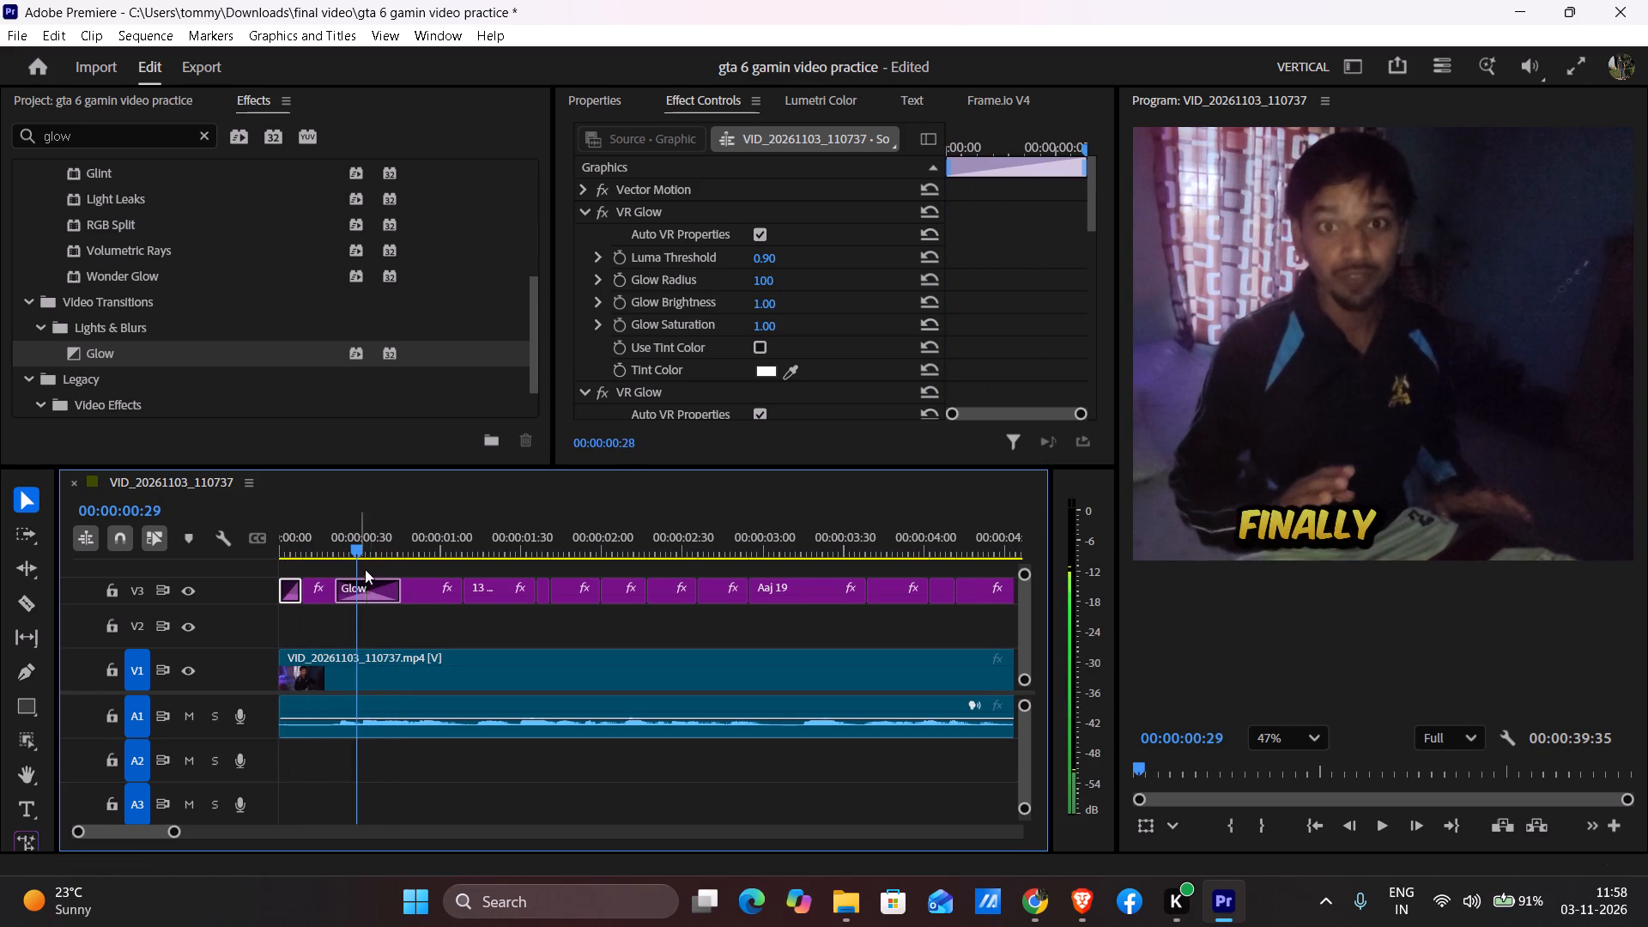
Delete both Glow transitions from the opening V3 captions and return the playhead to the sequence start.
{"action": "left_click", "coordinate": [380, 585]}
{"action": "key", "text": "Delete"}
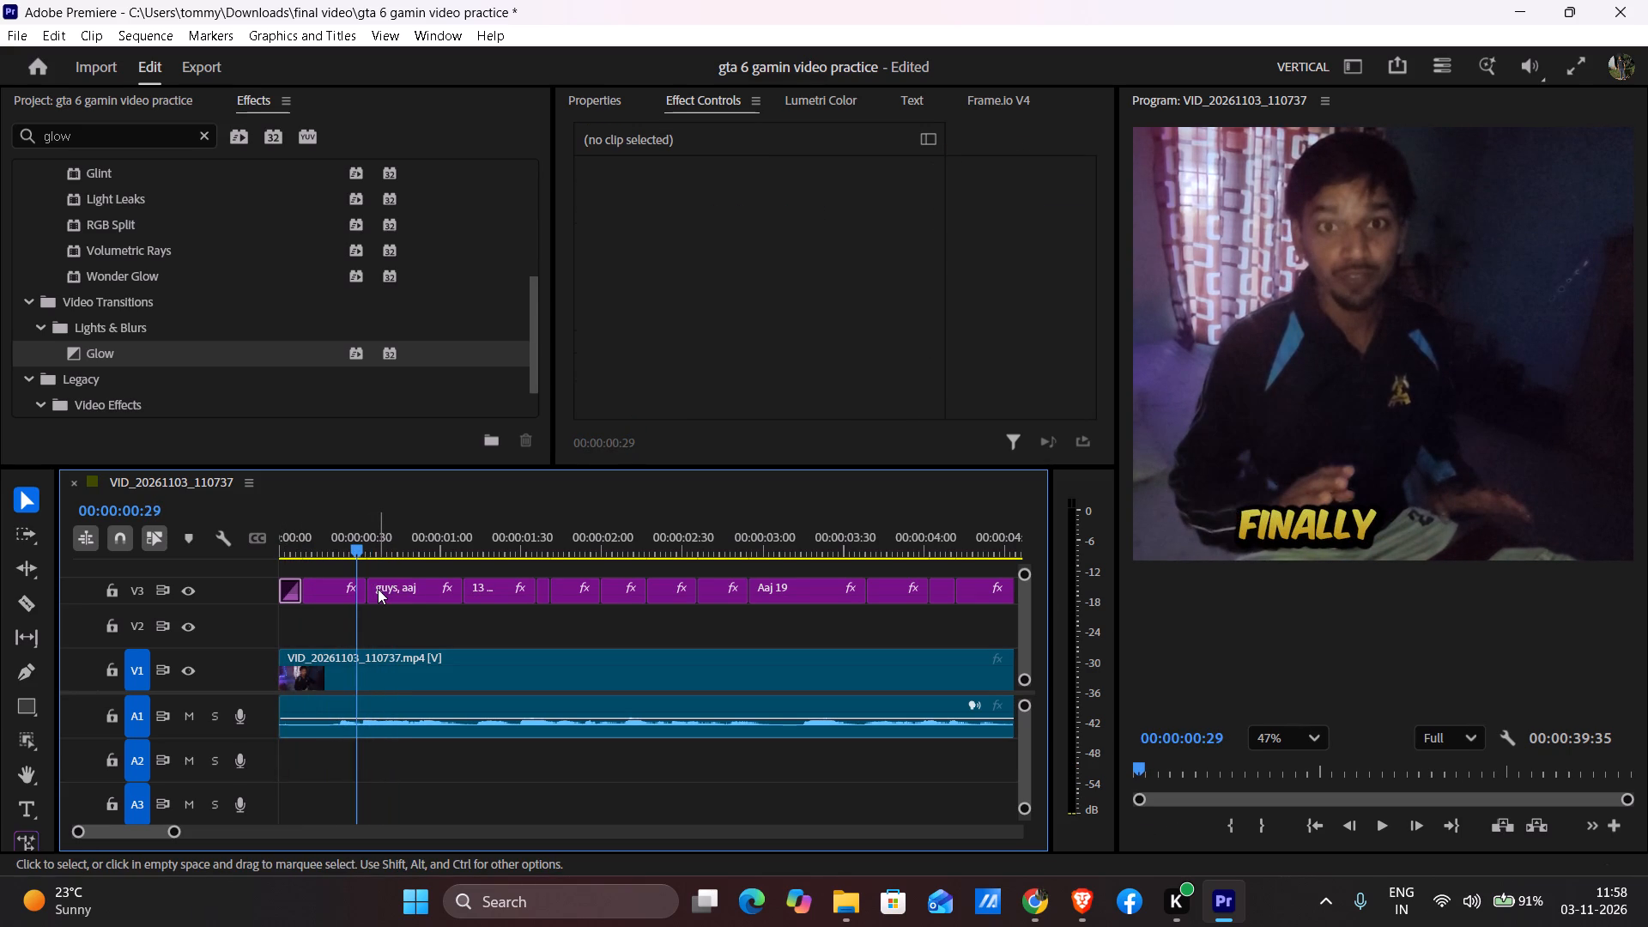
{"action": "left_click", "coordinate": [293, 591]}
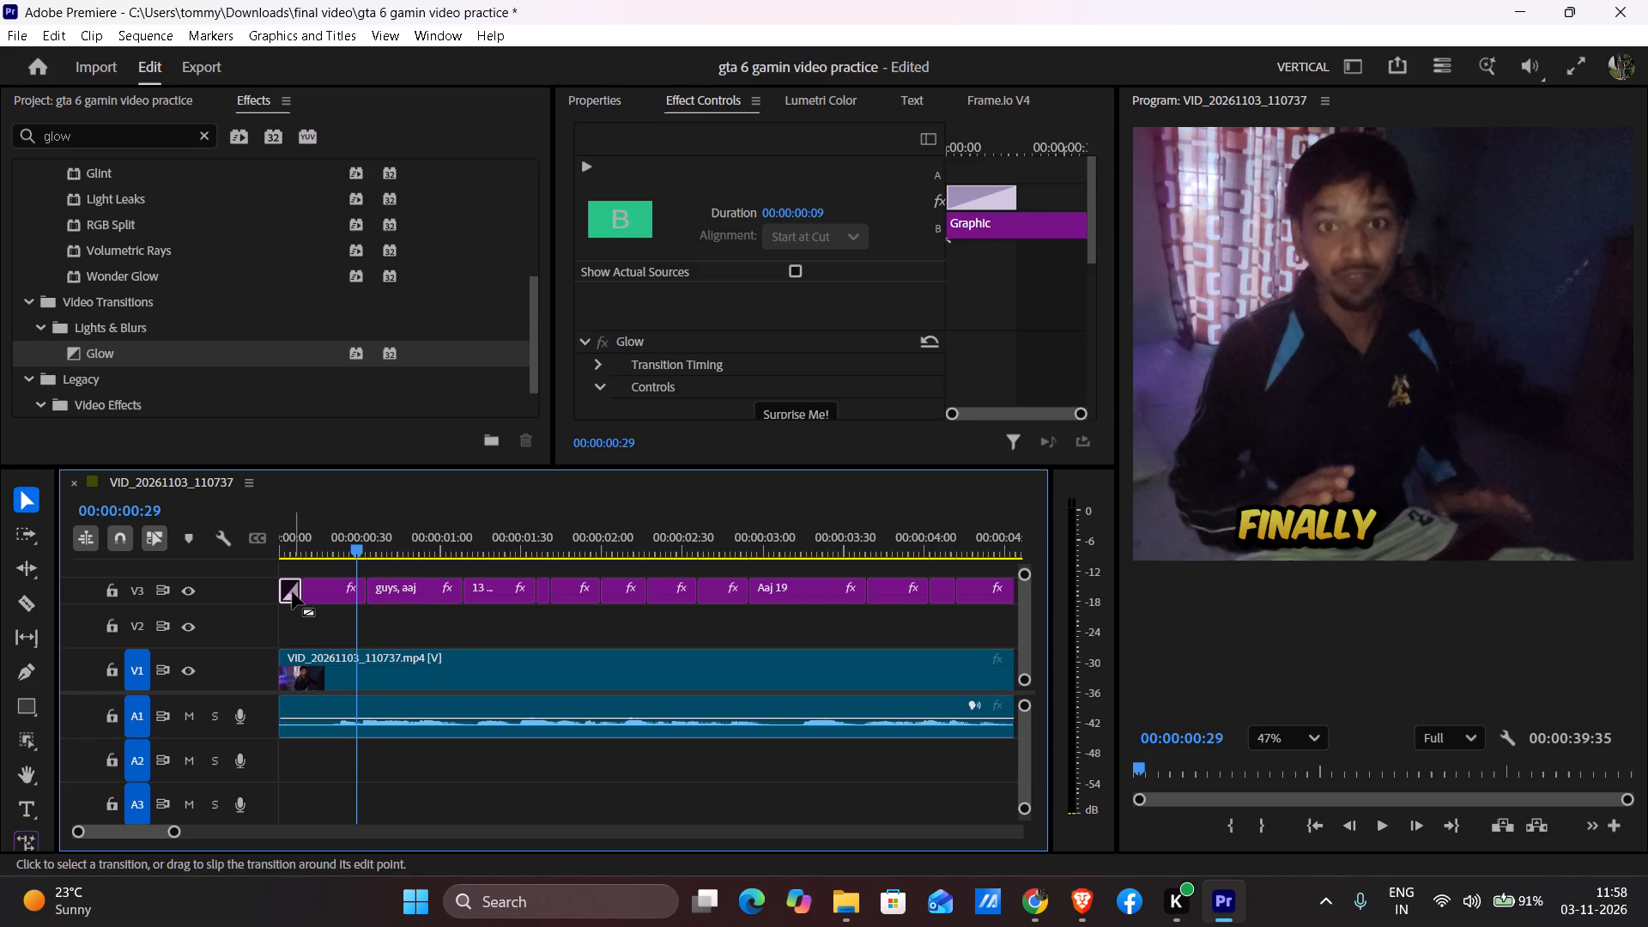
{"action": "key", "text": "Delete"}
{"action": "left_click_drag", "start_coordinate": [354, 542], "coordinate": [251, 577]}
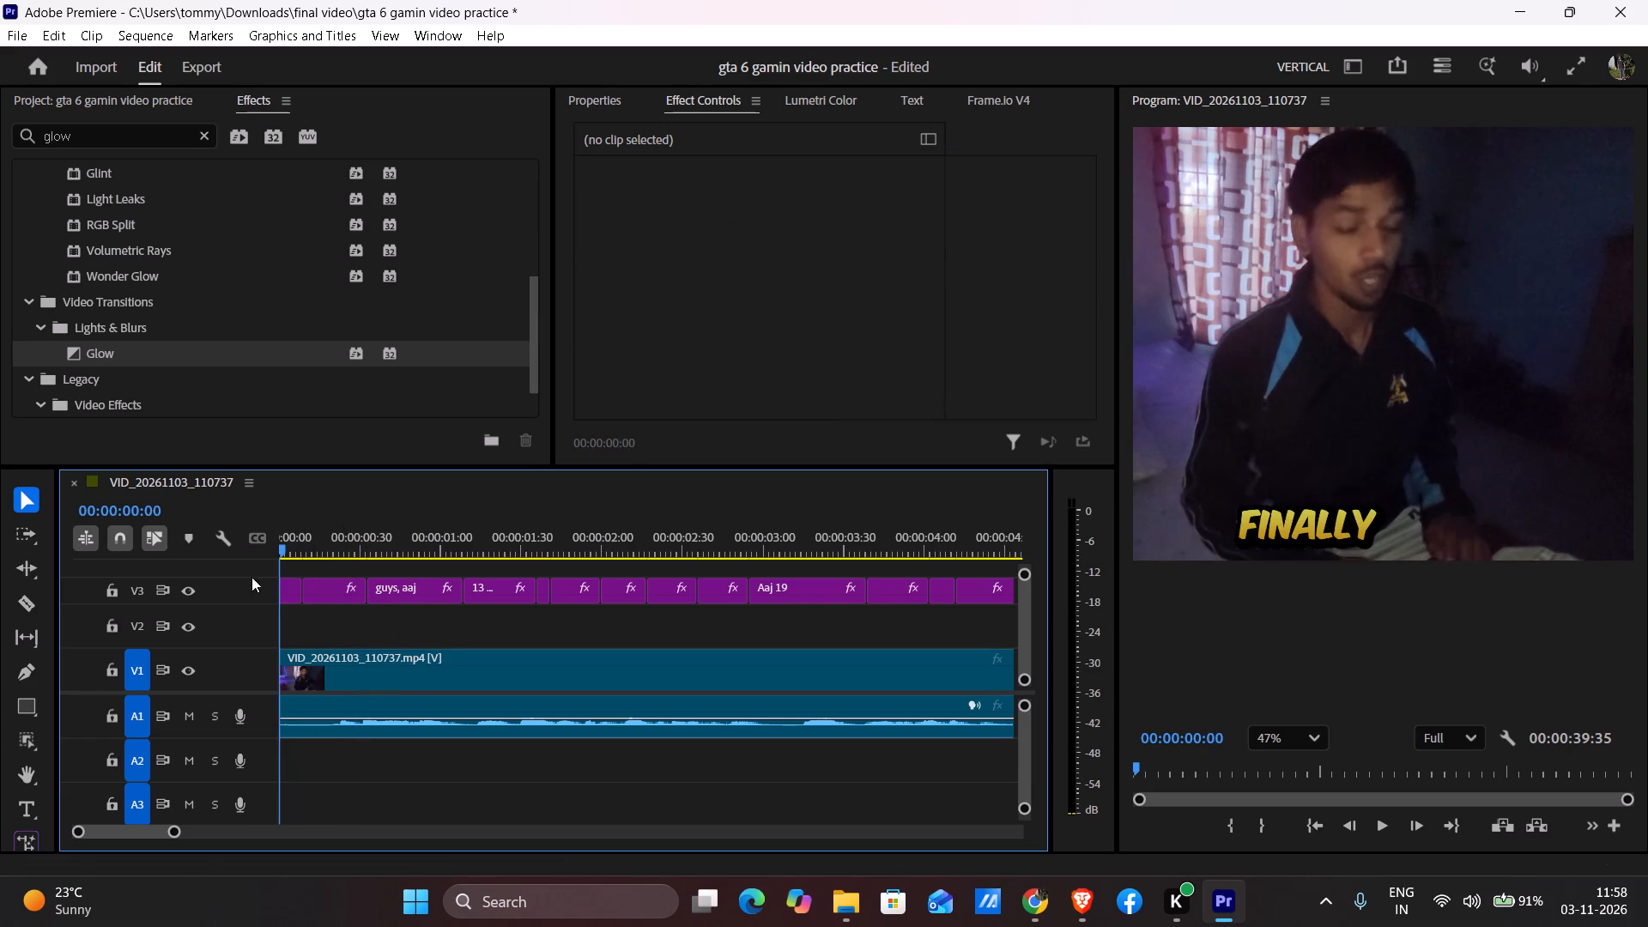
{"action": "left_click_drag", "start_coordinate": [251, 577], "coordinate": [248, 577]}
Search the effects for glow again and apply the legacy Alpha Glow effect to the opening SO caption.
{"action": "left_click_drag", "start_coordinate": [129, 136], "coordinate": [0, 159]}
{"action": "key", "text": "BackSpace"}
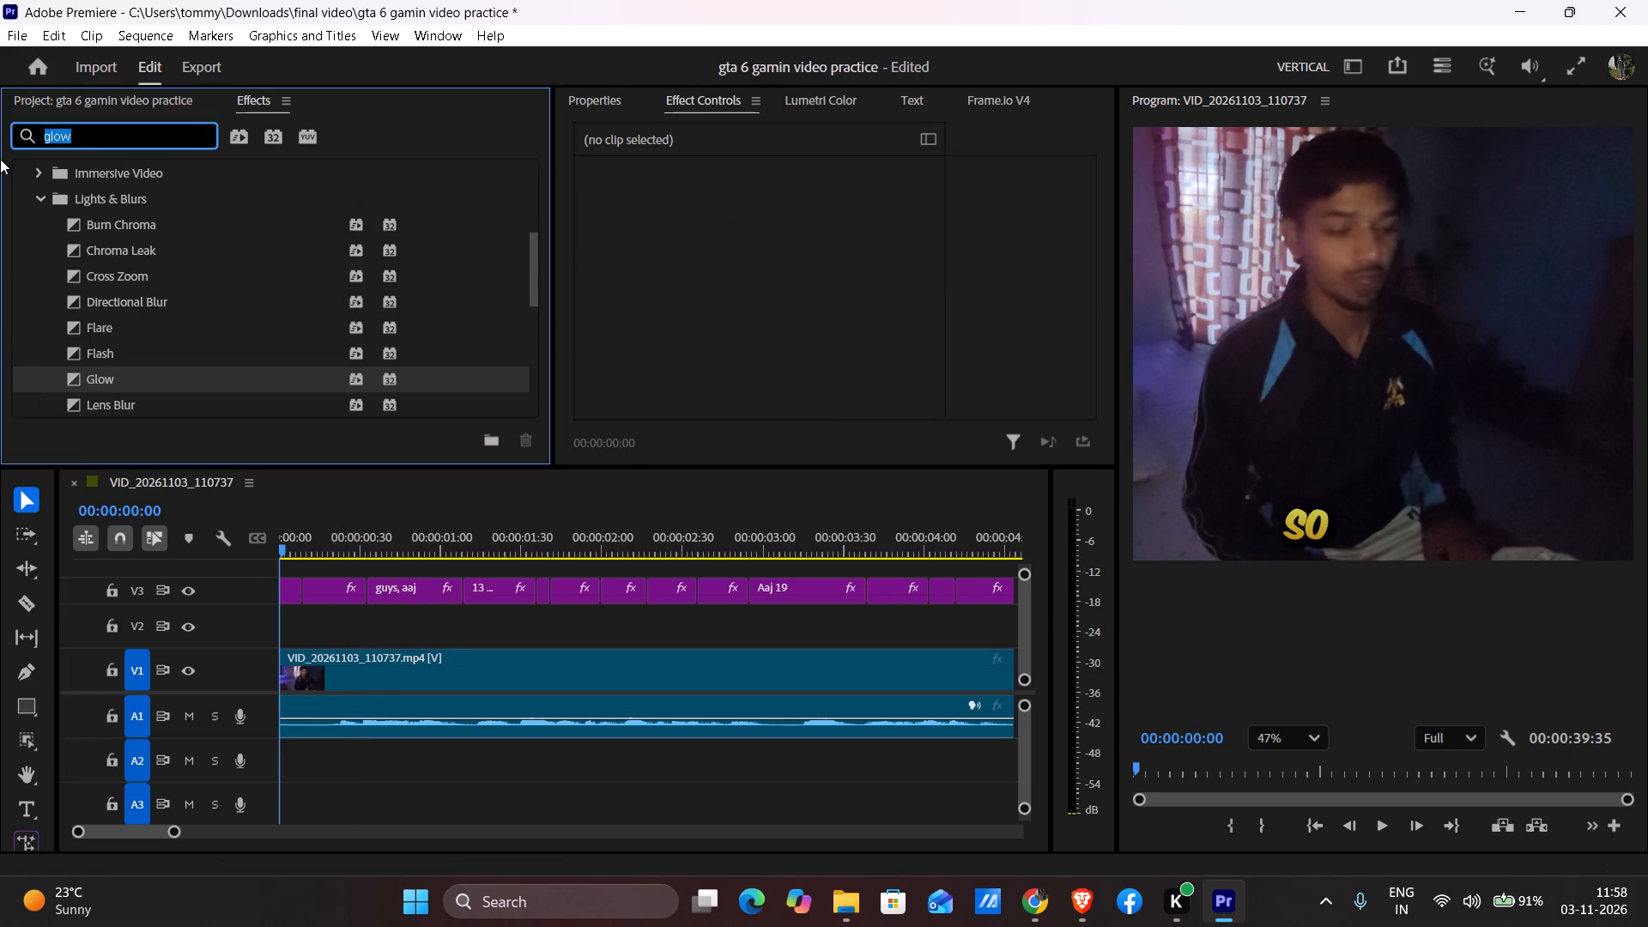
{"action": "type", "text": "deep"}
{"action": "key", "text": "BackSpace"}
{"action": "key", "text": "BackSpace"}
{"action": "key", "text": "BackSpace"}
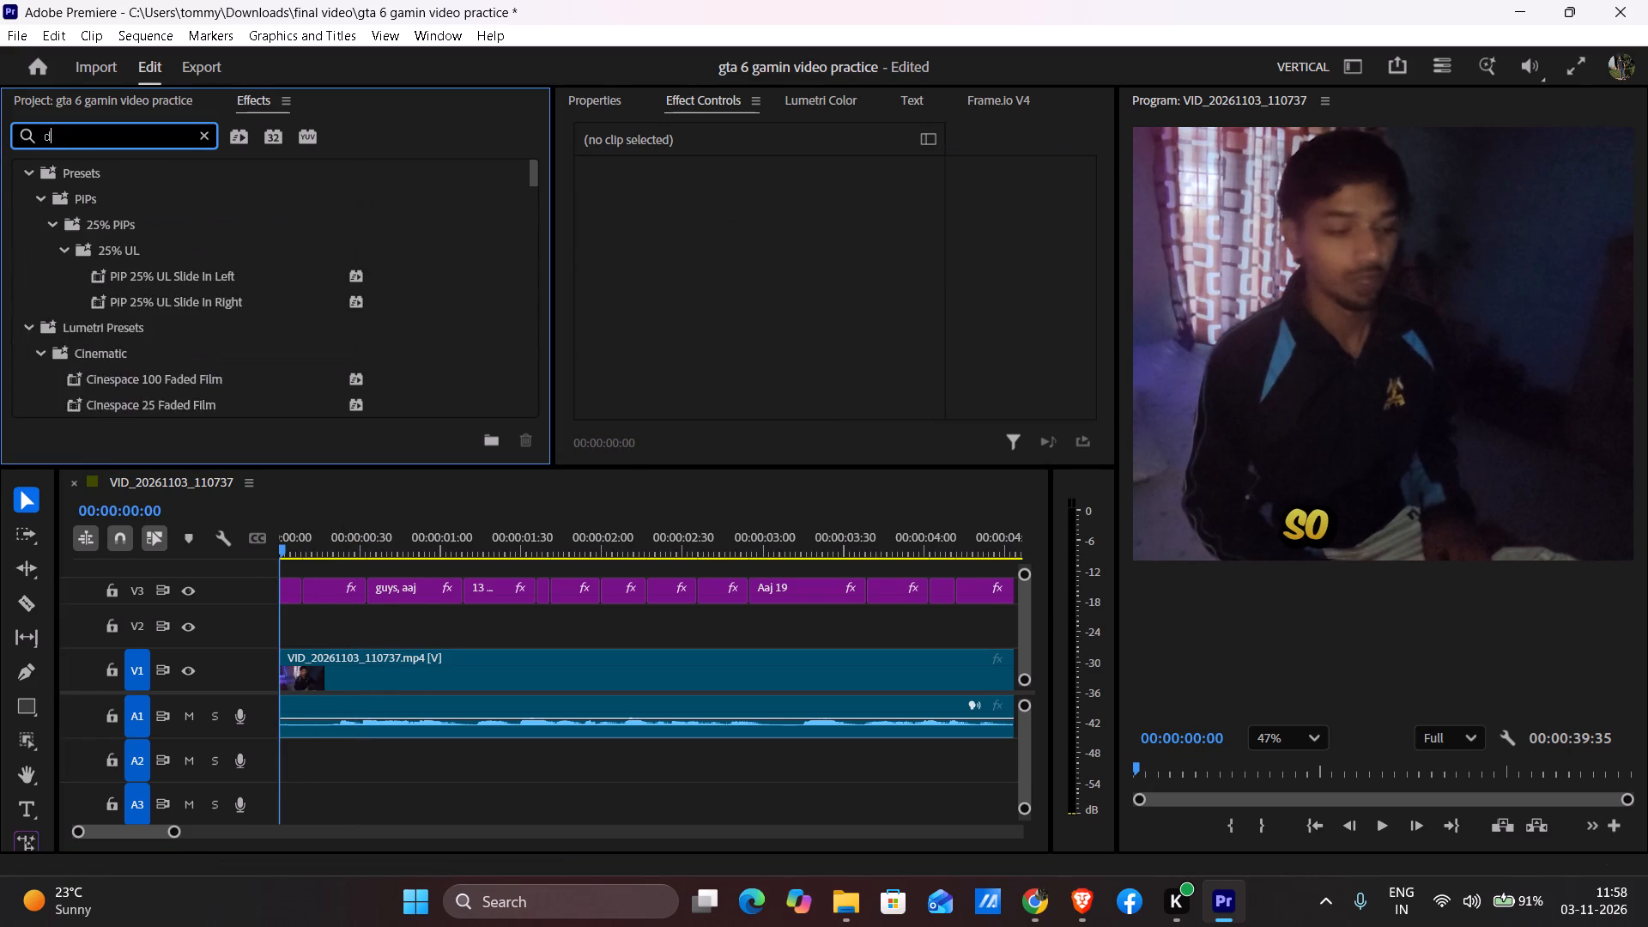
{"action": "key", "text": "BackSpace"}
{"action": "key", "text": "BackSpace"}
{"action": "type", "text": "glow"}
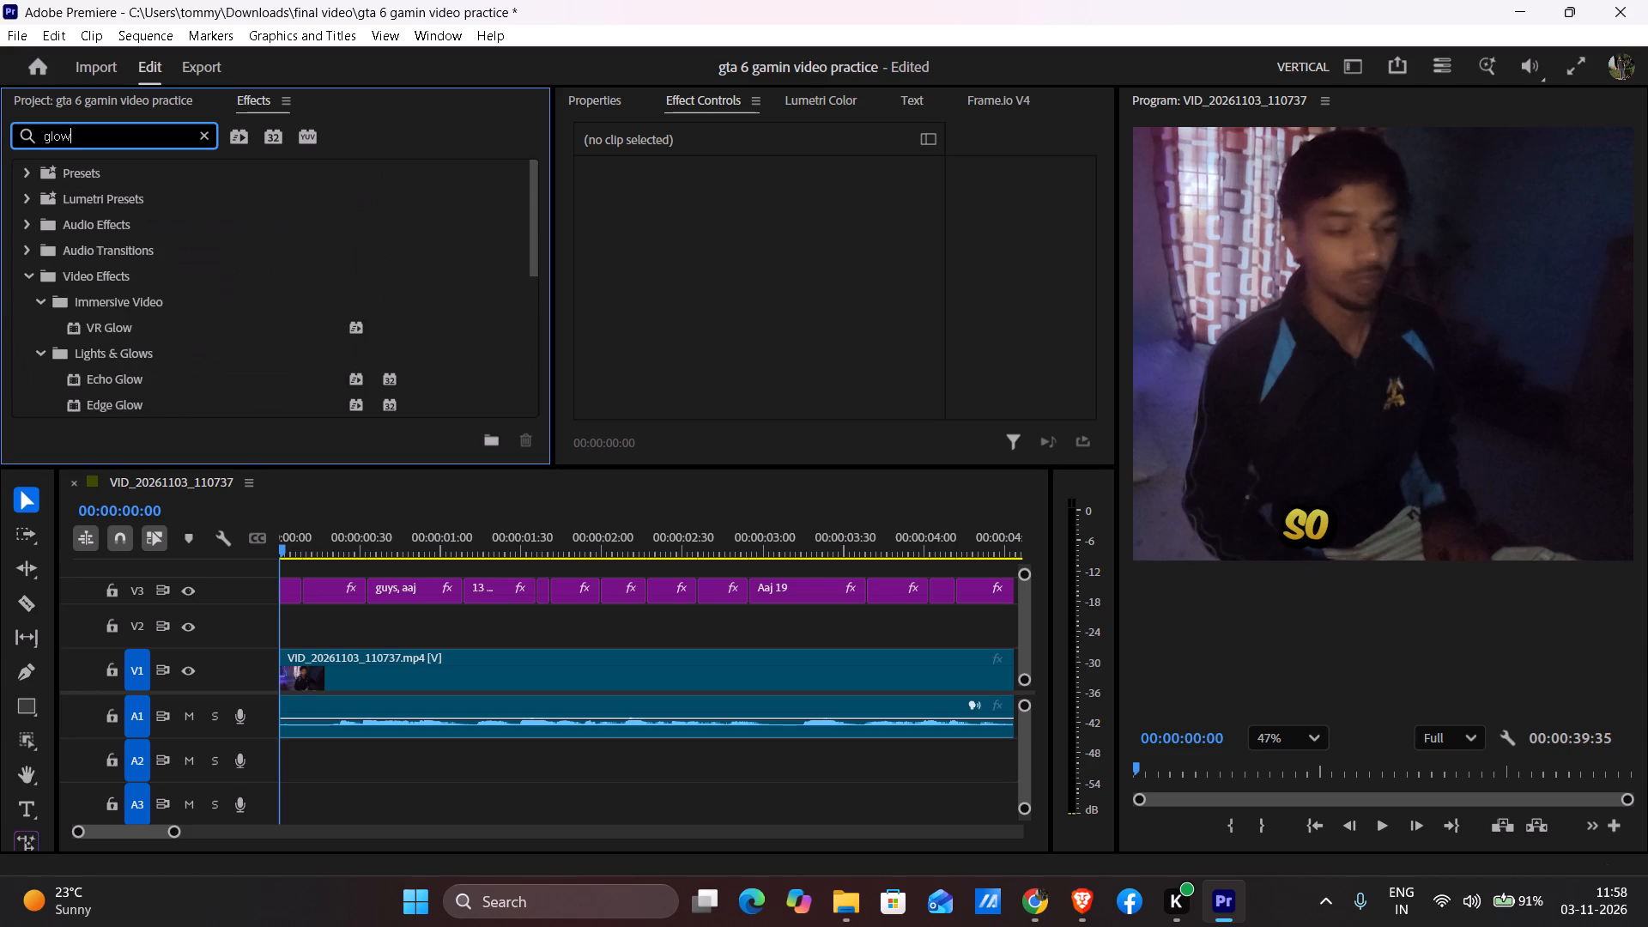
{"action": "key", "text": "Return"}
{"action": "scroll", "coordinate": [185, 303], "scroll_direction": "down", "scroll_amount": 10}
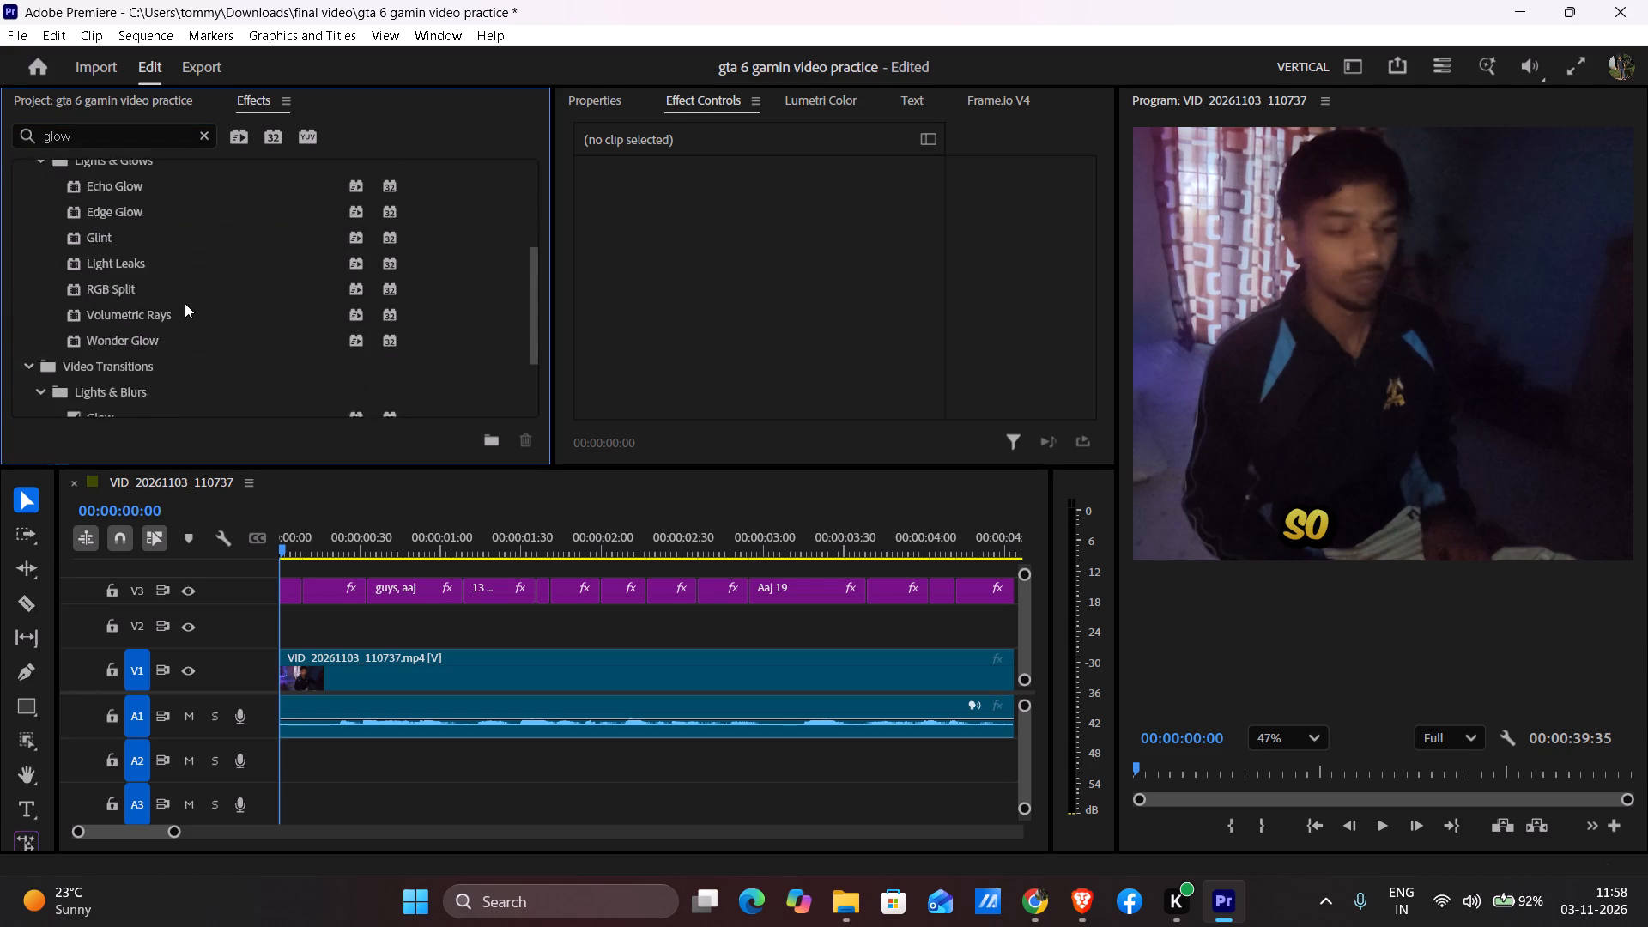
{"action": "scroll", "coordinate": [185, 303], "scroll_direction": "down", "scroll_amount": 11}
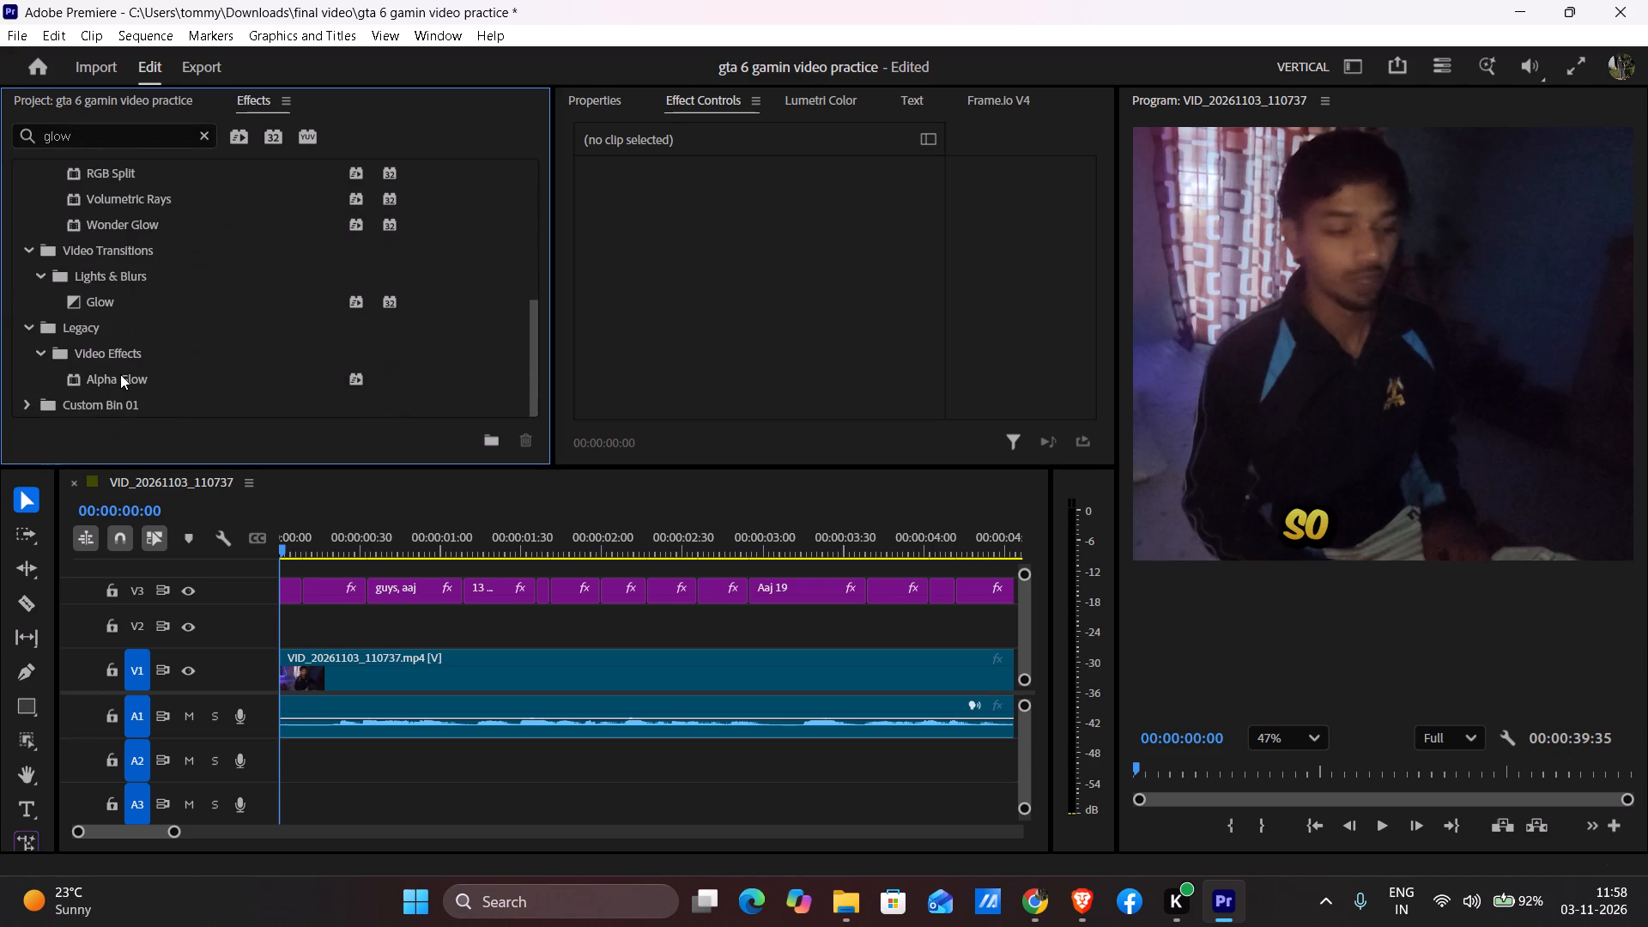
{"action": "left_click_drag", "start_coordinate": [120, 374], "coordinate": [289, 587]}
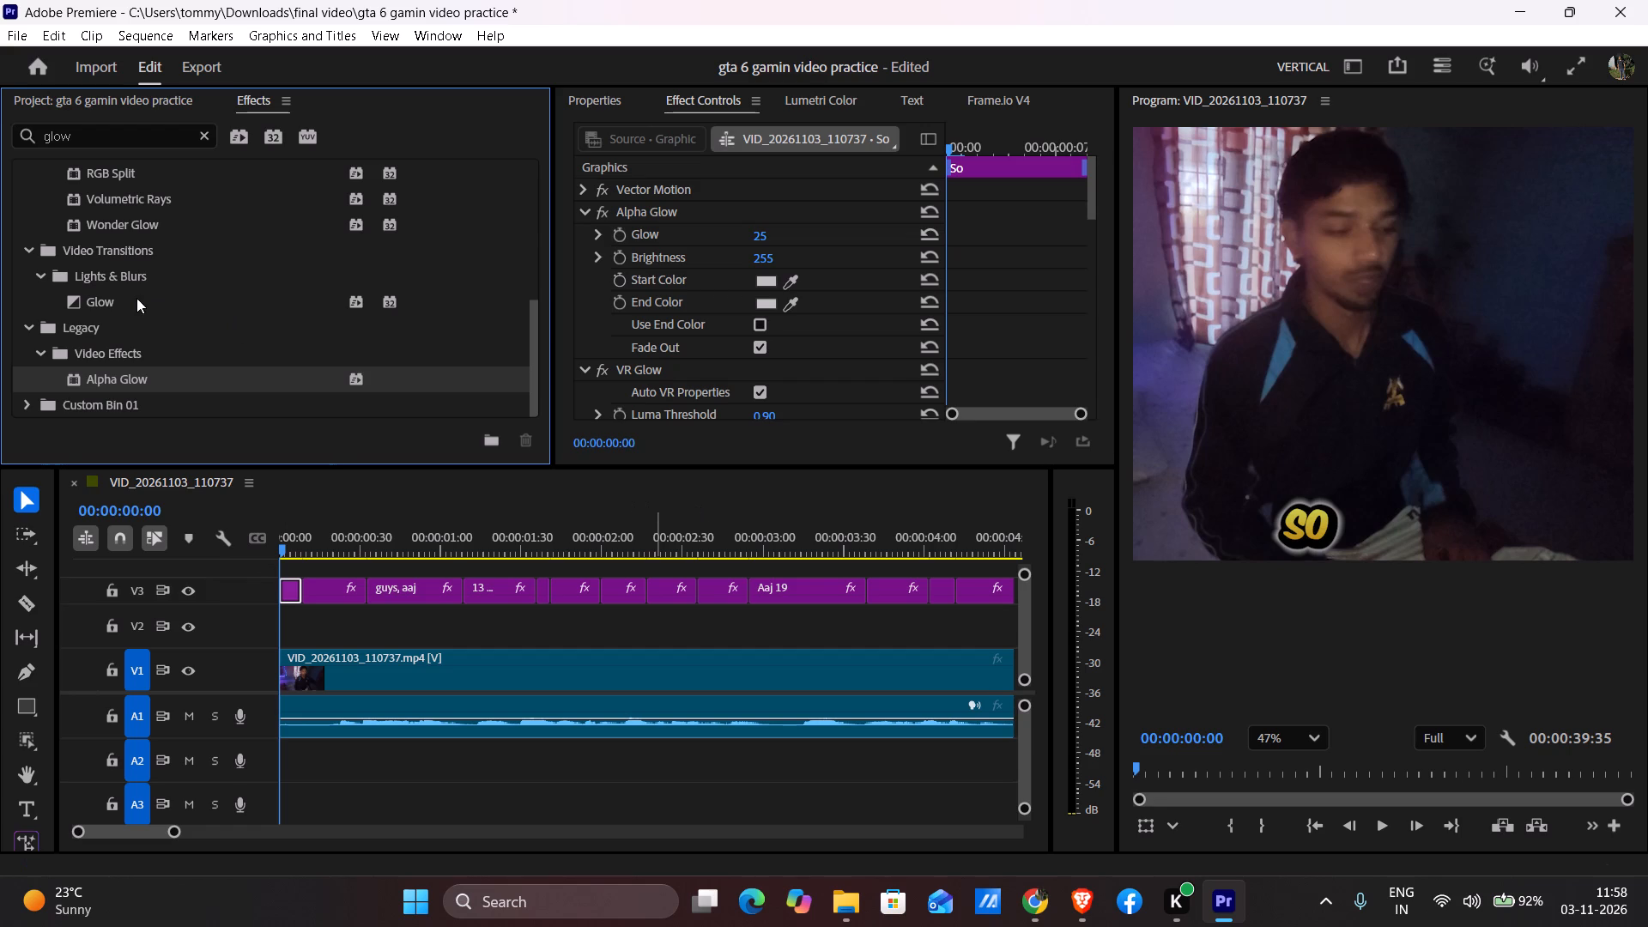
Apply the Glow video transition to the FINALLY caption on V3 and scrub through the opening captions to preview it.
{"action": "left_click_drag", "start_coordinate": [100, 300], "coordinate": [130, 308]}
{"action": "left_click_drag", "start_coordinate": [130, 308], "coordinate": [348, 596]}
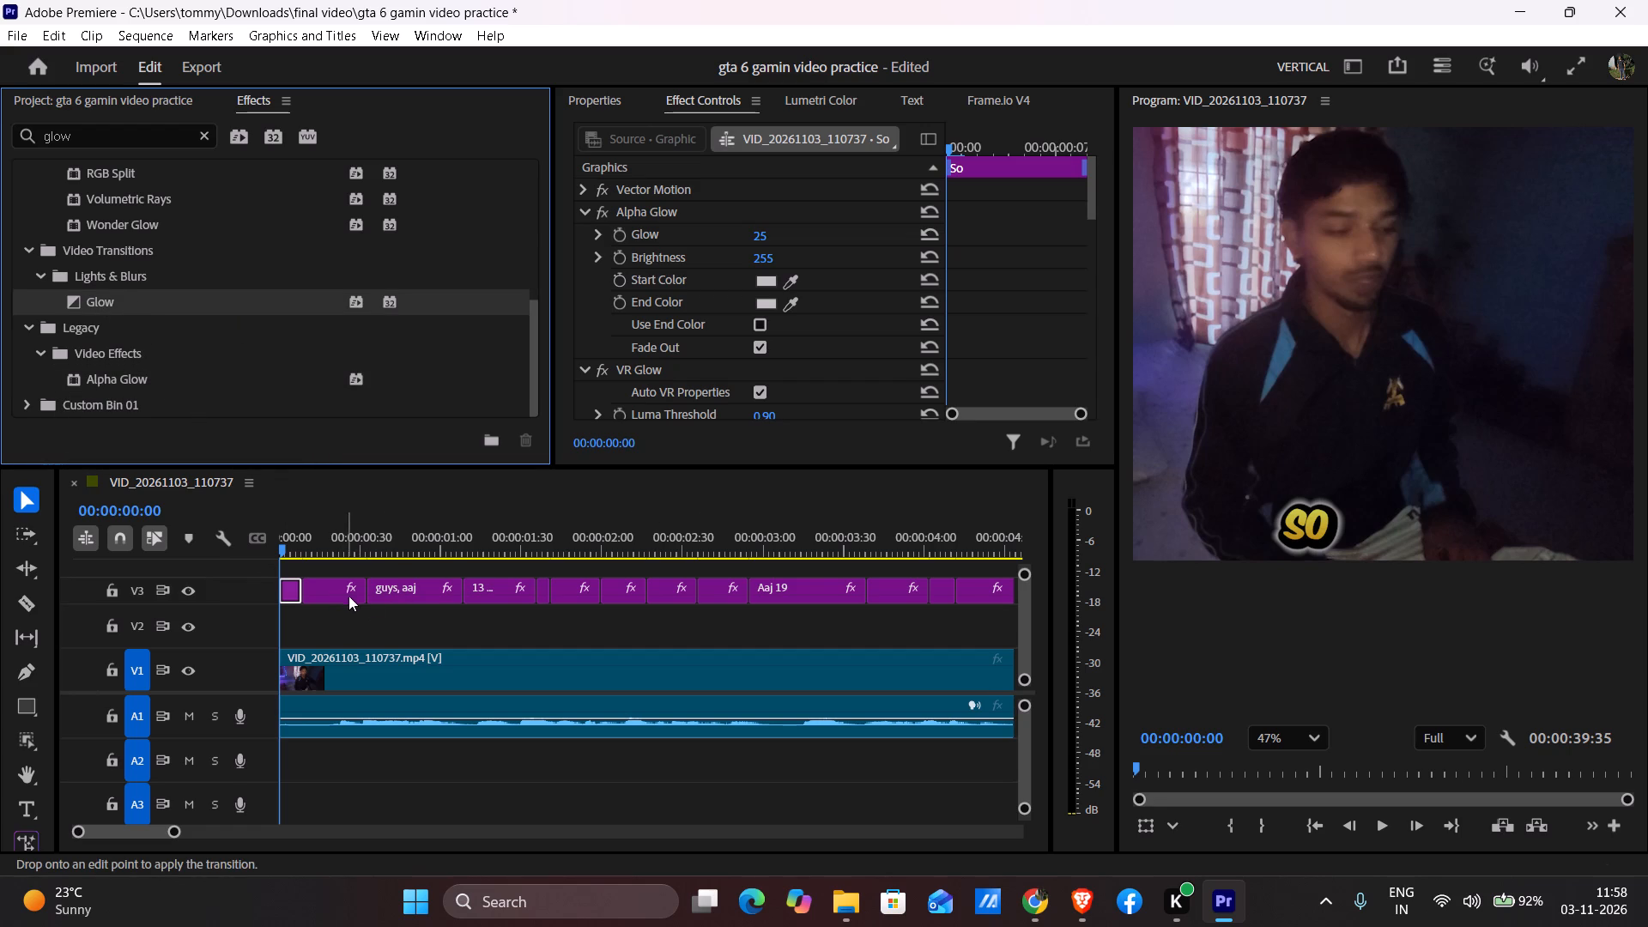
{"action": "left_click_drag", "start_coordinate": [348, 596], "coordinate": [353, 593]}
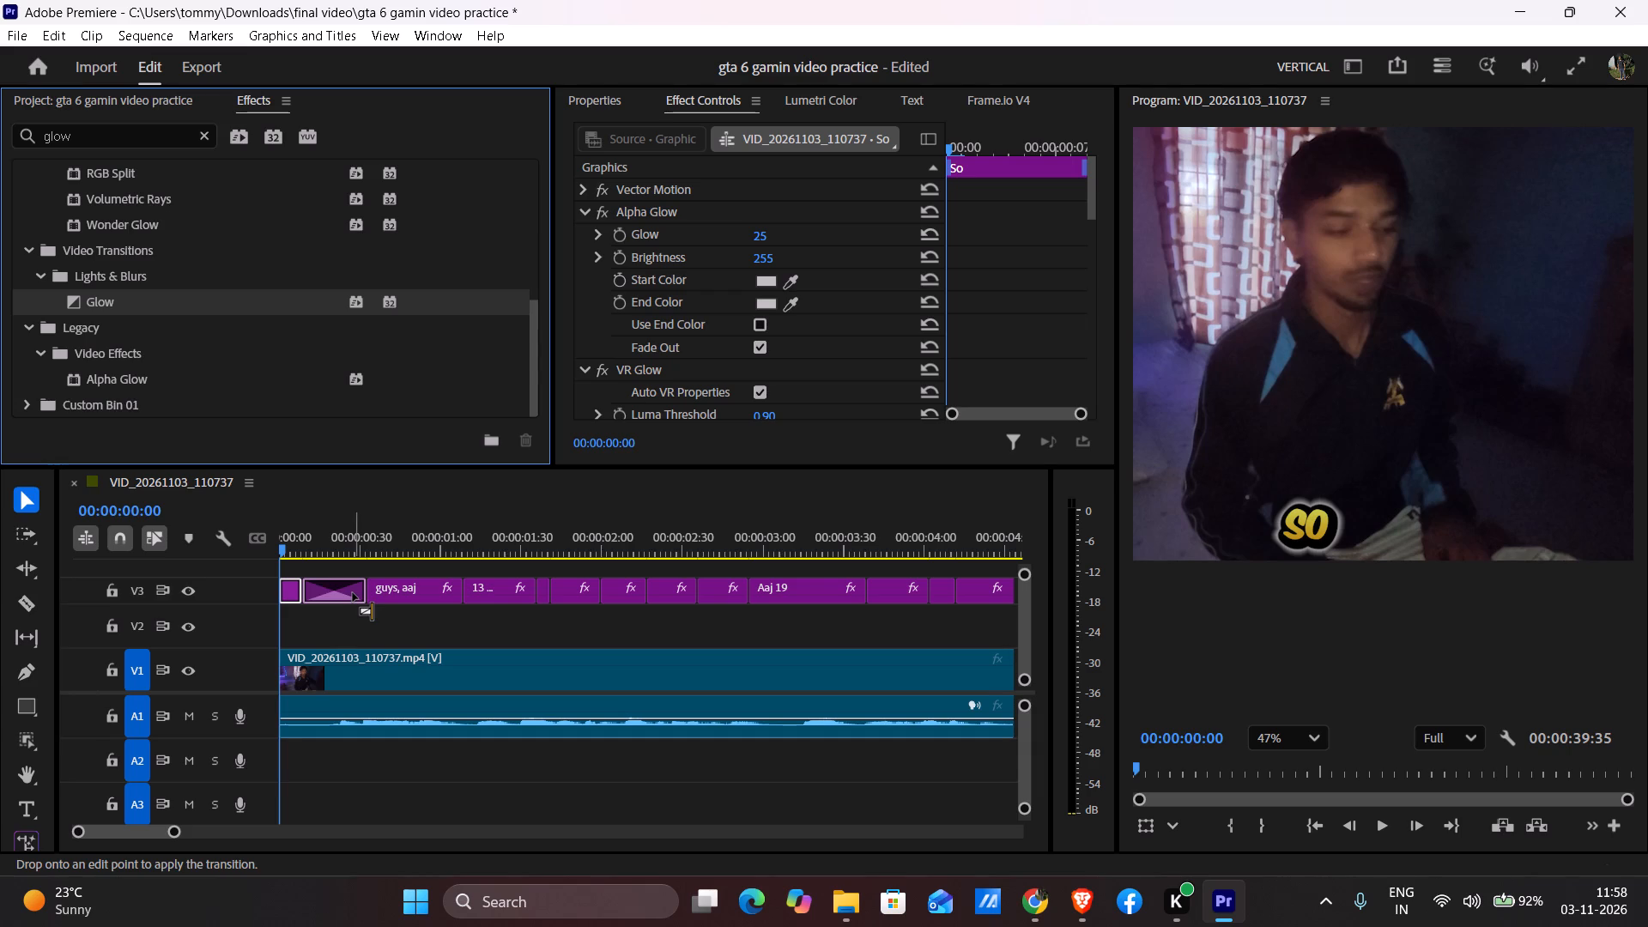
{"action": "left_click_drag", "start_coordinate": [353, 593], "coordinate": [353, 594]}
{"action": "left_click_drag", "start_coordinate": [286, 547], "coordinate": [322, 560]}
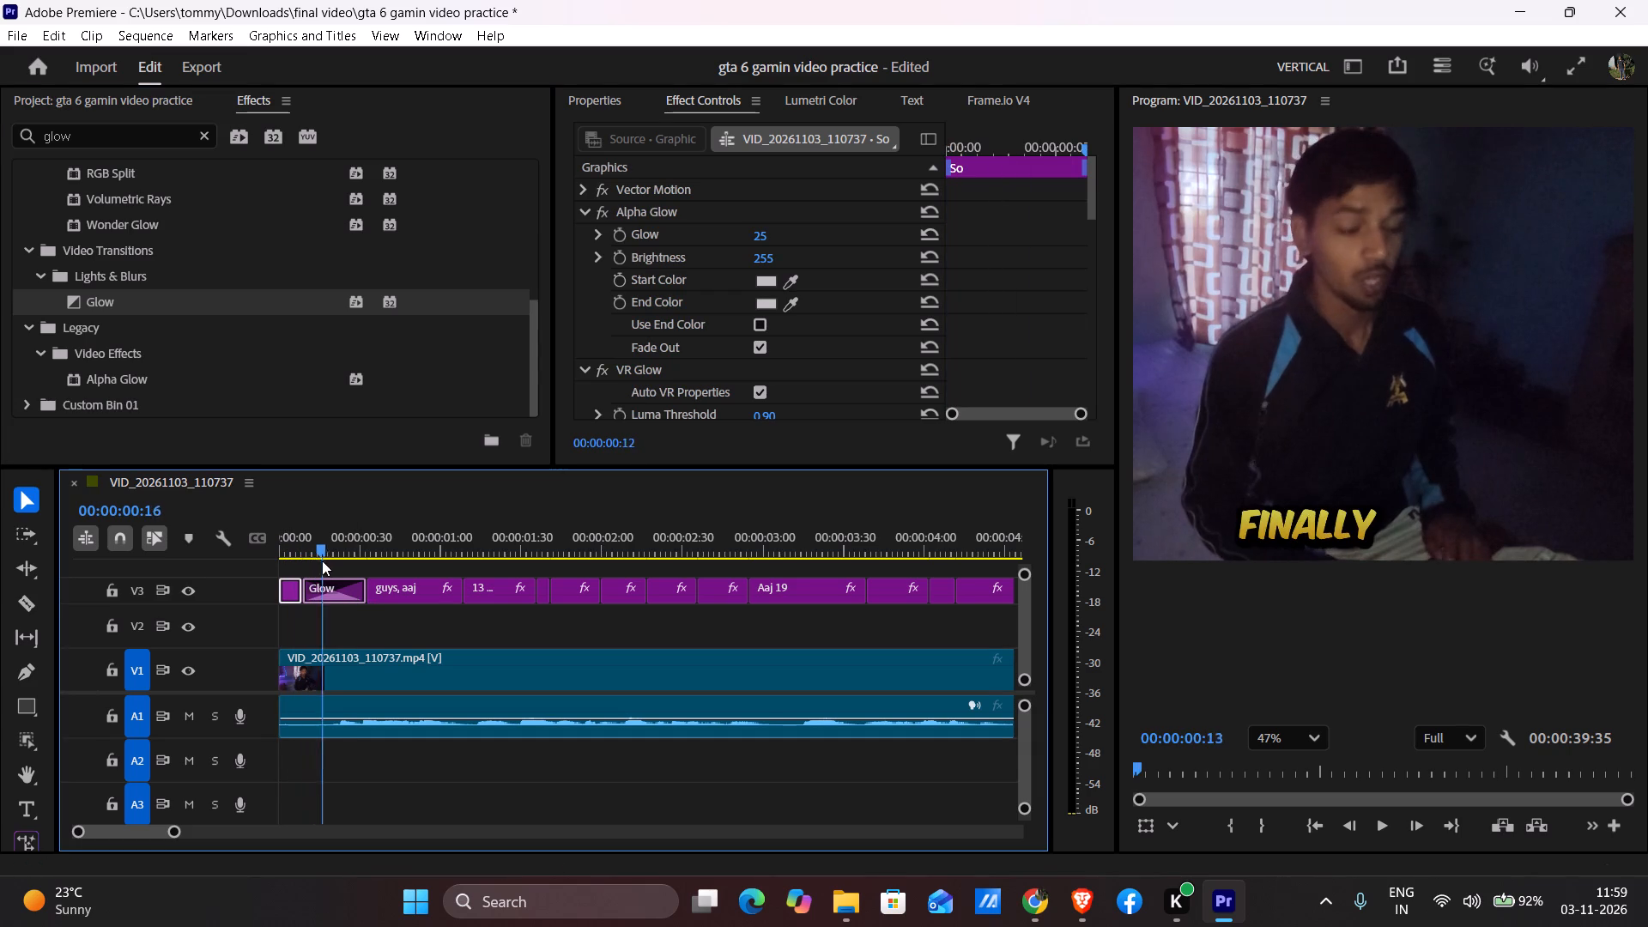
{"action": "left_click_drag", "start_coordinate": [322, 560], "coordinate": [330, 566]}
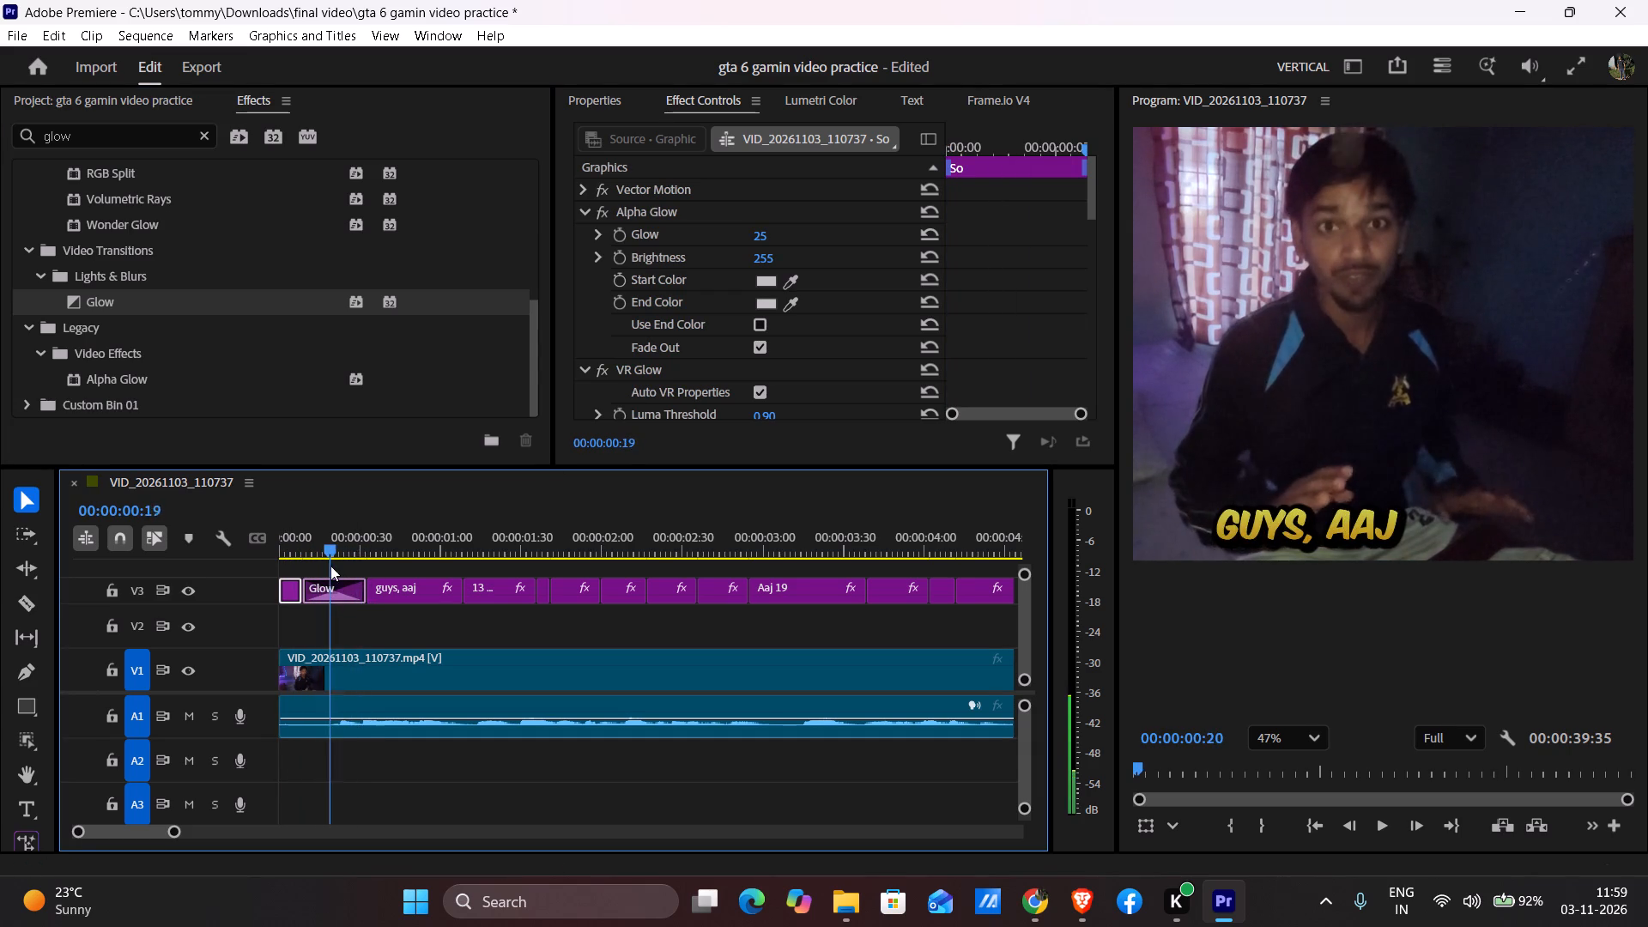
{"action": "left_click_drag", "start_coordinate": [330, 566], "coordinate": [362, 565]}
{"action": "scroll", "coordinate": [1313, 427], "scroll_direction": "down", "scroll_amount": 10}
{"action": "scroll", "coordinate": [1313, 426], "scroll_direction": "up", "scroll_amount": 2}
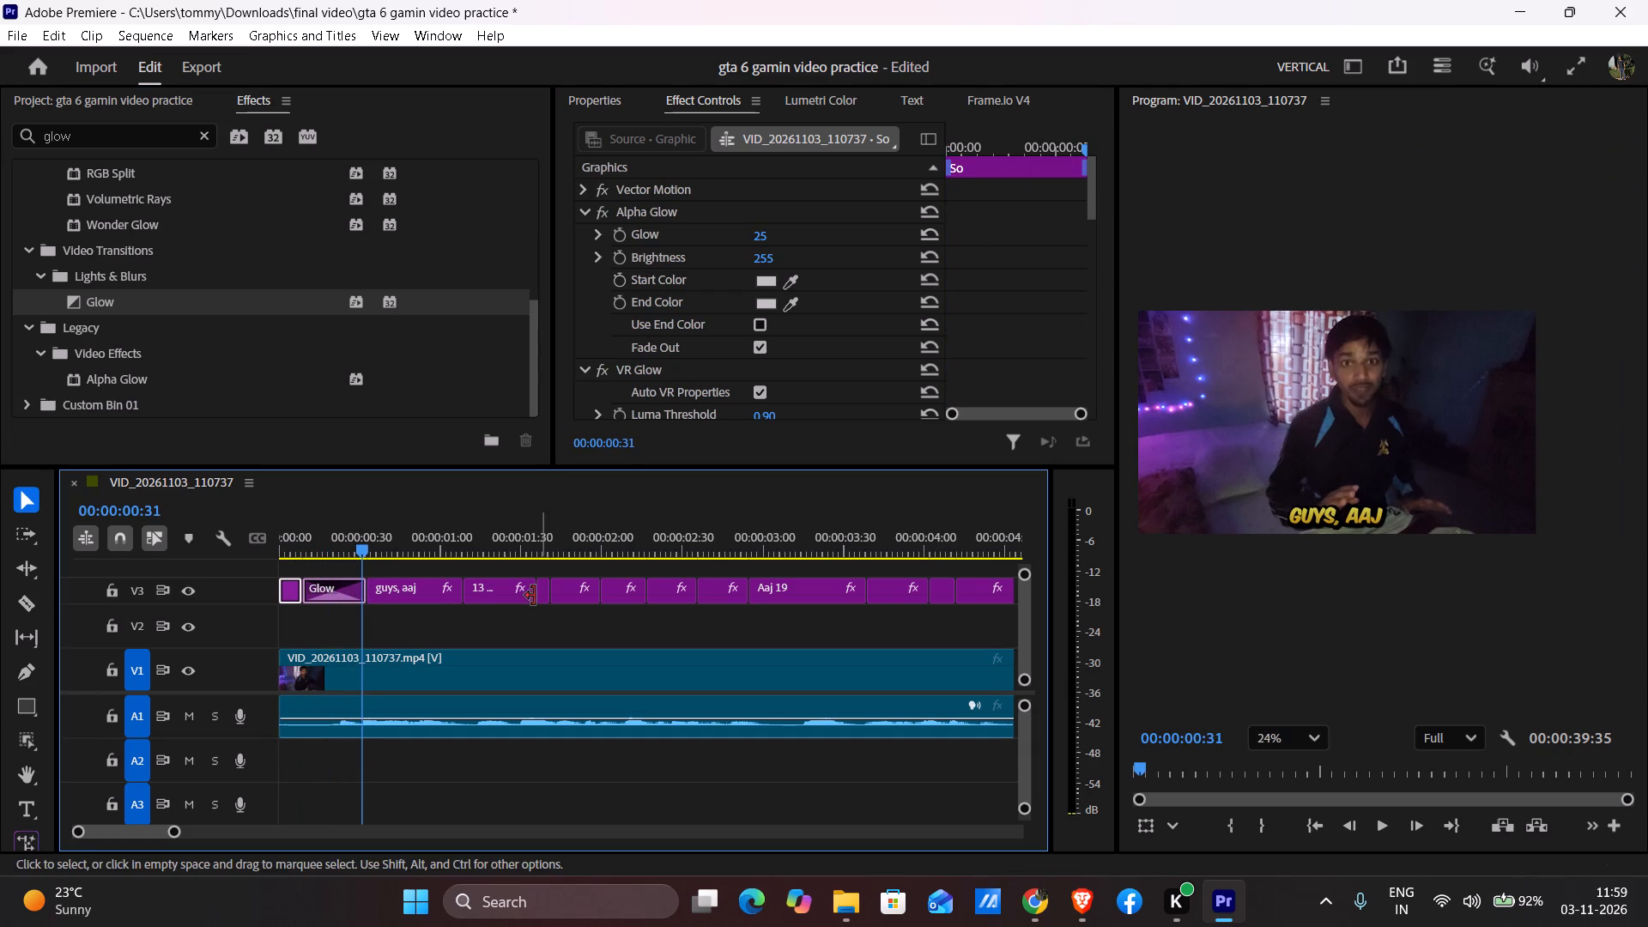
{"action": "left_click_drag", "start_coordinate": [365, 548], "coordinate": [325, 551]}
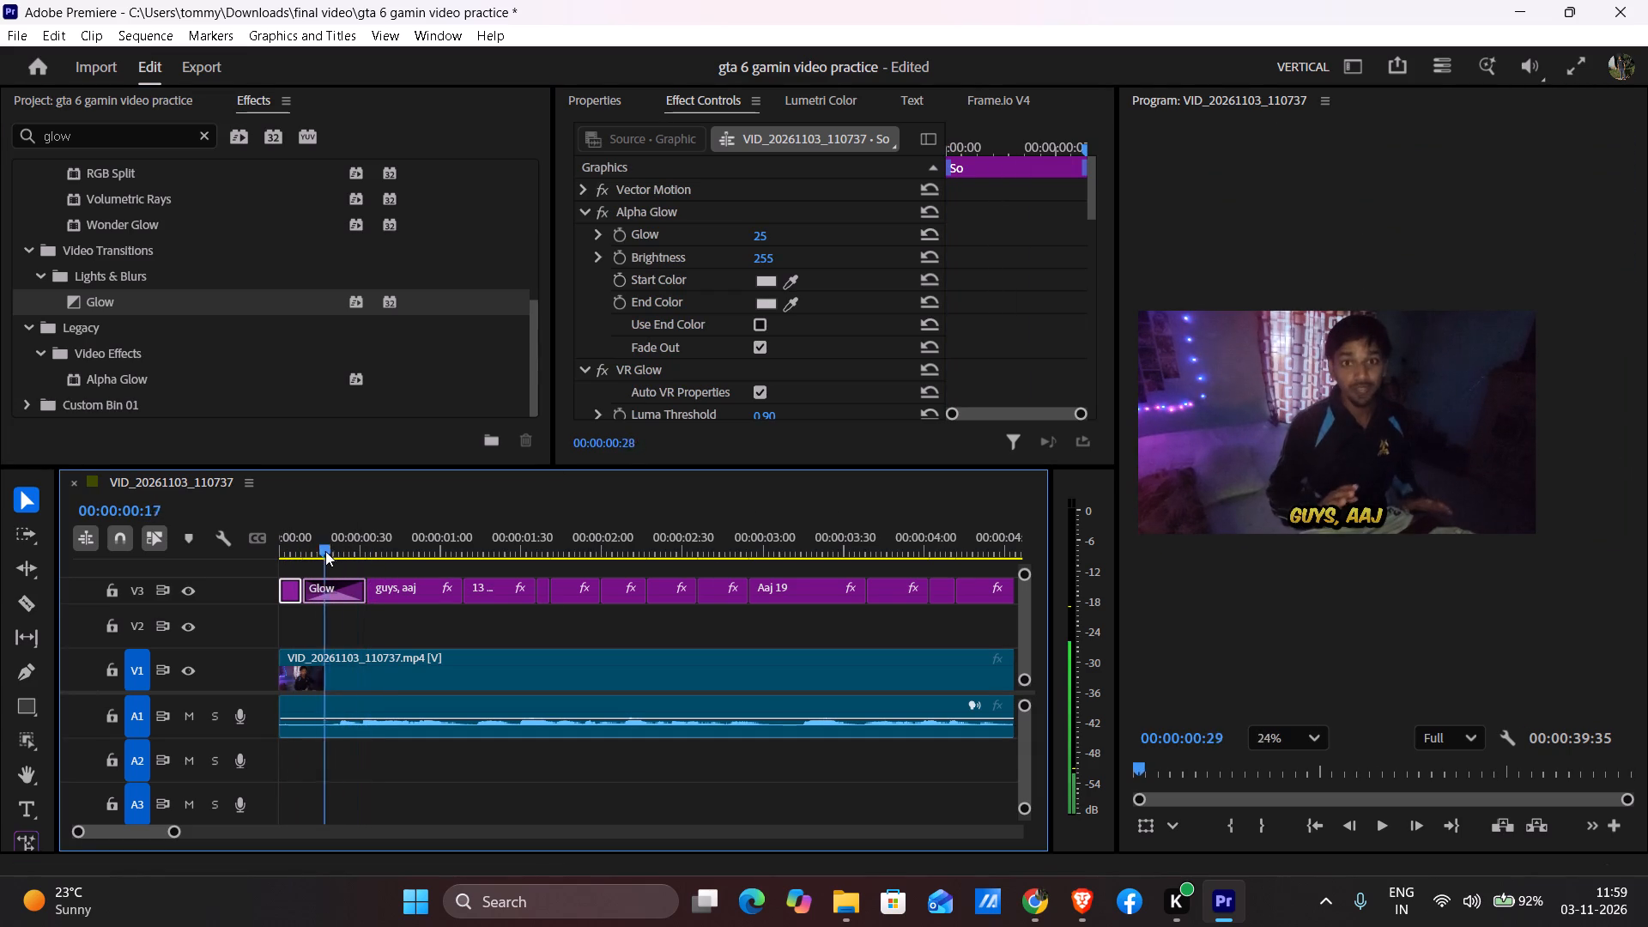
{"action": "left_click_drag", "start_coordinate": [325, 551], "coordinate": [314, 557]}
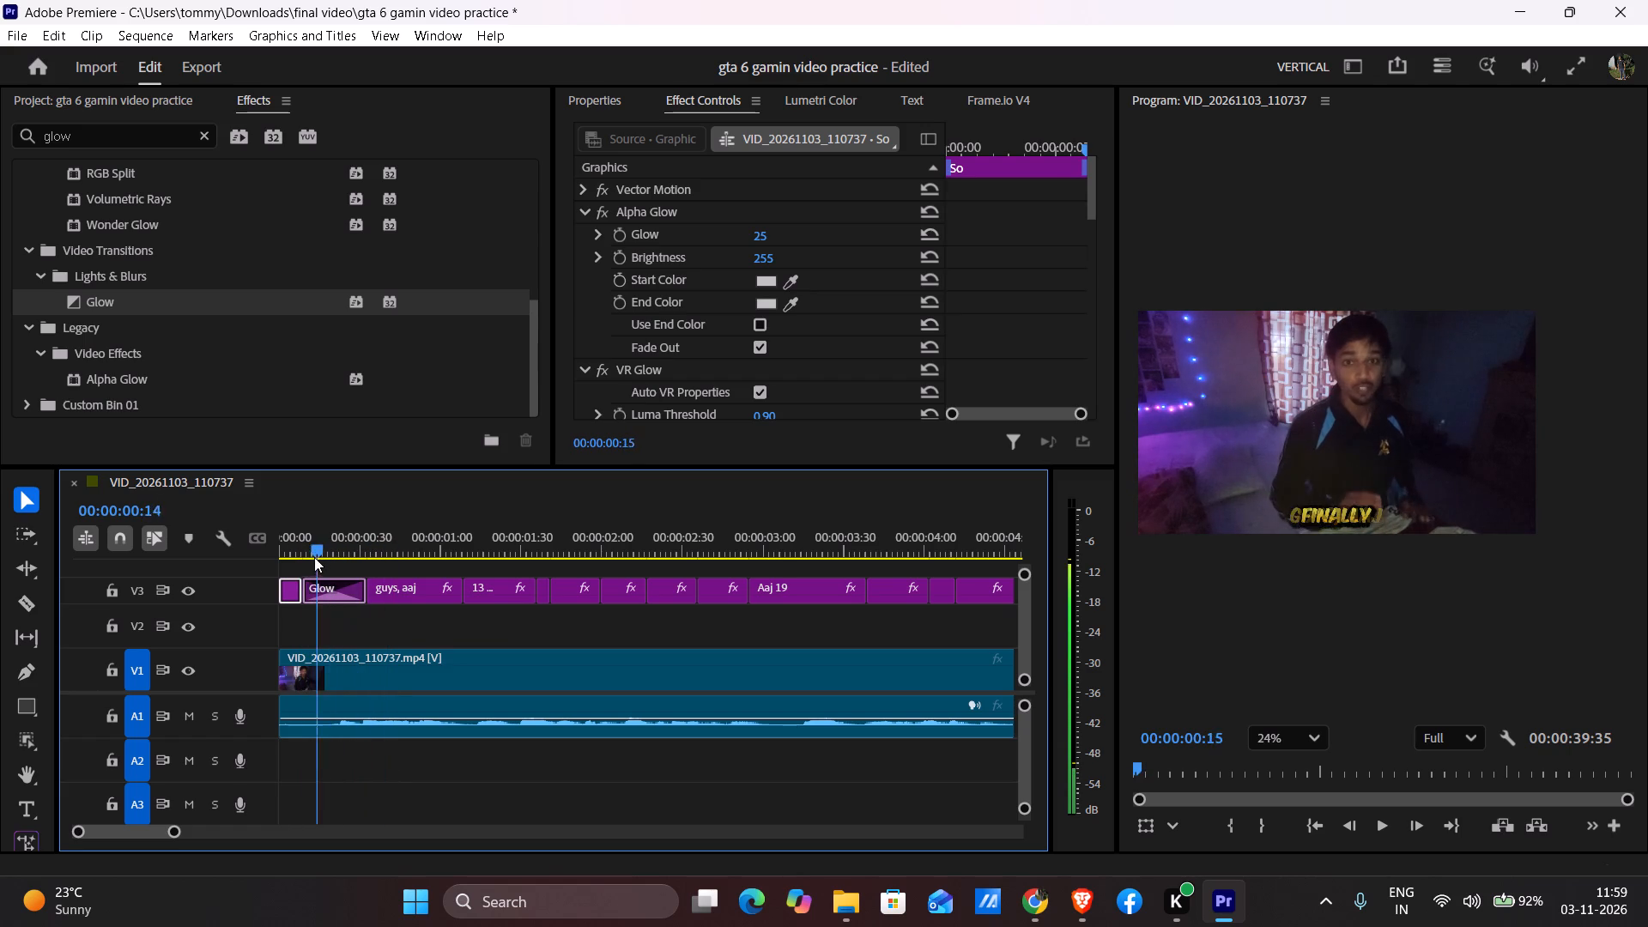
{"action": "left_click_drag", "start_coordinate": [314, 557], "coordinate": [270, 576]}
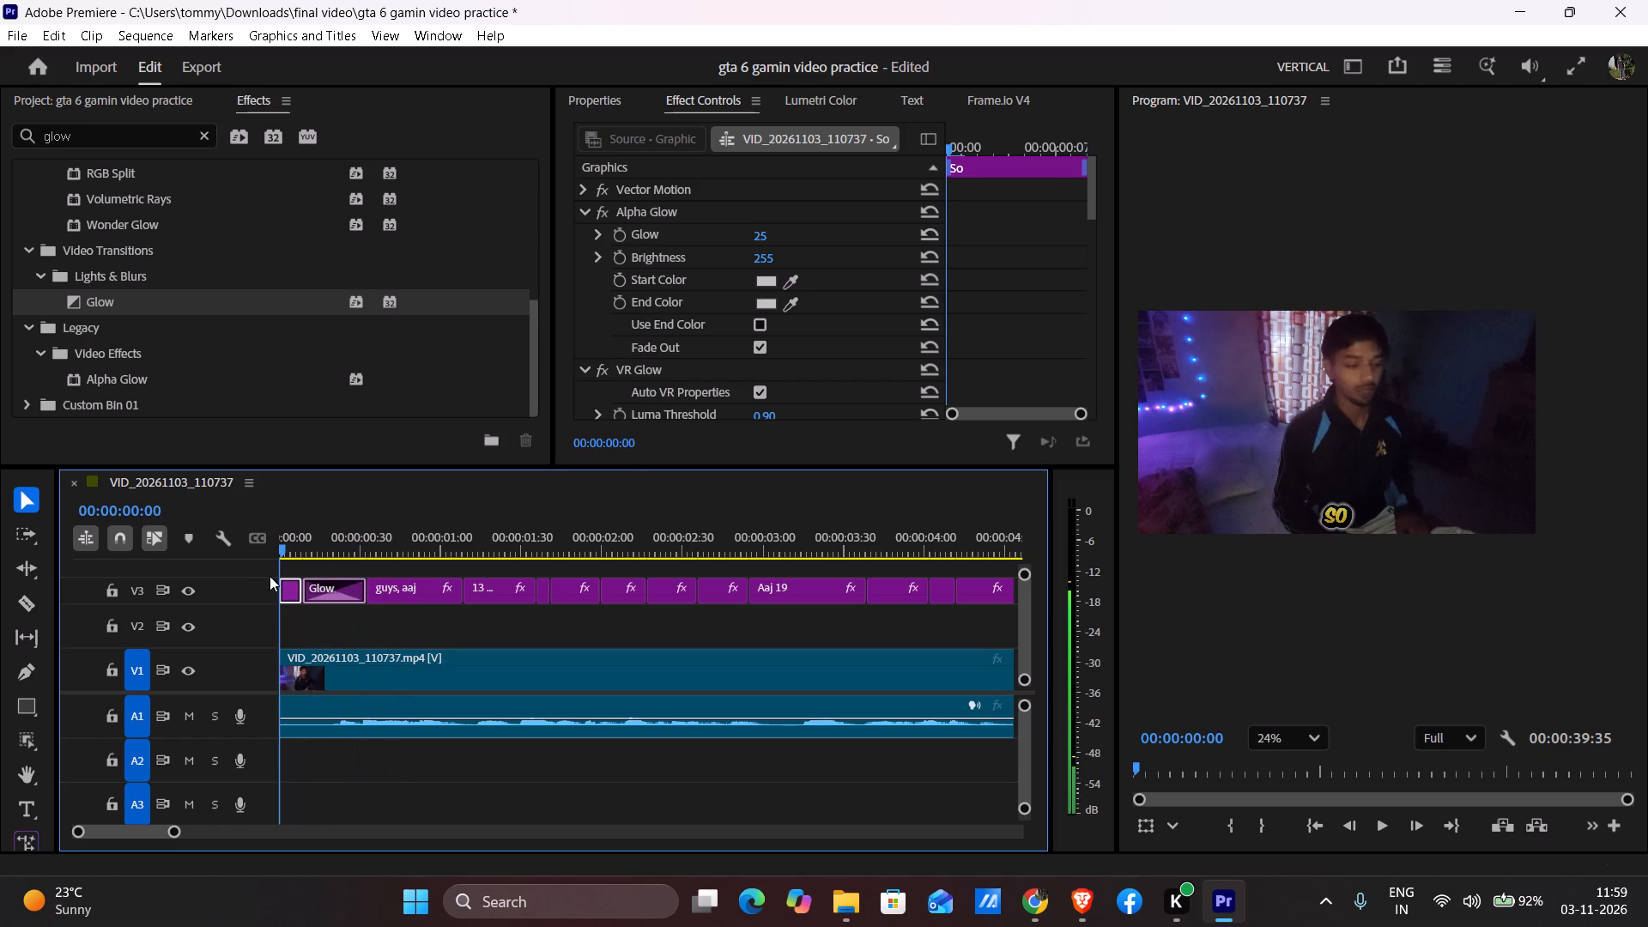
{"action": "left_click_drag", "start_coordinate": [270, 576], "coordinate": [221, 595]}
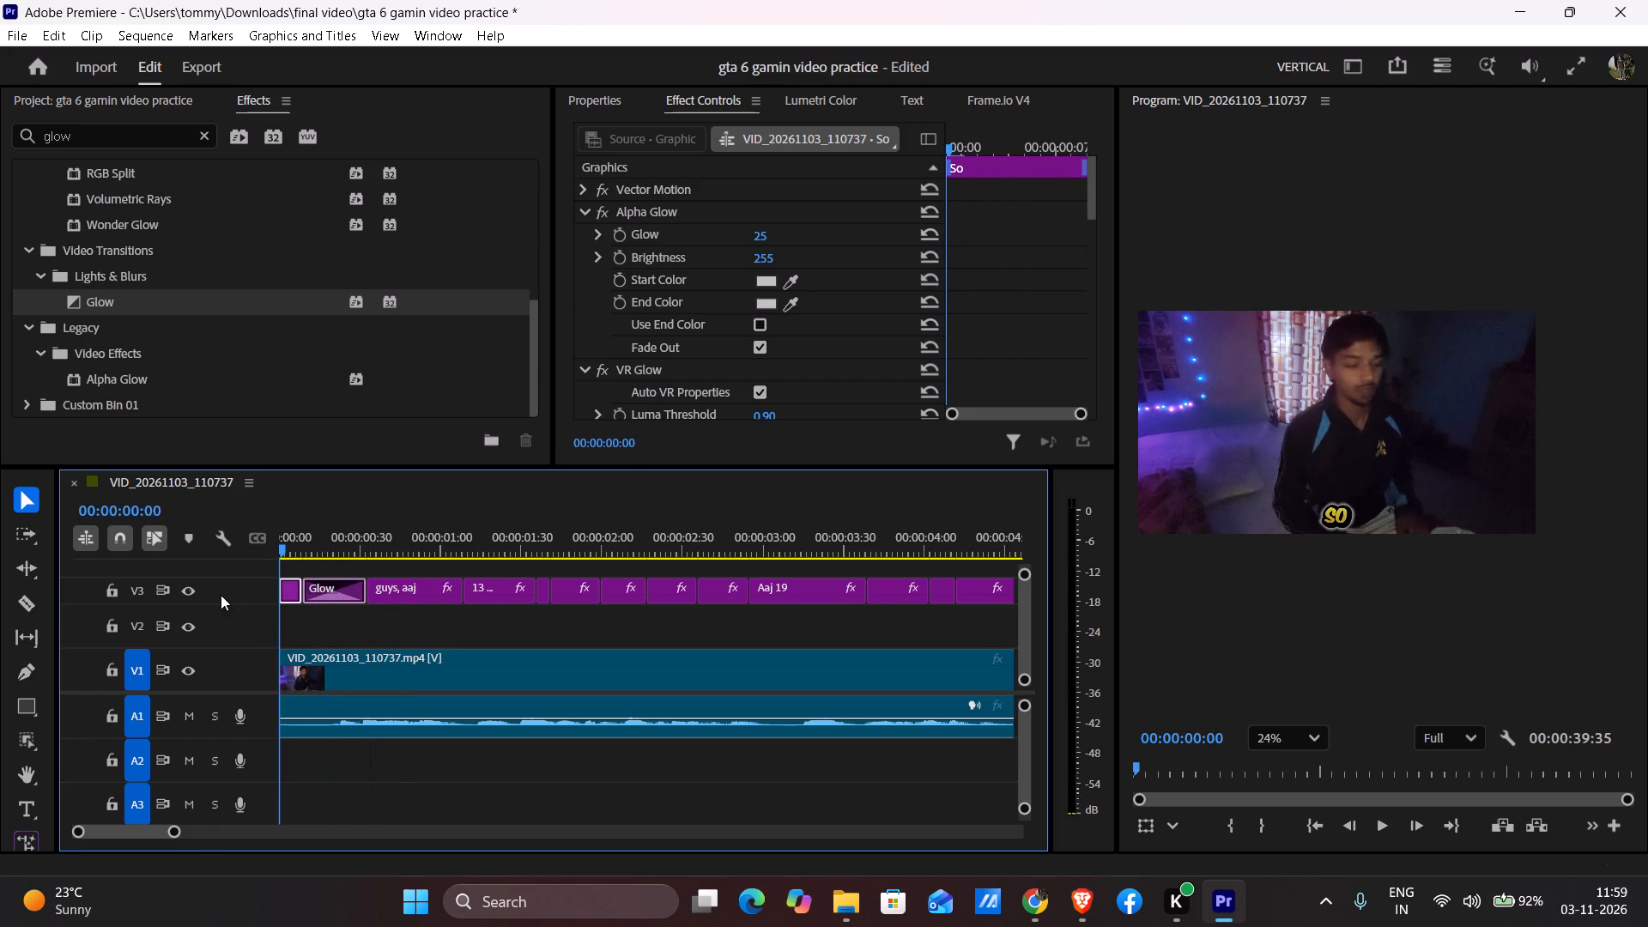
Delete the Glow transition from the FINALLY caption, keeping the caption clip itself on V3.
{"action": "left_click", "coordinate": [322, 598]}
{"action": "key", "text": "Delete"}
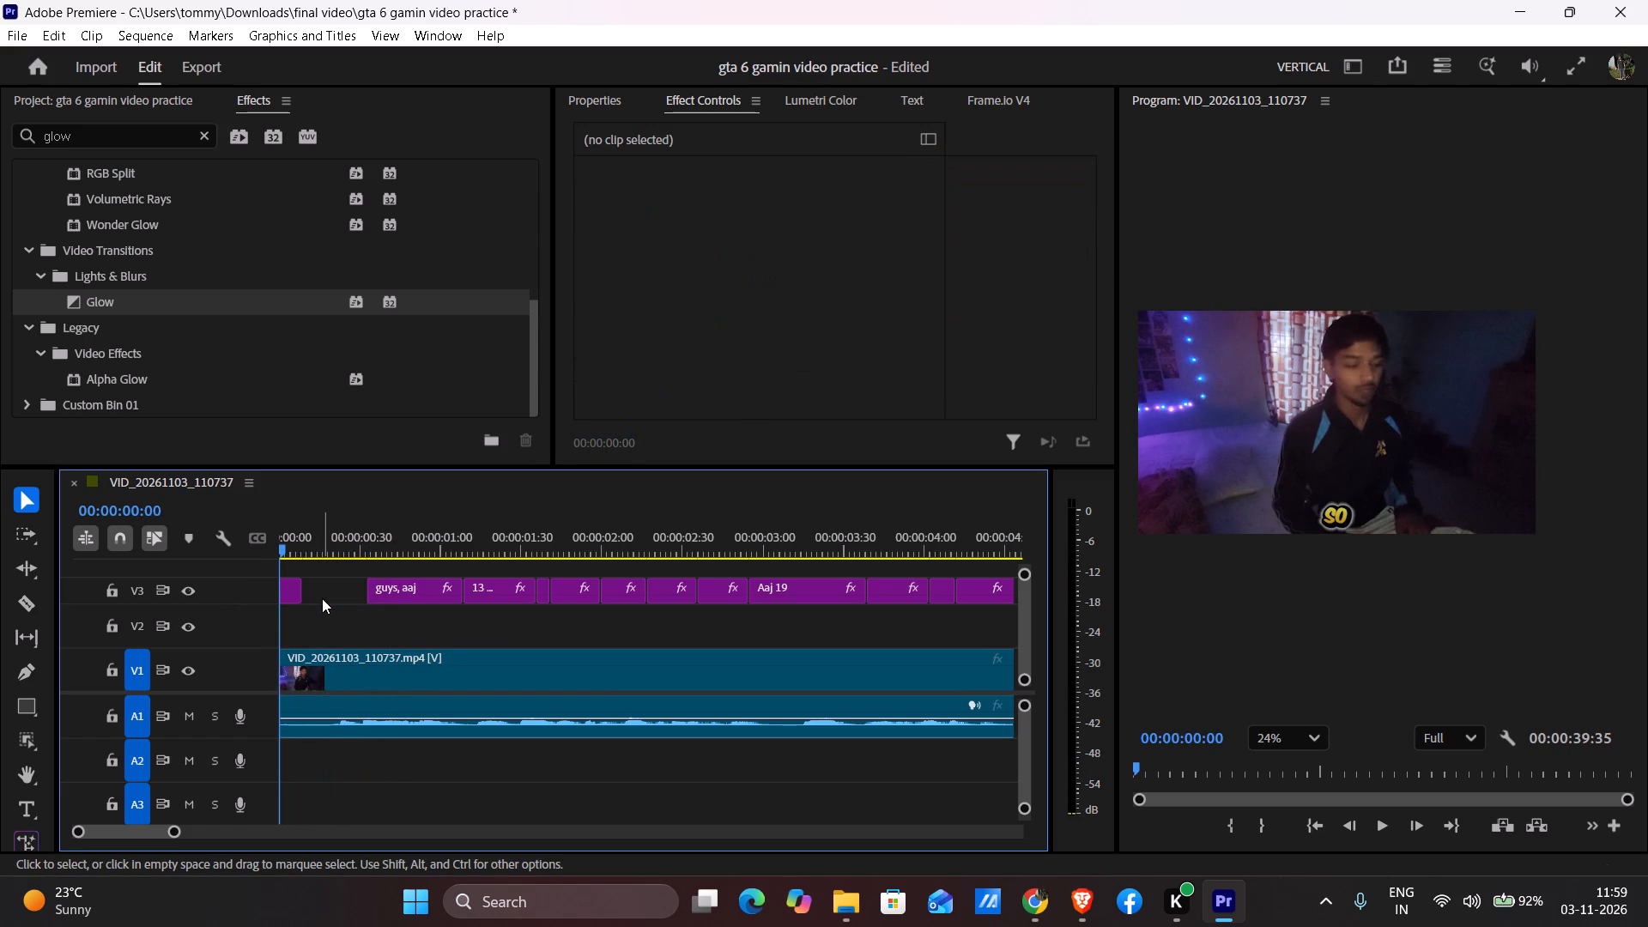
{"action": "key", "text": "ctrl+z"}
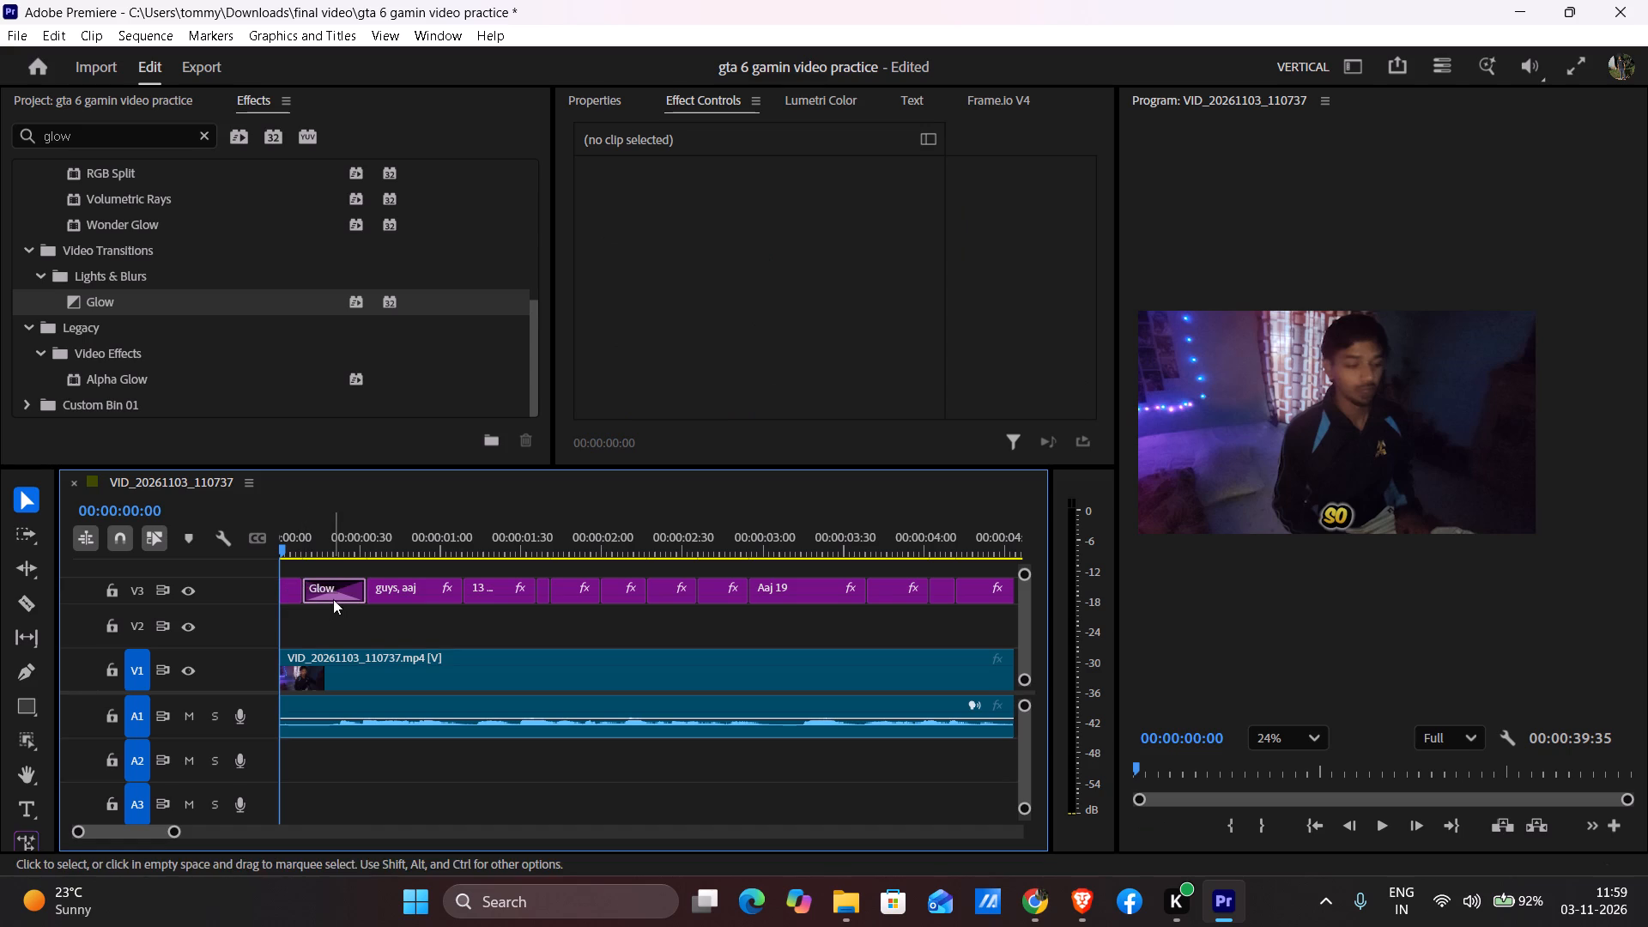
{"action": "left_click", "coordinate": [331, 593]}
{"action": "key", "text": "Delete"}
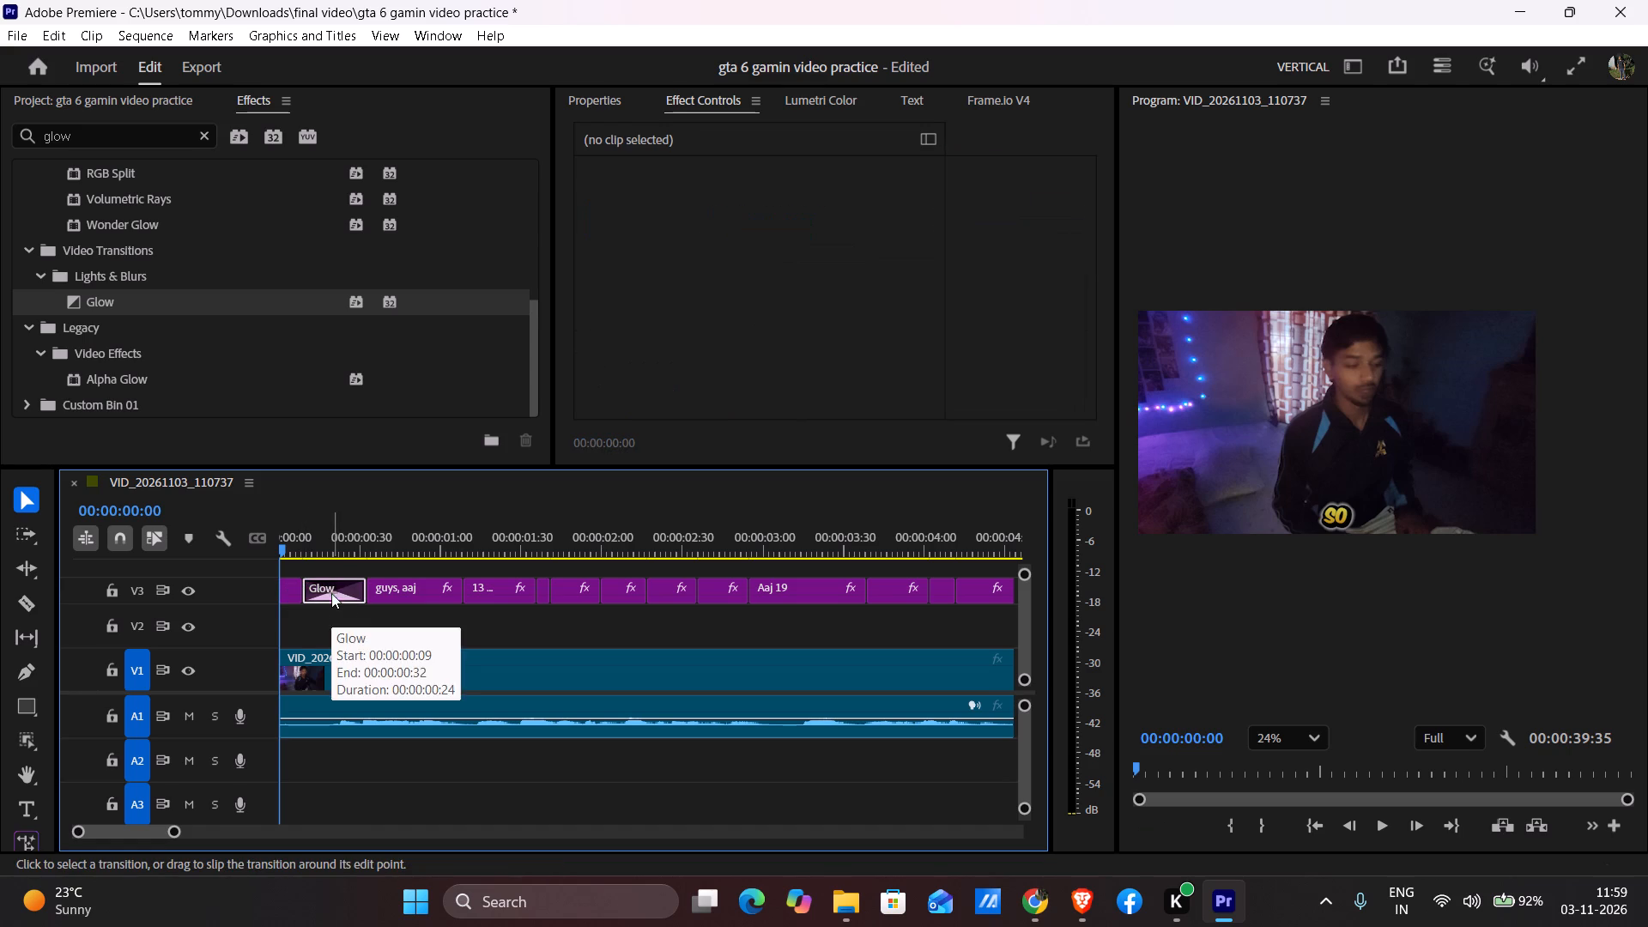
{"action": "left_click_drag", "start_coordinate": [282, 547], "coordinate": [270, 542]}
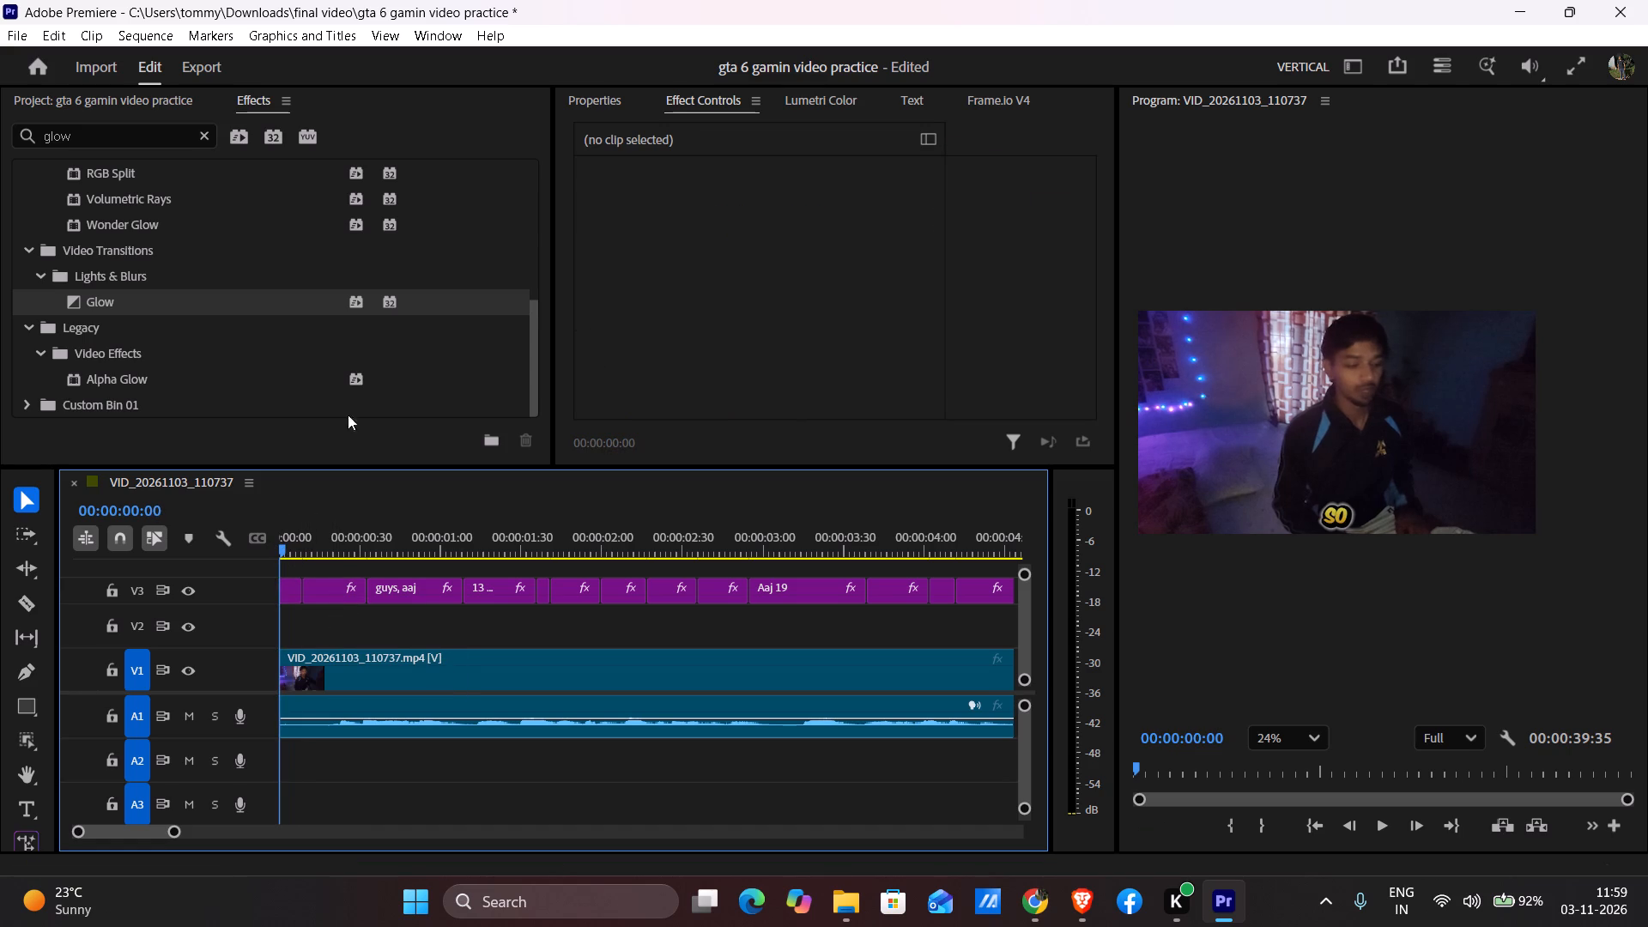
Remove both VR Glow effects from the opening SO caption, leaving Alpha Glow on it.
{"action": "left_click", "coordinate": [581, 95]}
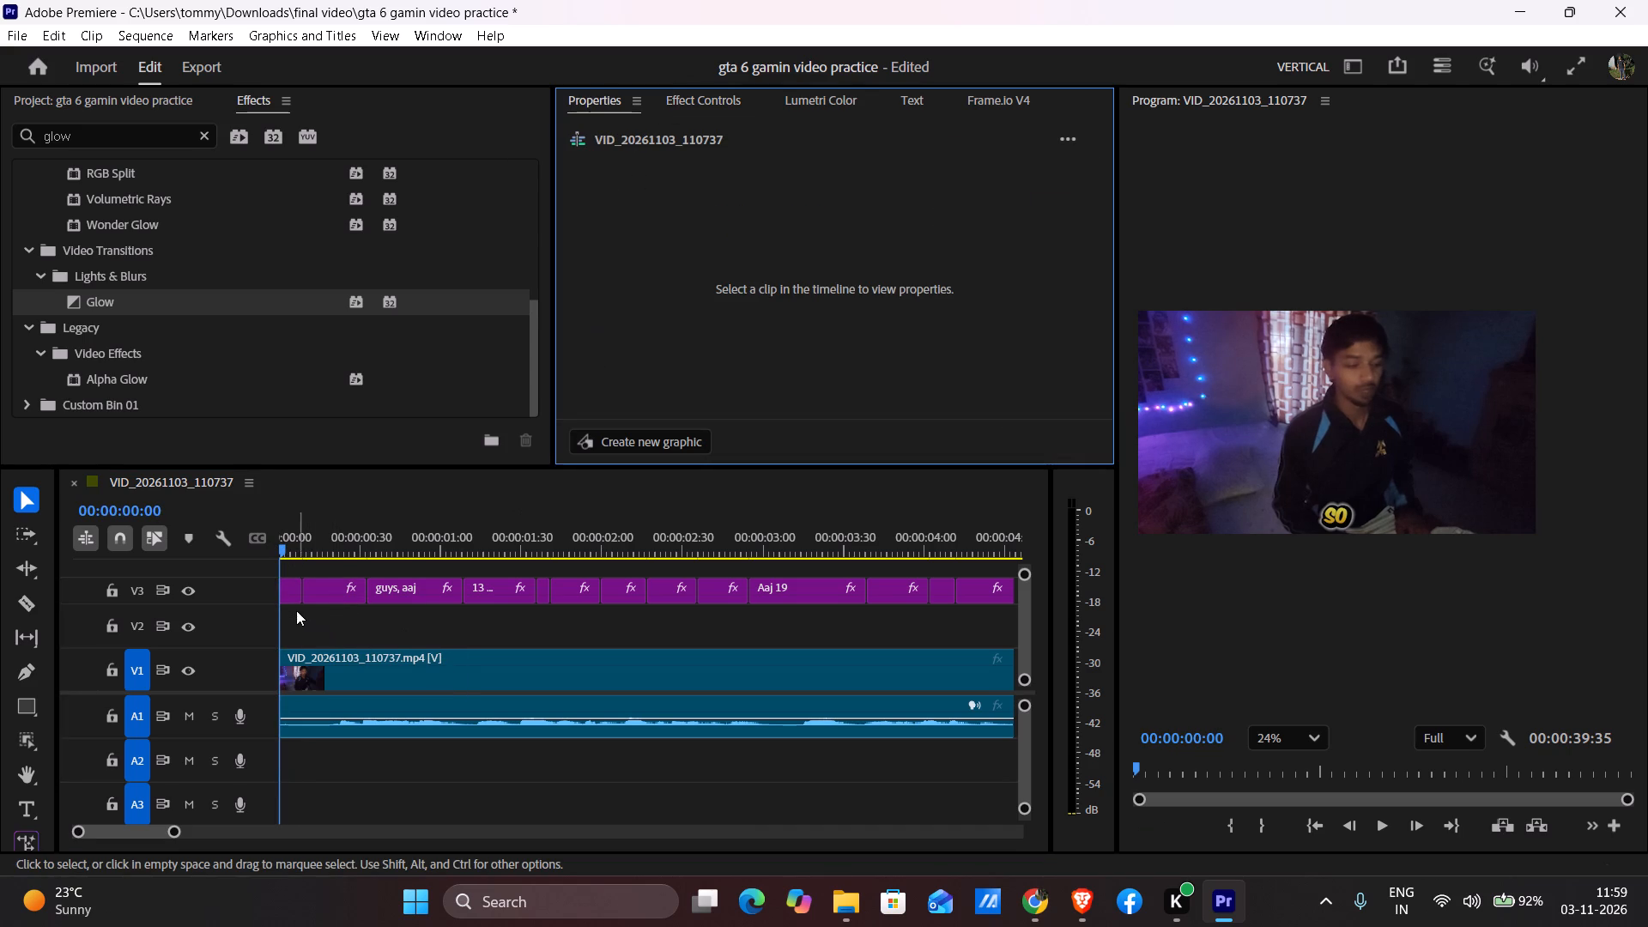
{"action": "left_click", "coordinate": [288, 598]}
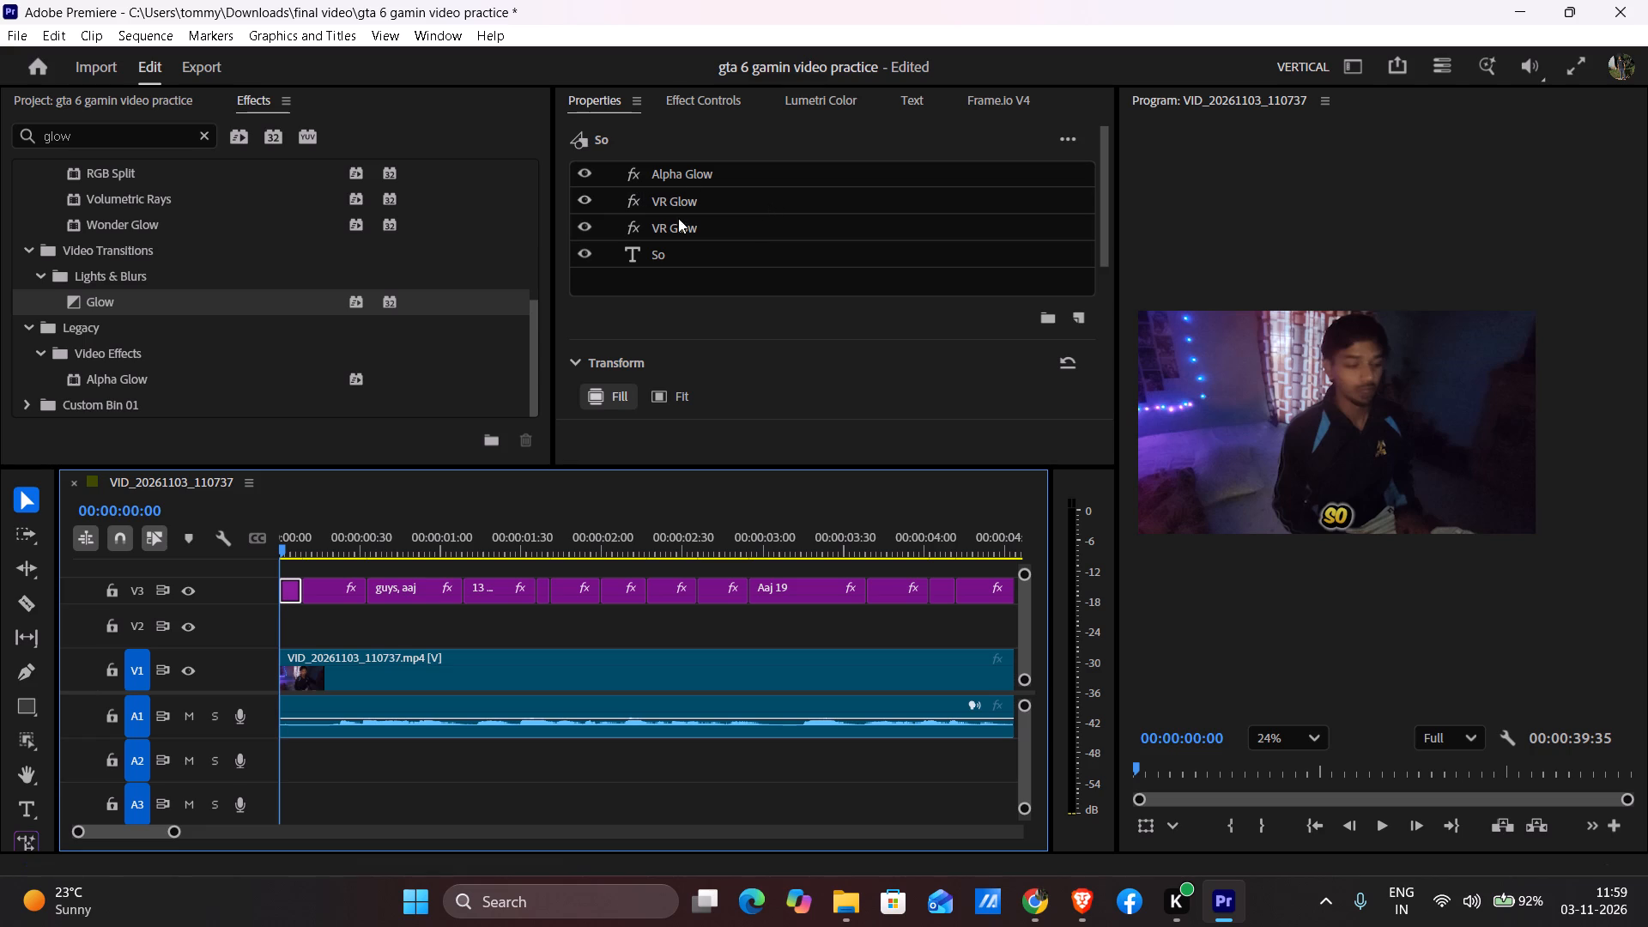
{"action": "left_click", "coordinate": [679, 226]}
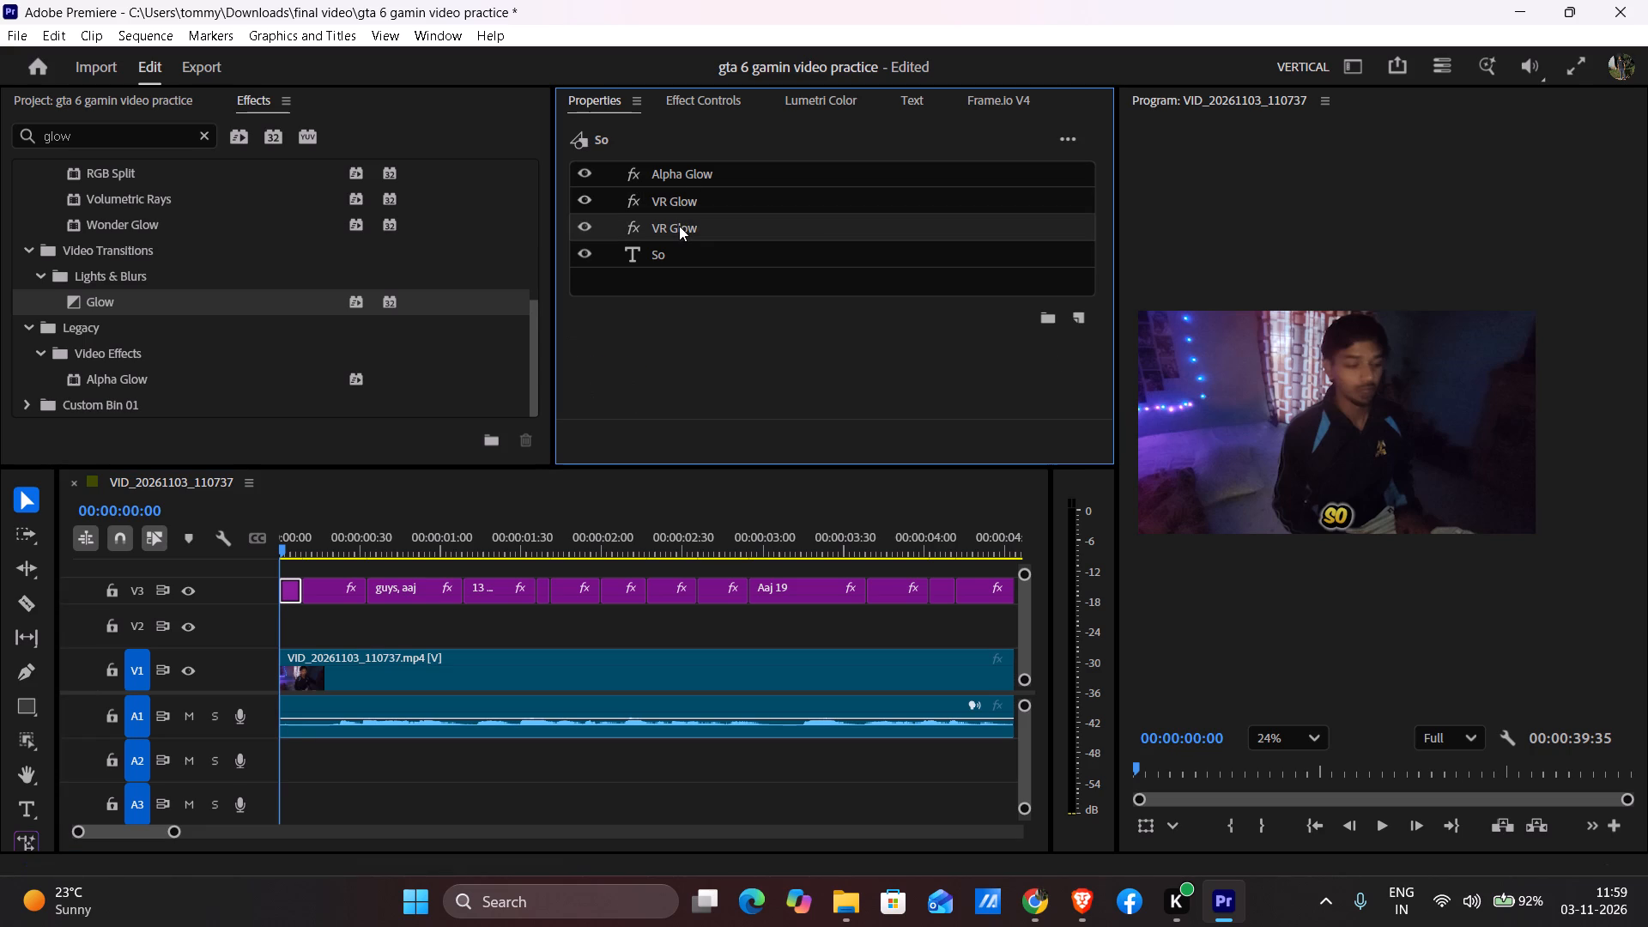
{"action": "key", "text": "Delete"}
{"action": "left_click", "coordinate": [673, 207]}
{"action": "key", "text": "Delete"}
Copy the SO caption's Alpha Glow effect, paste it onto all the other V3 captions and play back the opening.
{"action": "left_click", "coordinate": [676, 167]}
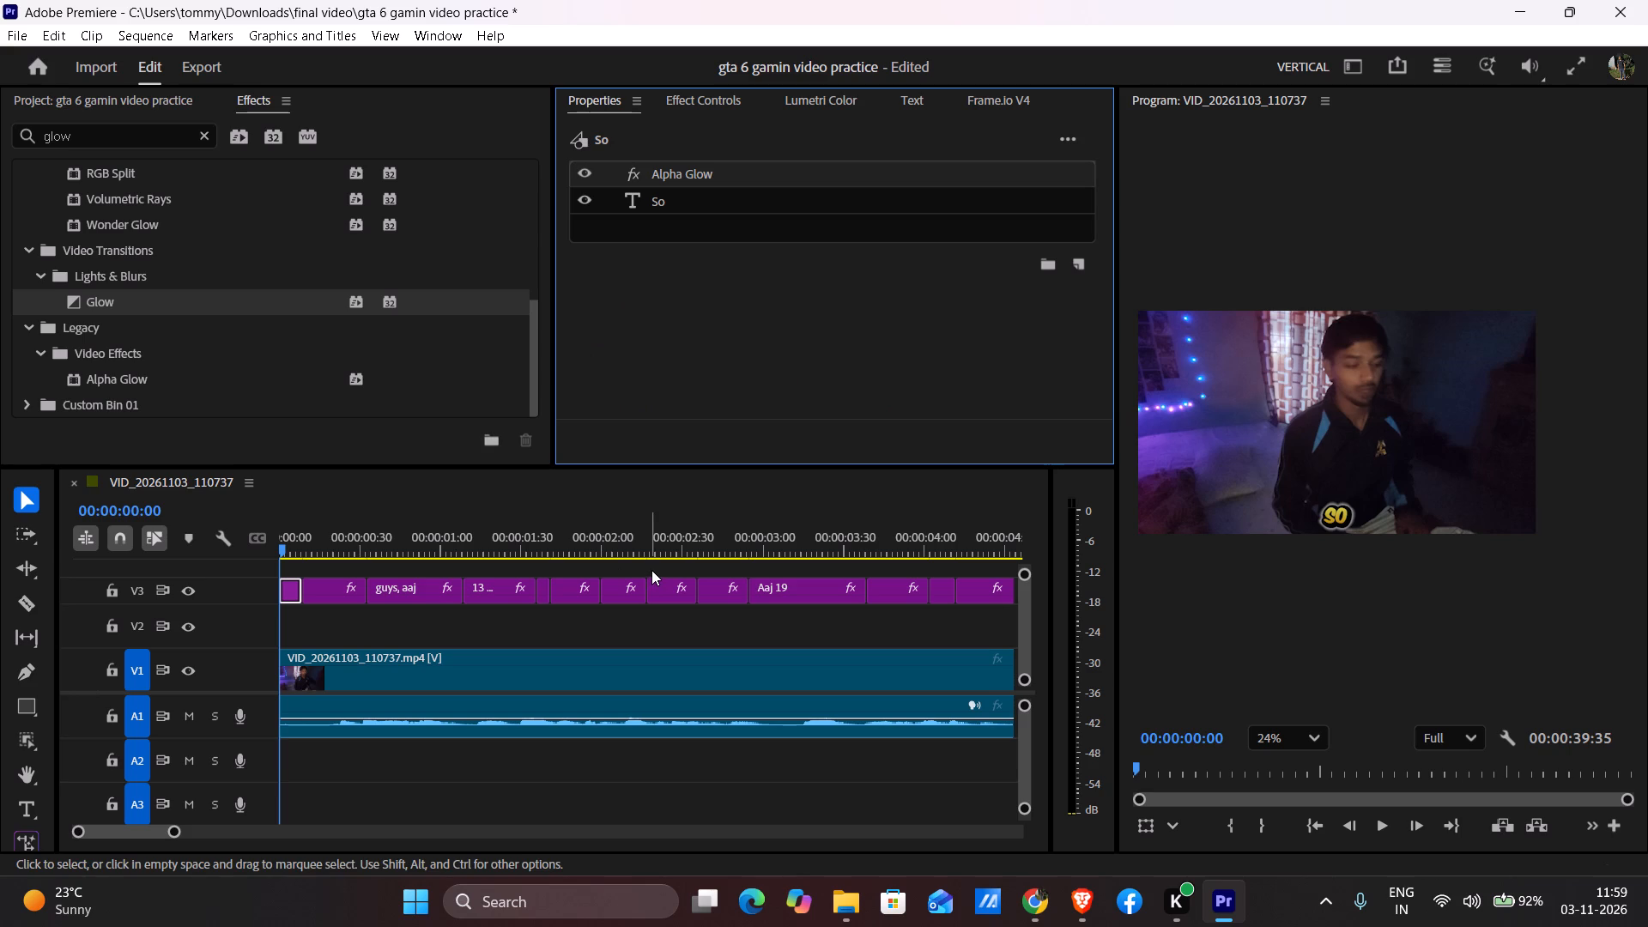
{"action": "key", "text": "ctrl+c"}
{"action": "left_click_drag", "start_coordinate": [340, 612], "coordinate": [336, 605]}
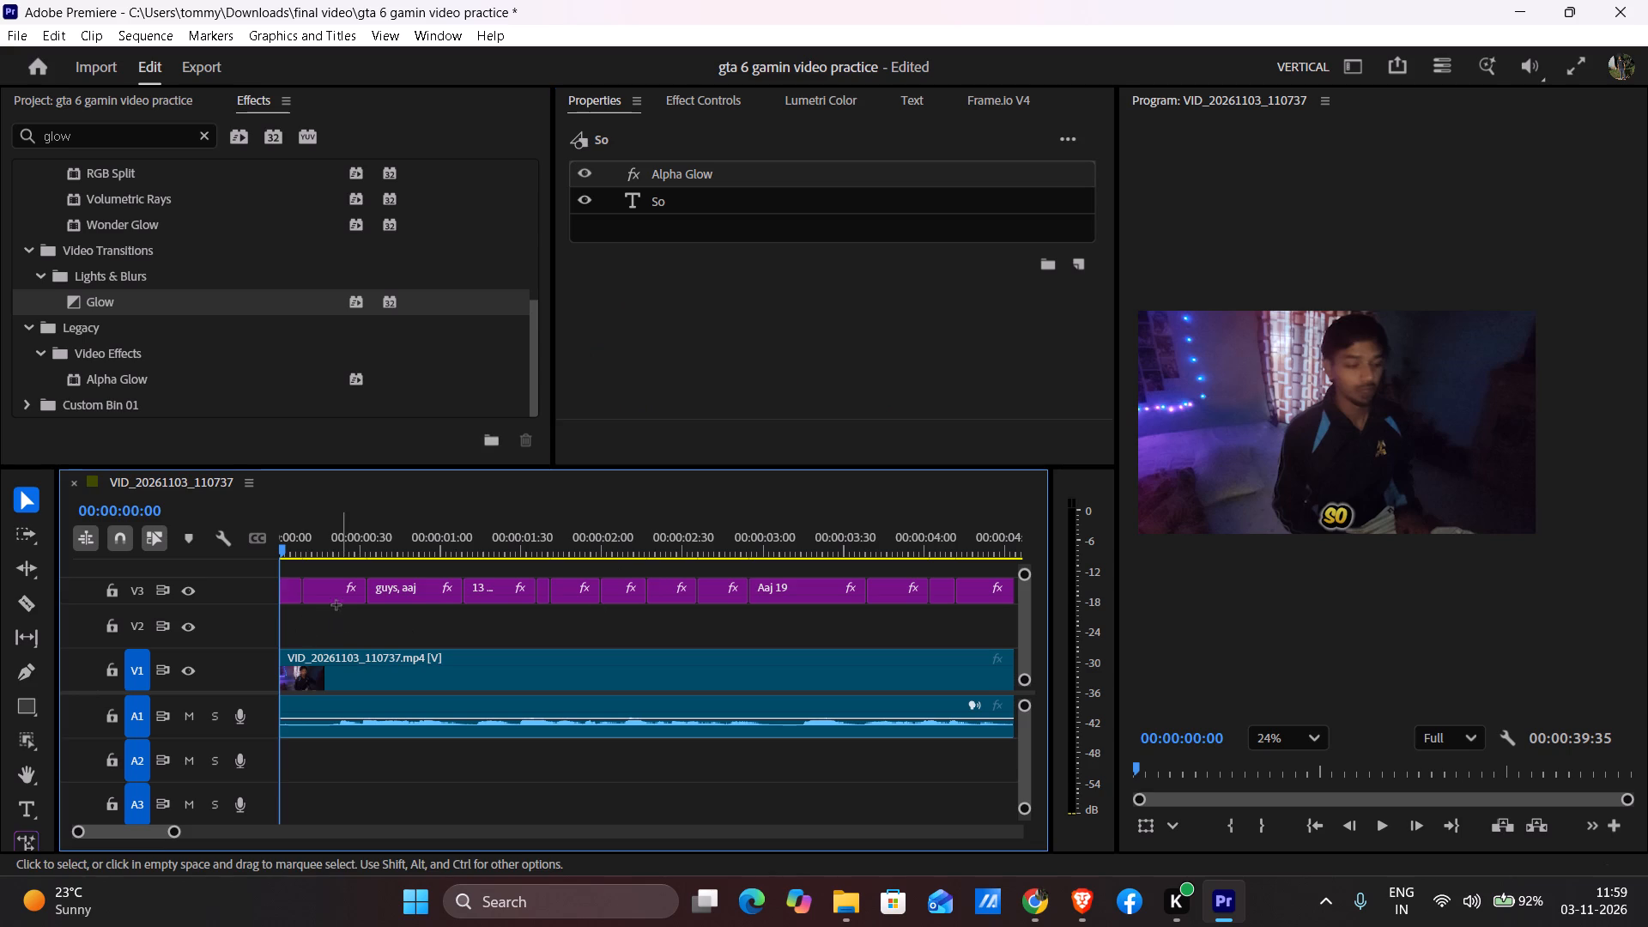
{"action": "left_click_drag", "start_coordinate": [336, 605], "coordinate": [1026, 592]}
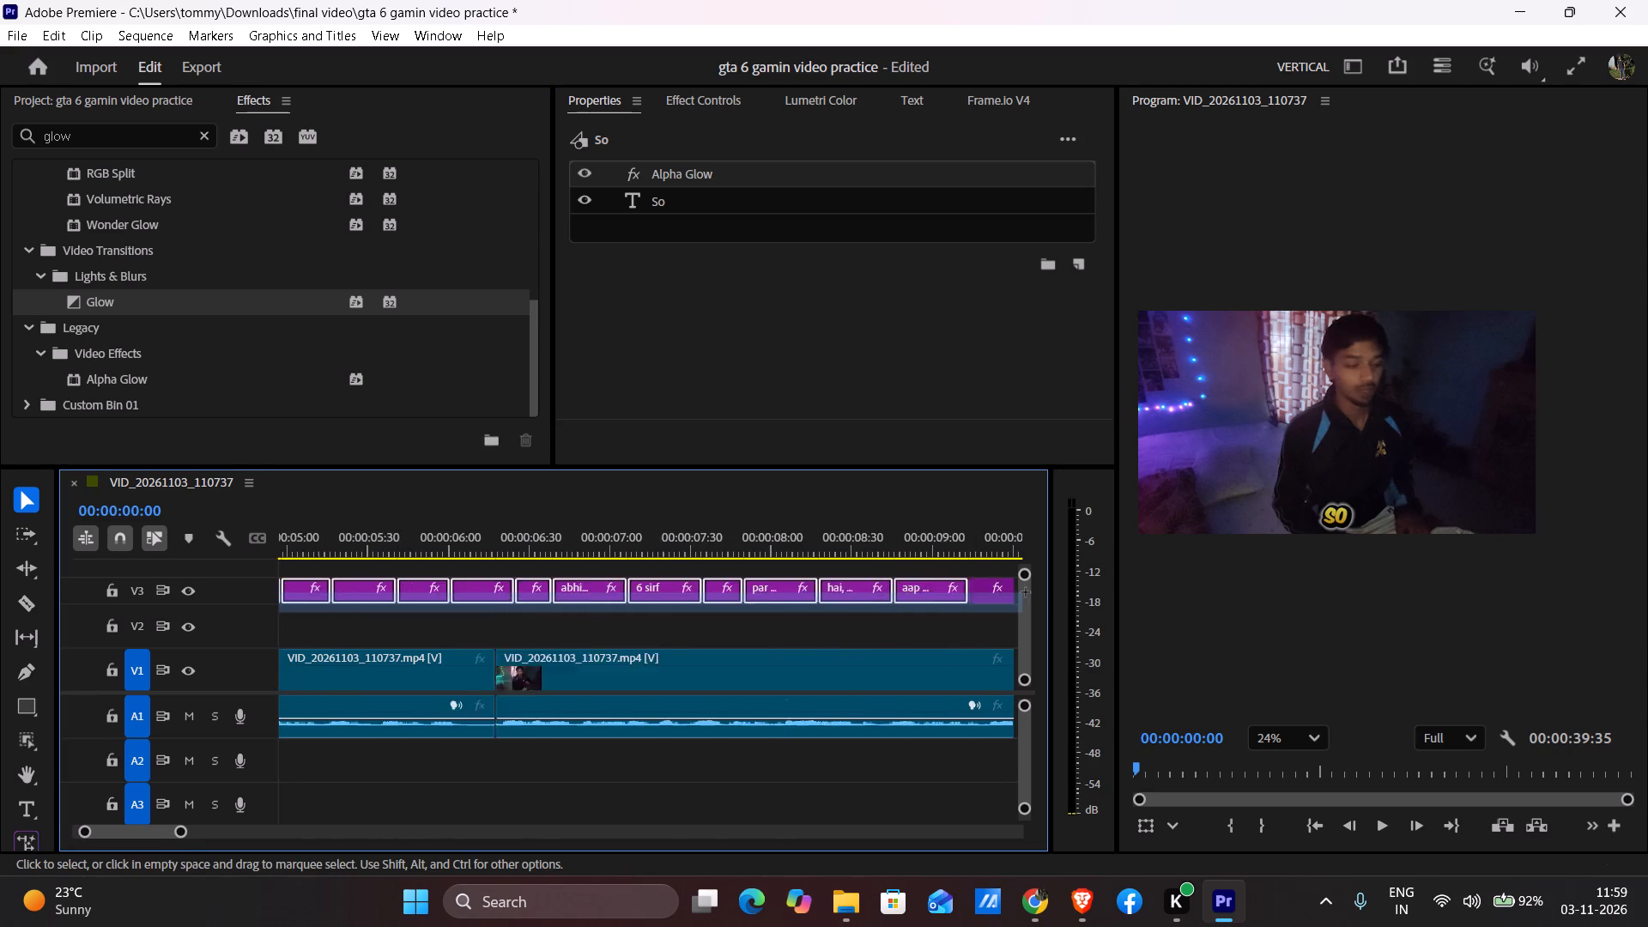
{"action": "left_click_drag", "start_coordinate": [1026, 592], "coordinate": [1102, 577]}
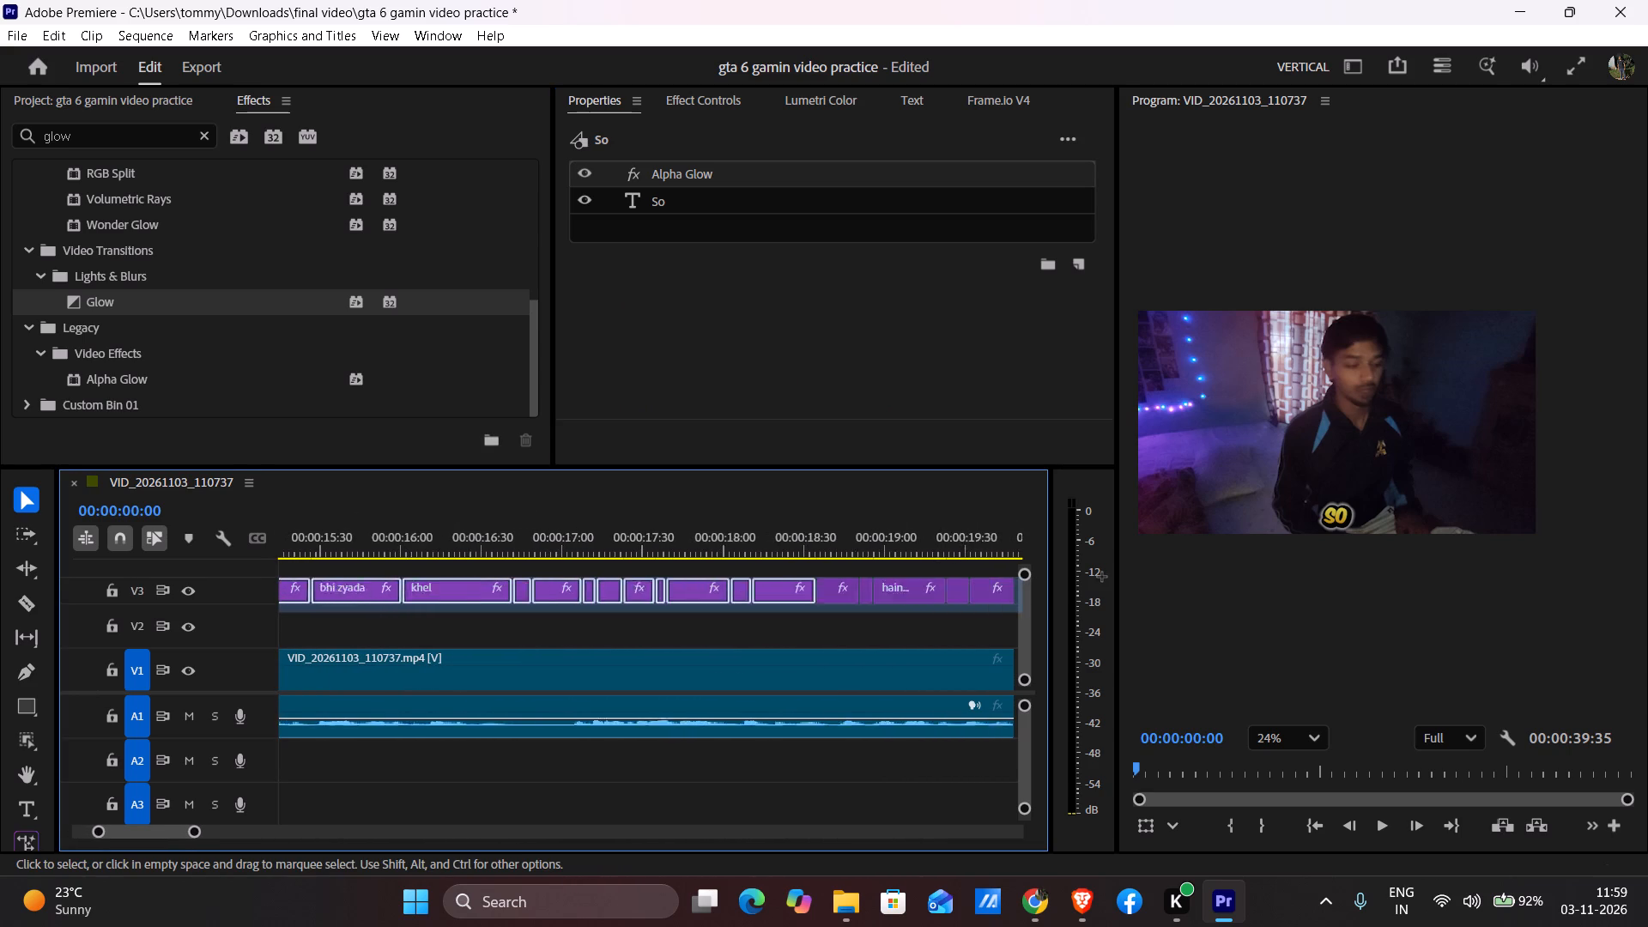
{"action": "left_click_drag", "start_coordinate": [1102, 577], "coordinate": [1120, 593]}
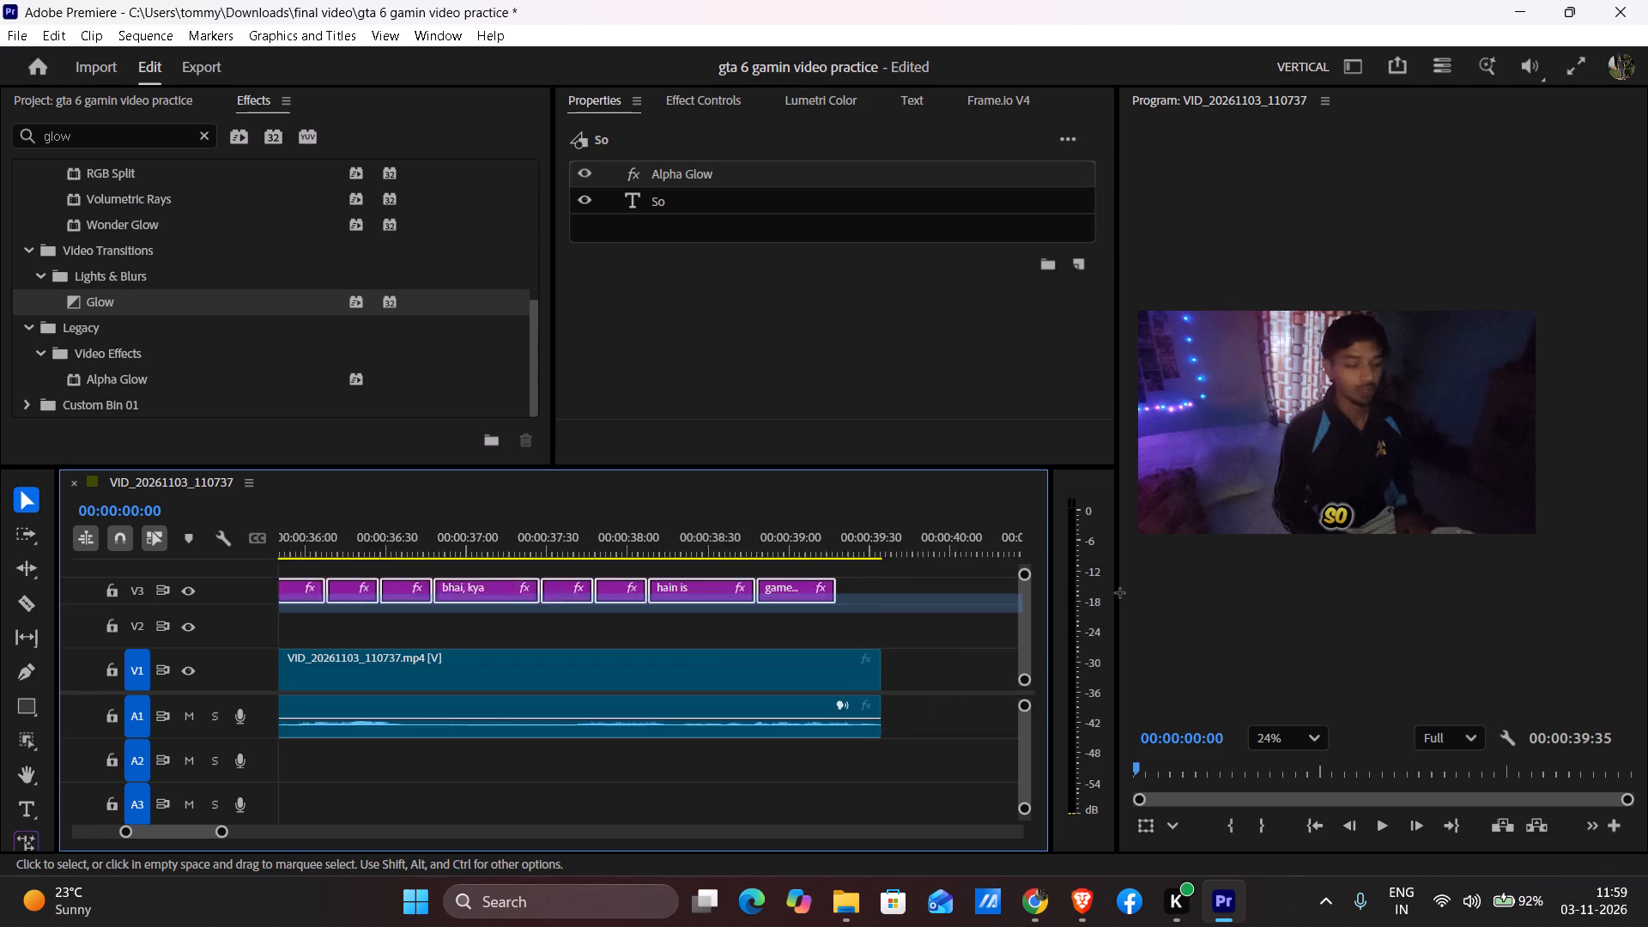
{"action": "left_click_drag", "start_coordinate": [1120, 593], "coordinate": [841, 596]}
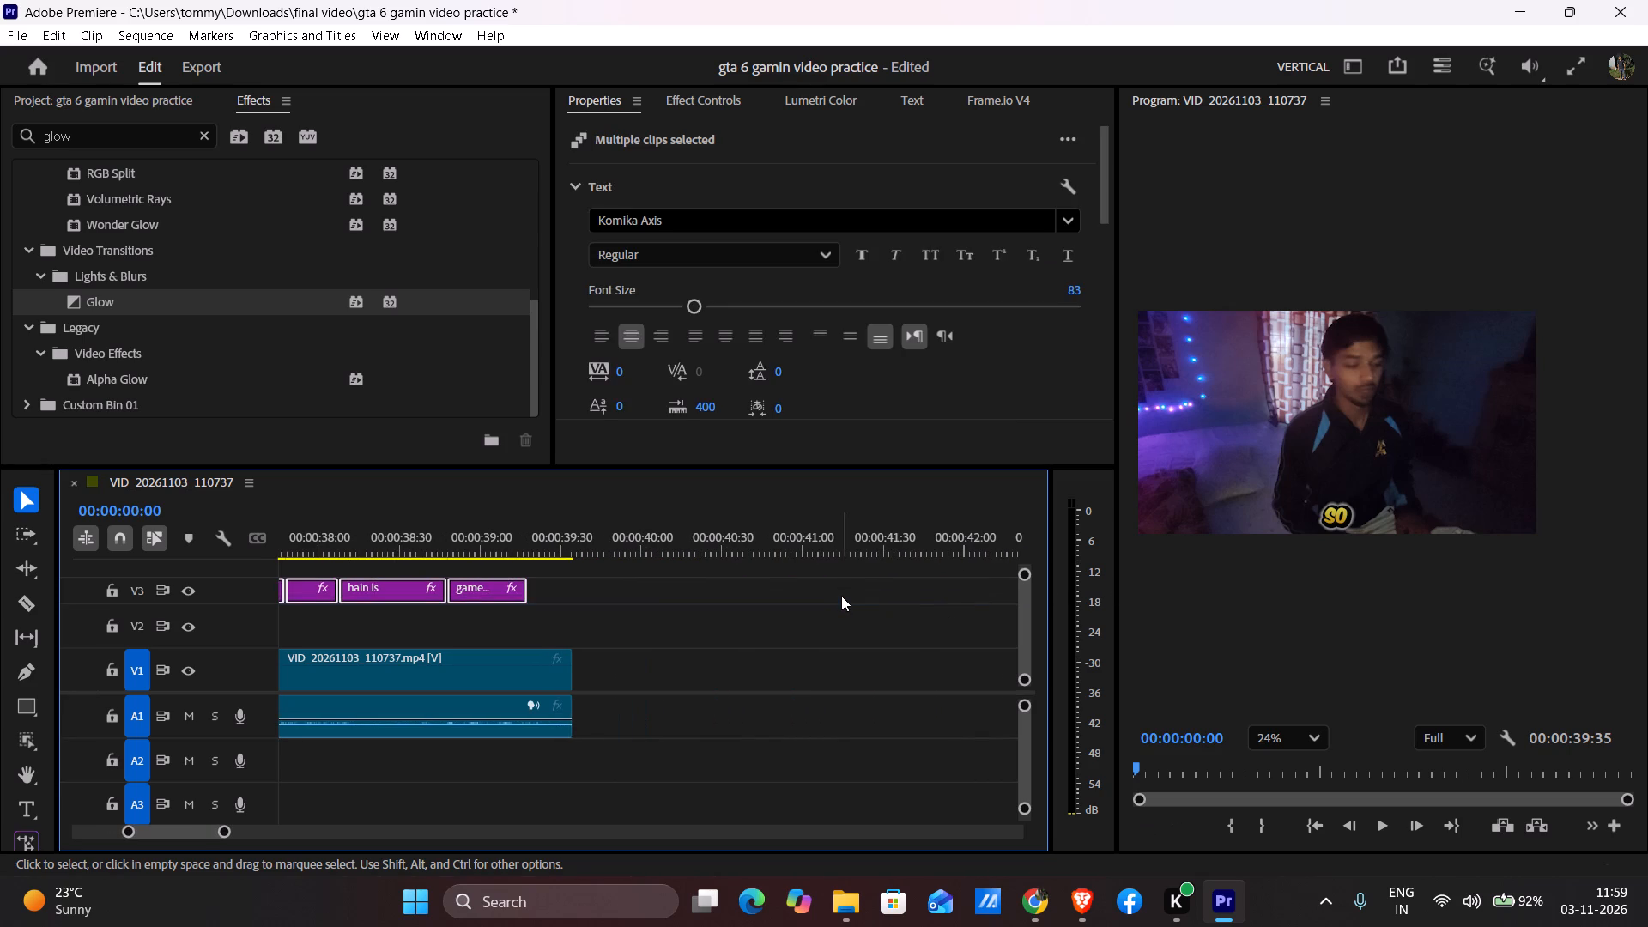
{"action": "key", "text": "ctrl+v"}
{"action": "left_click", "coordinate": [485, 538]}
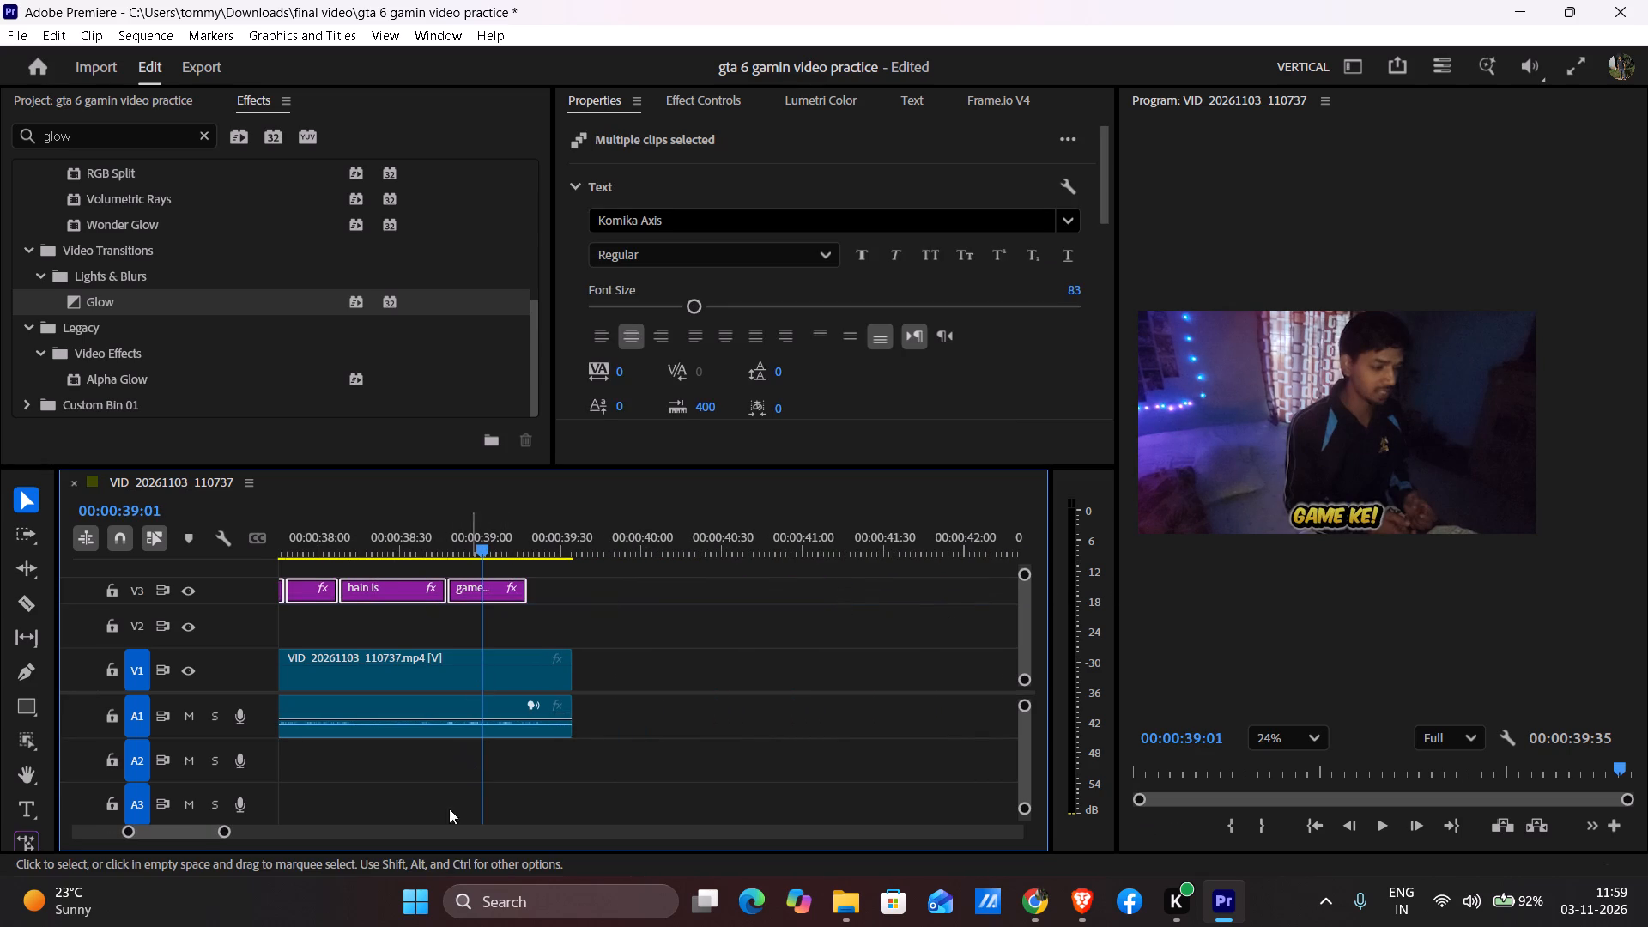
{"action": "left_click_drag", "start_coordinate": [195, 830], "coordinate": [84, 843]}
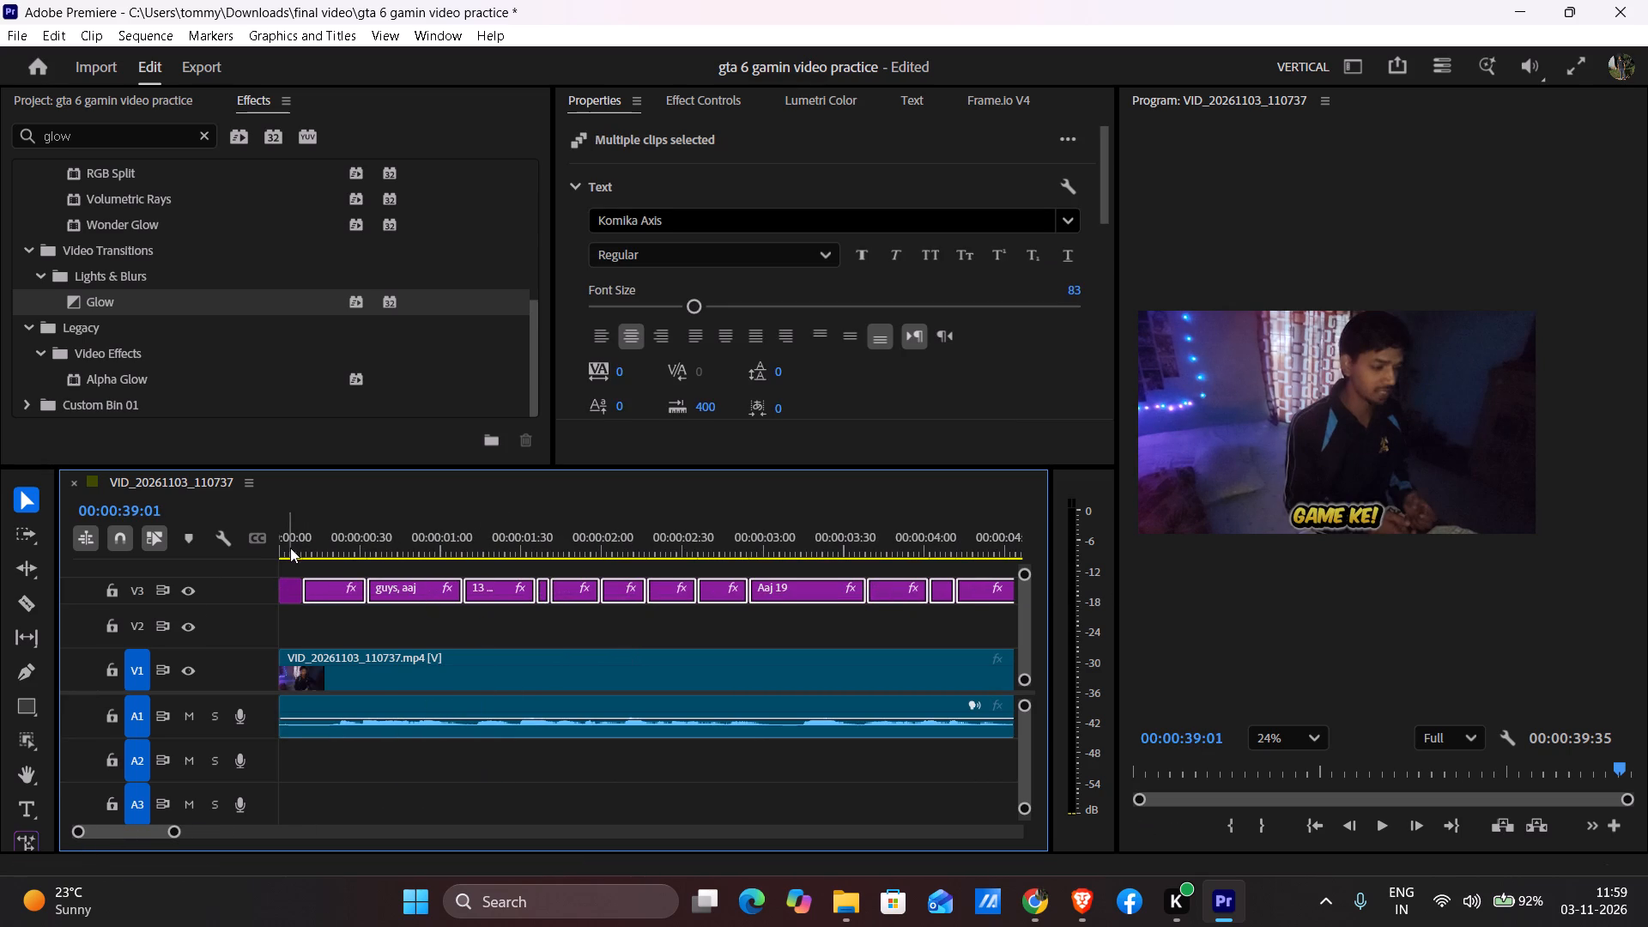
{"action": "left_click", "coordinate": [288, 547]}
{"action": "key", "text": "space"}
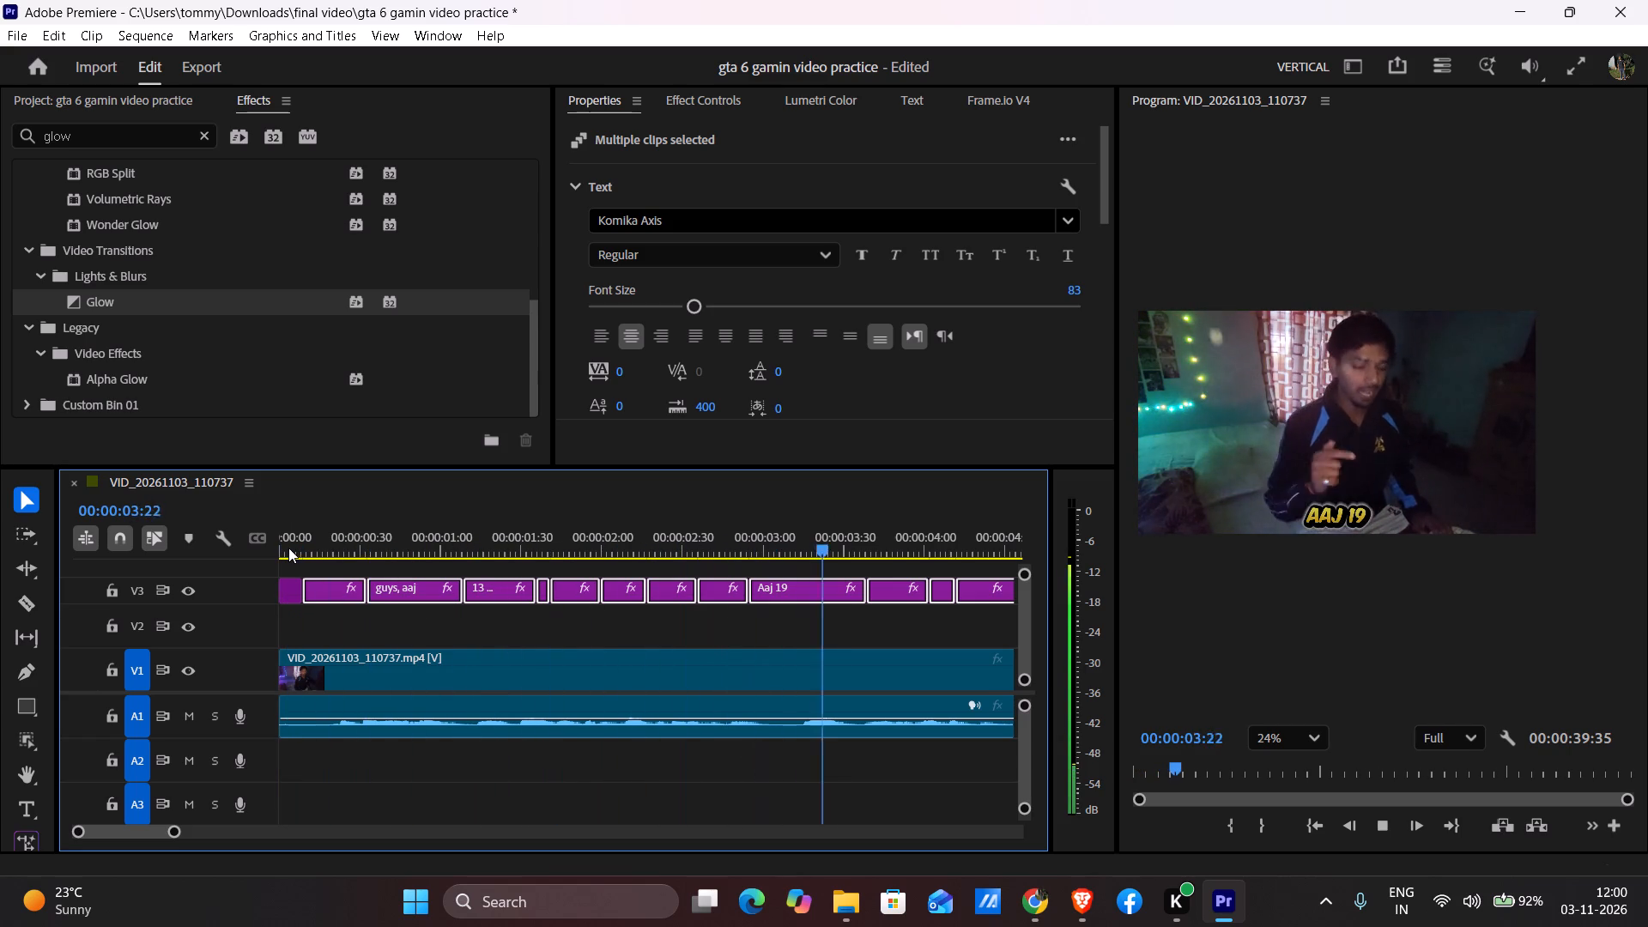
{"action": "key", "text": "space"}
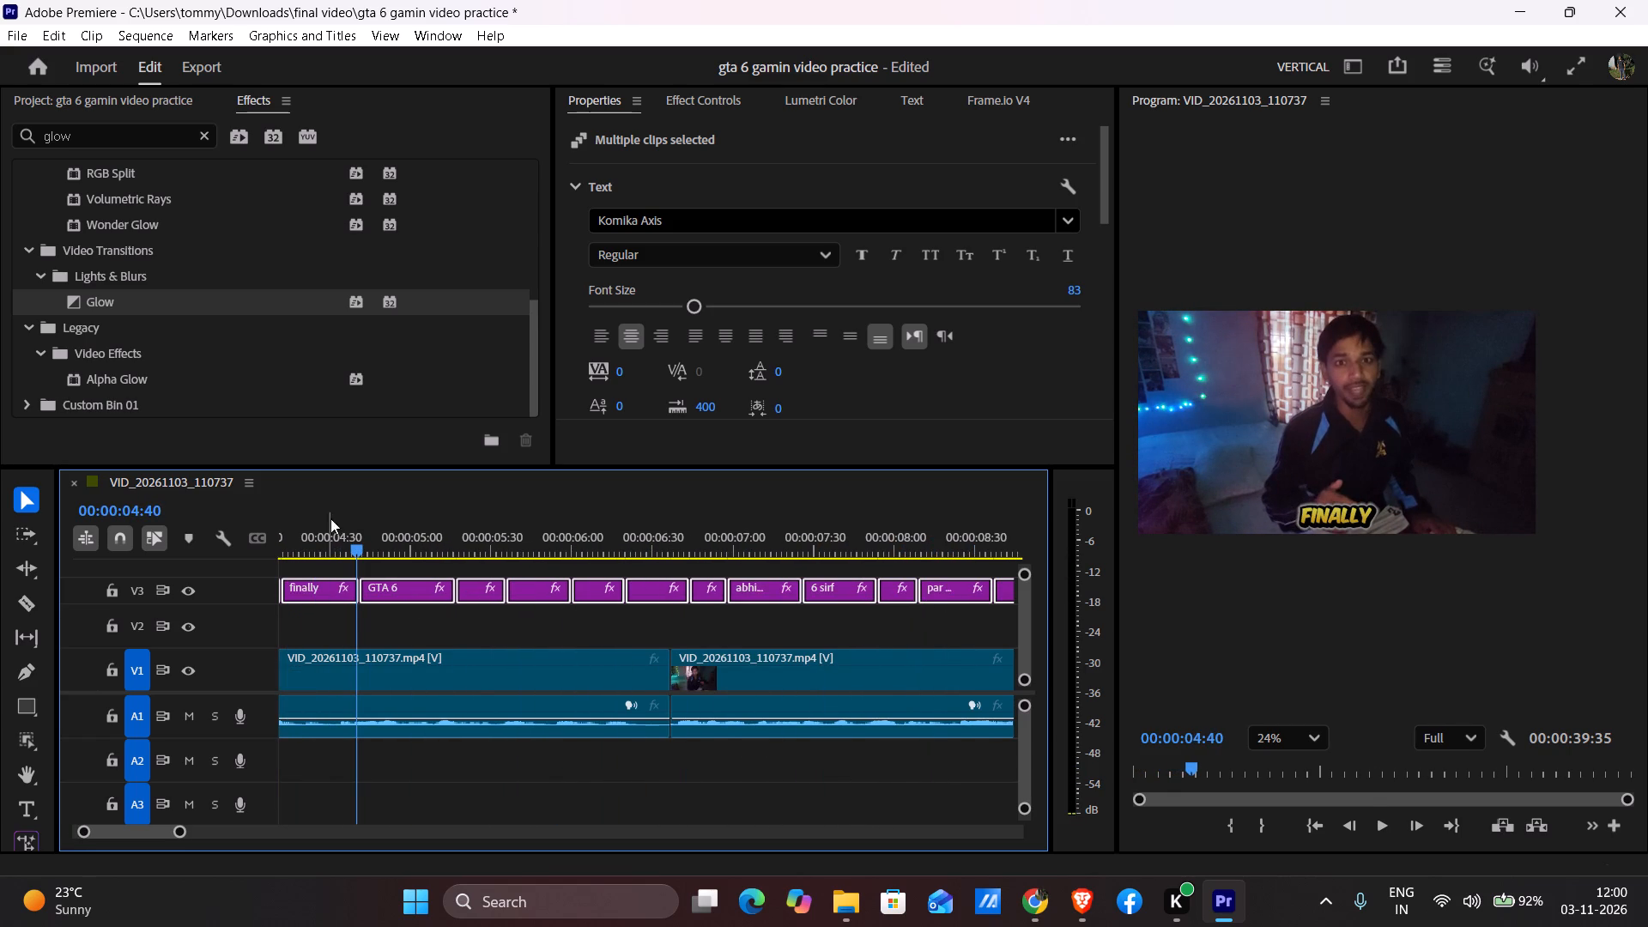
Add the SO caption to the selected V3 captions, set their font size to 125 and preview the opening captions.
{"action": "left_click_drag", "start_coordinate": [354, 546], "coordinate": [157, 604]}
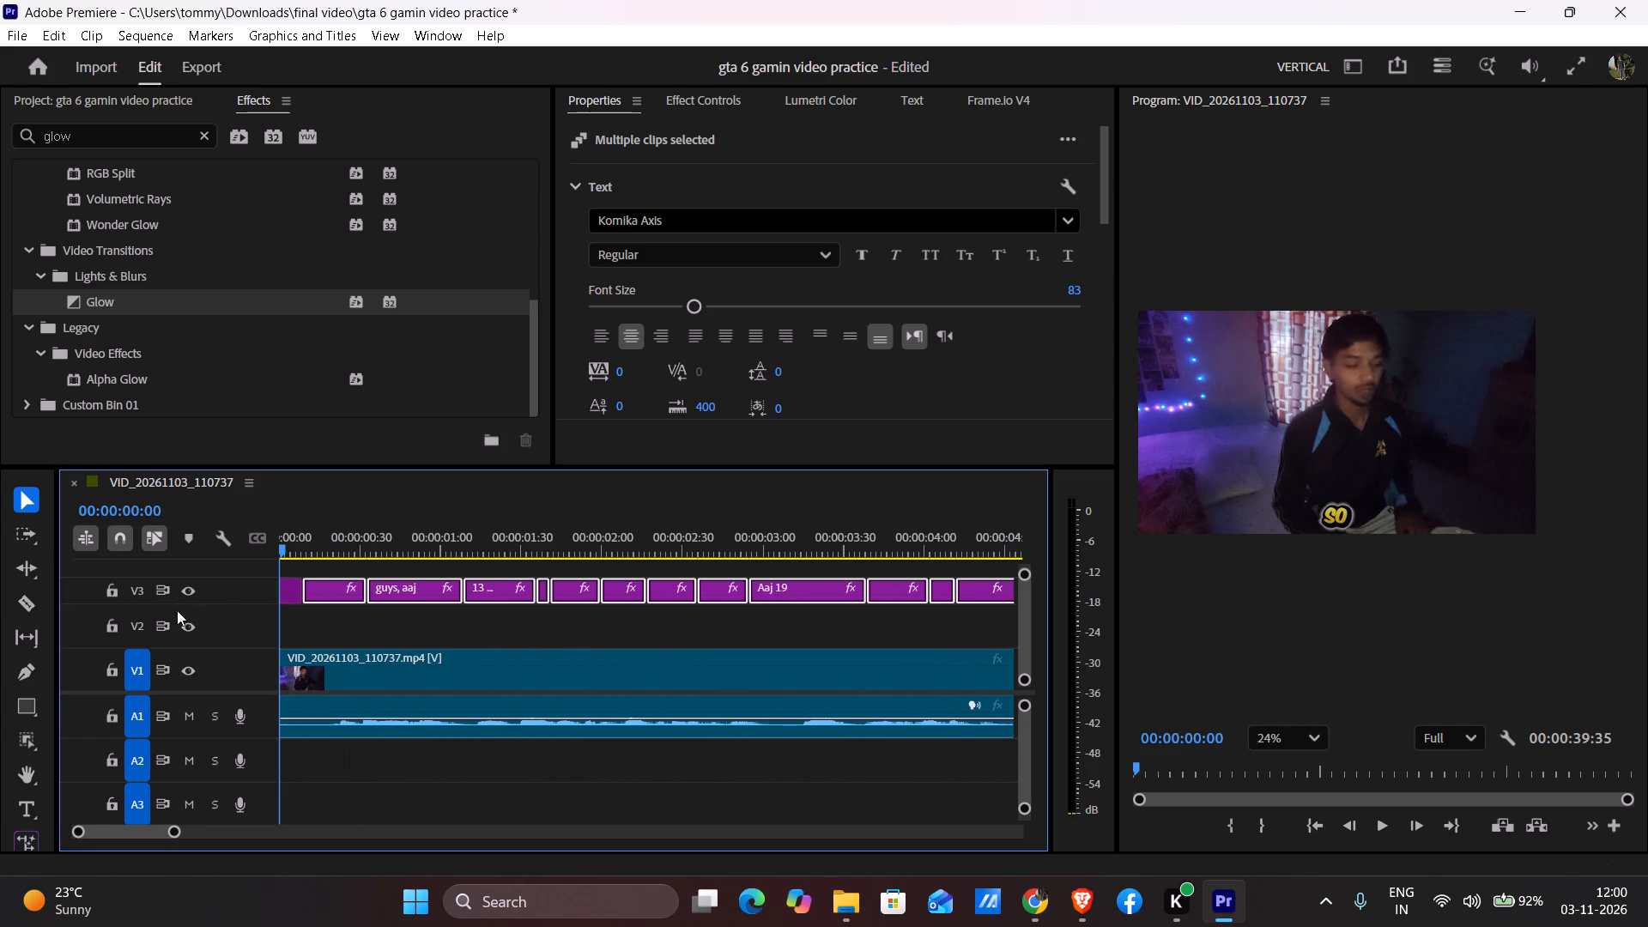
{"action": "left_click", "coordinate": [290, 593], "text": "shift"}
{"action": "left_click_drag", "start_coordinate": [691, 303], "coordinate": [736, 306]}
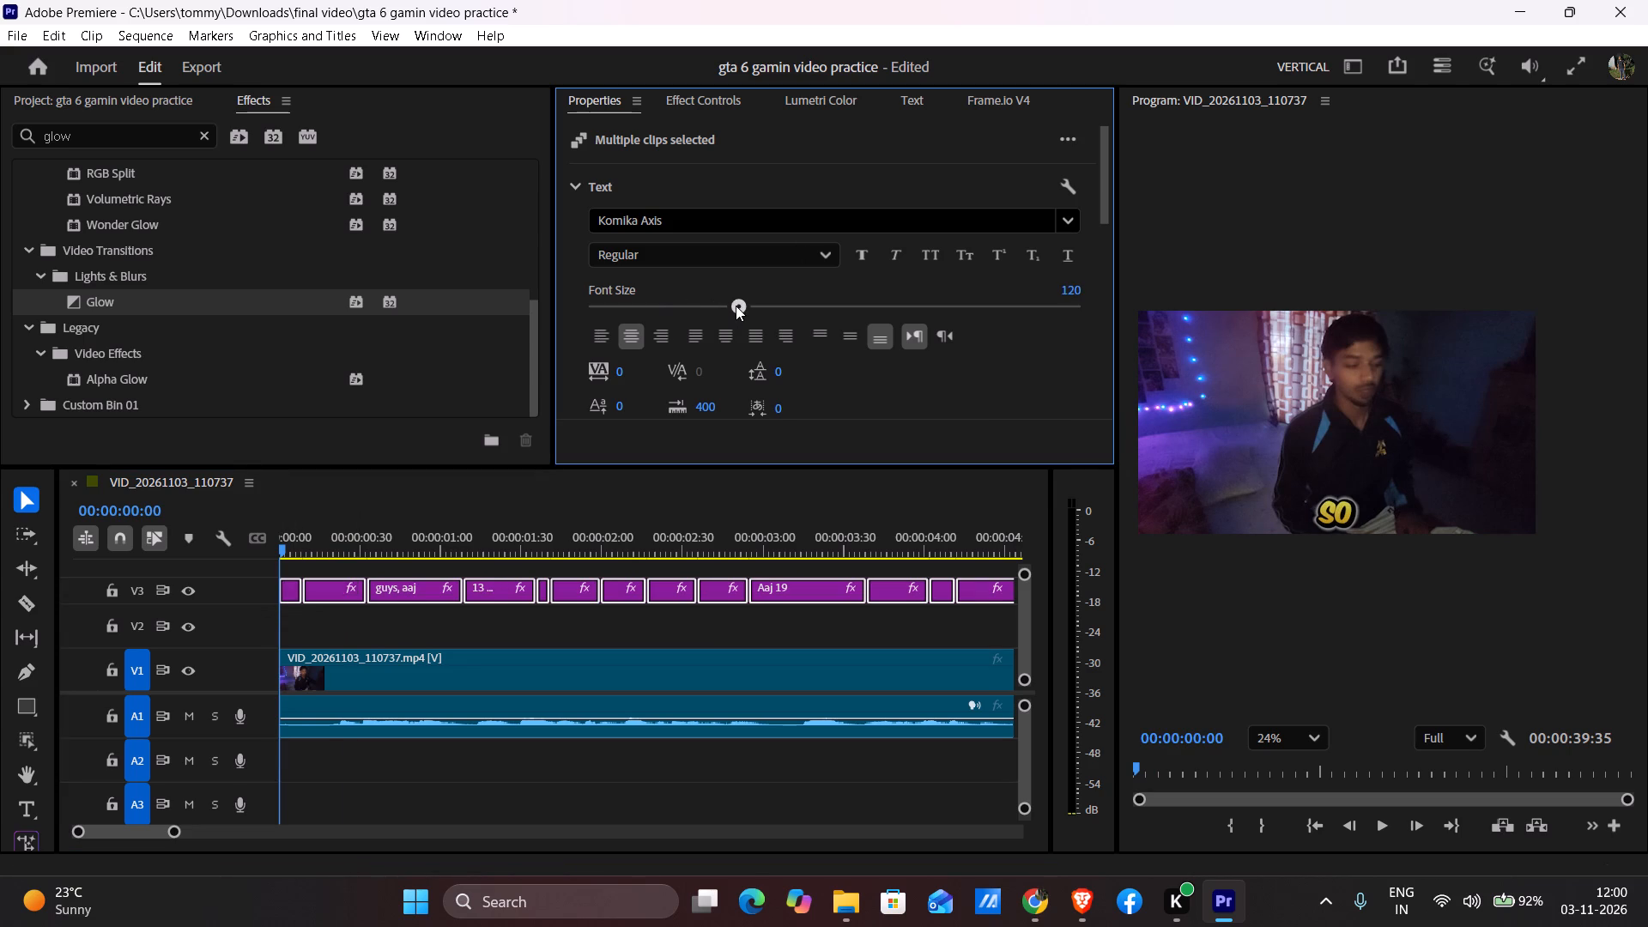
{"action": "left_click_drag", "start_coordinate": [736, 306], "coordinate": [741, 309]}
{"action": "left_click_drag", "start_coordinate": [741, 309], "coordinate": [742, 310]}
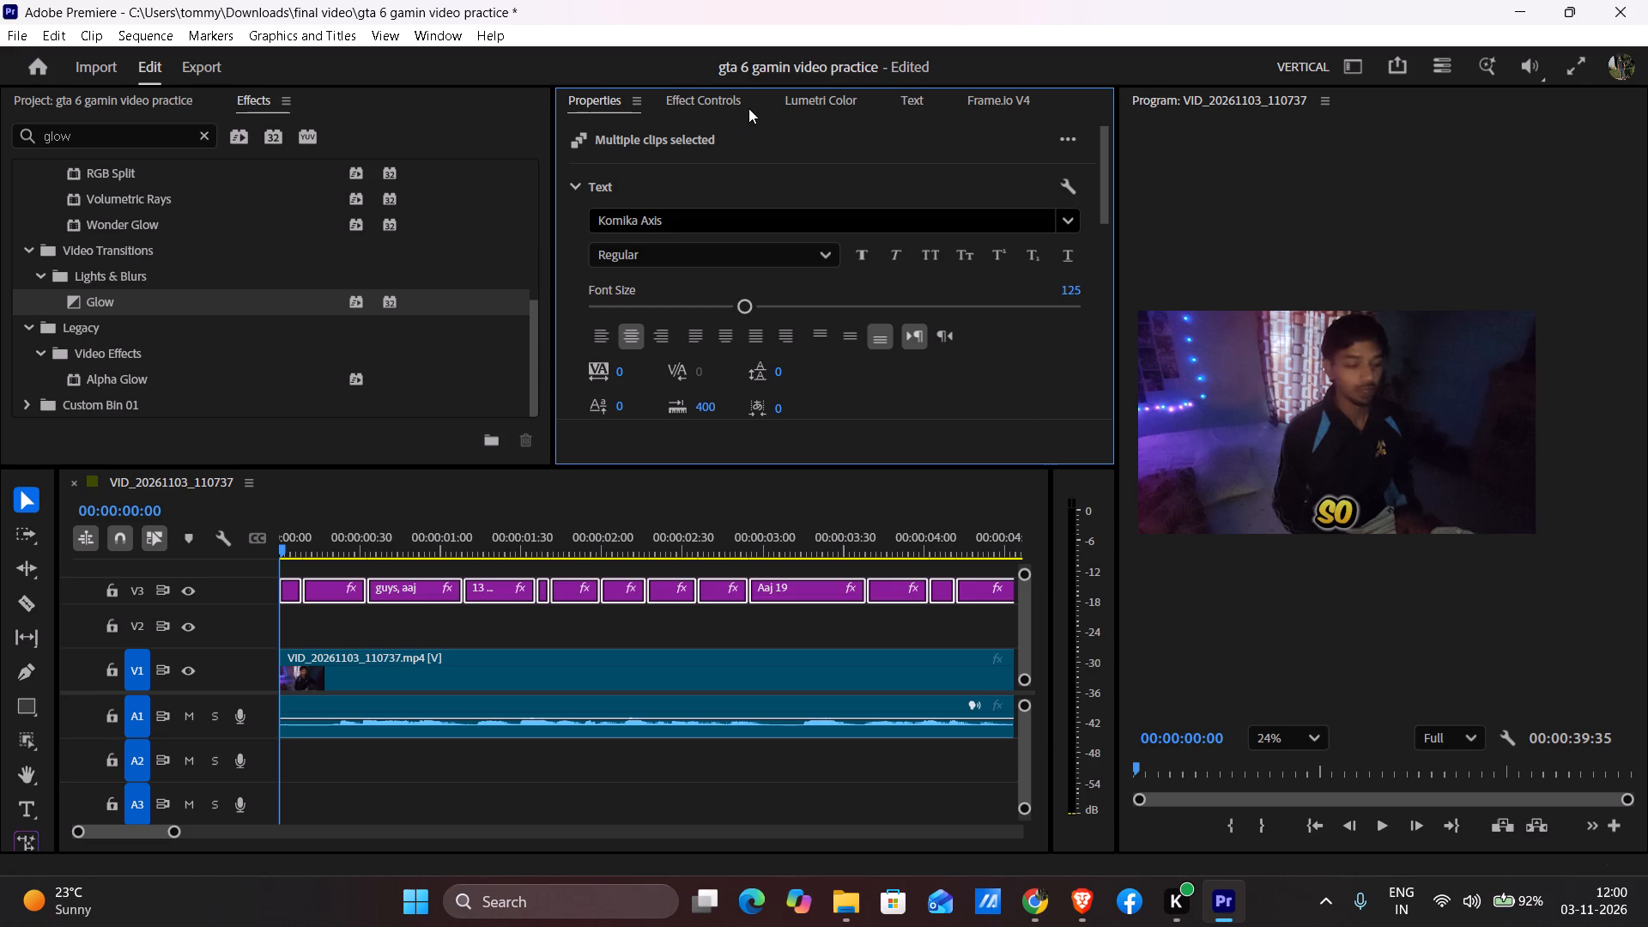
{"action": "left_click", "coordinate": [706, 97]}
{"action": "left_click", "coordinate": [603, 101]}
{"action": "left_click_drag", "start_coordinate": [280, 550], "coordinate": [342, 573]}
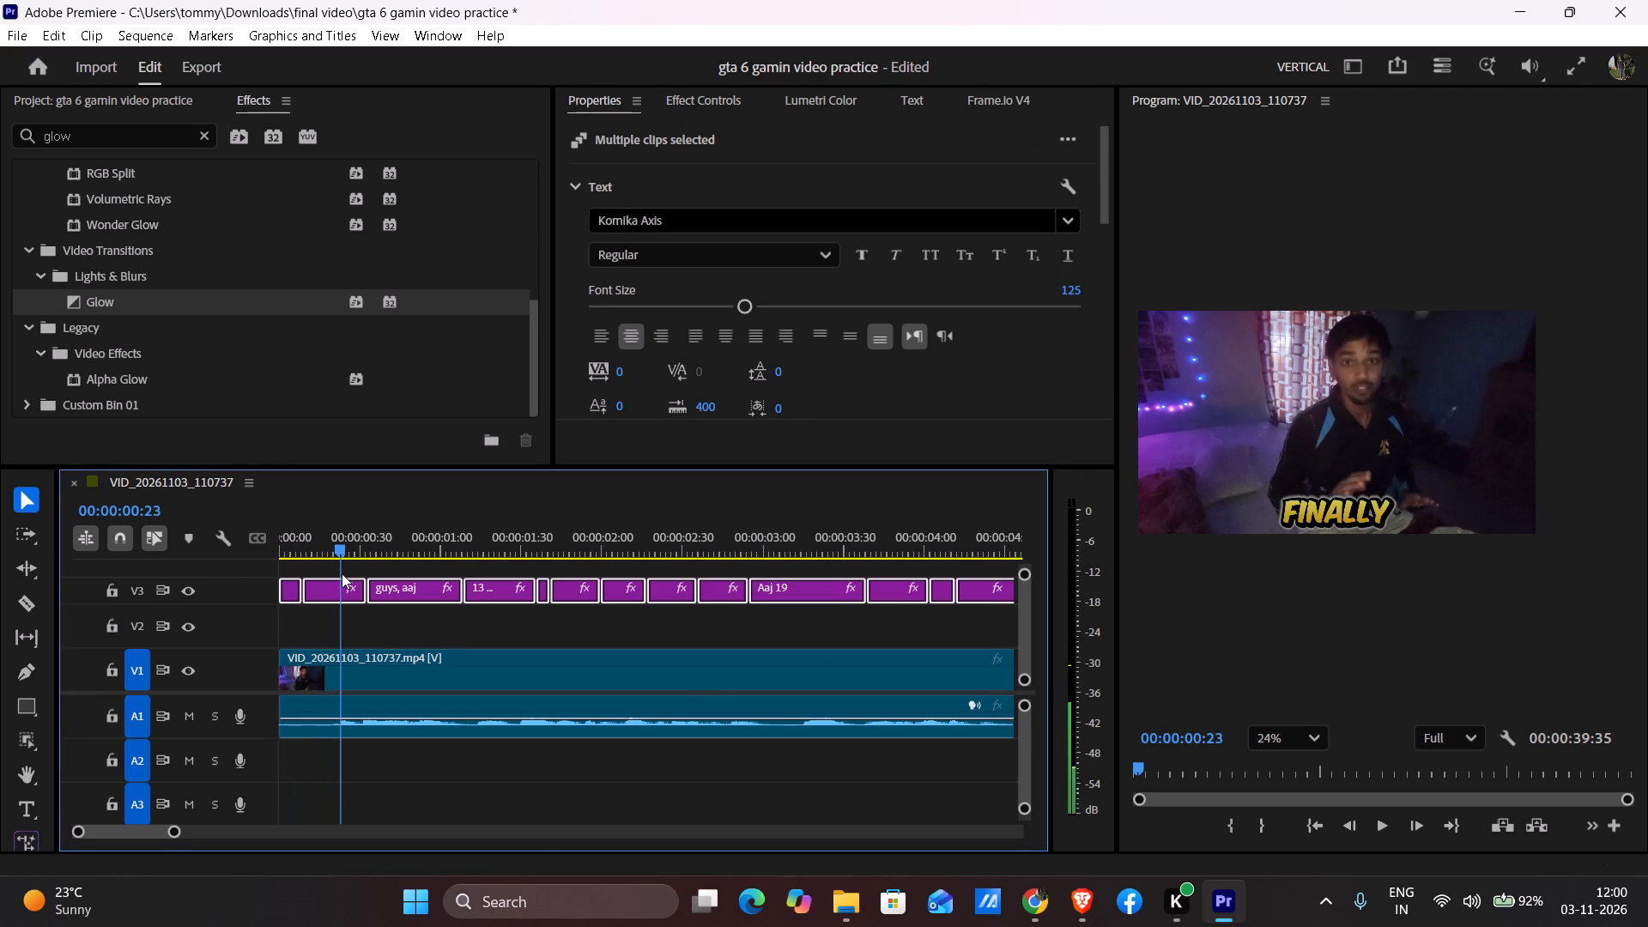
{"action": "left_click_drag", "start_coordinate": [342, 573], "coordinate": [228, 621]}
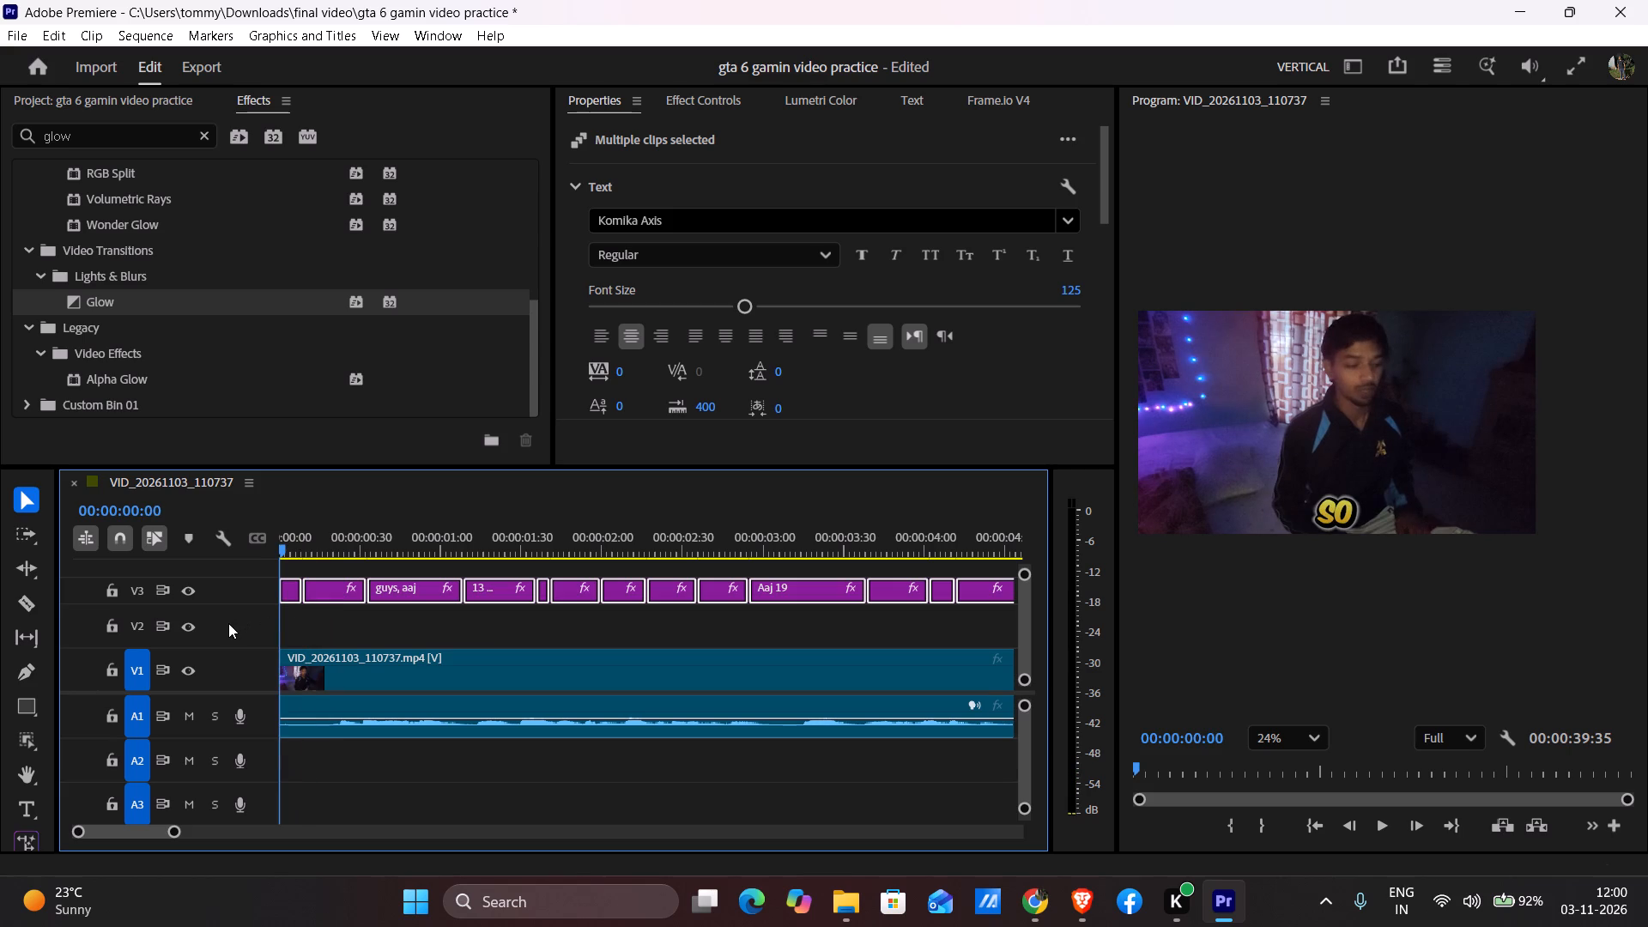
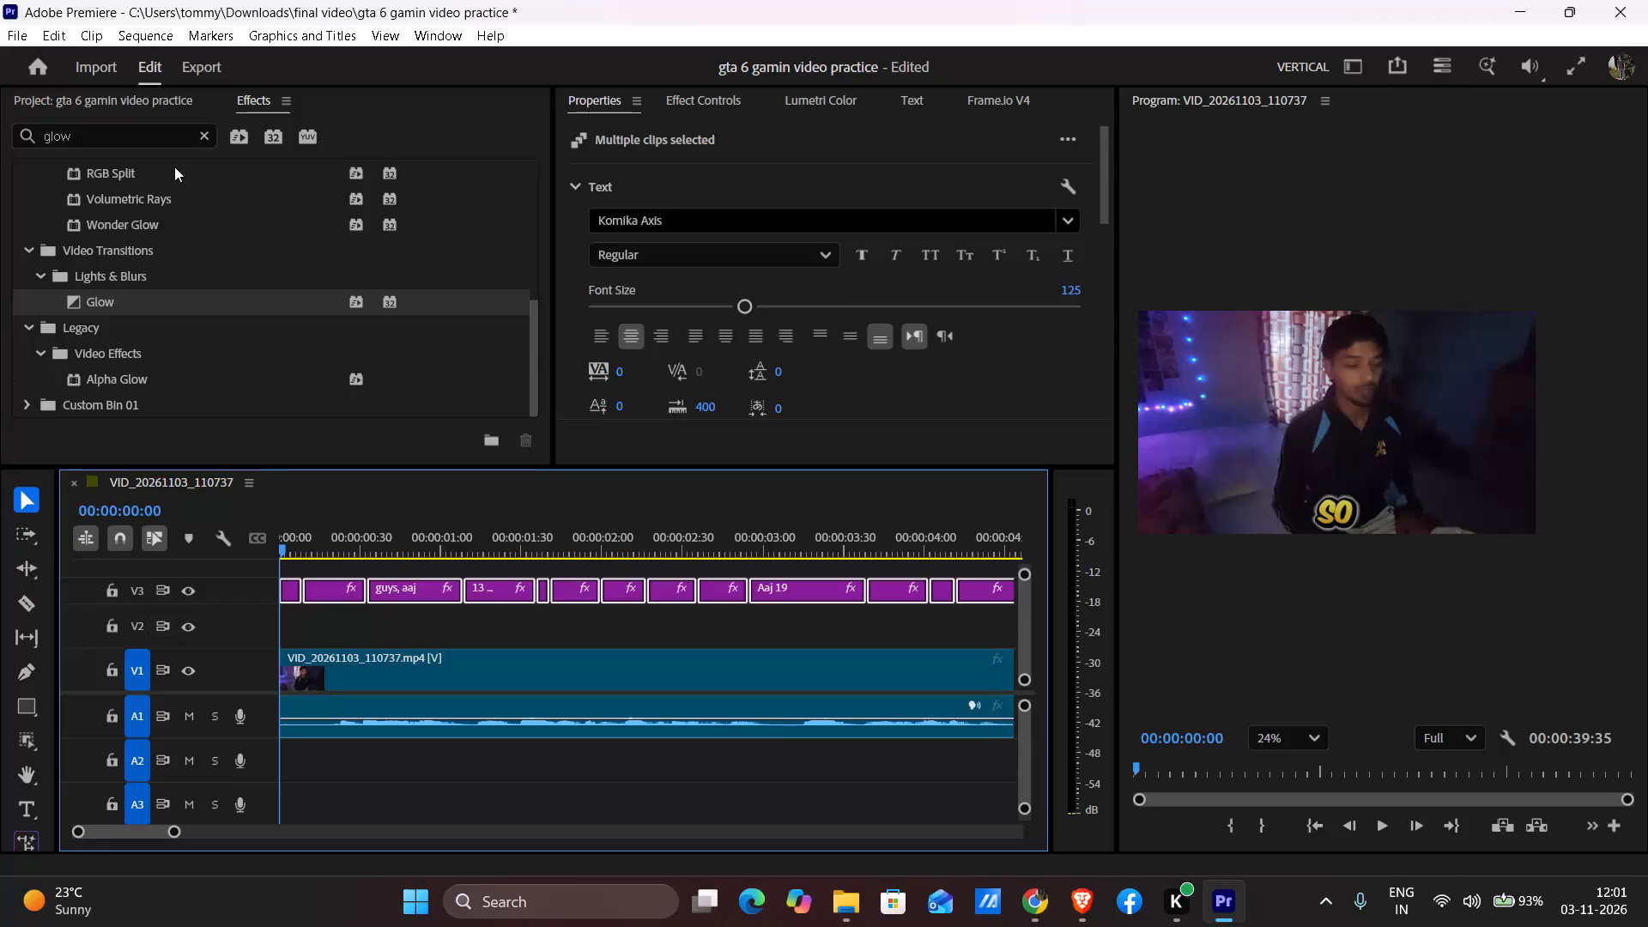
Search the effects library for "pop" in place of glow, extend the search to "pop down", and clear the search text.
{"action": "left_click", "coordinate": [197, 128]}
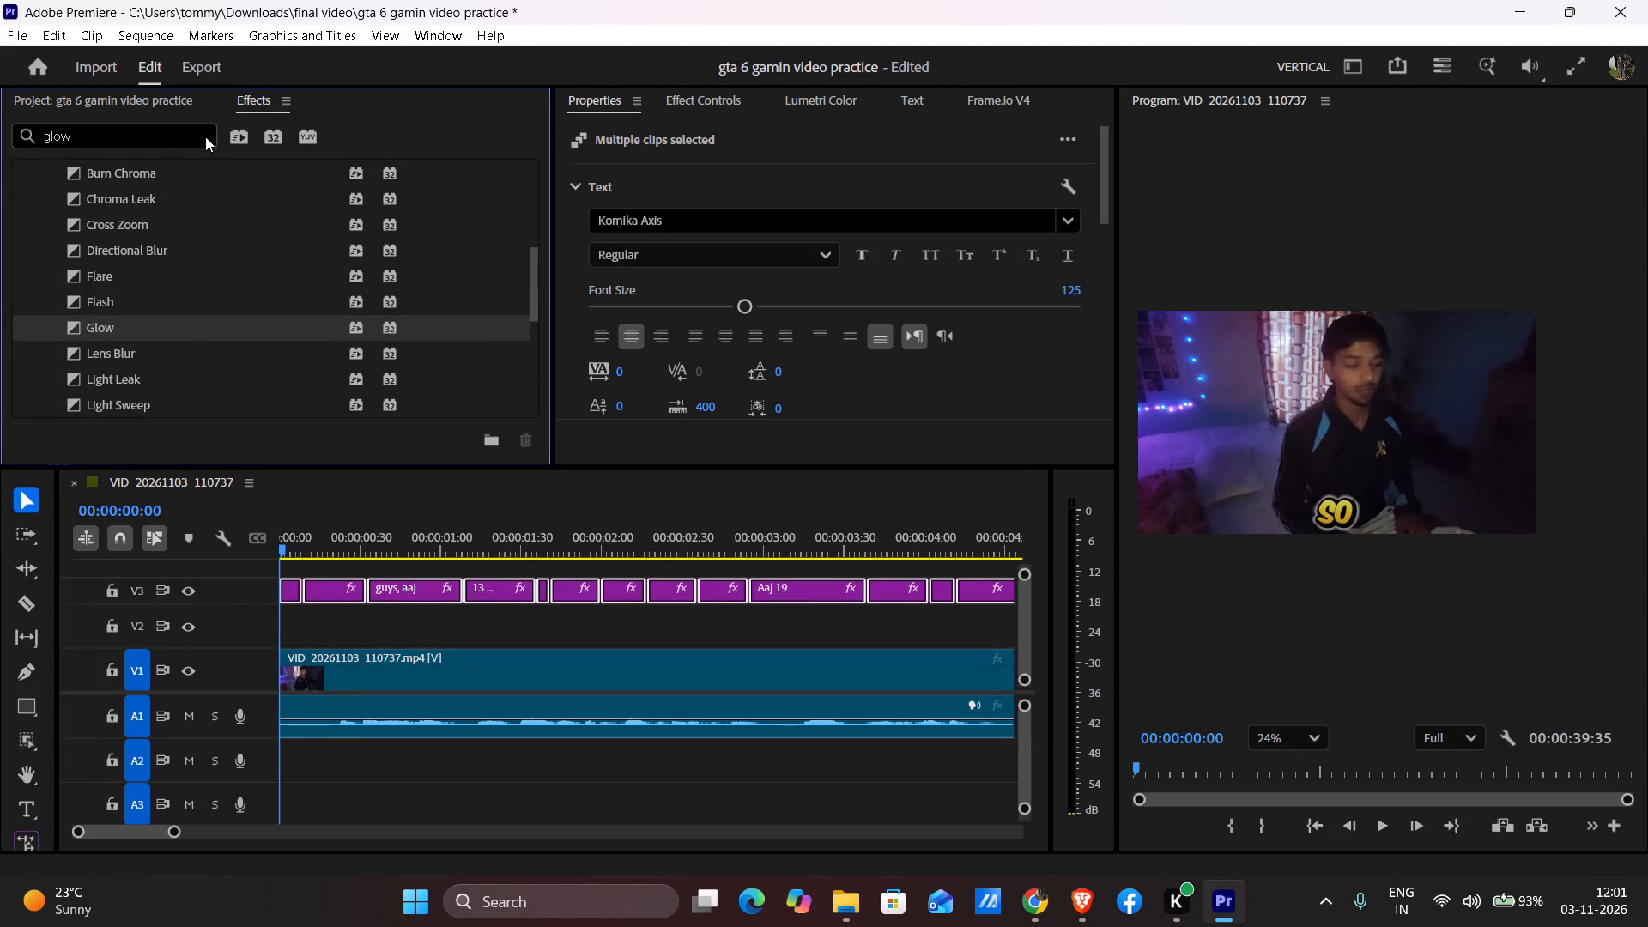
{"action": "left_click", "coordinate": [205, 135]}
{"action": "left_click", "coordinate": [151, 138]}
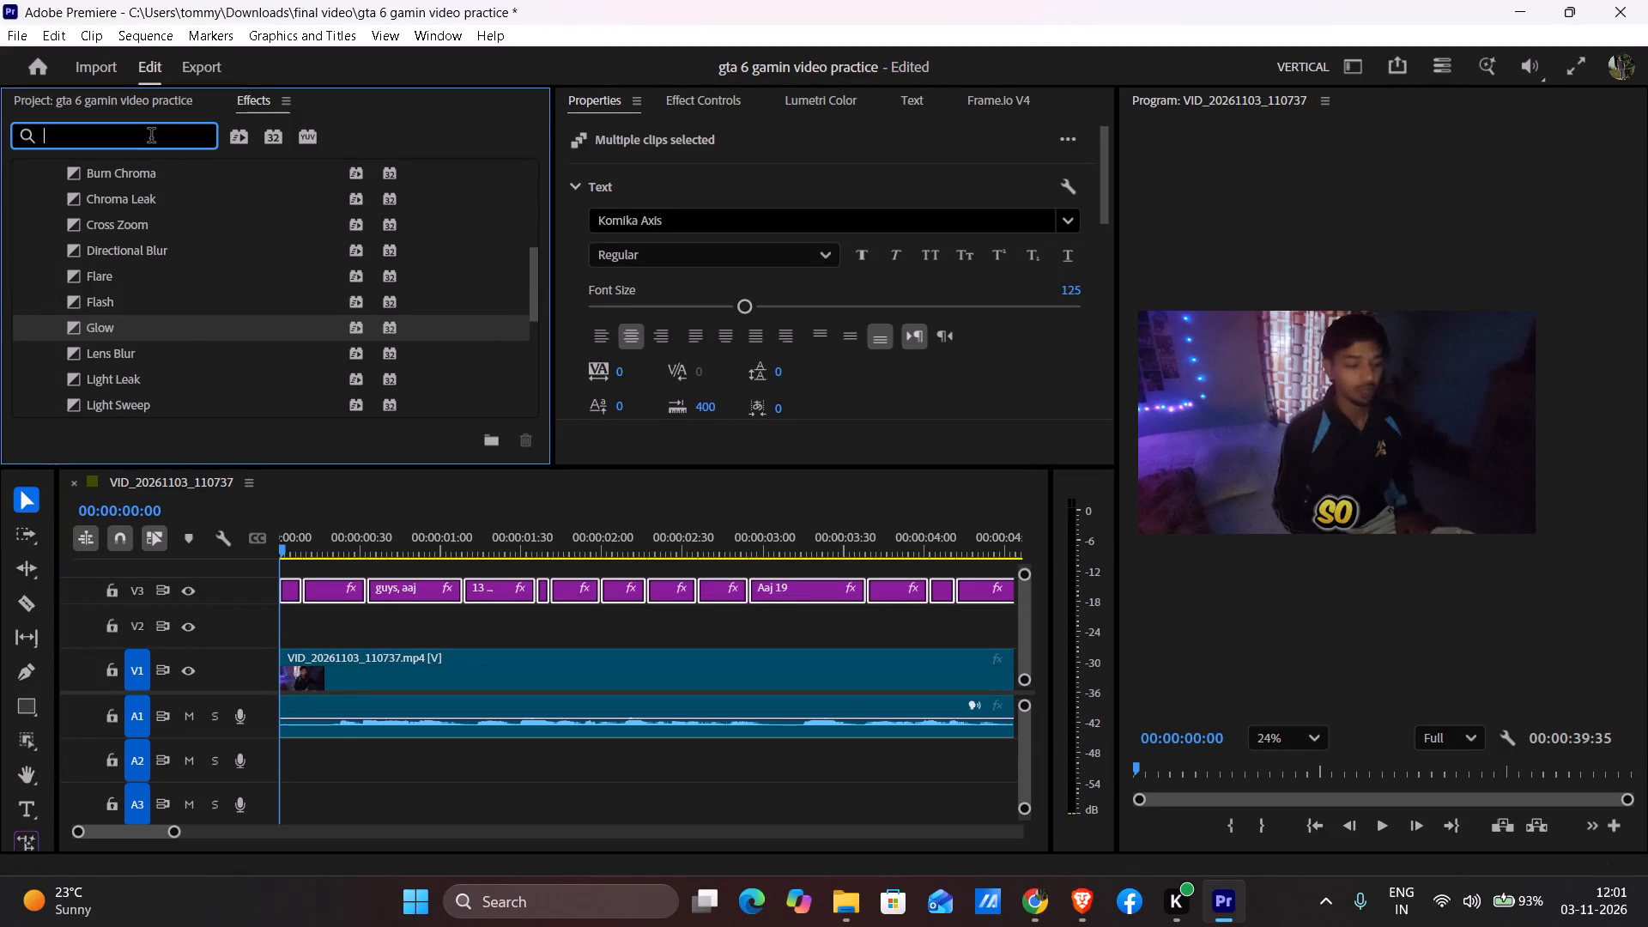
{"action": "type", "text": "pop"}
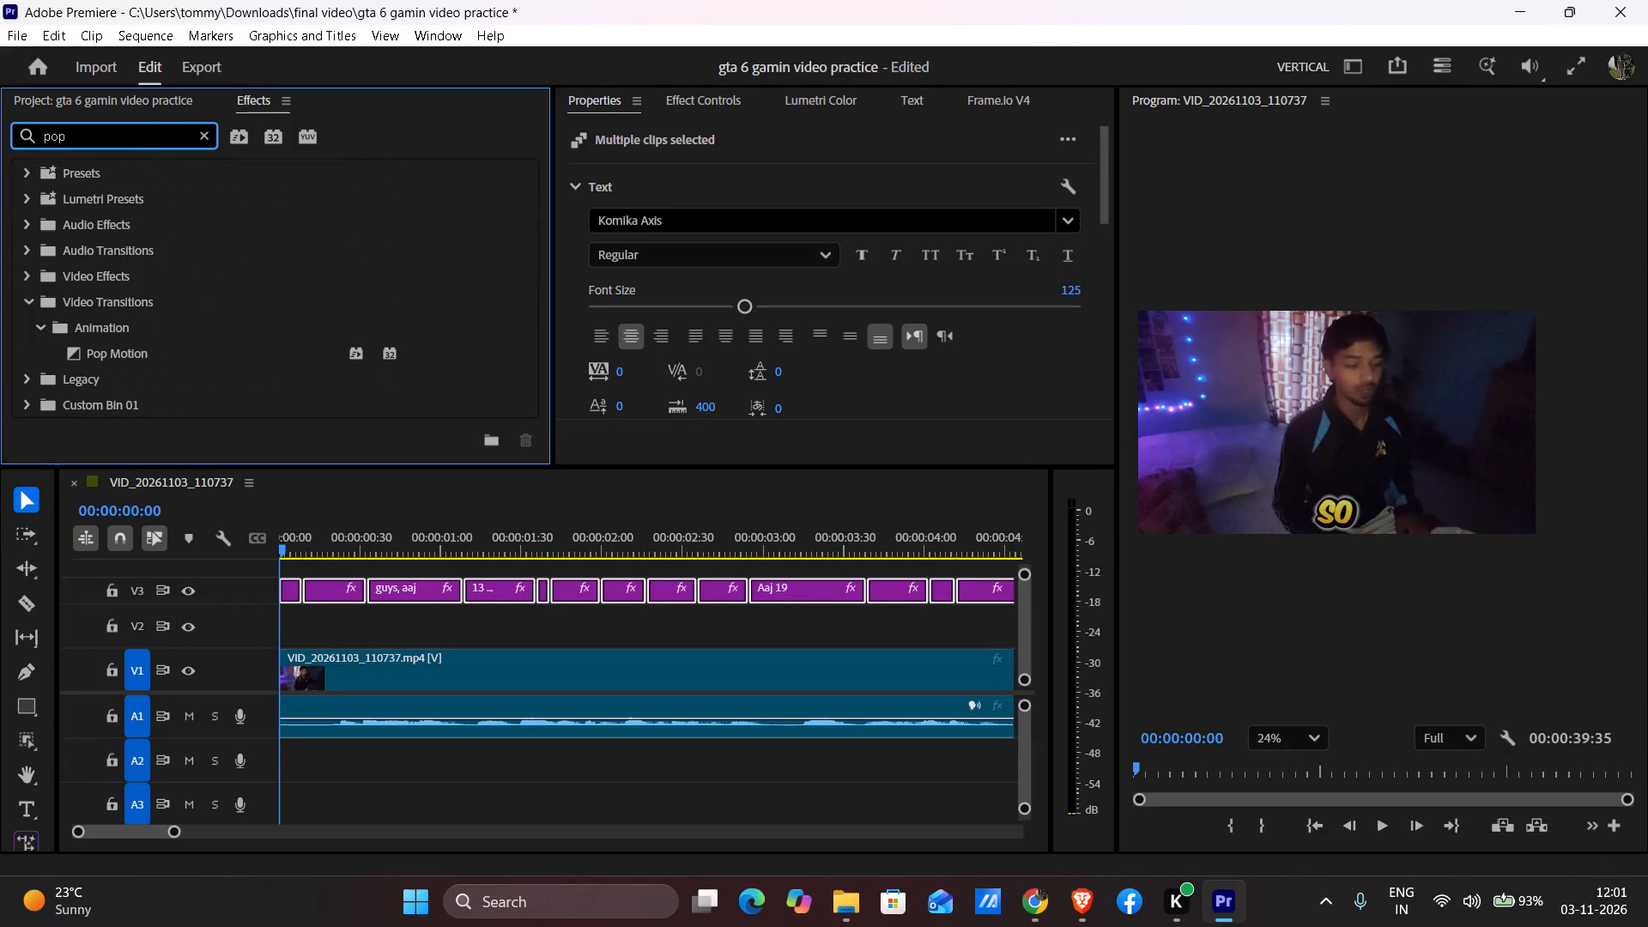
{"action": "scroll", "coordinate": [94, 401], "scroll_direction": "down", "scroll_amount": 5}
{"action": "scroll", "coordinate": [169, 303], "scroll_direction": "down", "scroll_amount": 3}
{"action": "scroll", "coordinate": [169, 303], "scroll_direction": "up", "scroll_amount": 3}
{"action": "key", "text": "space"}
{"action": "type", "text": "down"}
{"action": "left_click_drag", "start_coordinate": [147, 131], "coordinate": [30, 171]}
{"action": "key", "text": "BackSpace"}
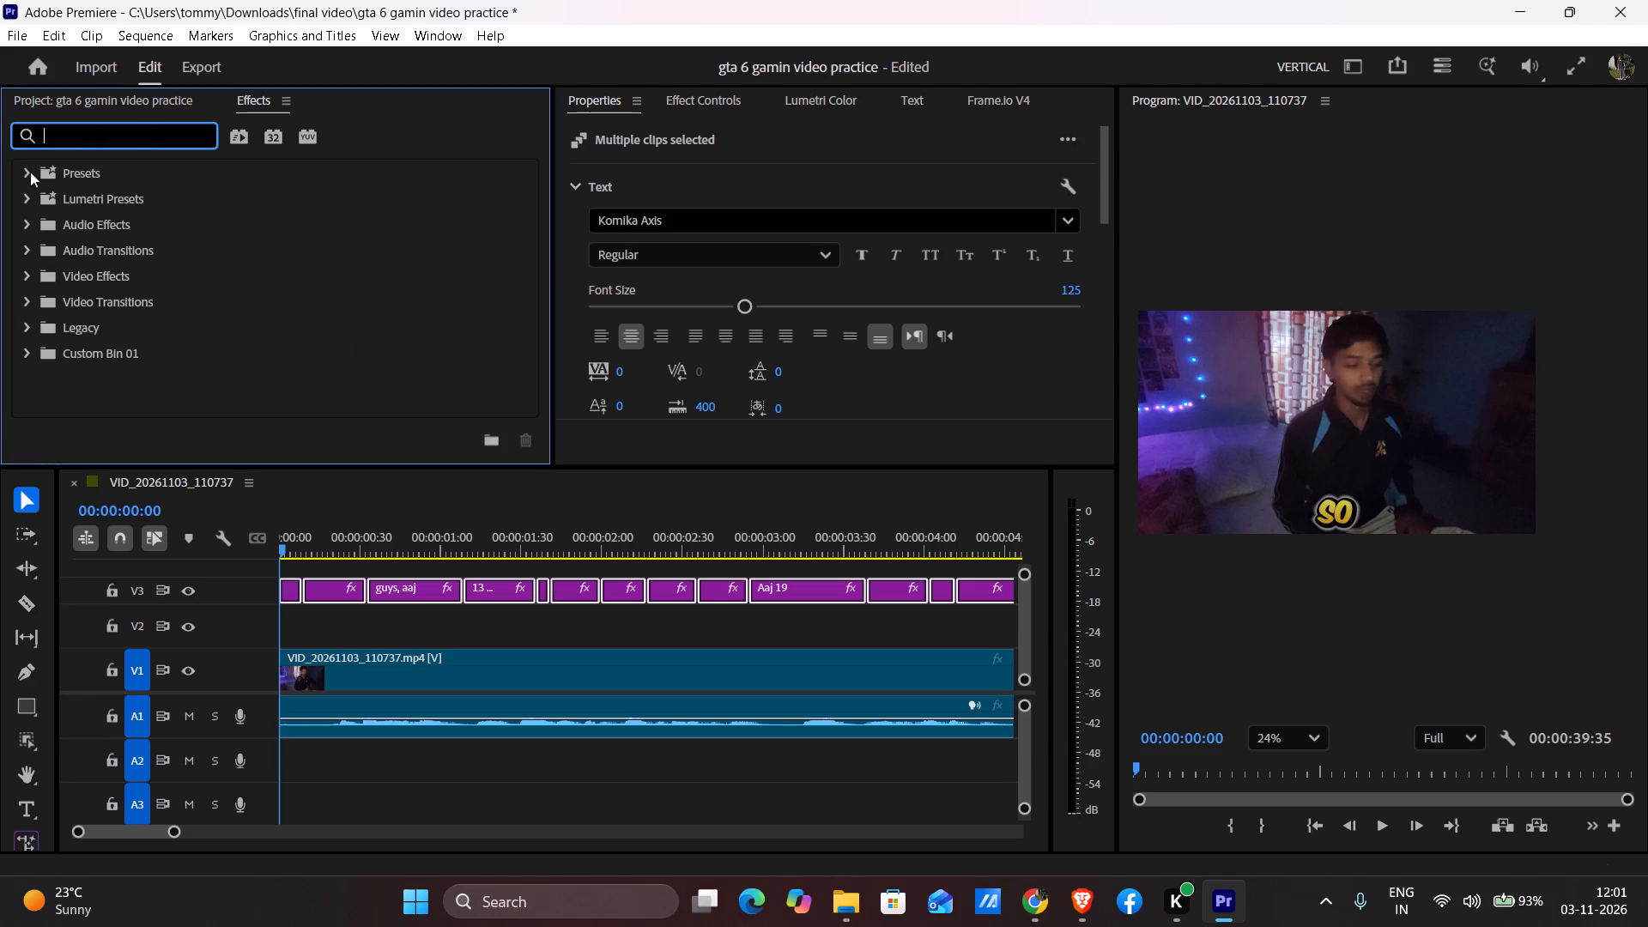
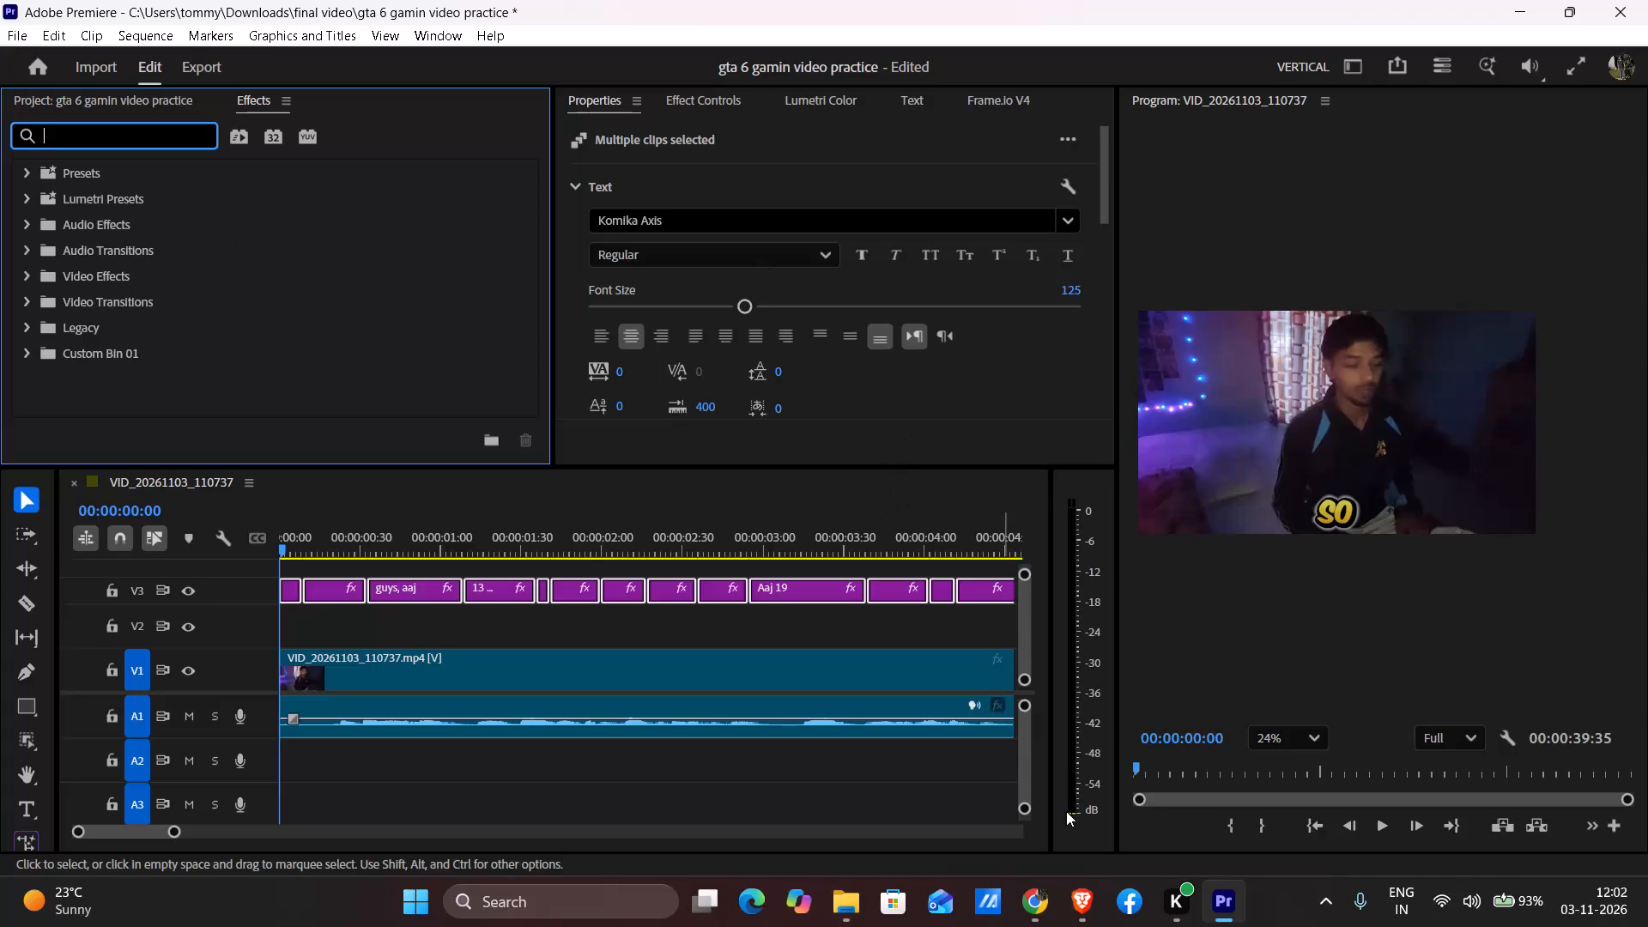
Switch to Brave, back out of the page flagged as a dangerous site, and close its tab.
{"action": "left_click", "coordinate": [1034, 911]}
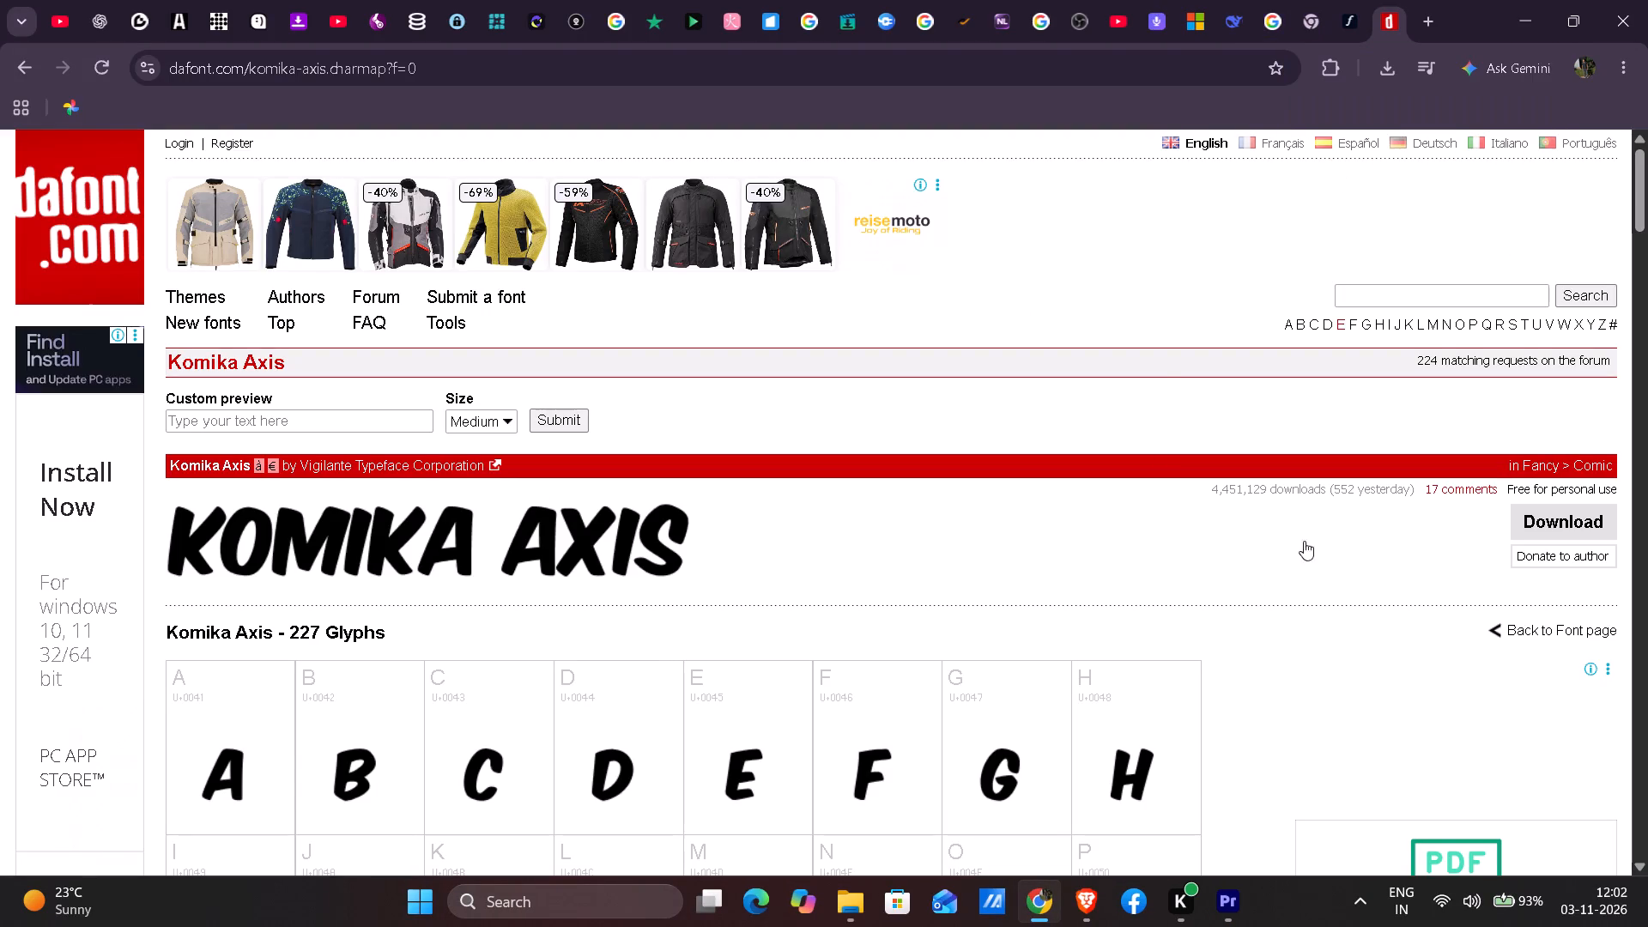
{"action": "left_click", "coordinate": [1103, 912]}
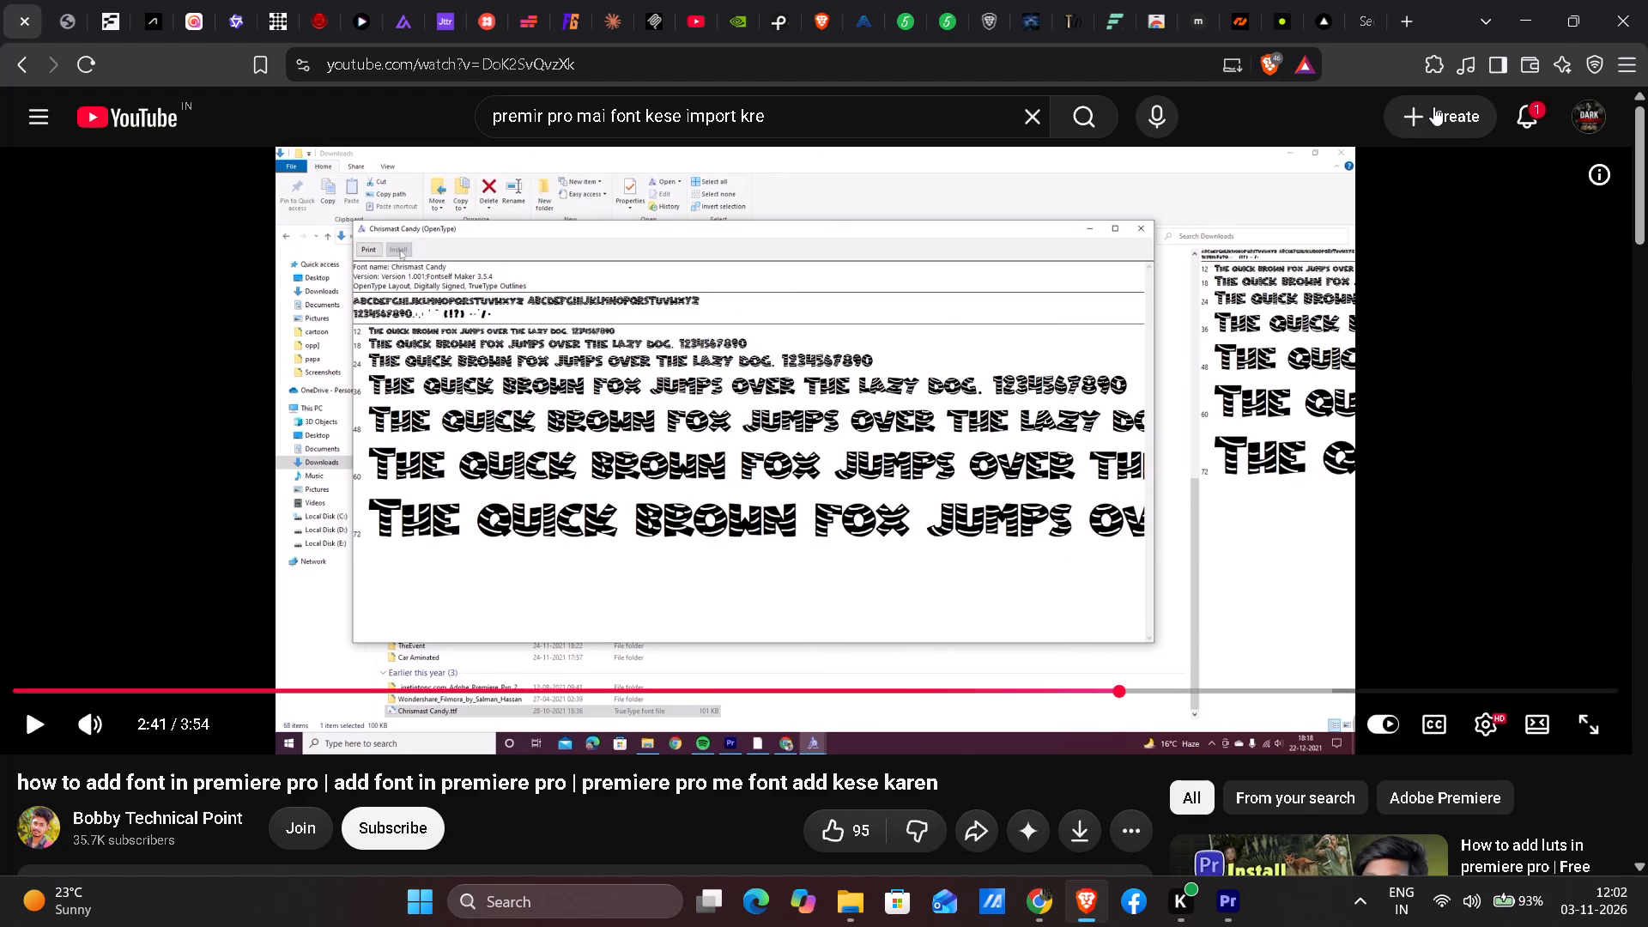
{"action": "left_click", "coordinate": [1372, 9]}
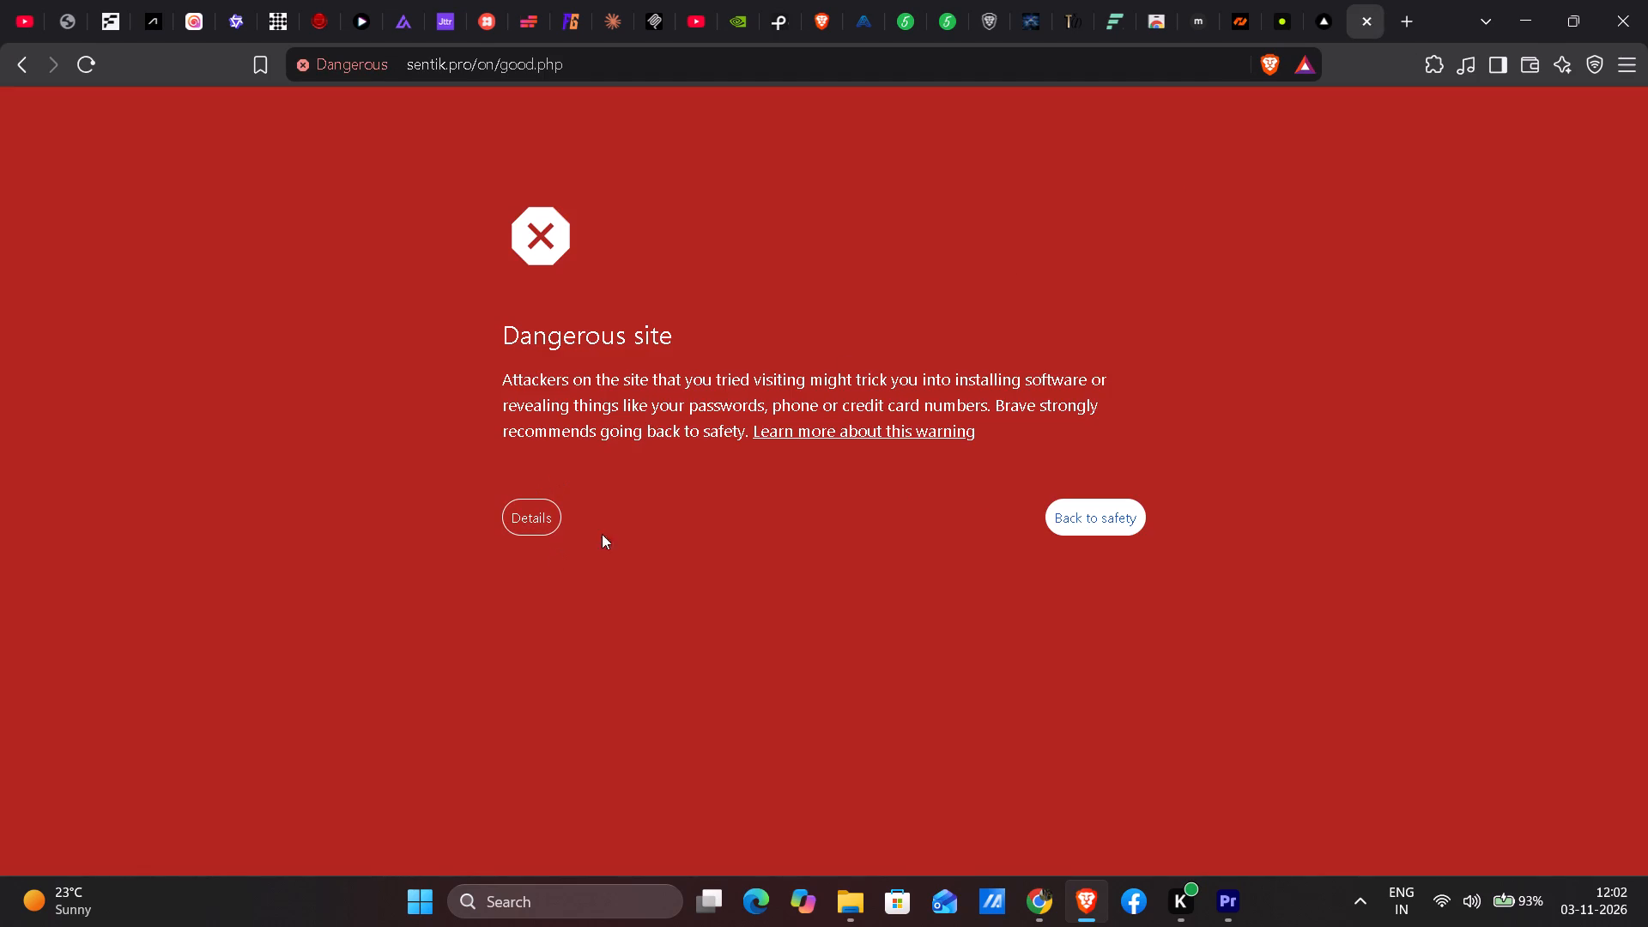
{"action": "left_click", "coordinate": [1058, 512]}
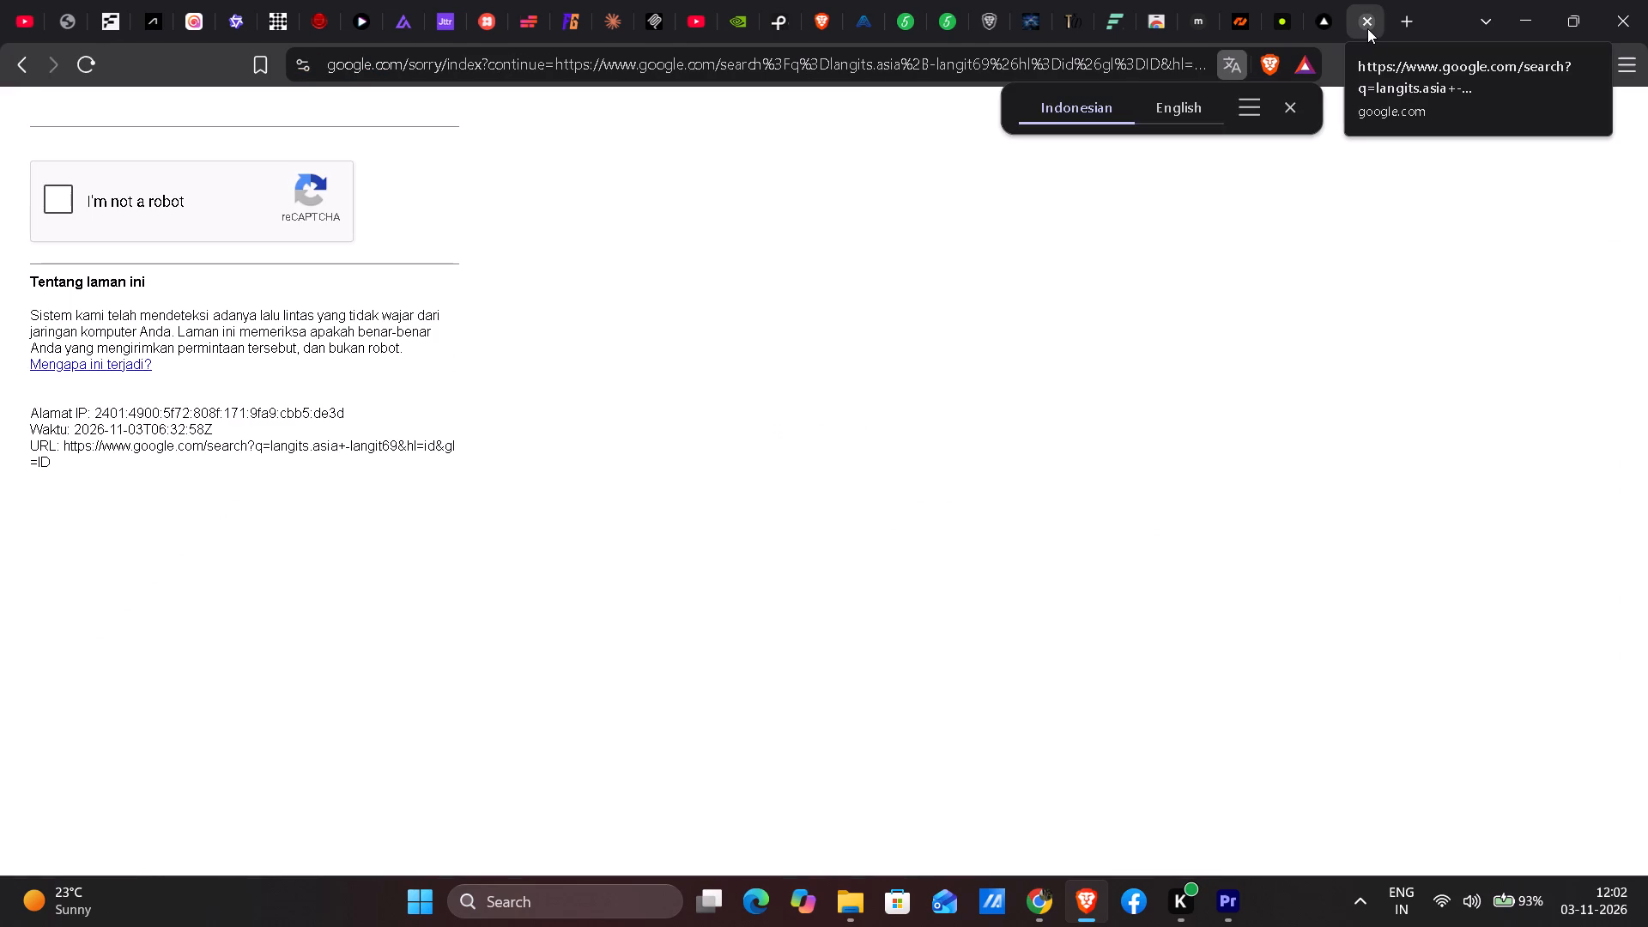
{"action": "left_click", "coordinate": [1367, 28]}
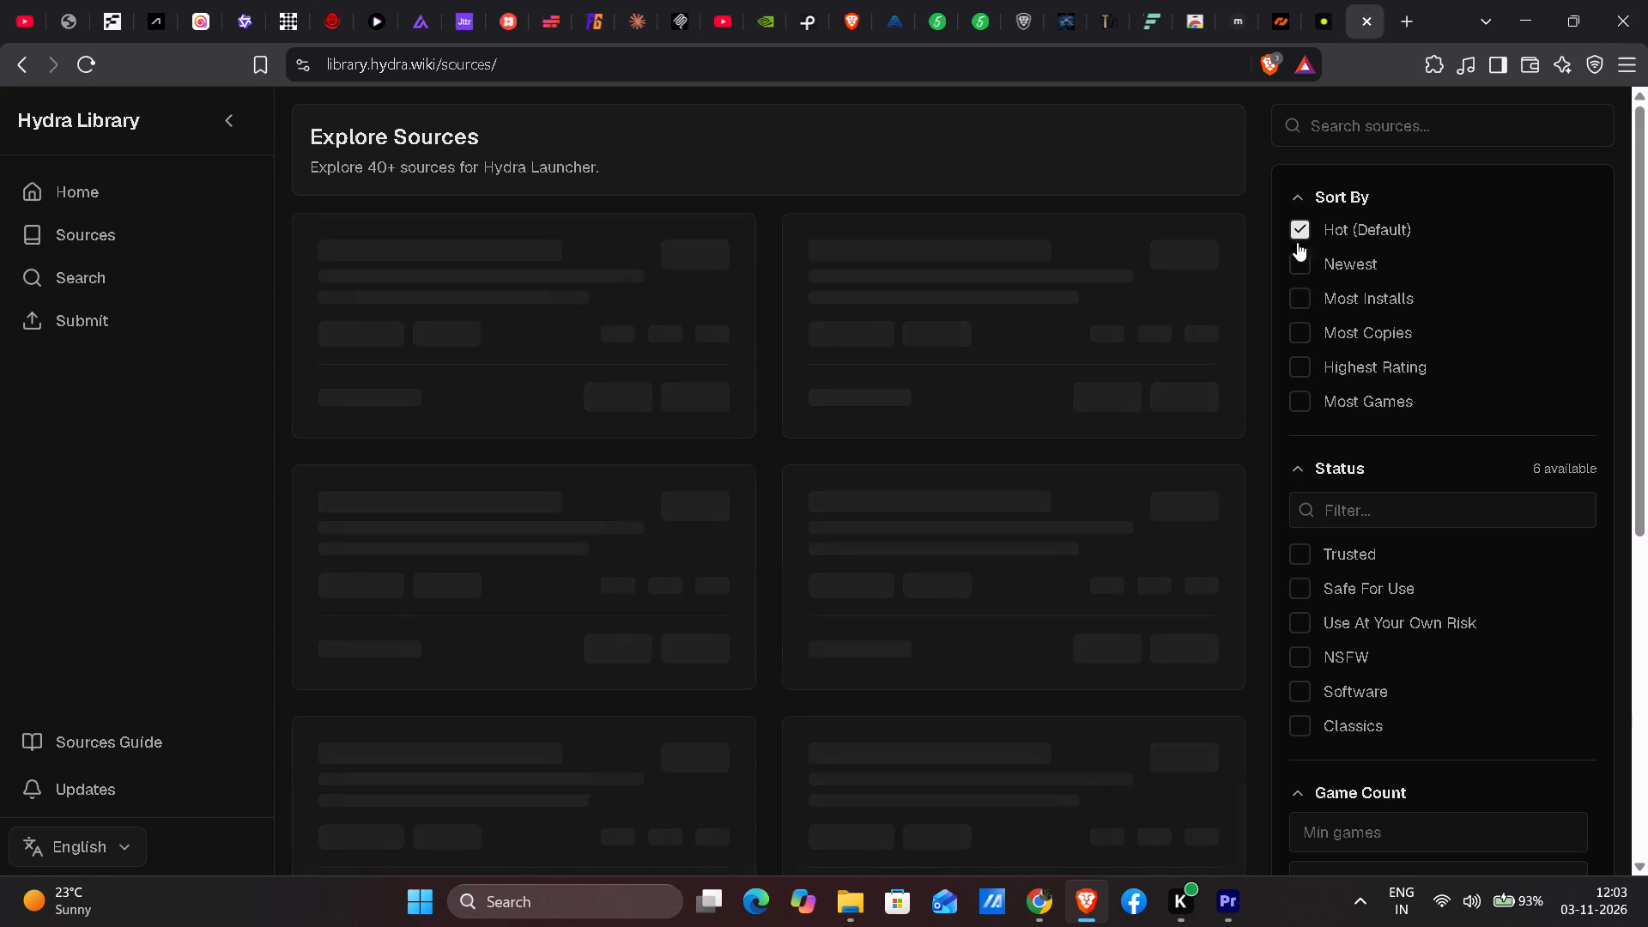
Skim the Hydra Library sources page and close its tab.
{"action": "scroll", "coordinate": [780, 311], "scroll_direction": "up", "scroll_amount": 2}
{"action": "scroll", "coordinate": [780, 311], "scroll_direction": "down", "scroll_amount": 2}
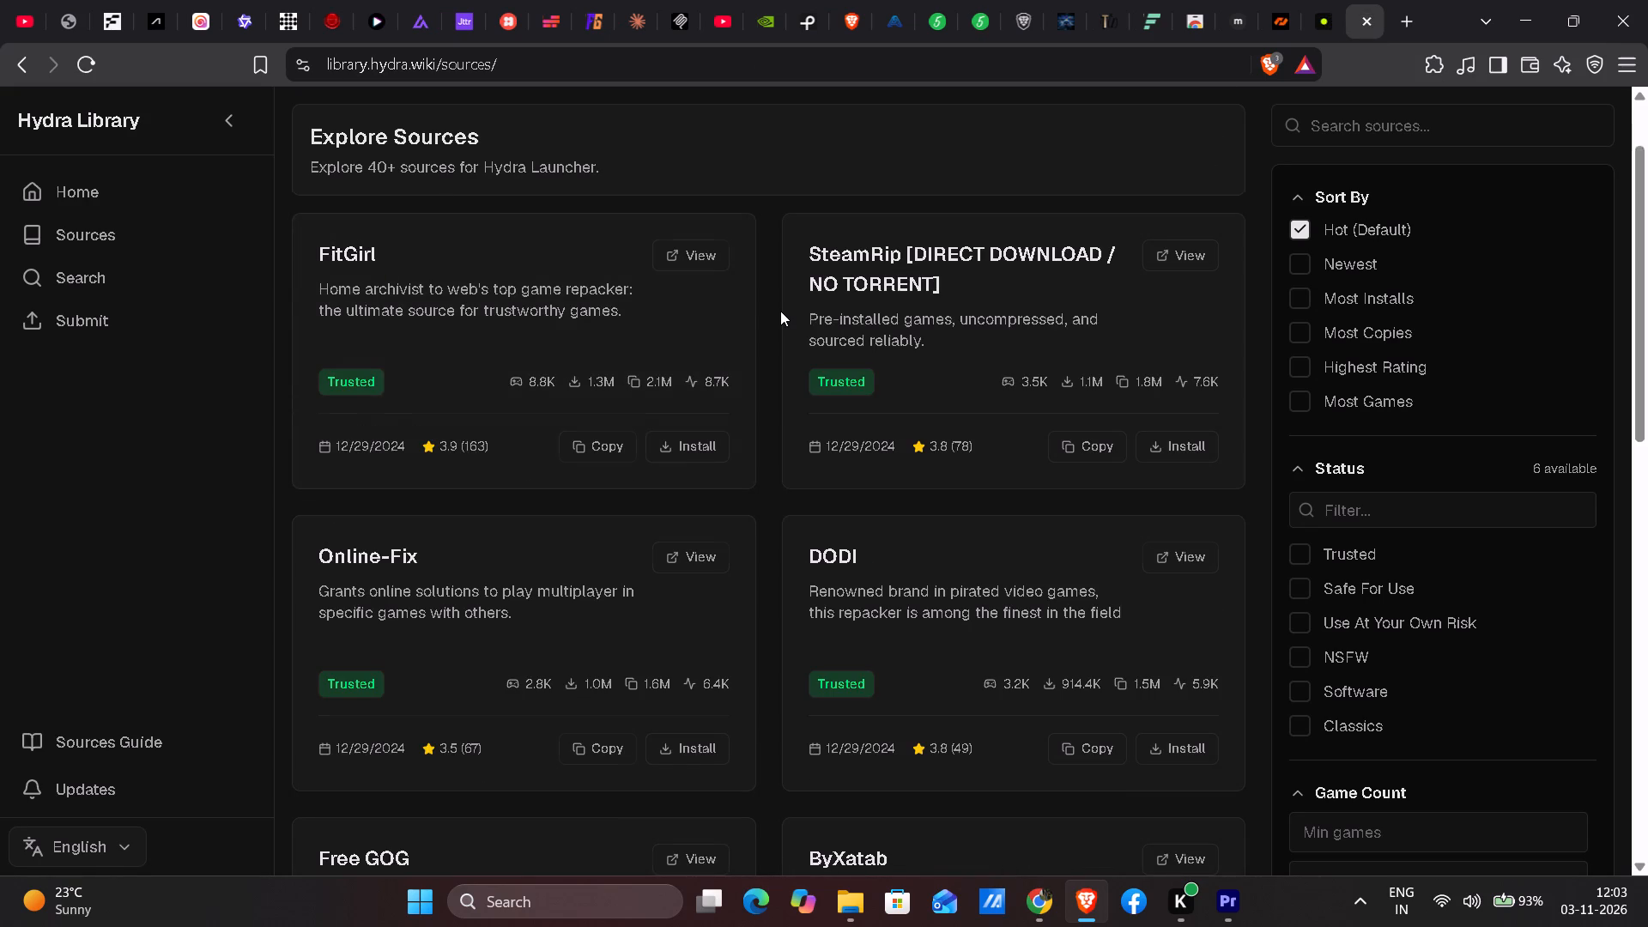
{"action": "scroll", "coordinate": [780, 311], "scroll_direction": "down", "scroll_amount": 2}
{"action": "scroll", "coordinate": [780, 310], "scroll_direction": "up", "scroll_amount": 6}
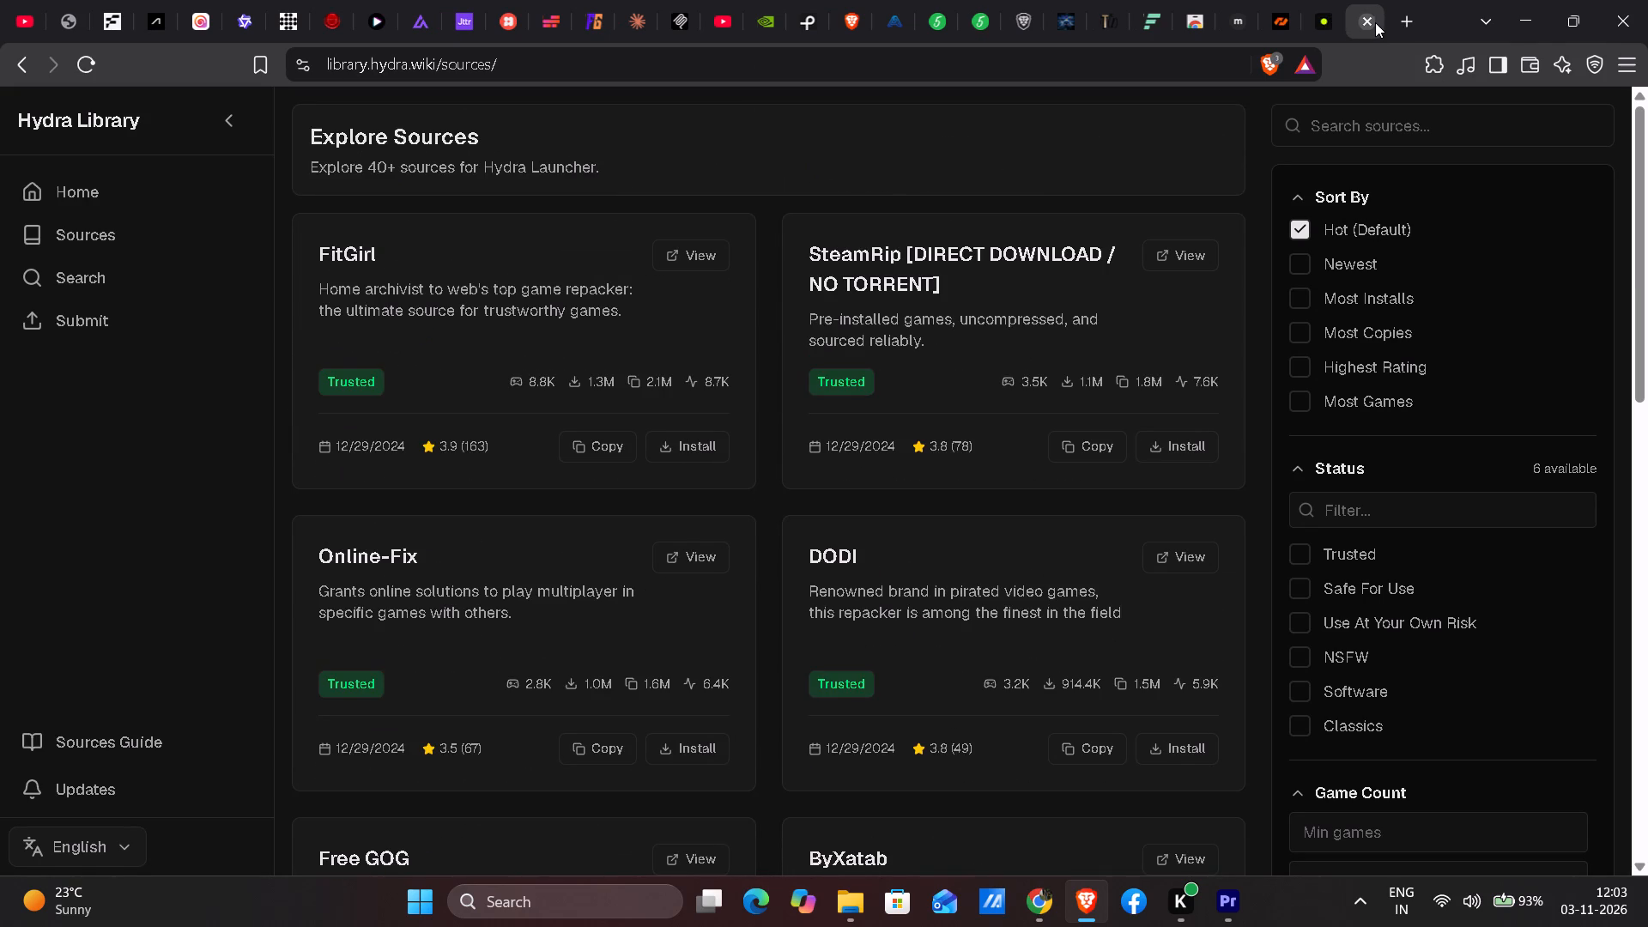
{"action": "left_click", "coordinate": [1375, 22]}
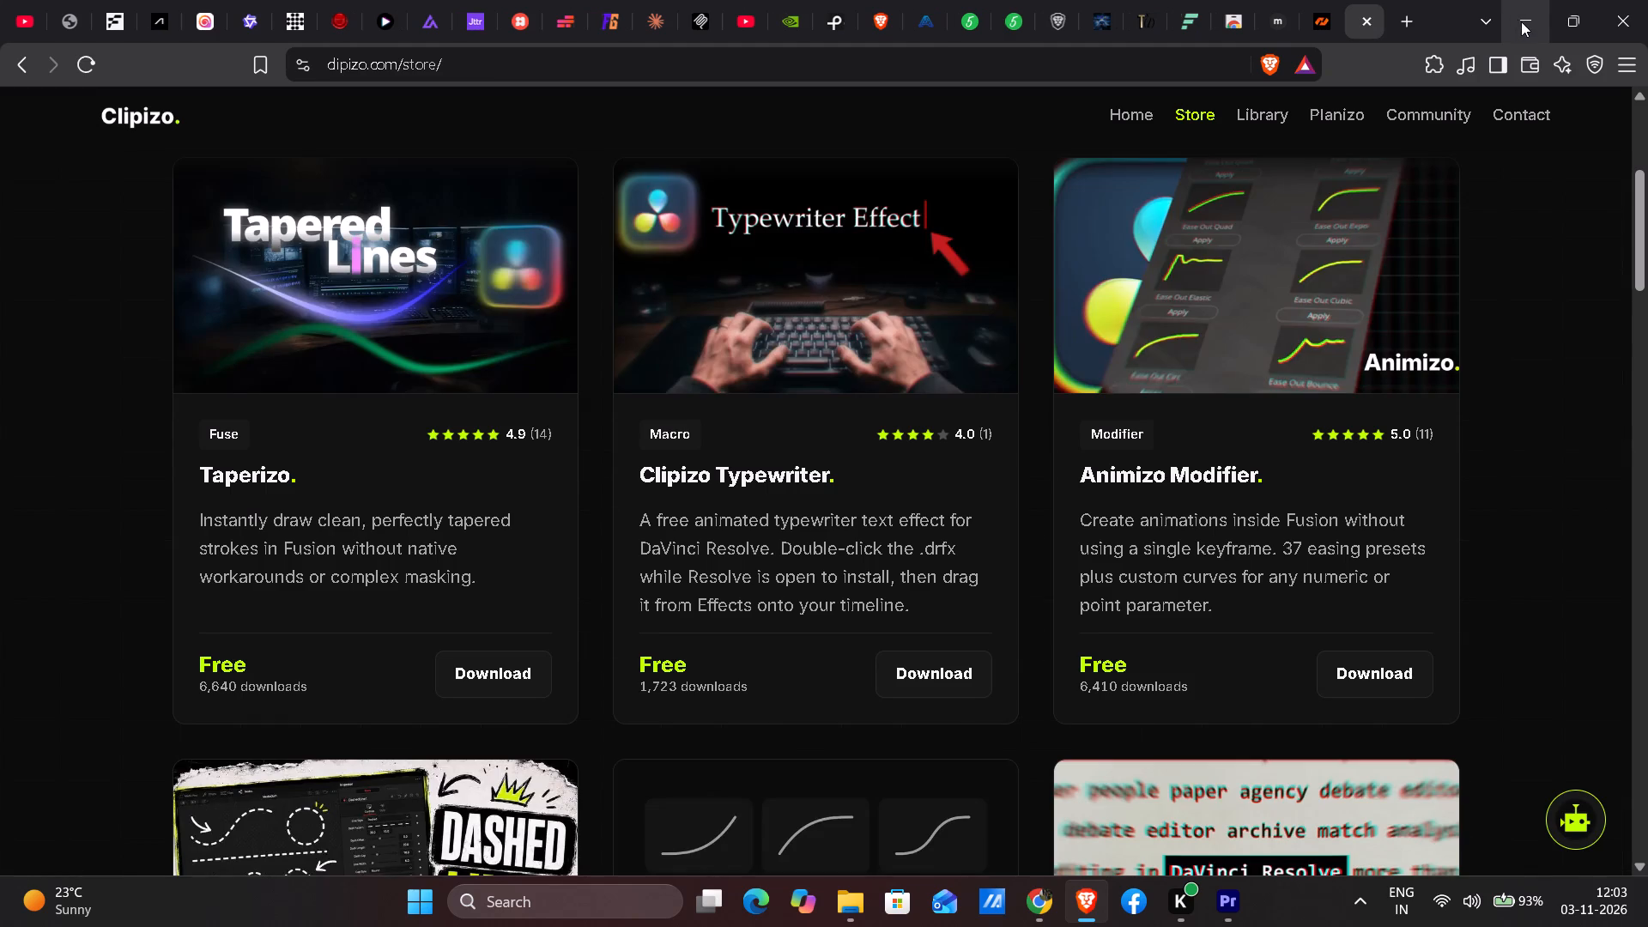
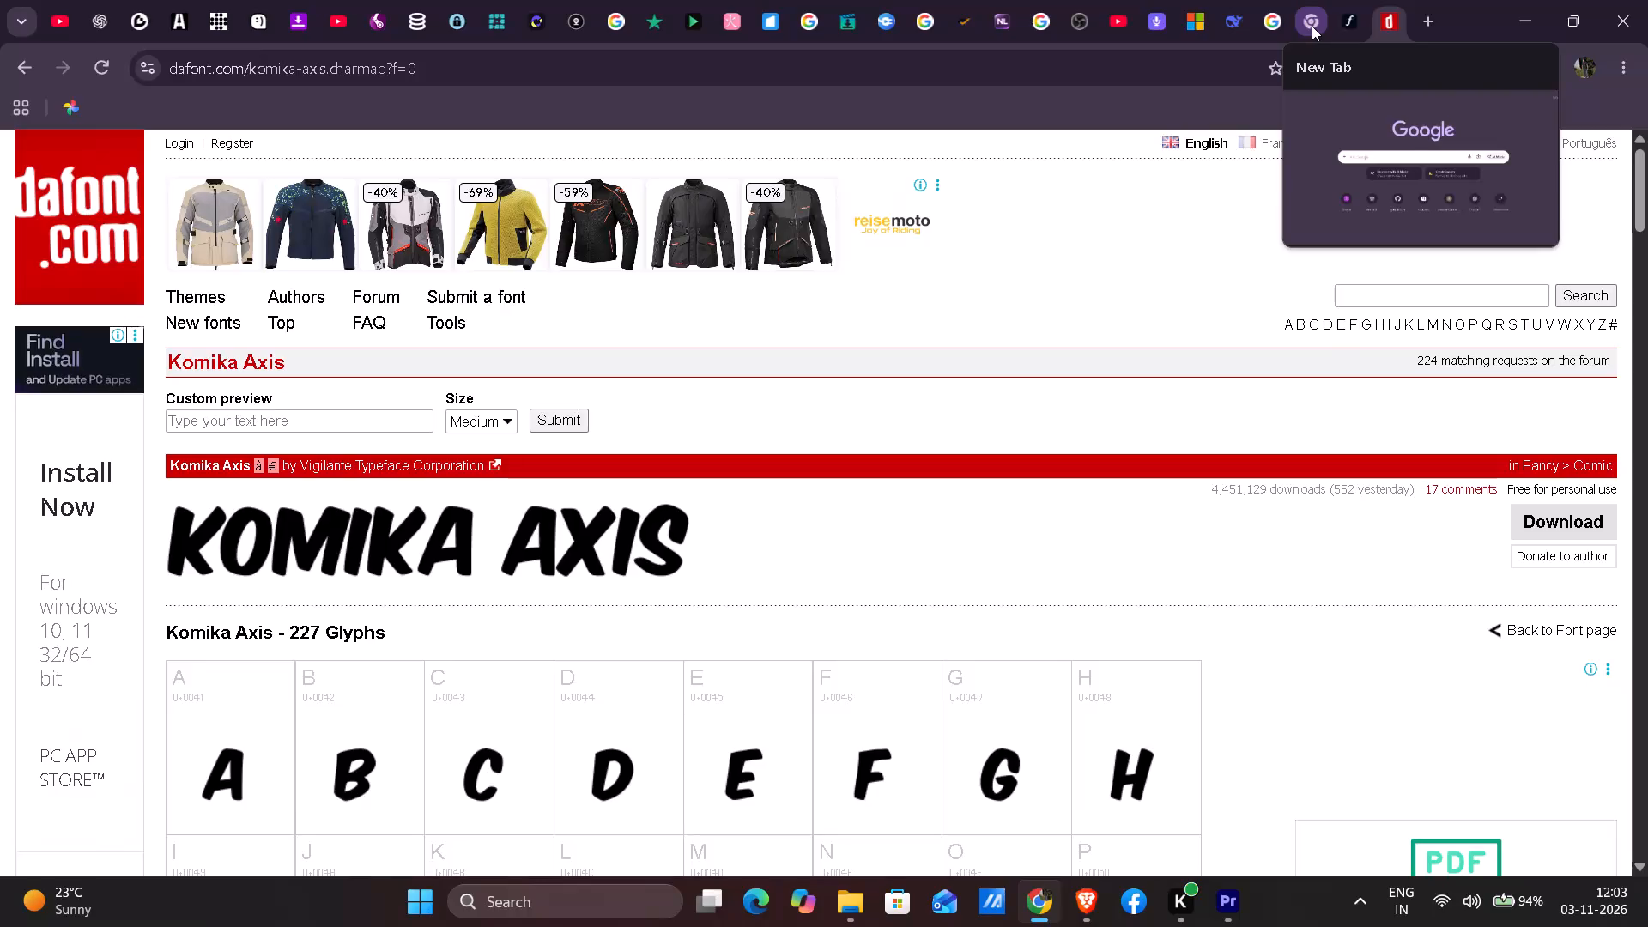
Search Google for animation composer and open the Mister Horse page of Animation Composer for Premiere.
{"action": "left_click", "coordinate": [425, 80]}
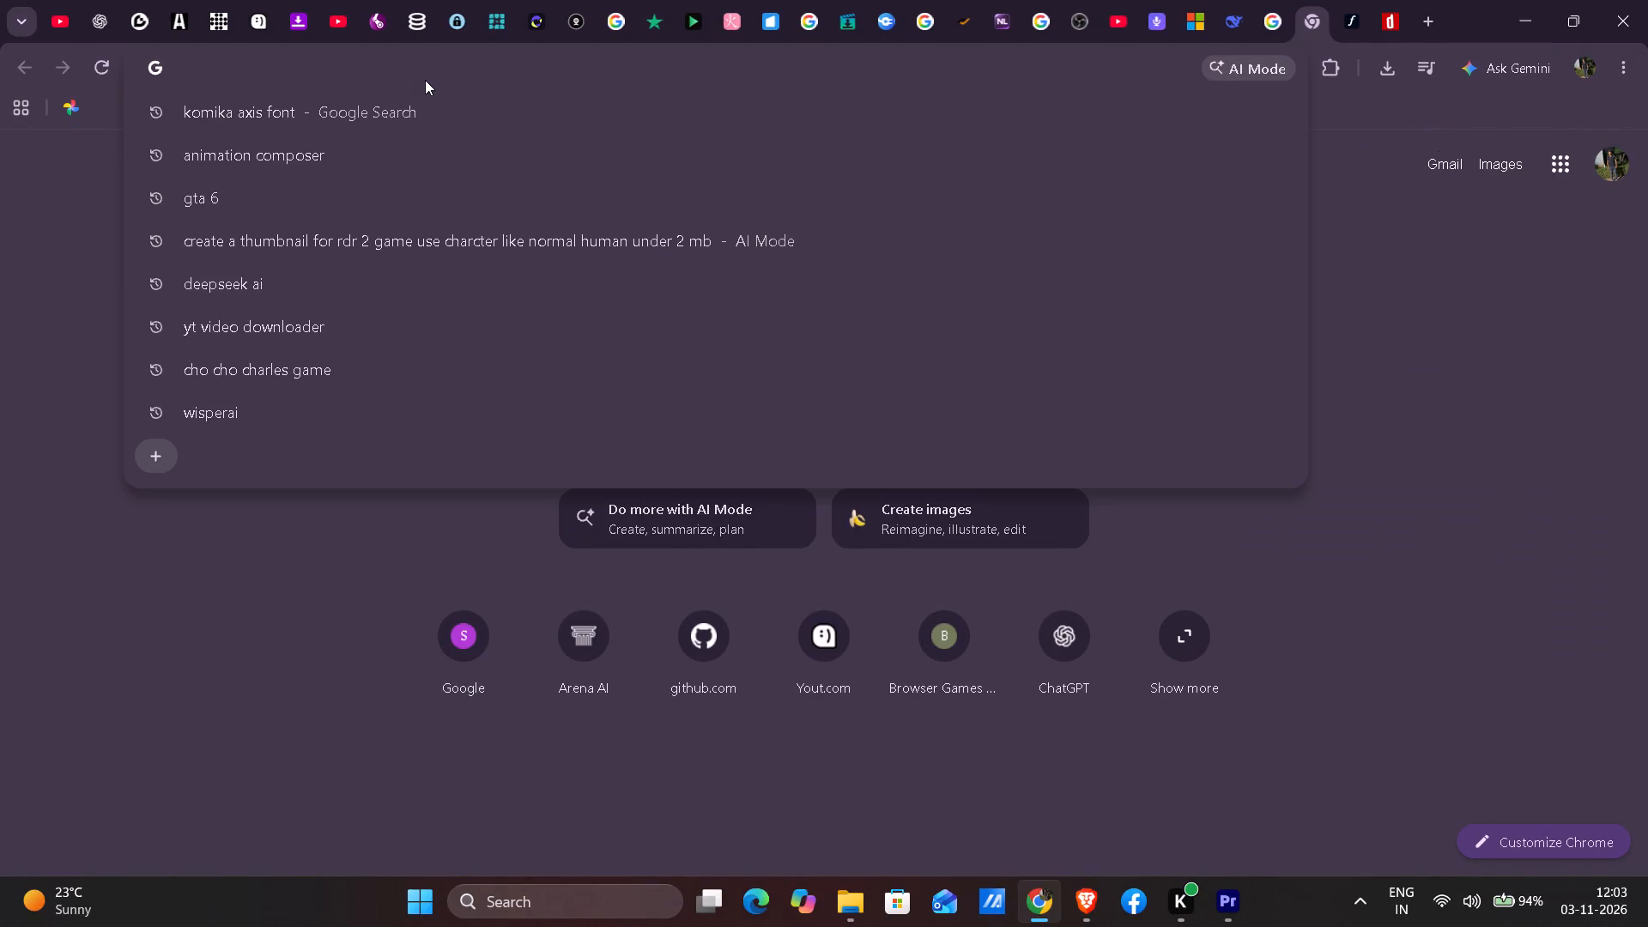
{"action": "left_click", "coordinate": [382, 159]}
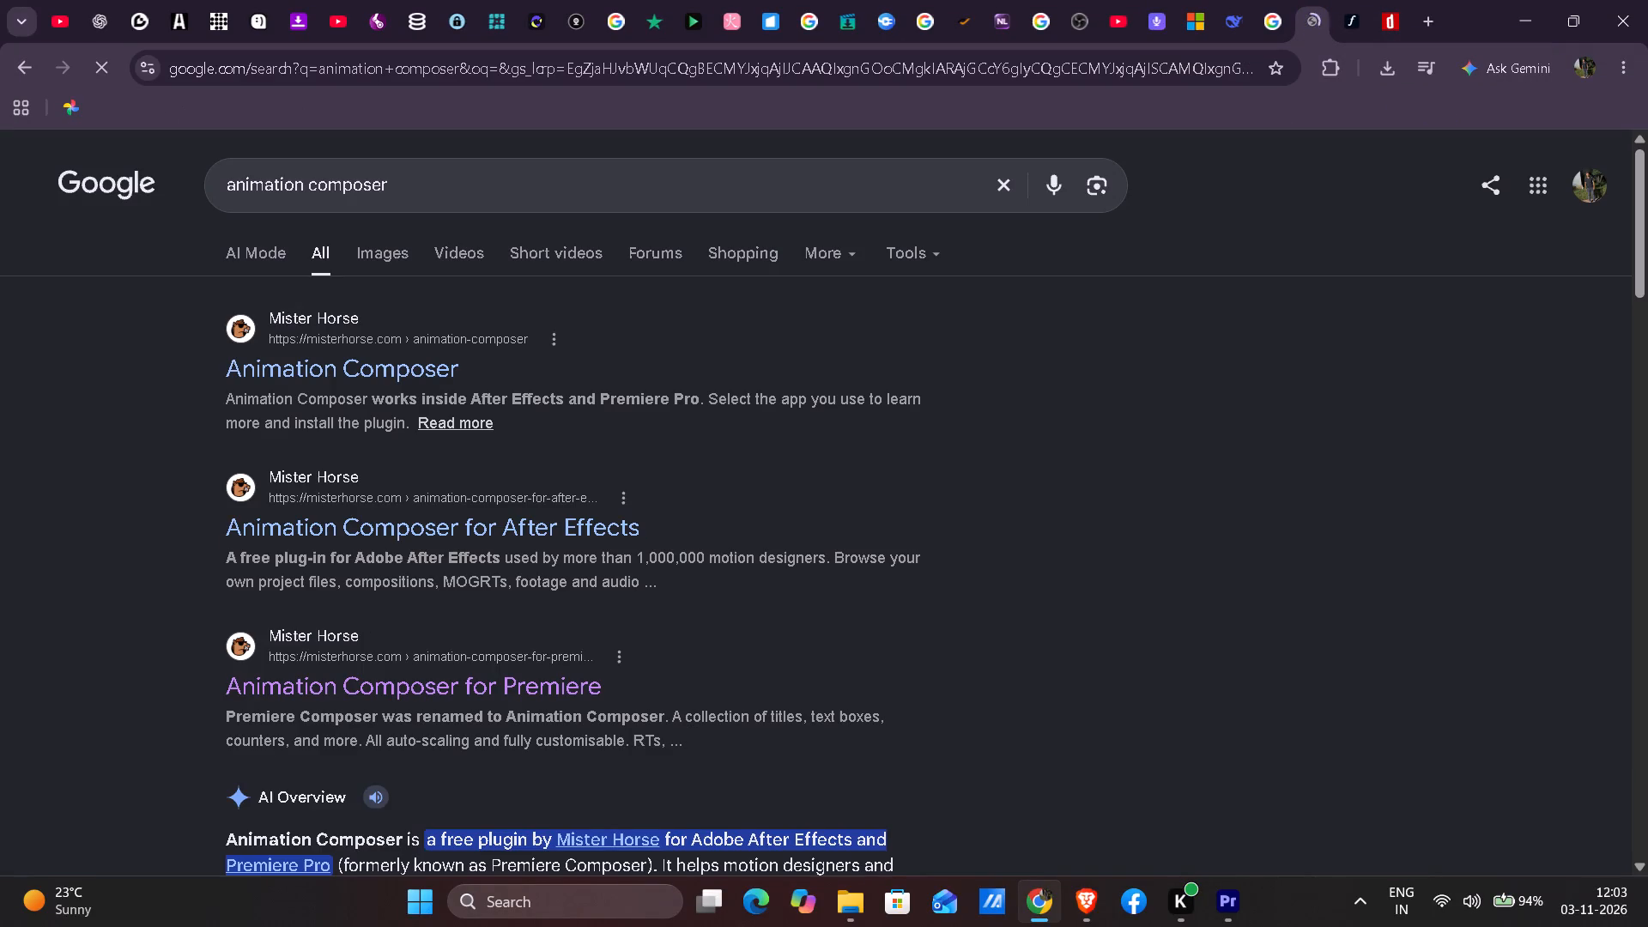
{"action": "left_click", "coordinate": [397, 661]}
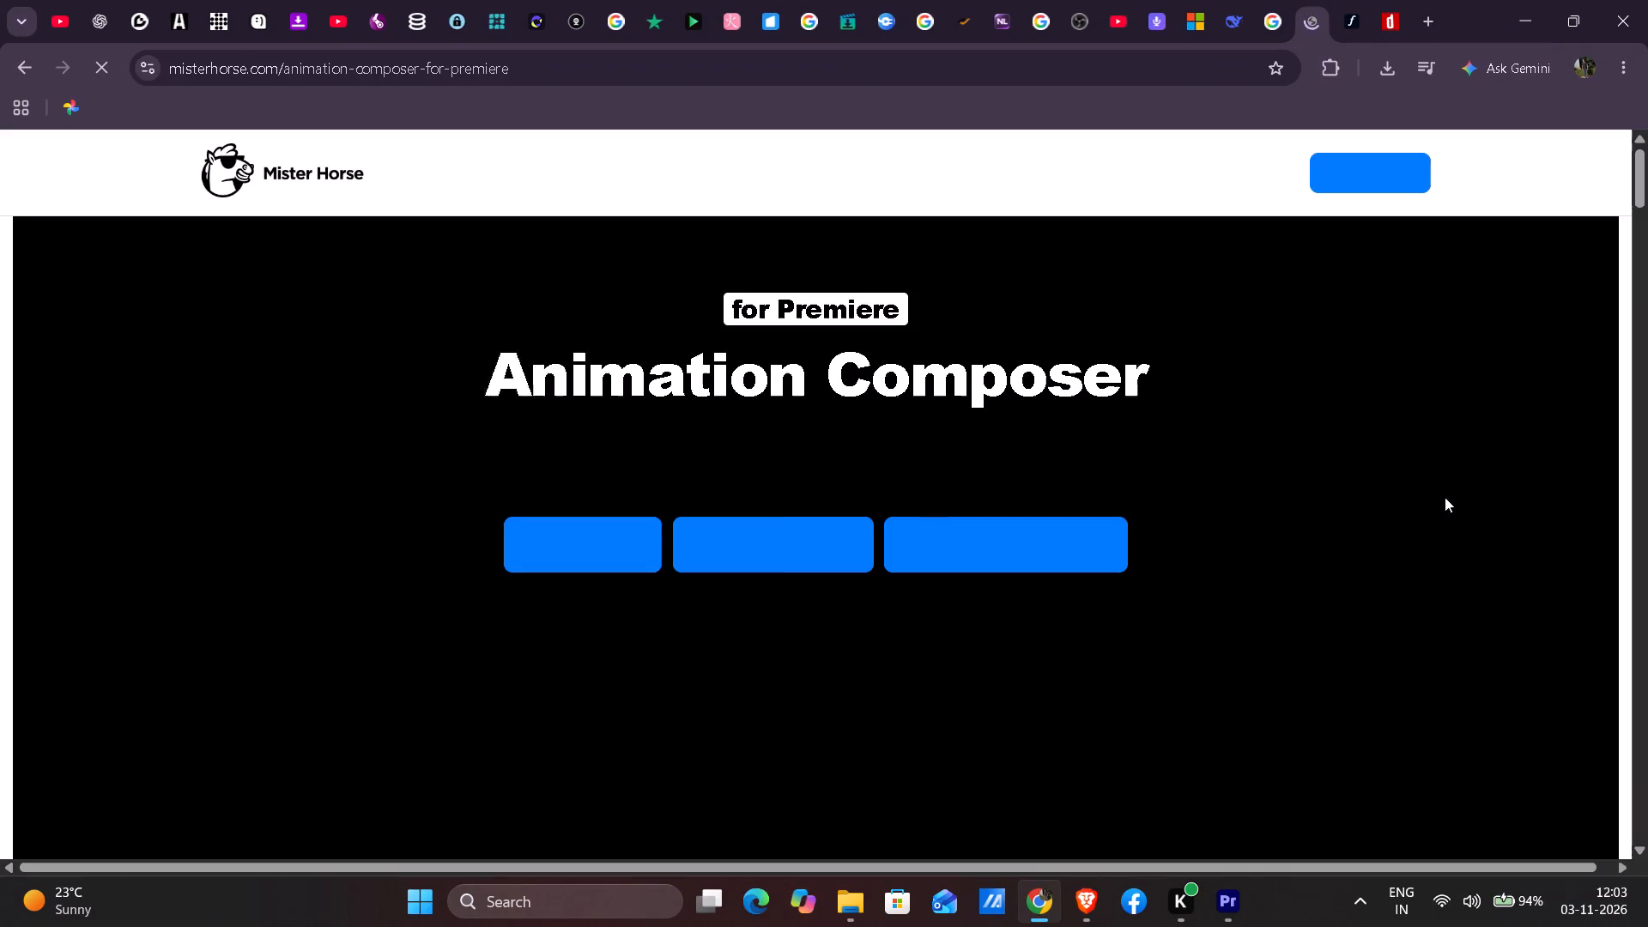
Download the Mister Horse Product Manager installer for Animation Composer, keeping the unverified file.
{"action": "left_click", "coordinate": [811, 543]}
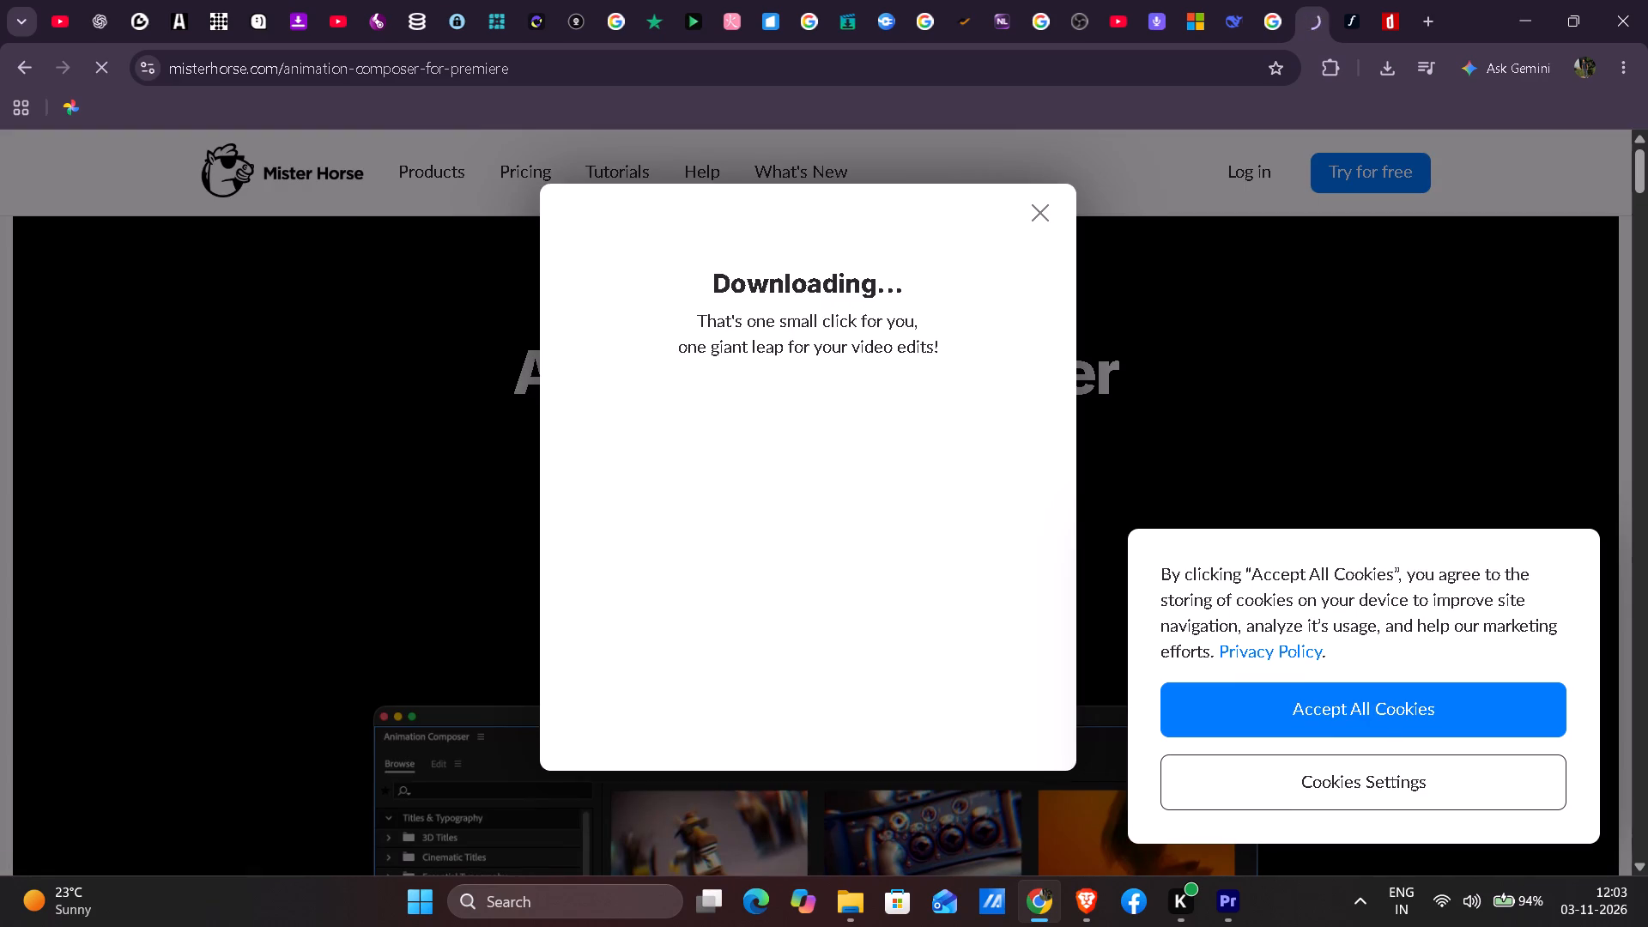
{"action": "left_click", "coordinate": [1168, 124]}
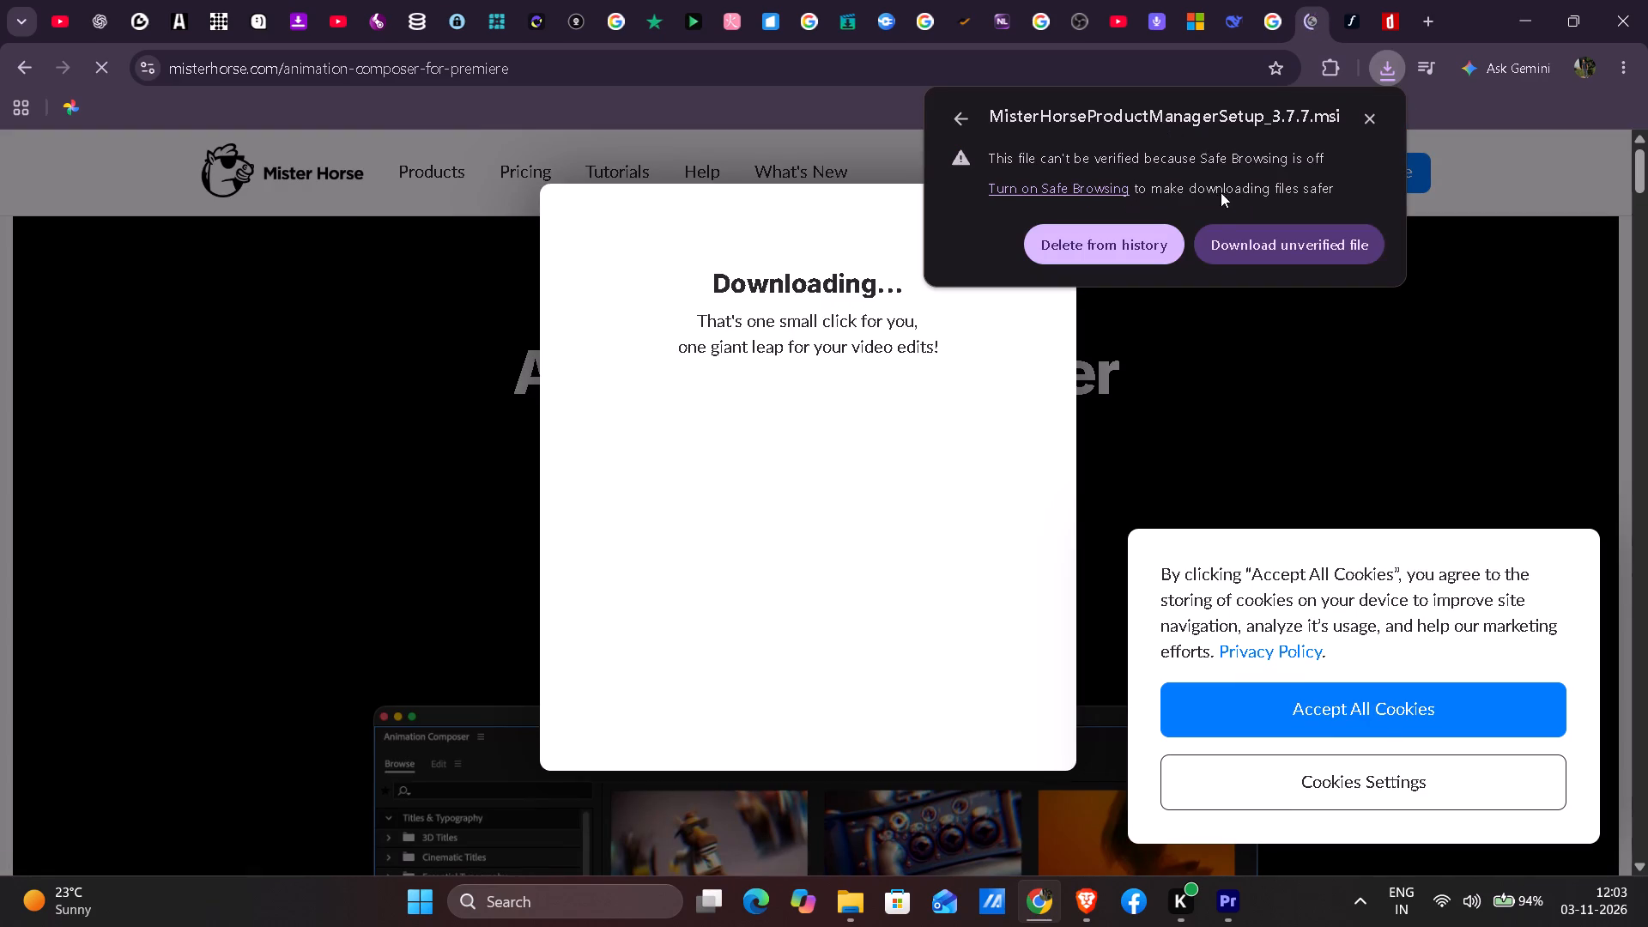
{"action": "left_click", "coordinate": [1252, 242]}
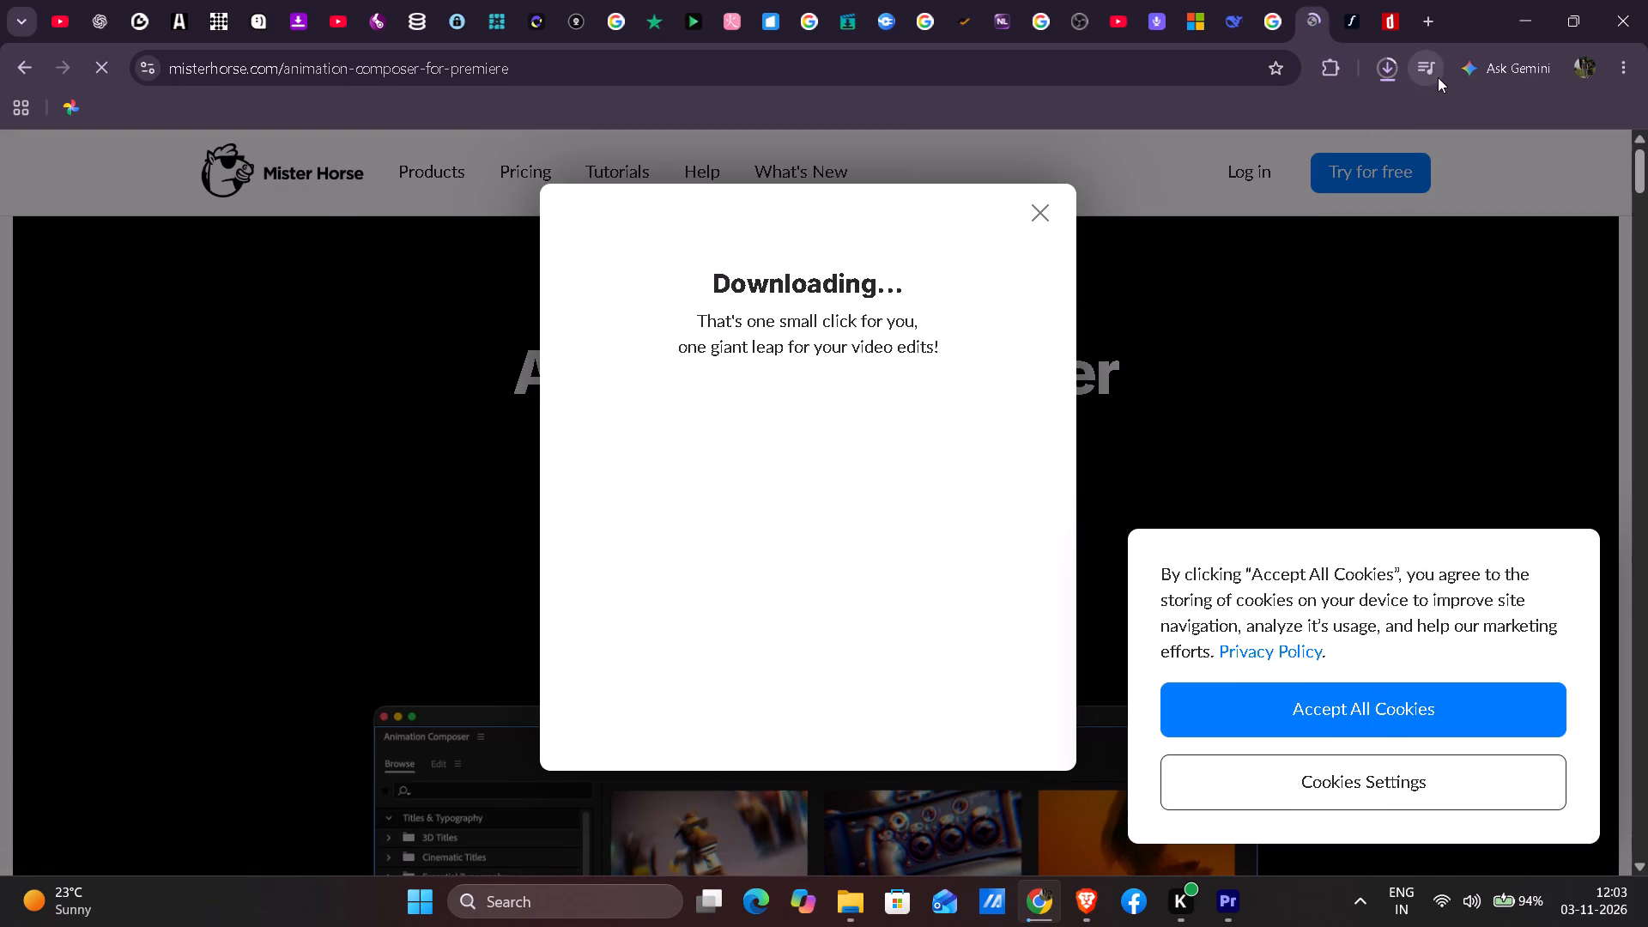
Run the downloaded Mister Horse Product Manager setup, accepting the default installation folder and the Just me option.
{"action": "left_click", "coordinate": [1392, 66]}
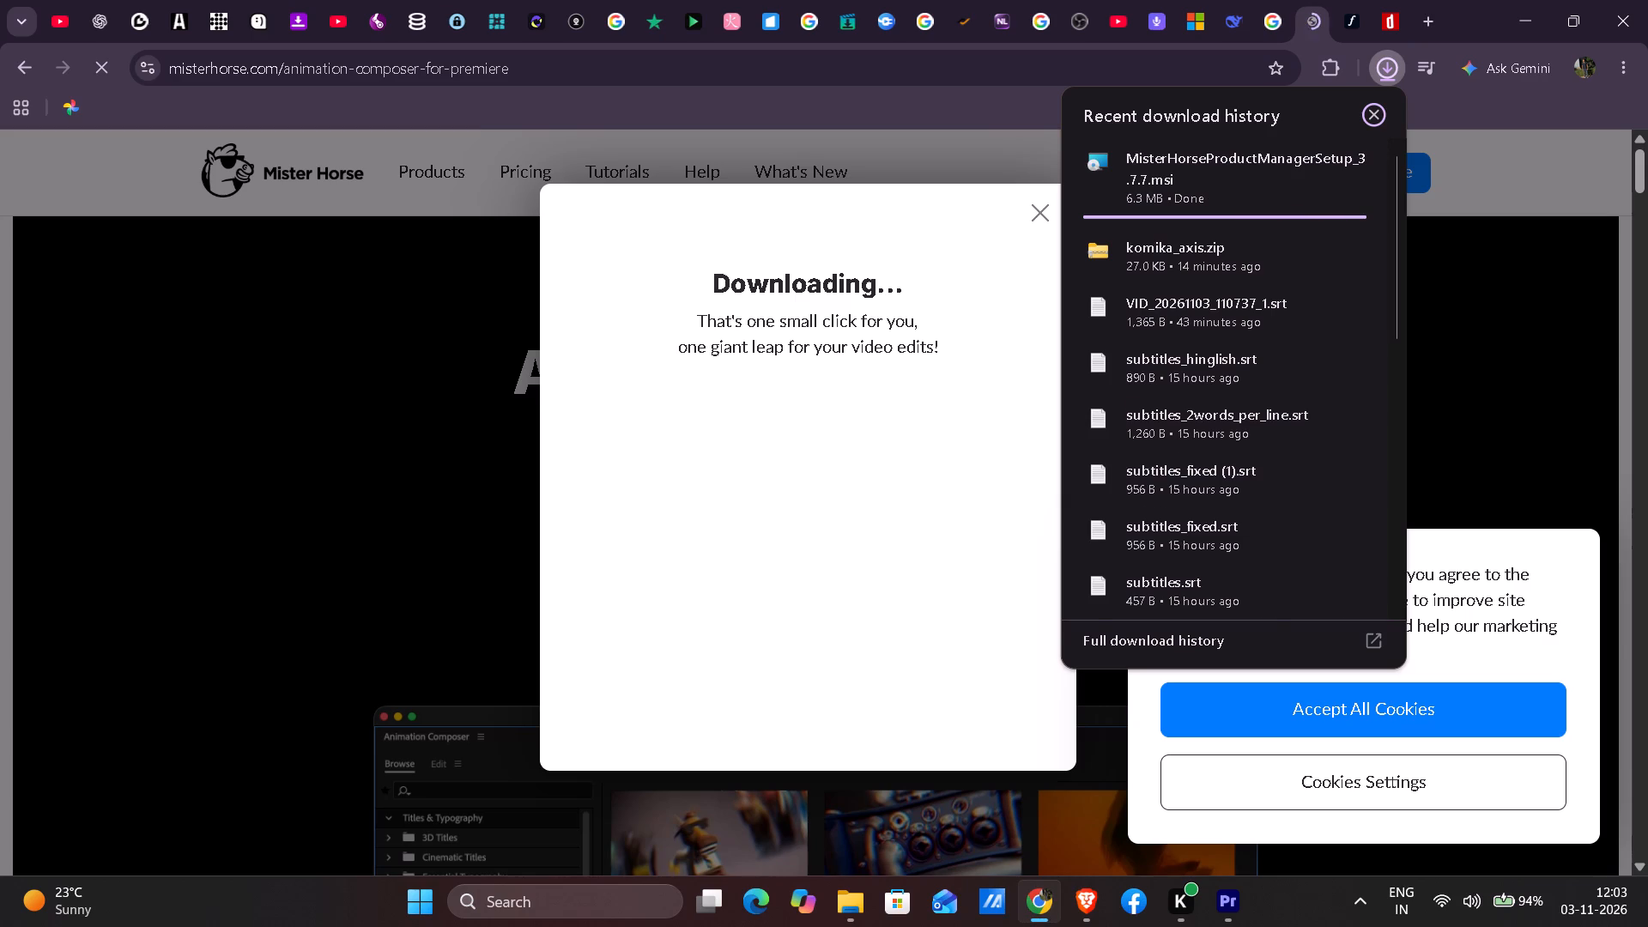
{"action": "left_click", "coordinate": [1110, 163]}
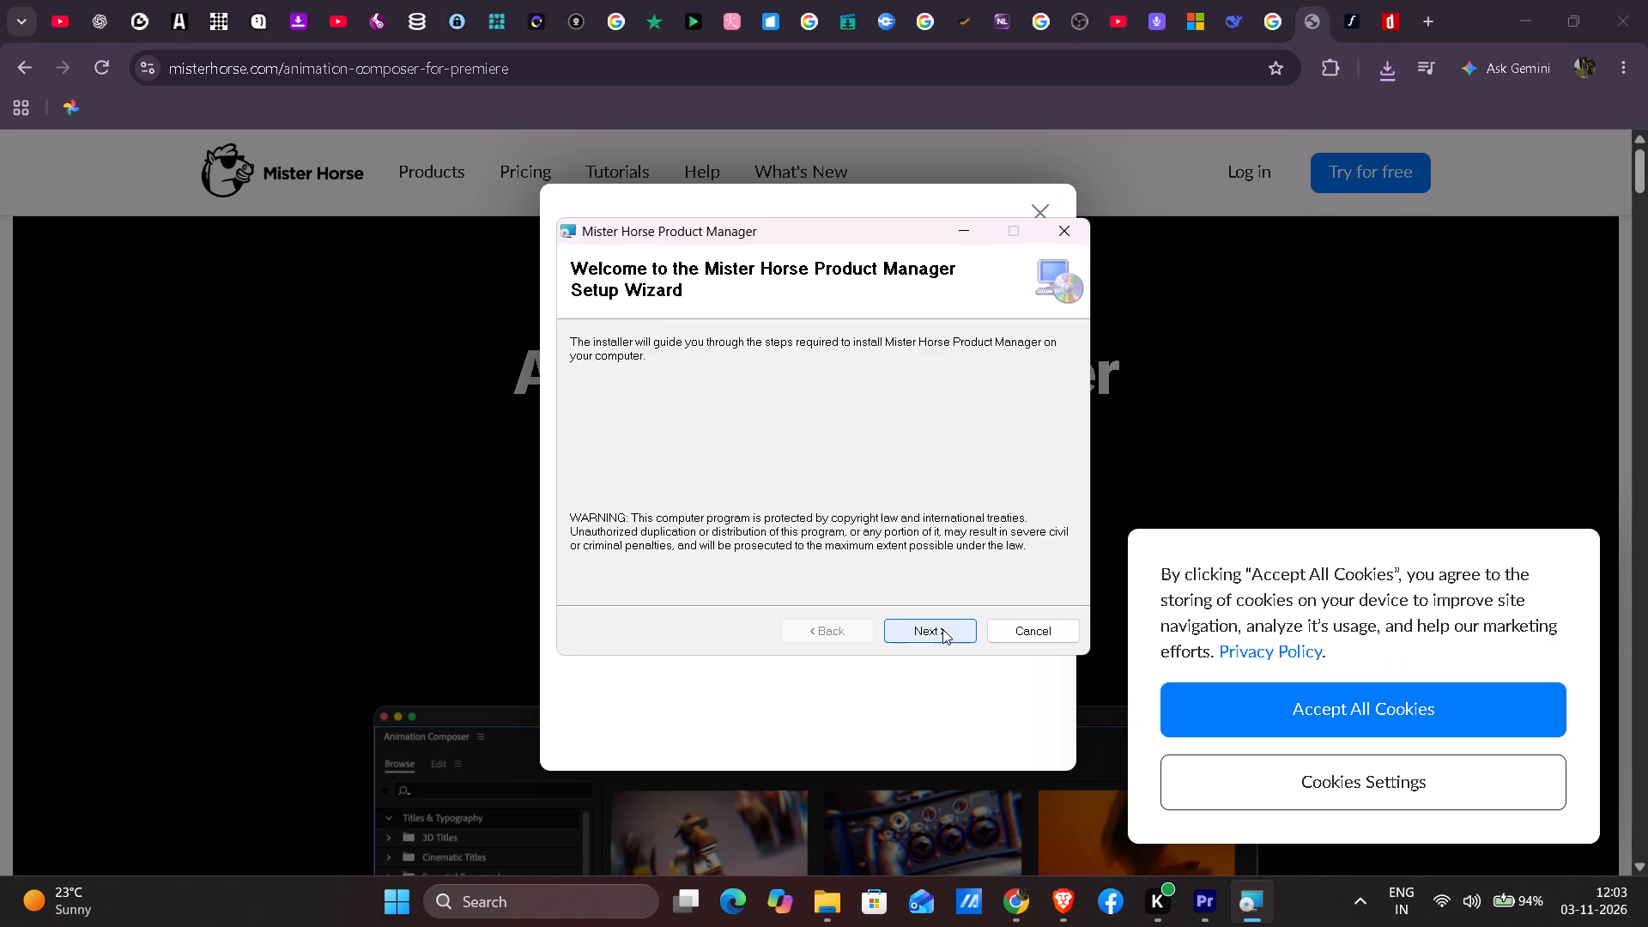
{"action": "left_click", "coordinate": [942, 629]}
{"action": "left_click", "coordinate": [942, 627]}
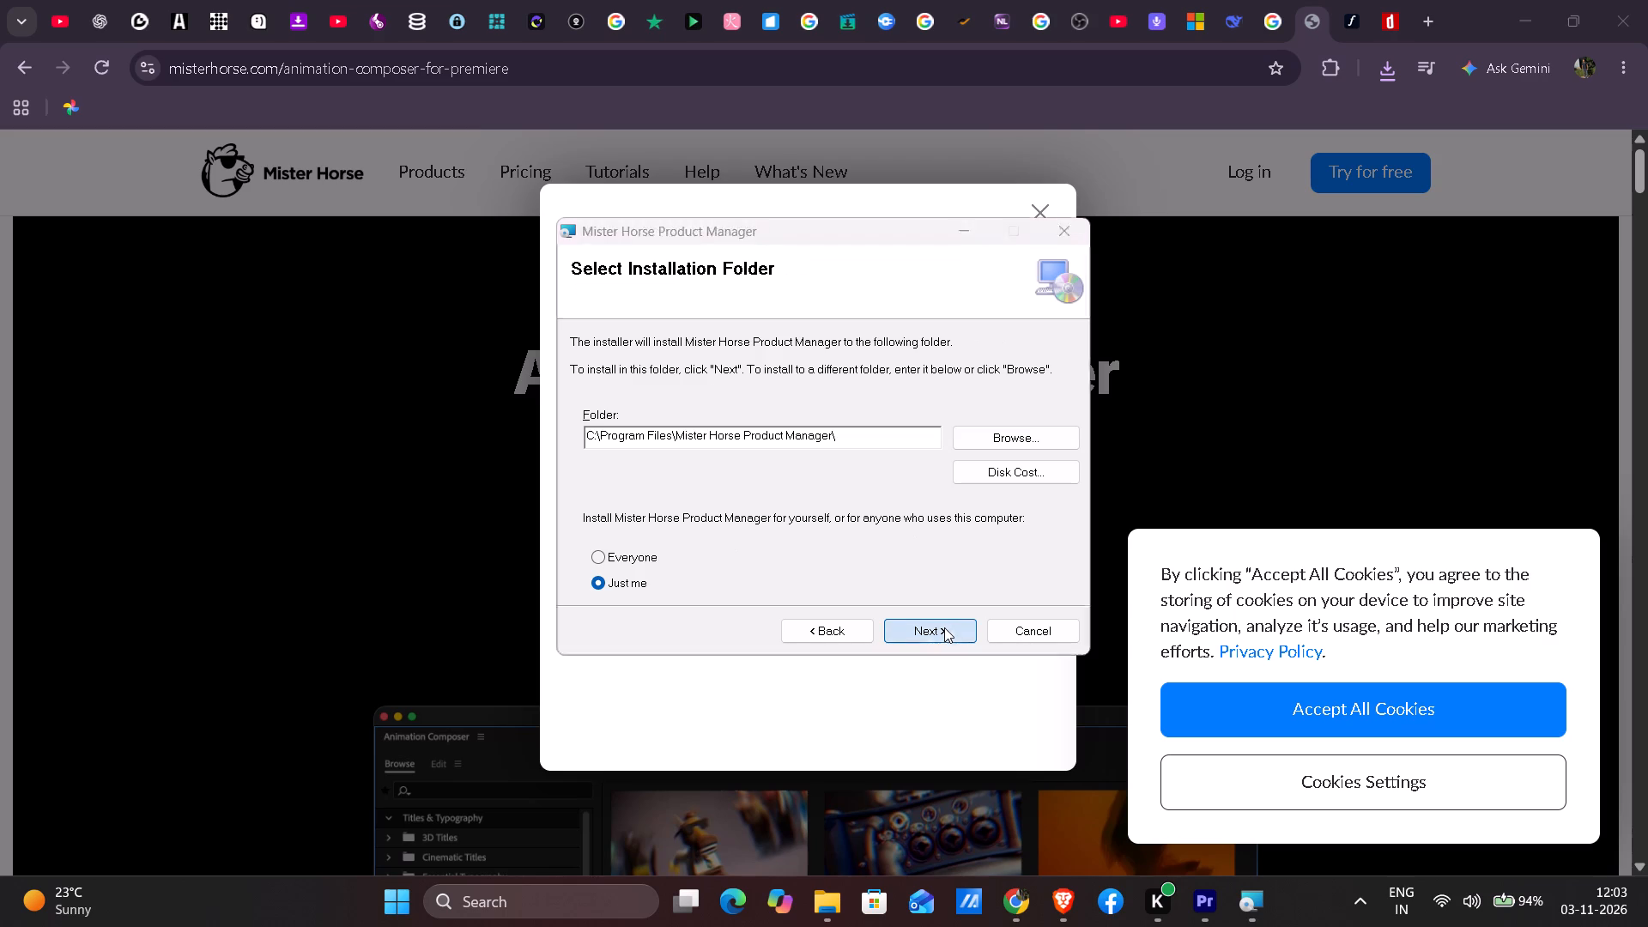